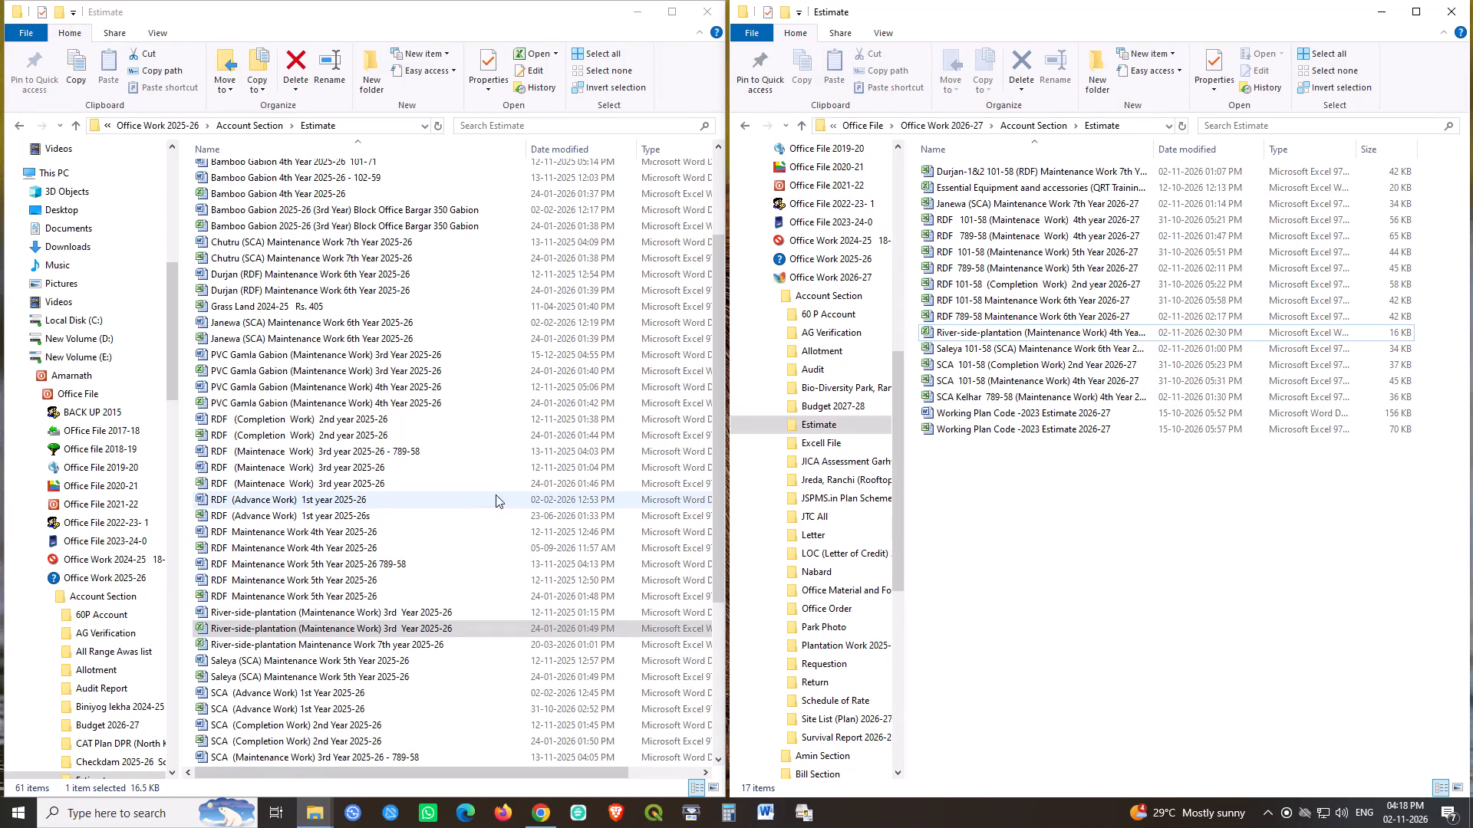
# Copy the Excel file "SCA (Completion Work) 2nd Year 2025-26" from the 2025-26 Estimate folder into the Office Work 2026-27 Estimate folder.
pyautogui.click(392, 413)
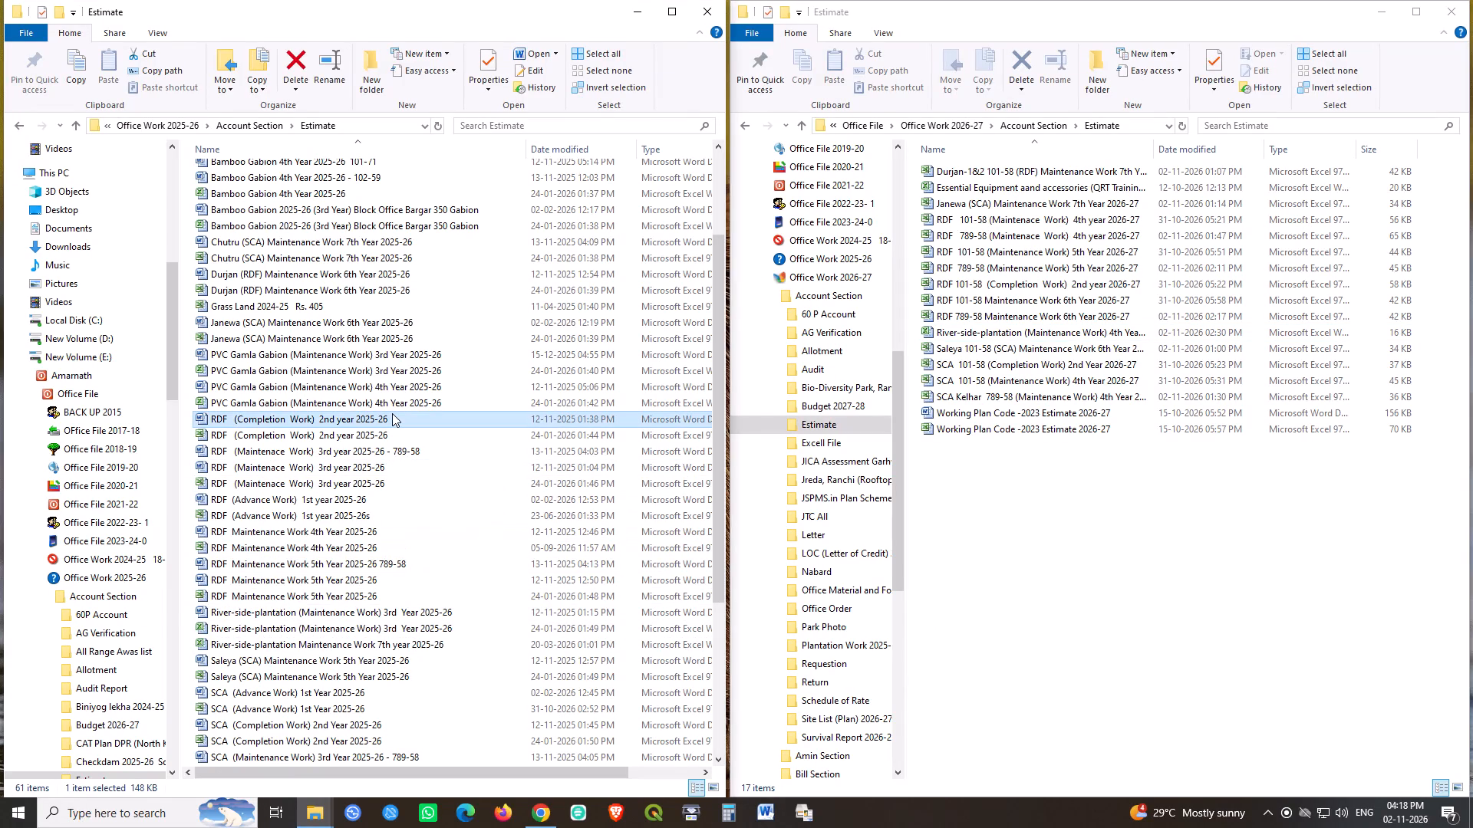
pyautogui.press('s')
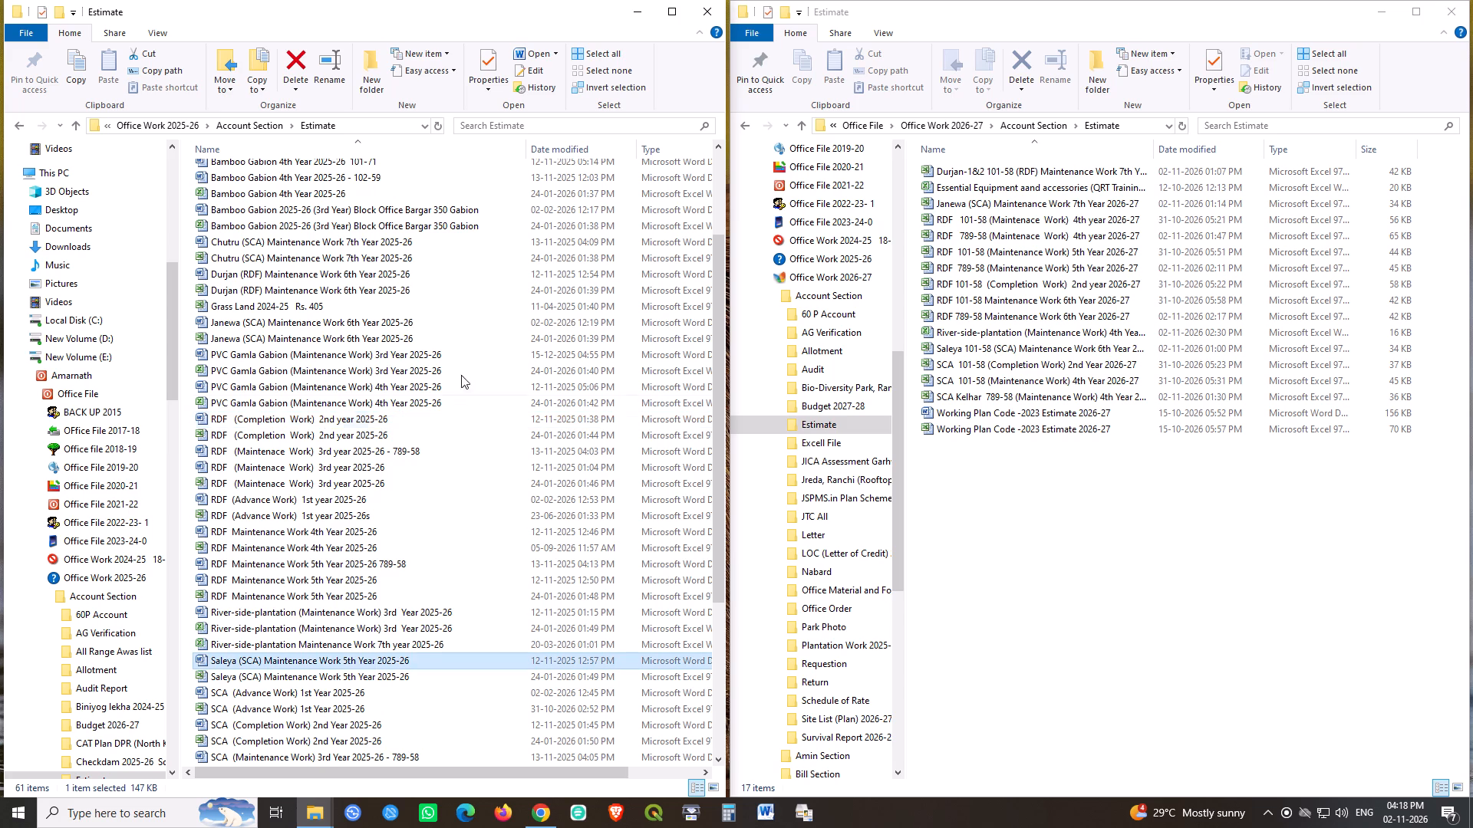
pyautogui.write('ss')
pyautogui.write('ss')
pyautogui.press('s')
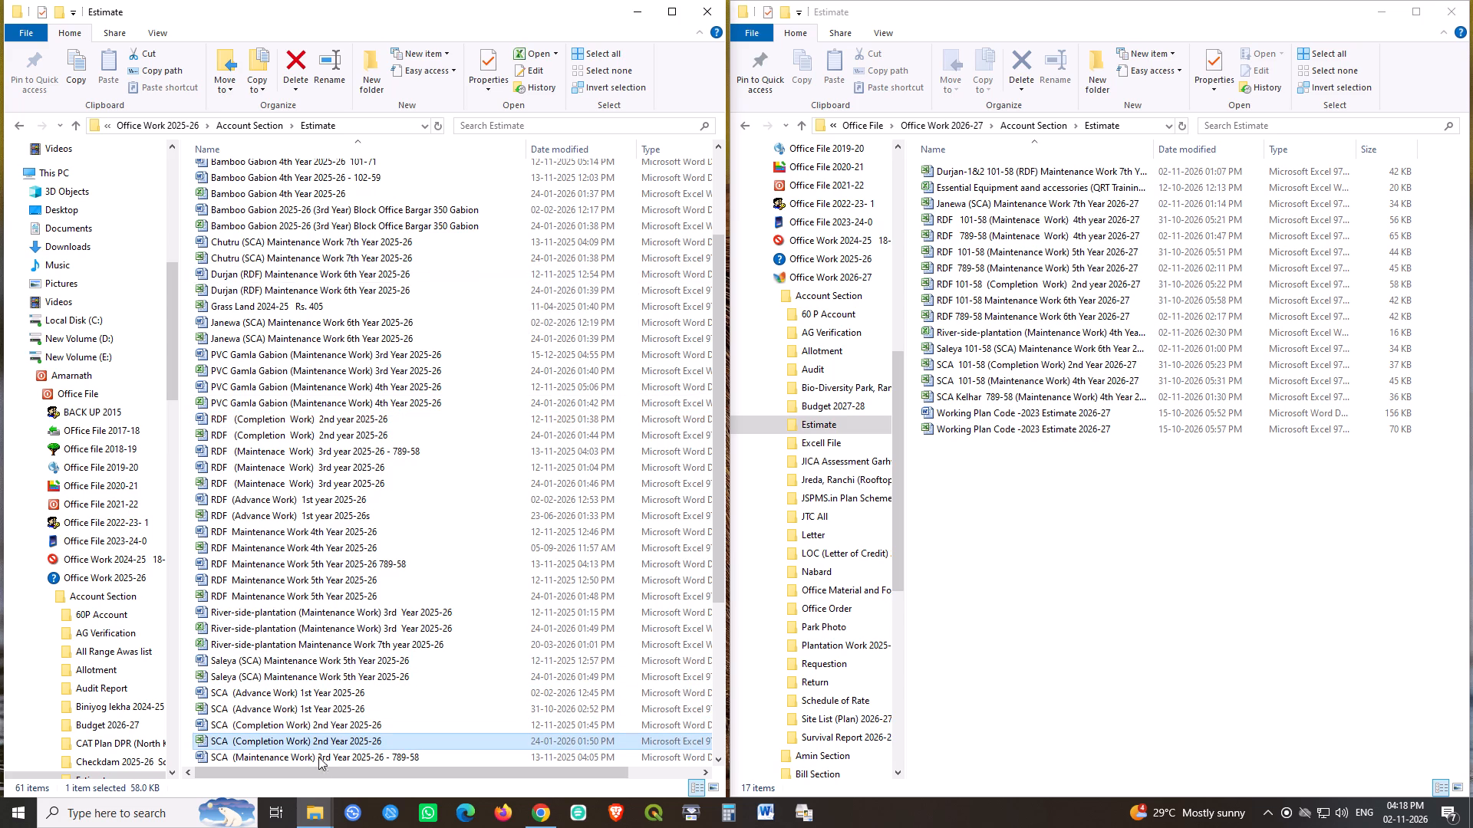
pyautogui.keyDown('ctrl'); pyautogui.moveTo(345, 739); pyautogui.dragTo(1197, 678); pyautogui.keyUp('ctrl')
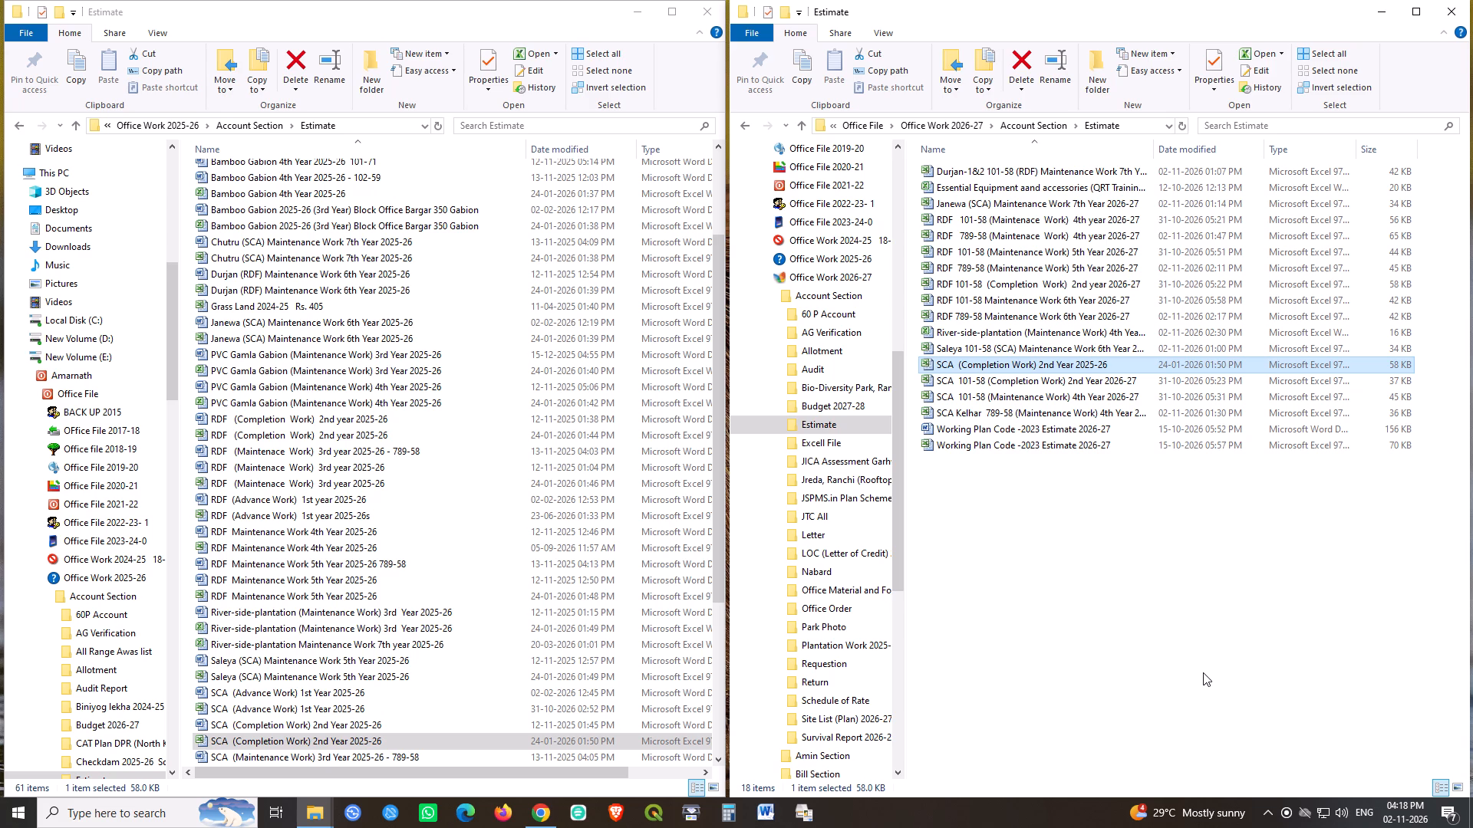
# Rename the copied "SCA (Completion Work) 2nd Year 2025-26" file in the 2026-27 Estimate folder as "SCA (Maintenance Work) 3rd Year 2026-27".
pyautogui.press('F2')
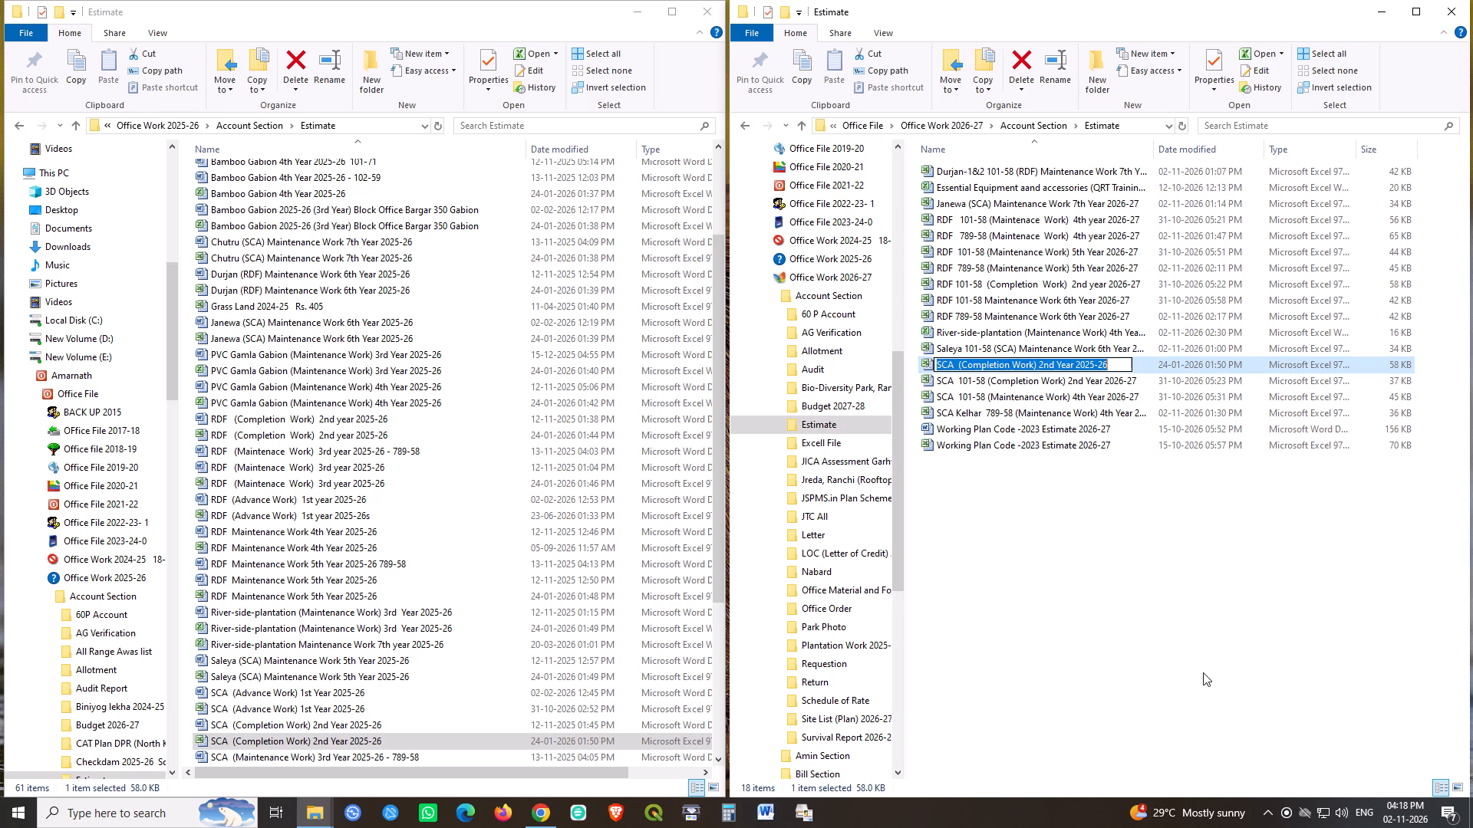
pyautogui.press('Right')
pyautogui.press('Left')
pyautogui.press('Left')
pyautogui.press('Left')
pyautogui.press('Left')
pyautogui.press('Left')
pyautogui.press('Left')
pyautogui.press('Left')
pyautogui.press('Left')
pyautogui.press('Left')
pyautogui.press('Left')
pyautogui.press('Left')
pyautogui.press('Left')
pyautogui.press('Left')
pyautogui.press('Left')
pyautogui.press('Left')
pyautogui.press('Left')
pyautogui.press('Left')
pyautogui.press('Left')
pyautogui.press('Left')
pyautogui.press('Left')
pyautogui.press('Left')
pyautogui.press('Left')
pyautogui.press('Left')
pyautogui.press('Left')
pyautogui.press('Left')
pyautogui.press('Left')
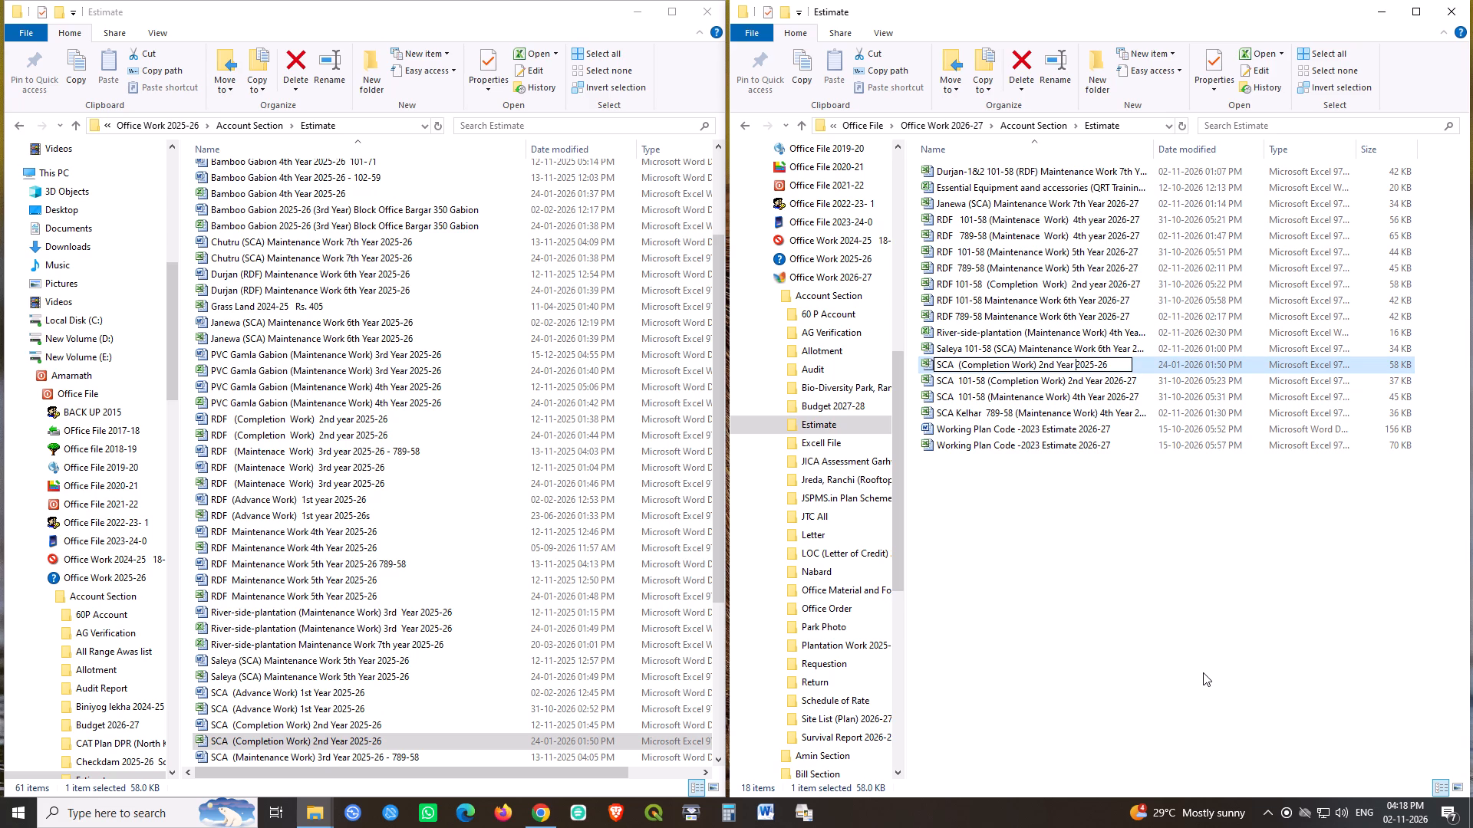
pyautogui.press('Right')
pyautogui.press('Right')
pyautogui.press('Right')
pyautogui.press('Right')
pyautogui.press('Right')
pyautogui.press('Right')
pyautogui.hotkey('ctrl', 'shift', 'Left')
pyautogui.hotkey('shift', 'Right')
pyautogui.write('Maintenance W')
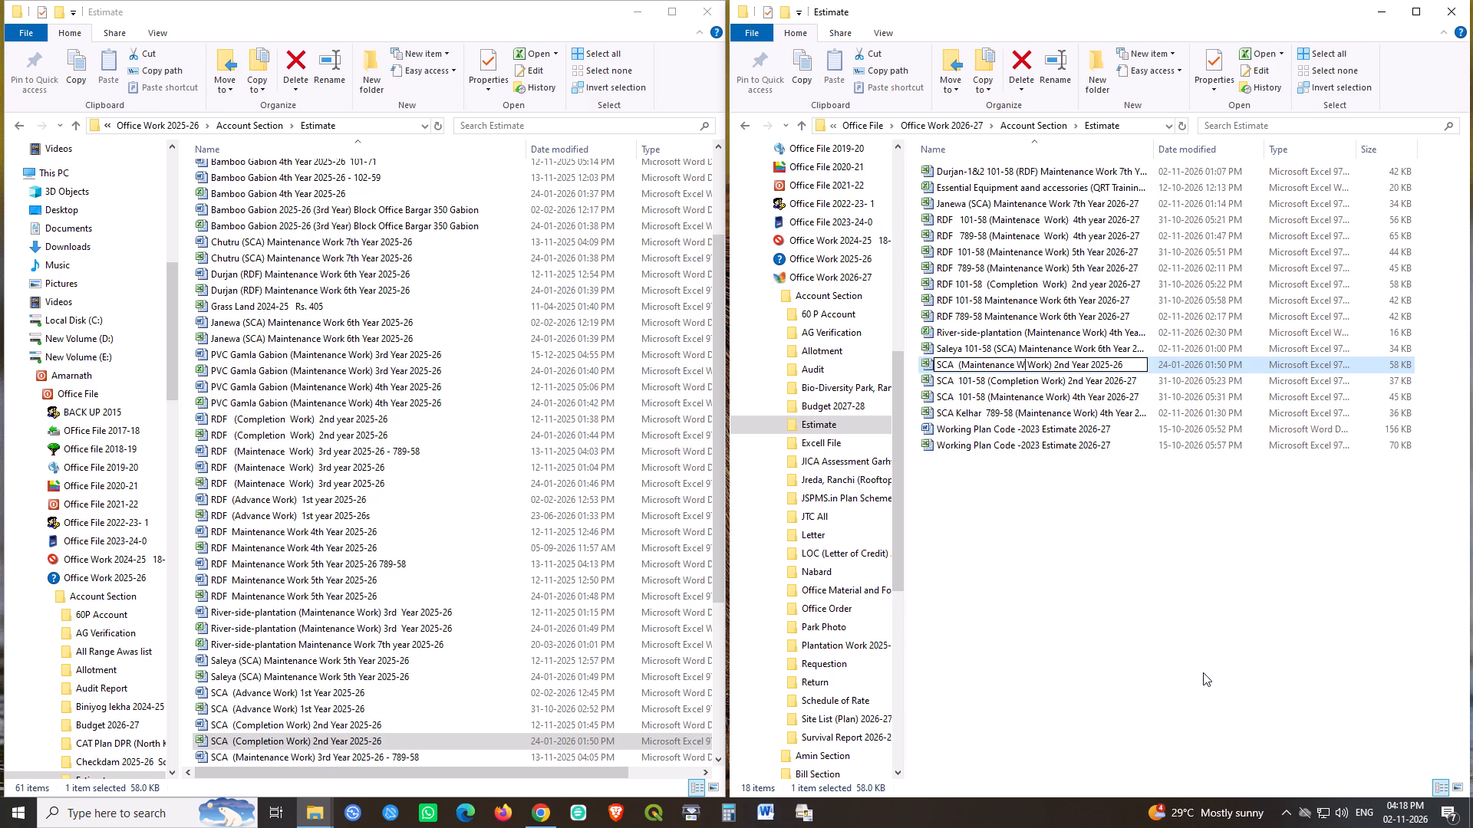
pyautogui.press('BackSpace')
pyautogui.press('BackSpace')
pyautogui.press('Right')
pyautogui.press('Right')
pyautogui.press('Right')
pyautogui.press('Right')
pyautogui.press('Right')
pyautogui.press('Right')
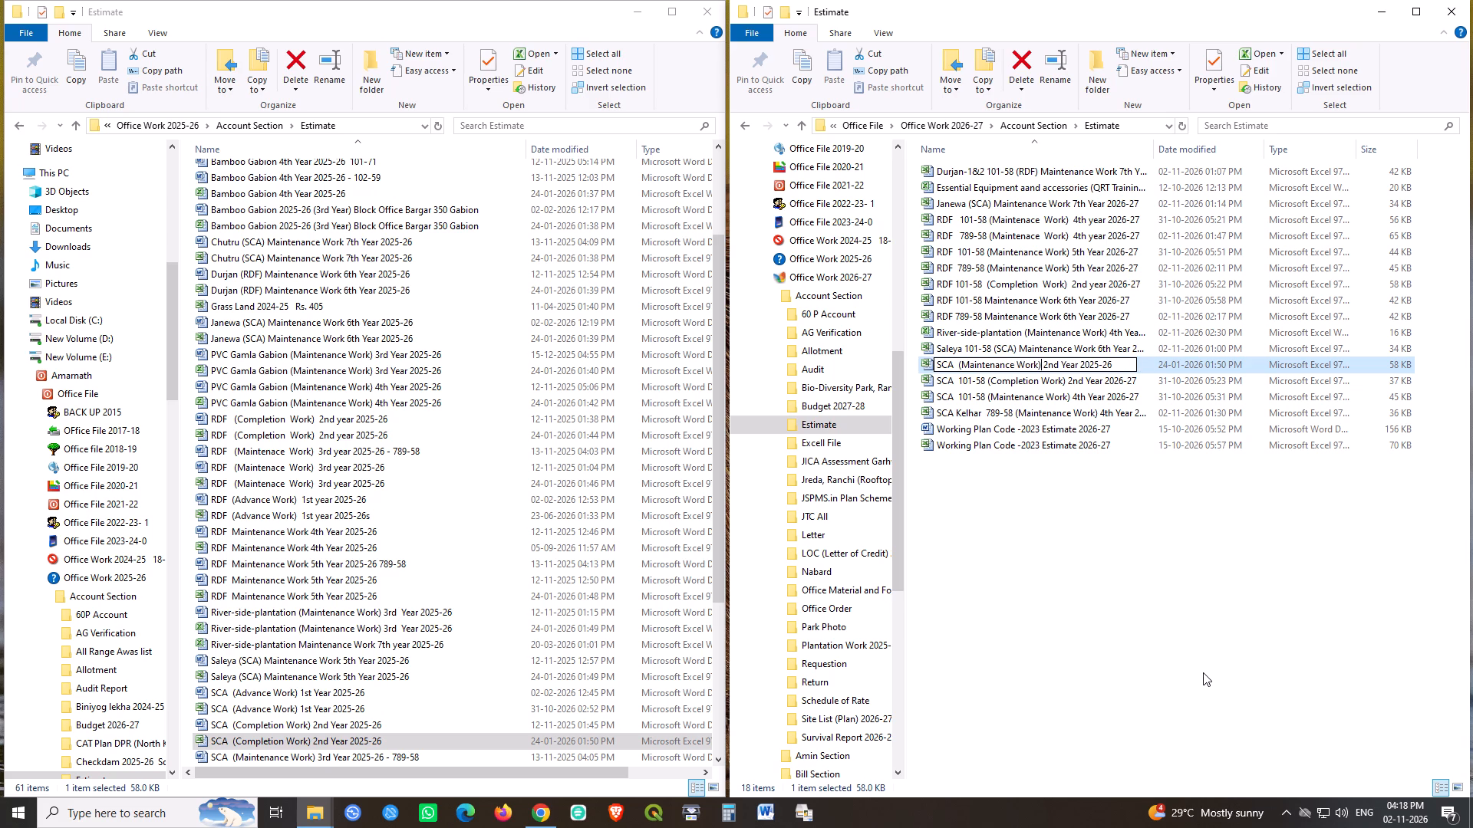
pyautogui.press('Right')
pyautogui.hotkey('shift', 'Right')
pyautogui.write('3rd')
pyautogui.press('Delete')
pyautogui.press('Delete')
pyautogui.press('Right')
pyautogui.press('Right')
pyautogui.press('Right')
pyautogui.press('Right')
pyautogui.press('Right')
pyautogui.press('Right')
pyautogui.press('Right')
pyautogui.press('Right')
pyautogui.press('Right')
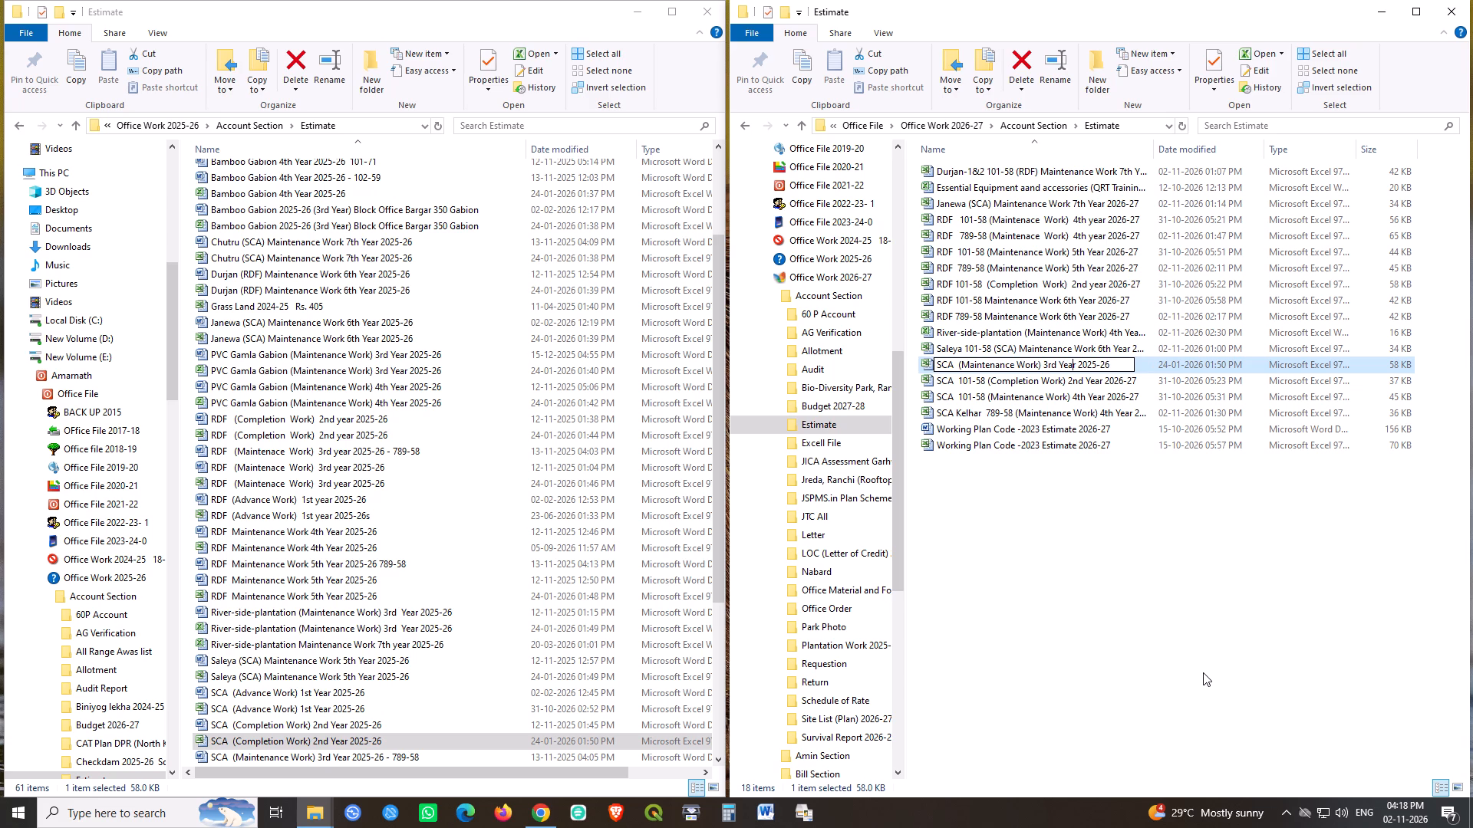
pyautogui.hotkey('shift', 'Right')
pyautogui.press('6')
pyautogui.press('Right')
pyautogui.press('Right')
pyautogui.hotkey('shift', 'Right')
pyautogui.press('7')
pyautogui.press('Return')
# Open the renamed SCA Maintenance Work workbook in Excel and dismiss the Office activation notice.
pyautogui.press('Return')
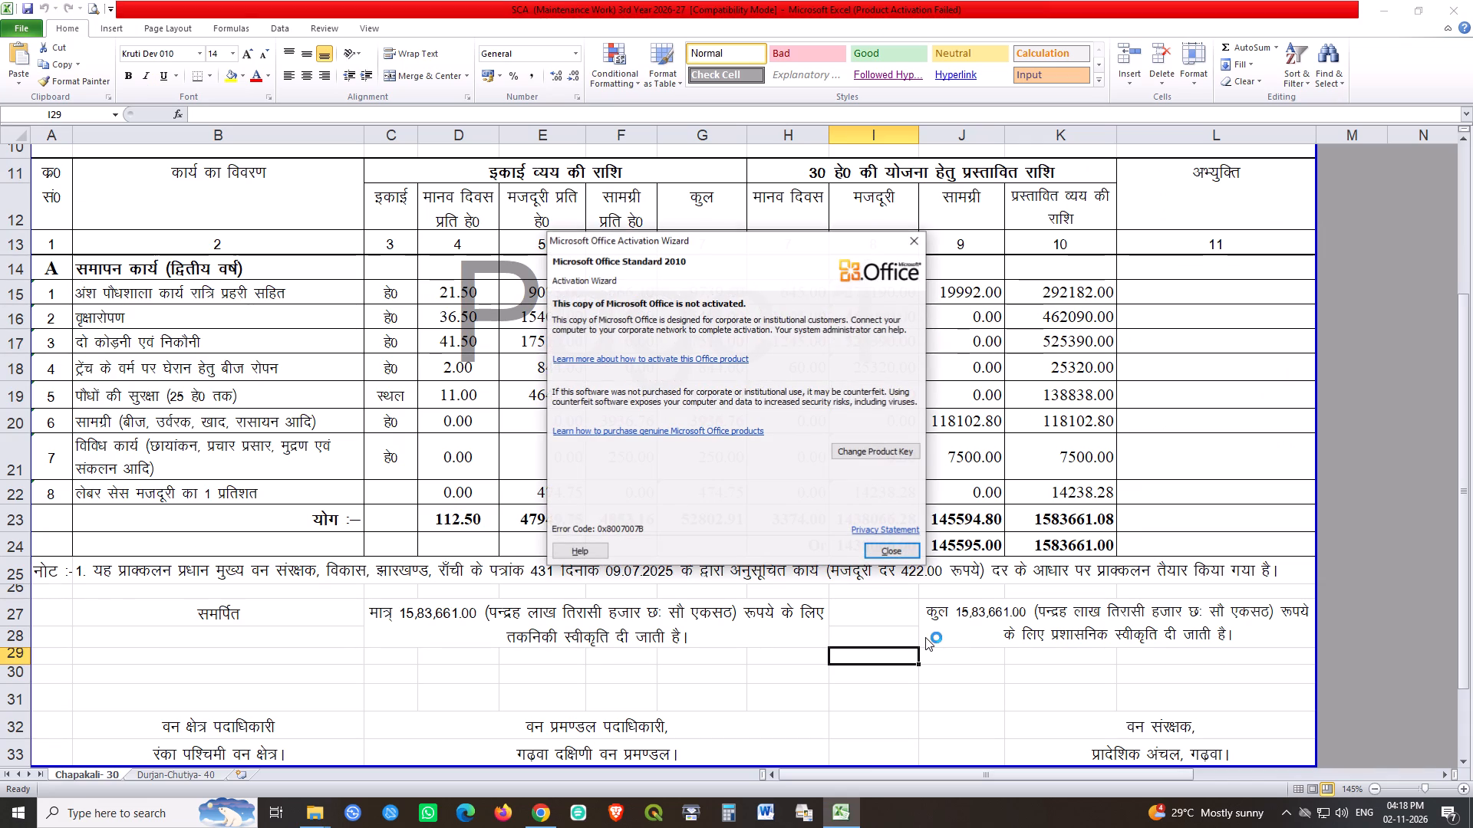
pyautogui.click(881, 550)
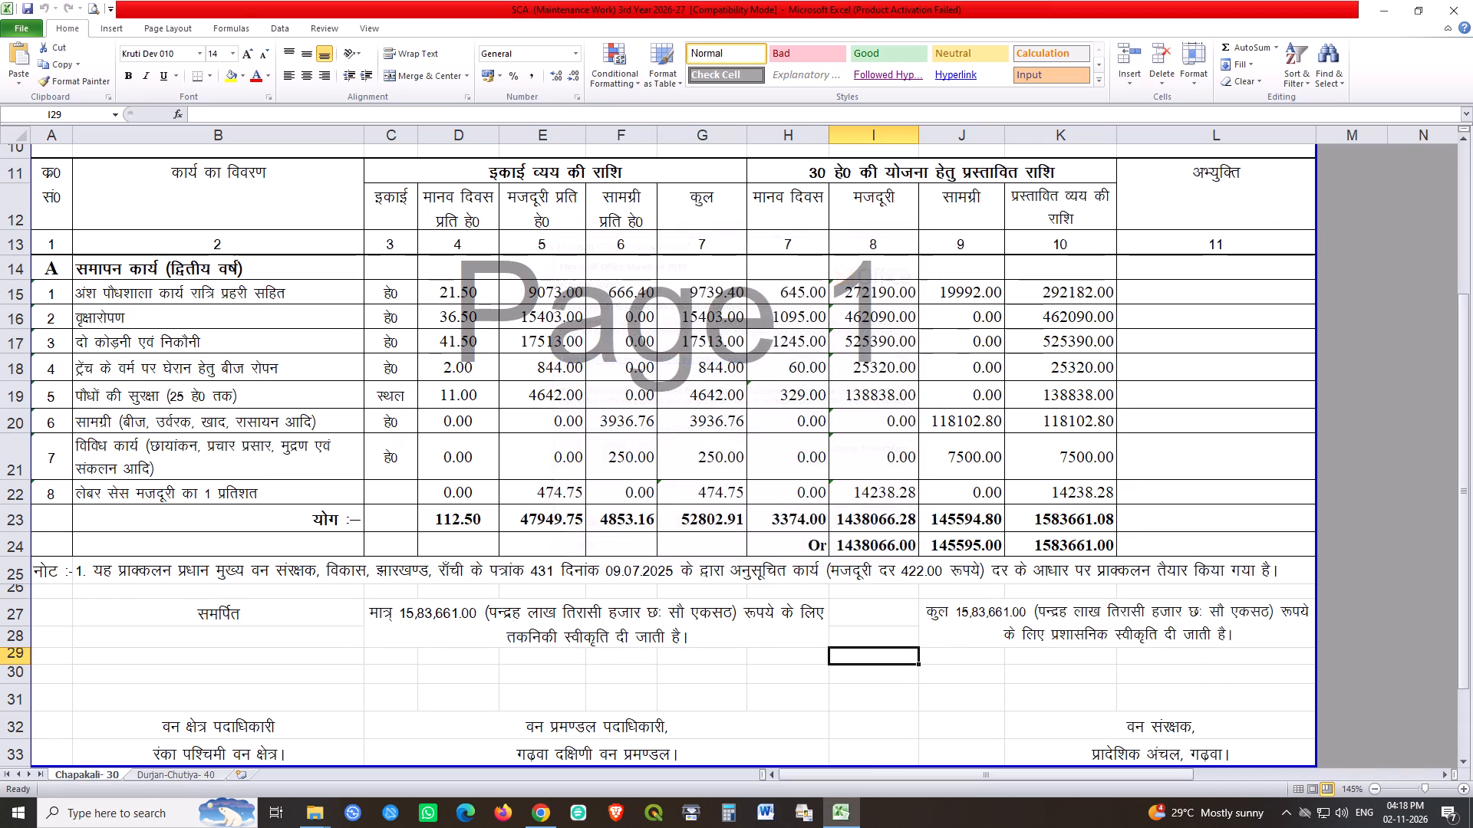
# On the Durjan-Chutiya- 40 sheet, delete the combined totals in cells M24 to O24 beside the estimate table.
pyautogui.click(196, 776)
pyautogui.click(945, 531)
pyautogui.scroll(8, 1267, 540)
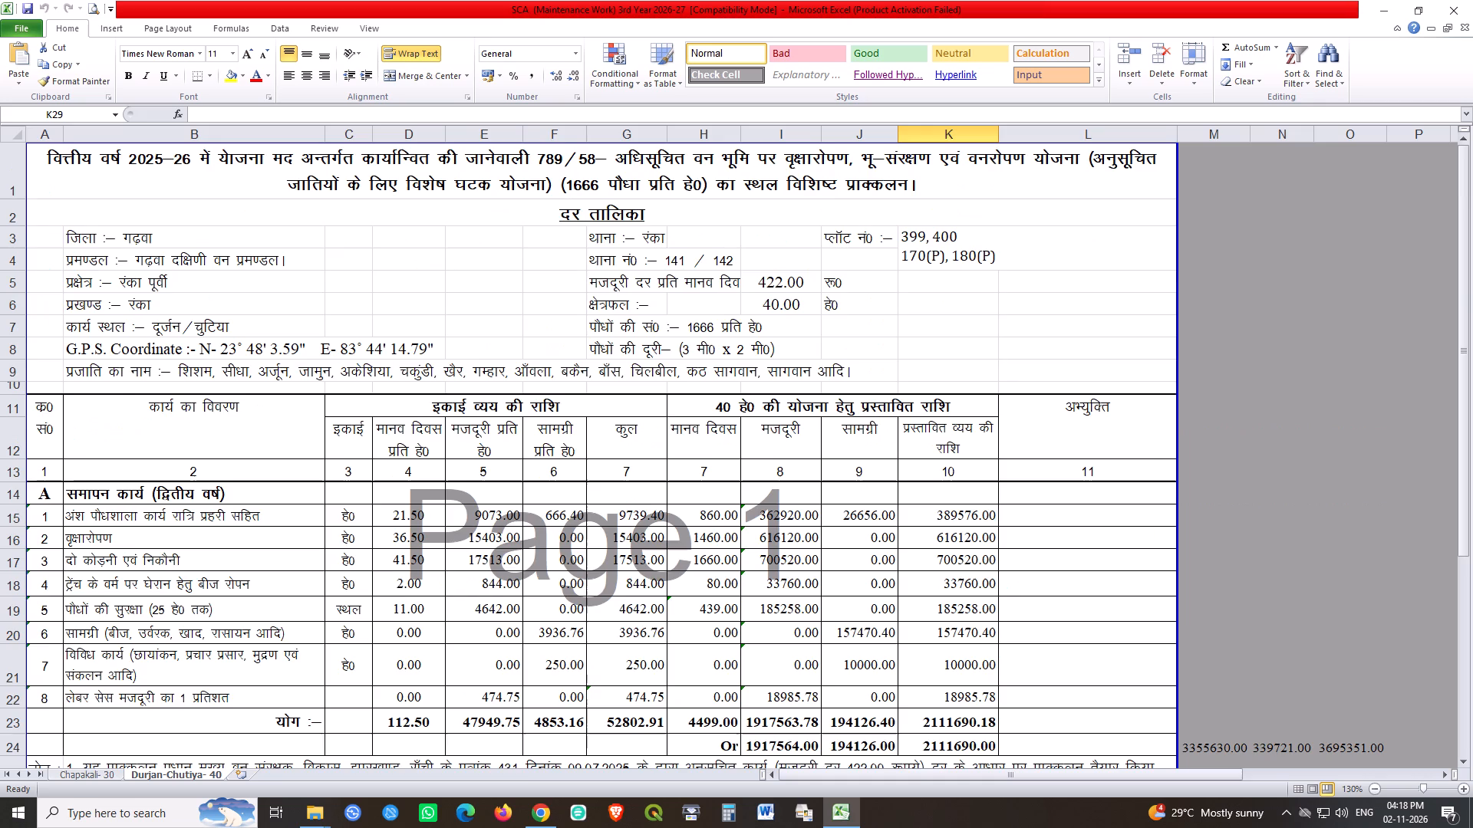
pyautogui.scroll(-4, 1267, 540)
pyautogui.moveTo(1205, 436); pyautogui.dragTo(1332, 430)
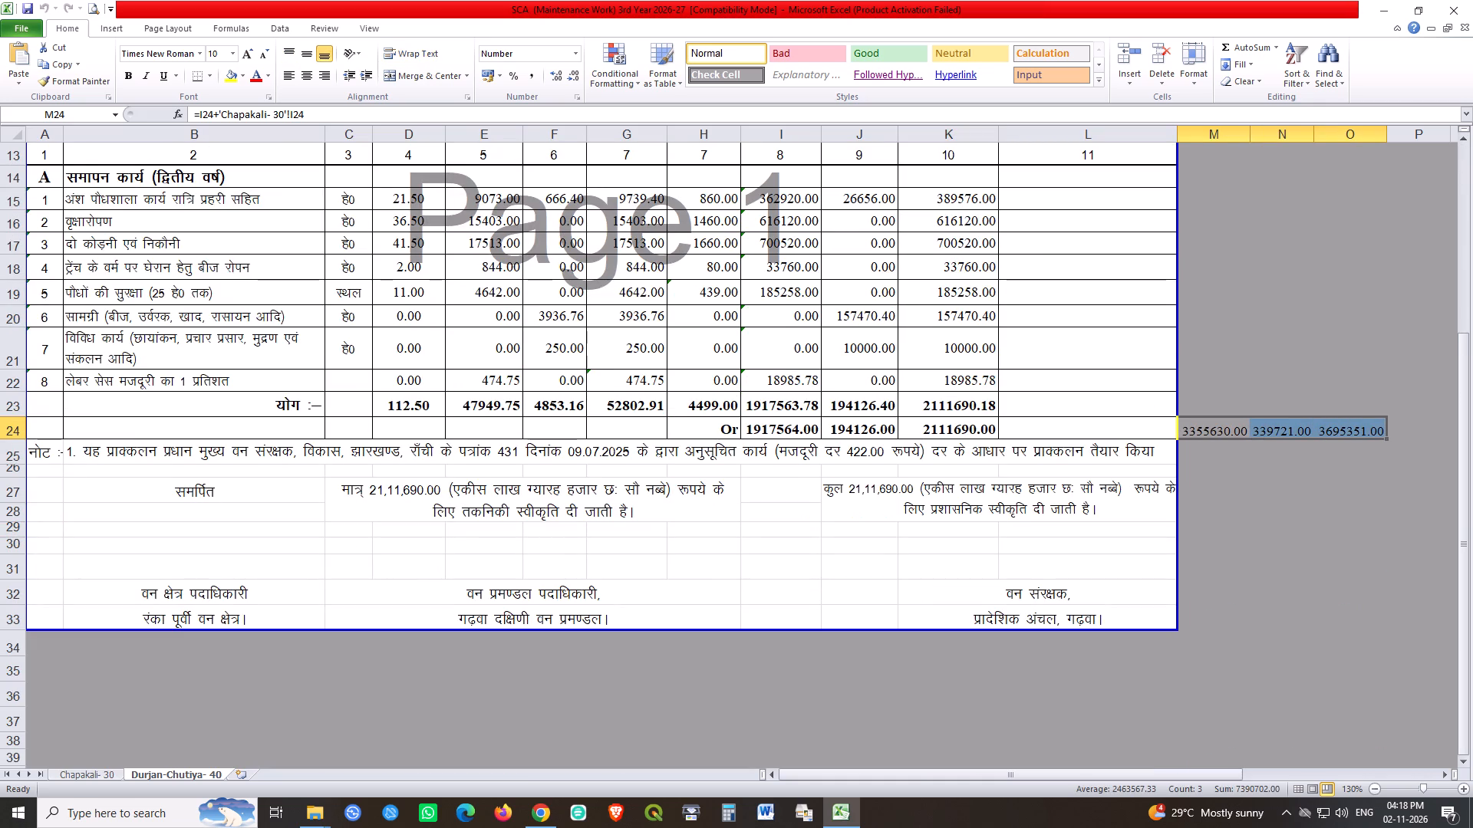
pyautogui.press('Delete')
pyautogui.click(1175, 359)
# Change the financial year in the Durjan-Chutiya- 40 sheet's title in cell A1 to 2026–27.
pyautogui.scroll(11, 858, 398)
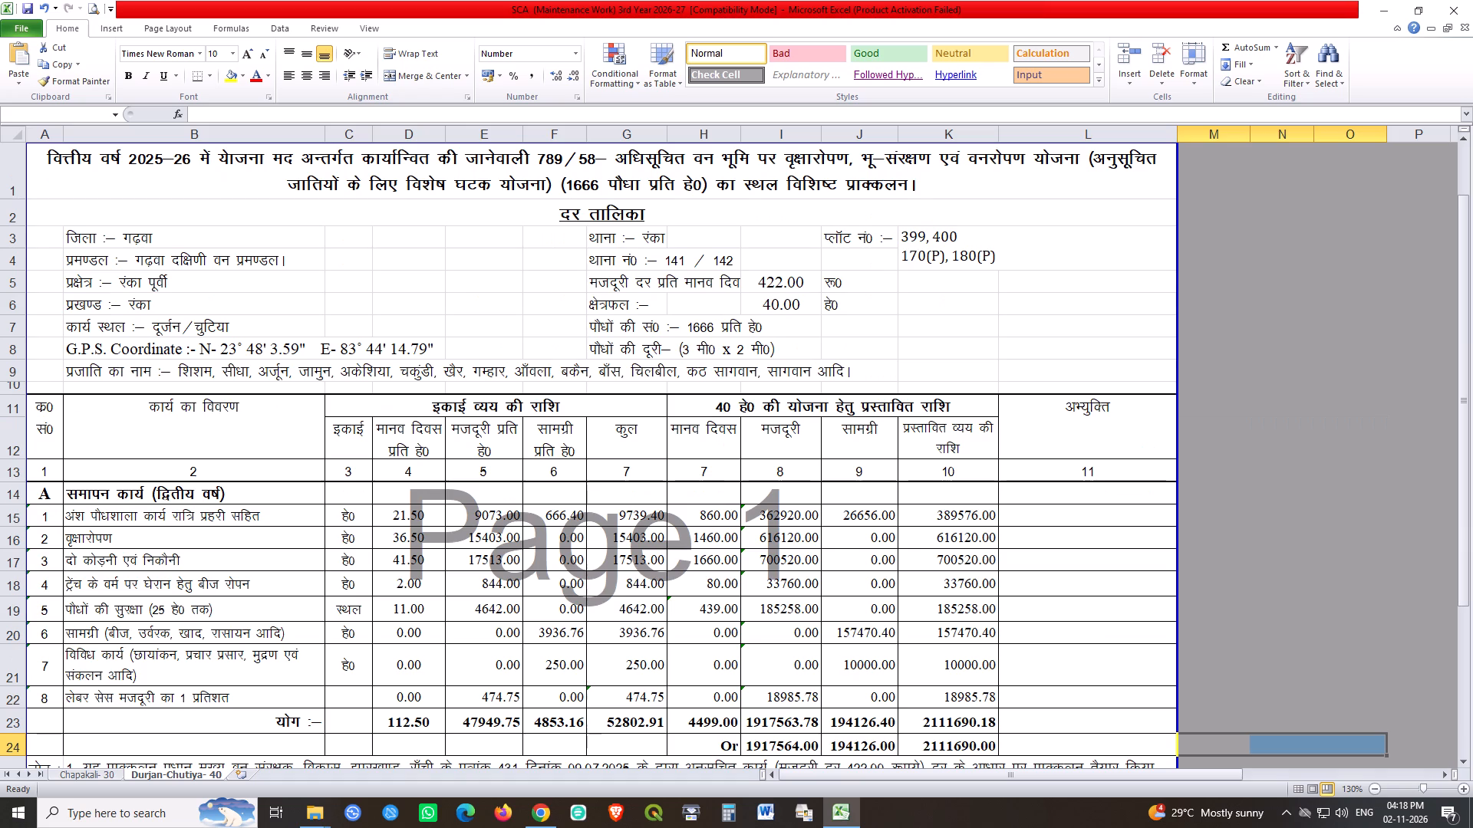
pyautogui.doubleClick(158, 155)
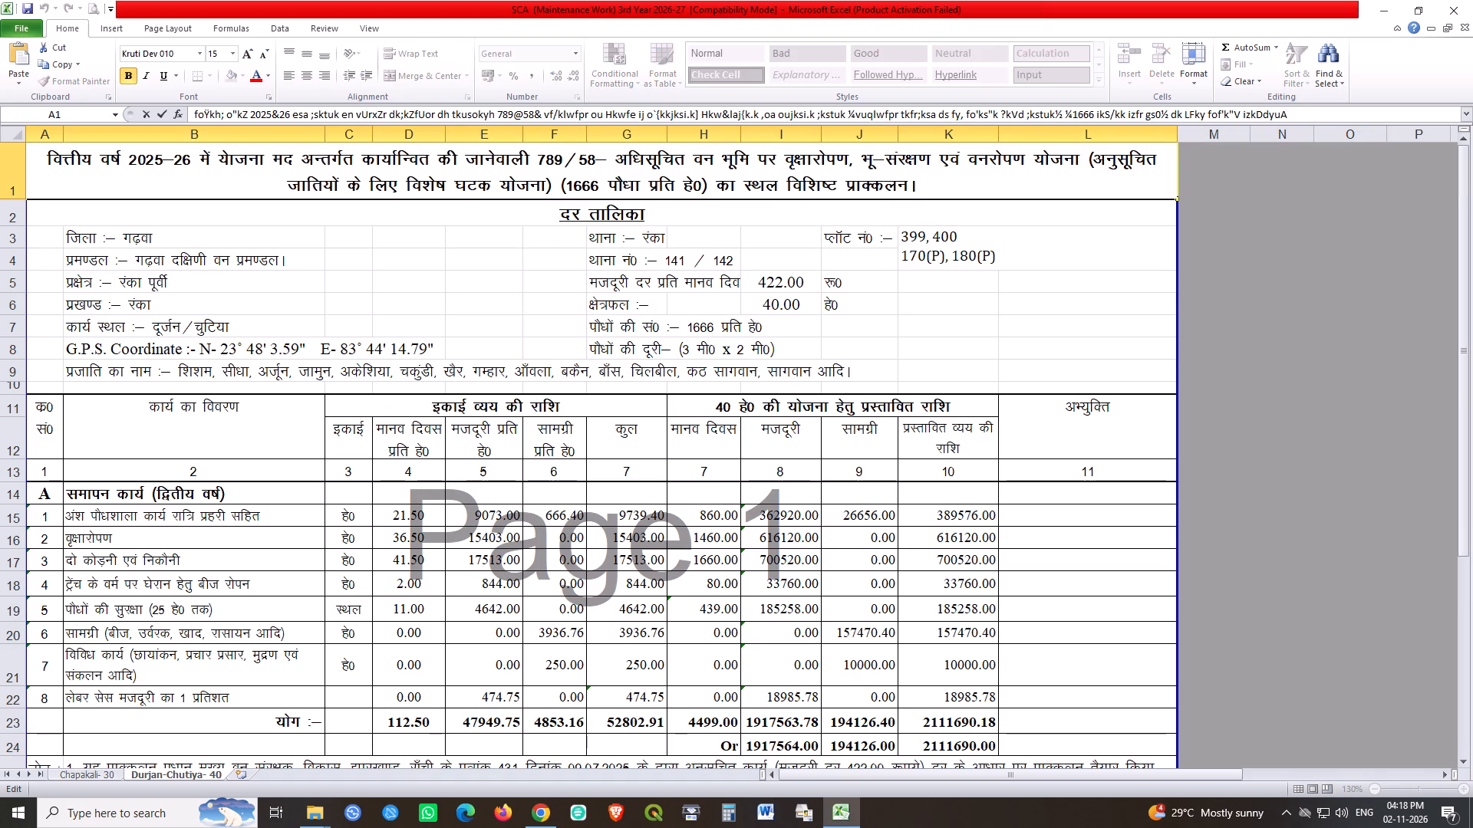
pyautogui.hotkey('shift', 'Right')
pyautogui.press('6')
pyautogui.press('Right')
pyautogui.press('Right')
pyautogui.hotkey('shift', 'Right')
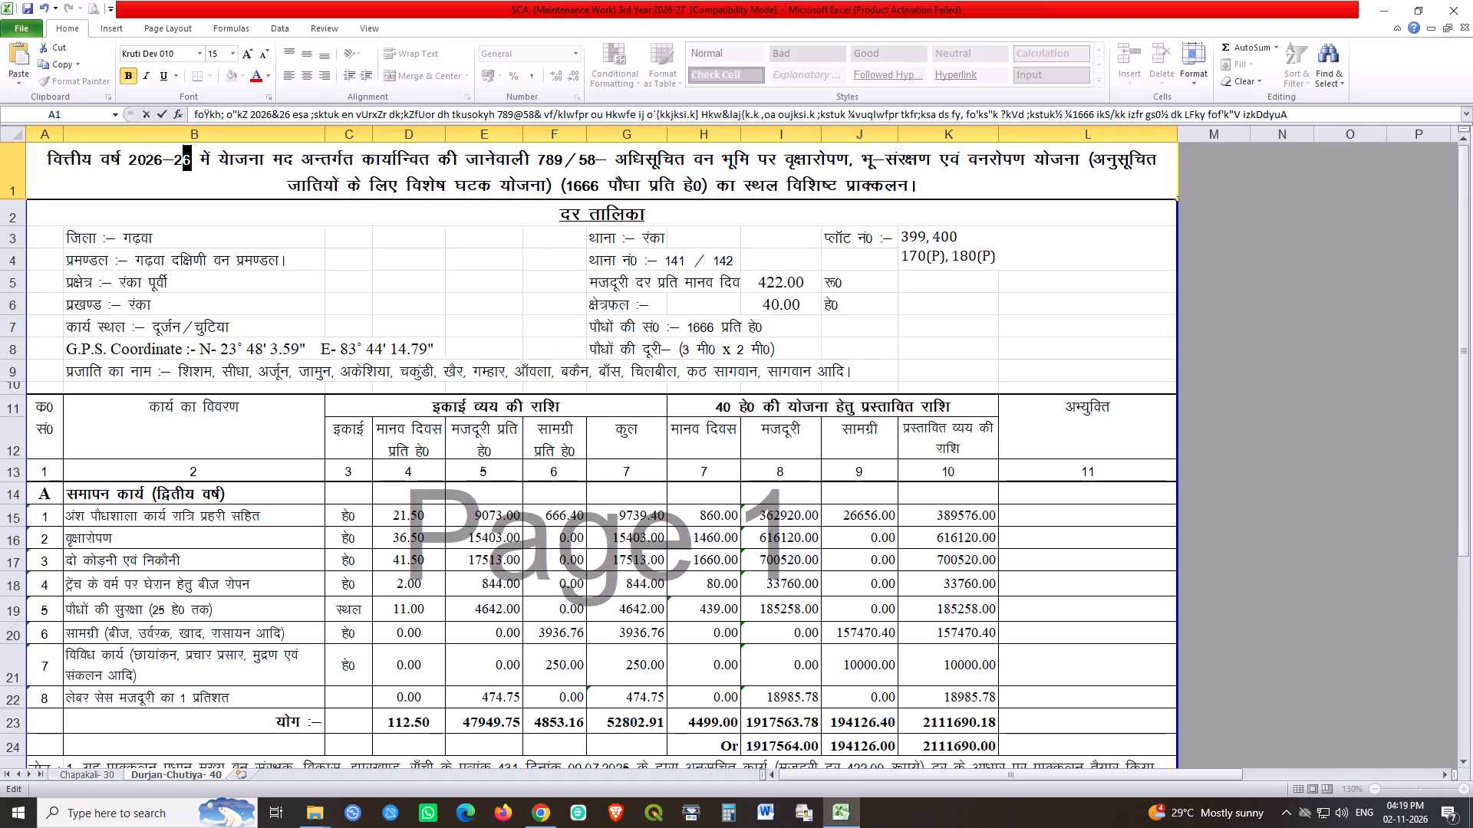
pyautogui.press('7')
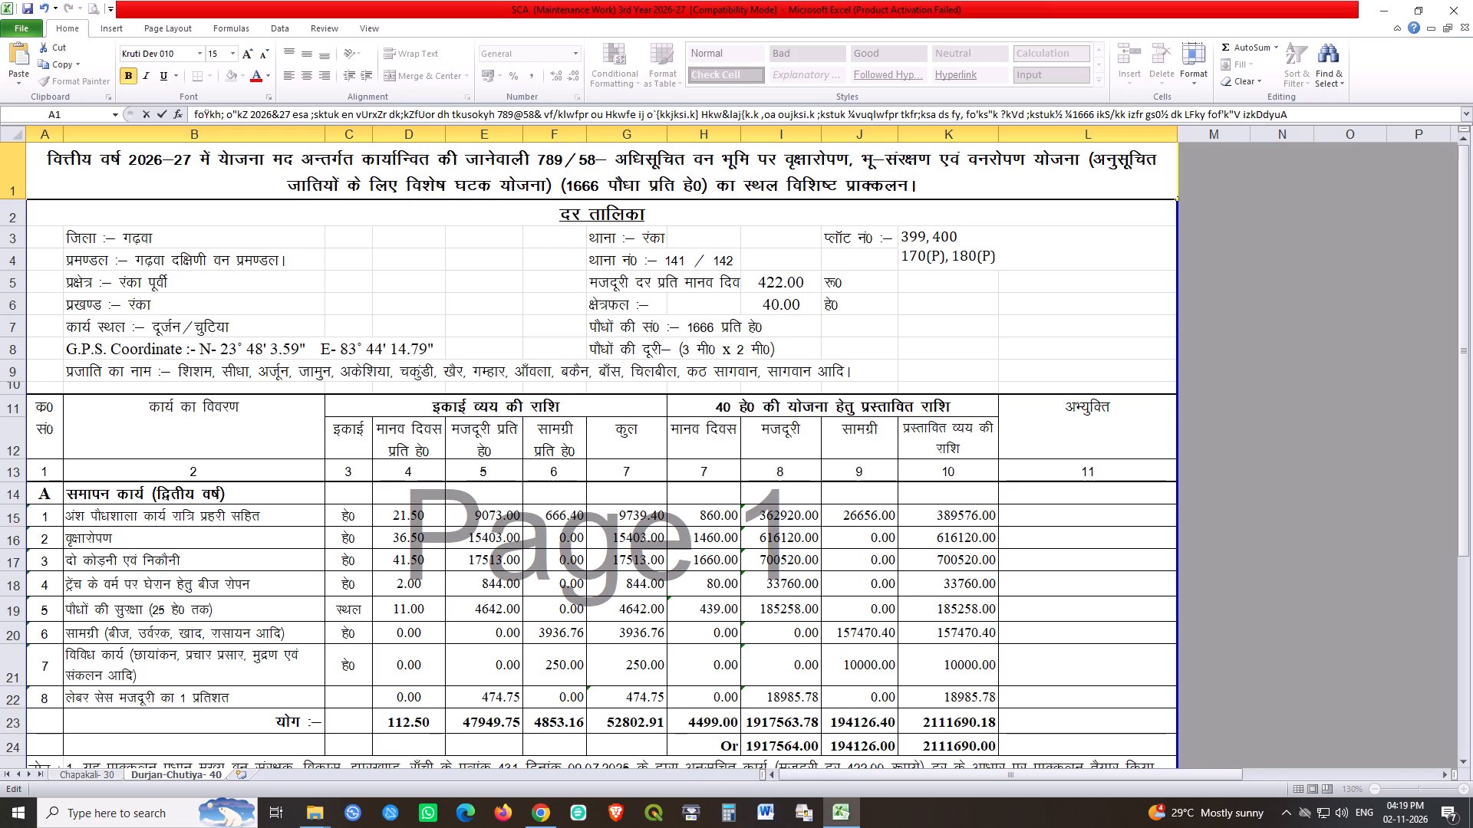
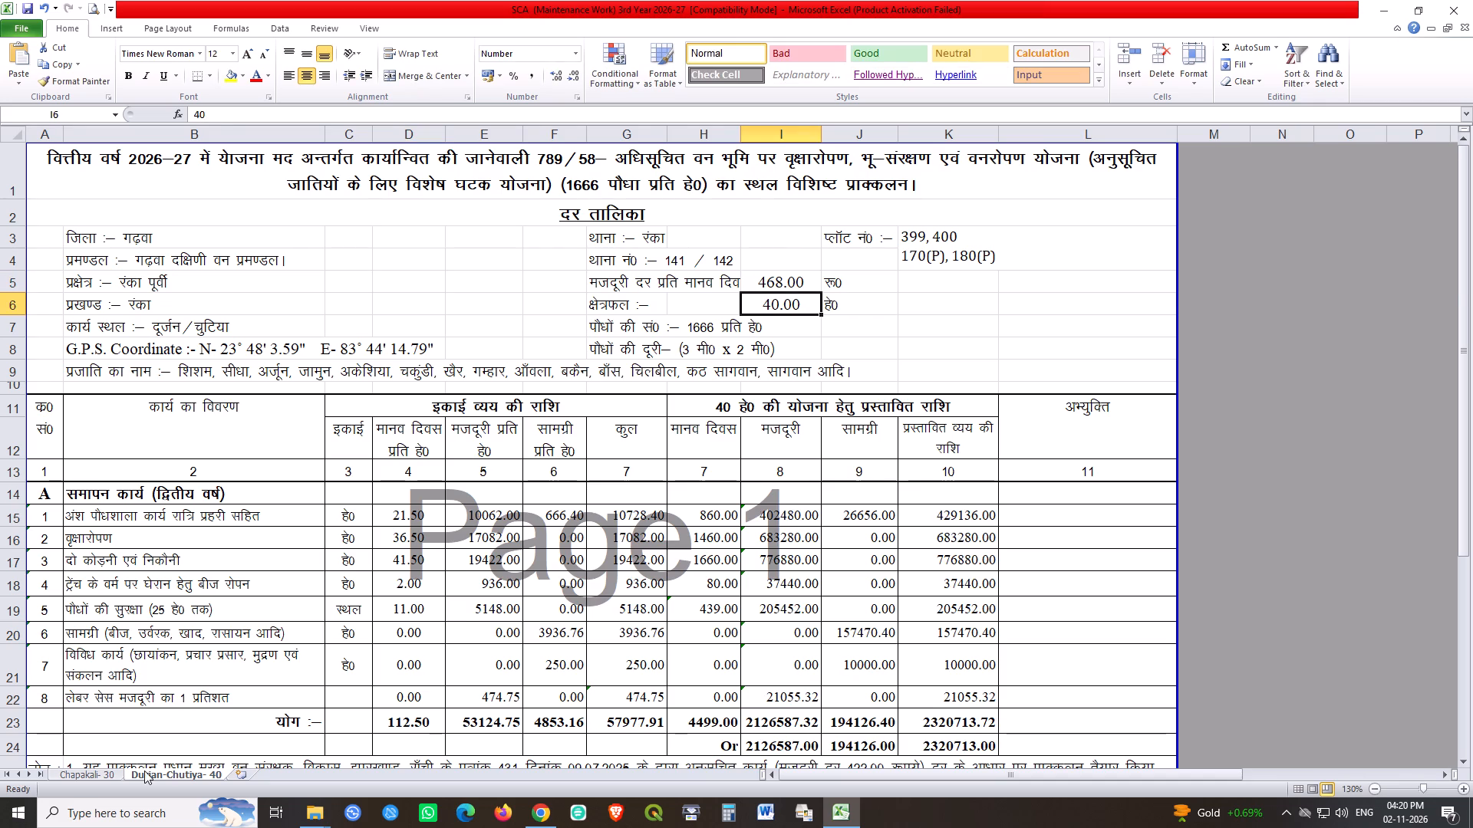
# On the Chapakali- 30 sheet, change the financial year in the title in cell A1 to 2026–27.
pyautogui.click(114, 773)
pyautogui.scroll(9, 779, 407)
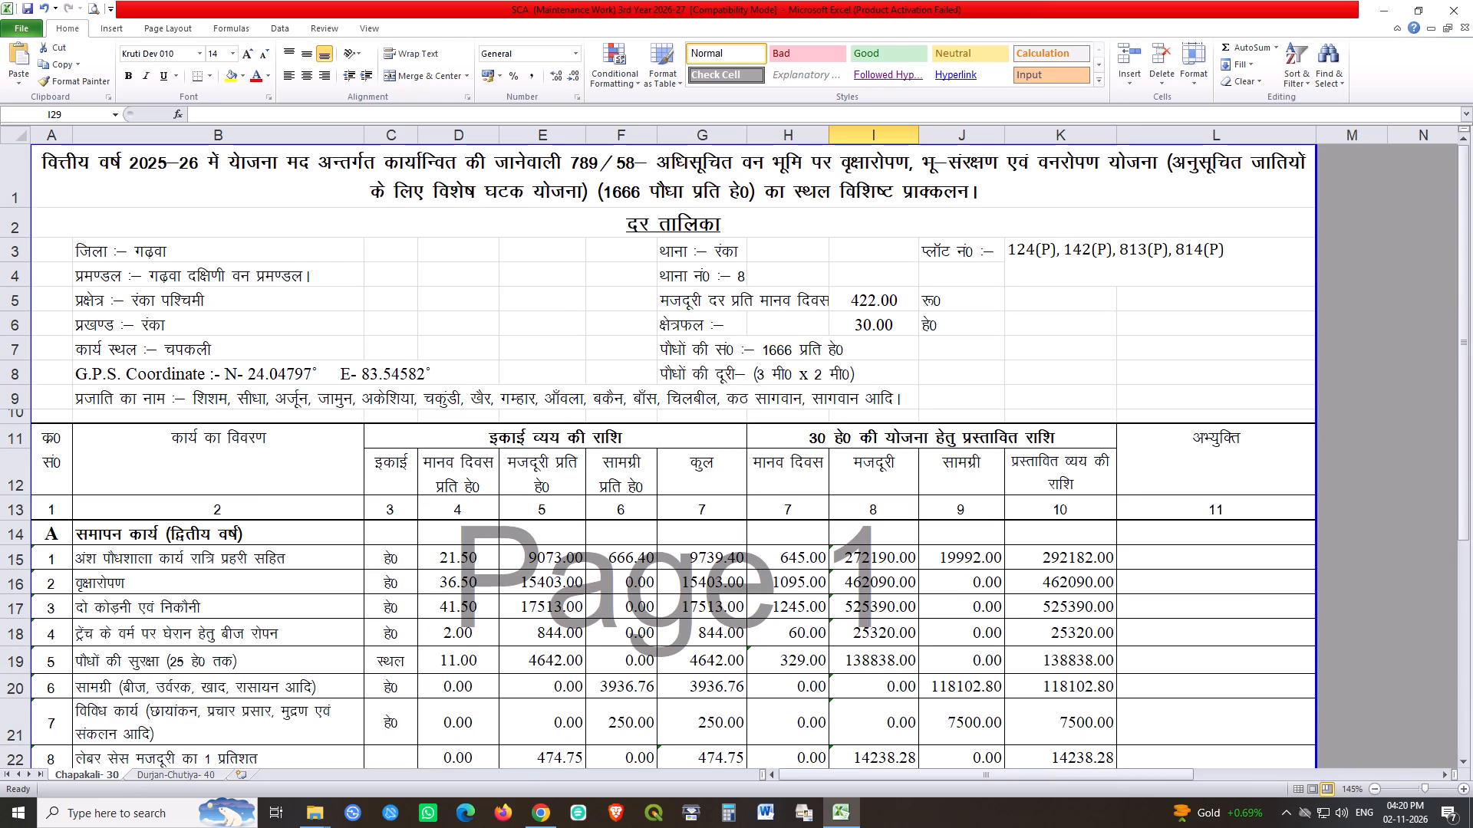
pyautogui.doubleClick(157, 163)
pyautogui.moveTo(157, 163); pyautogui.dragTo(170, 163)
pyautogui.press('6')
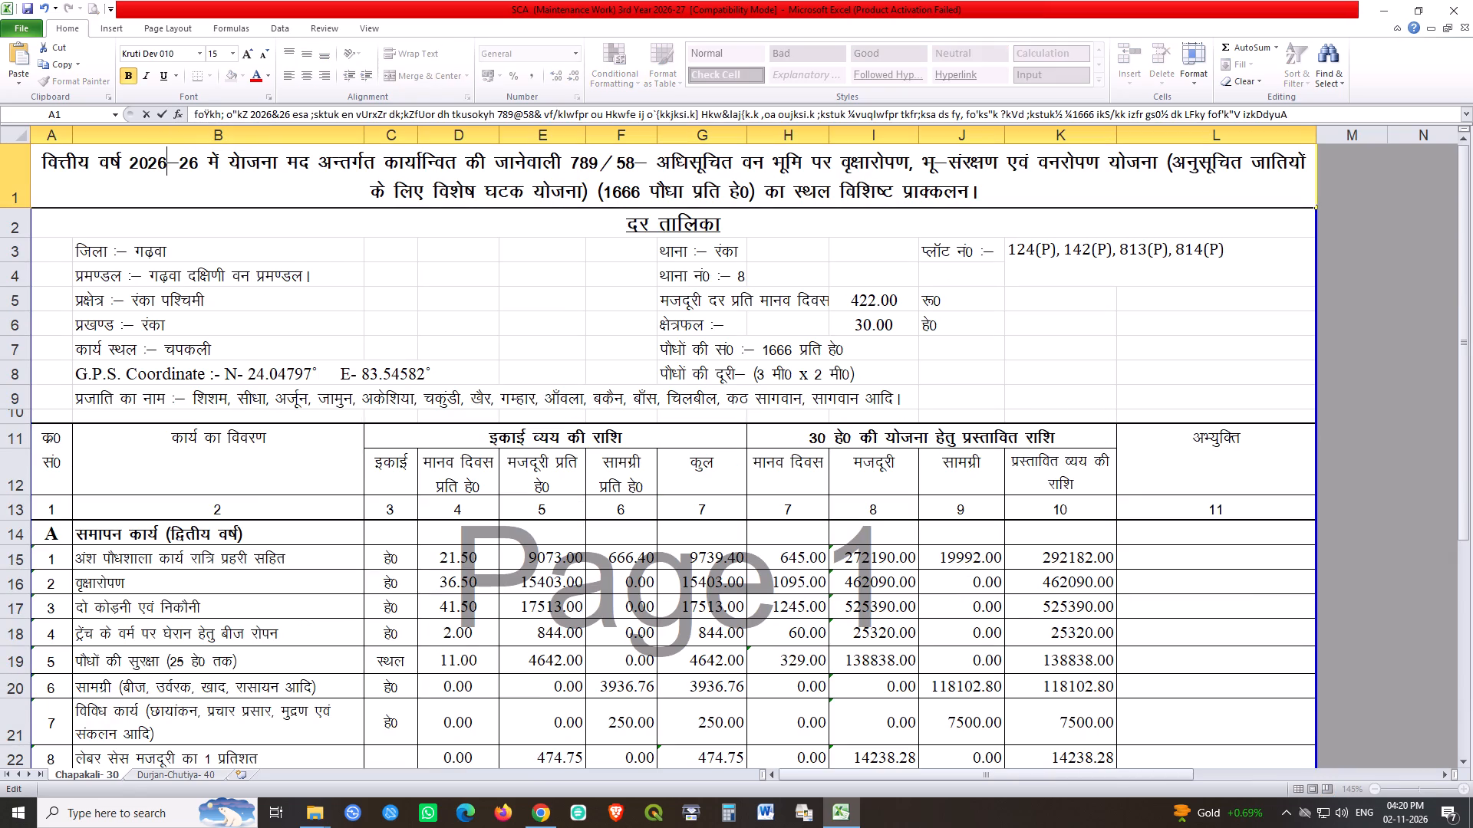
pyautogui.press('Right')
pyautogui.press('Right')
pyautogui.hotkey('shift', 'Right')
pyautogui.press('7')
pyautogui.press('Return')
# Set the daily wage rate in cell I5 of the Chapakali- 30 sheet to 468.
pyautogui.click(878, 304)
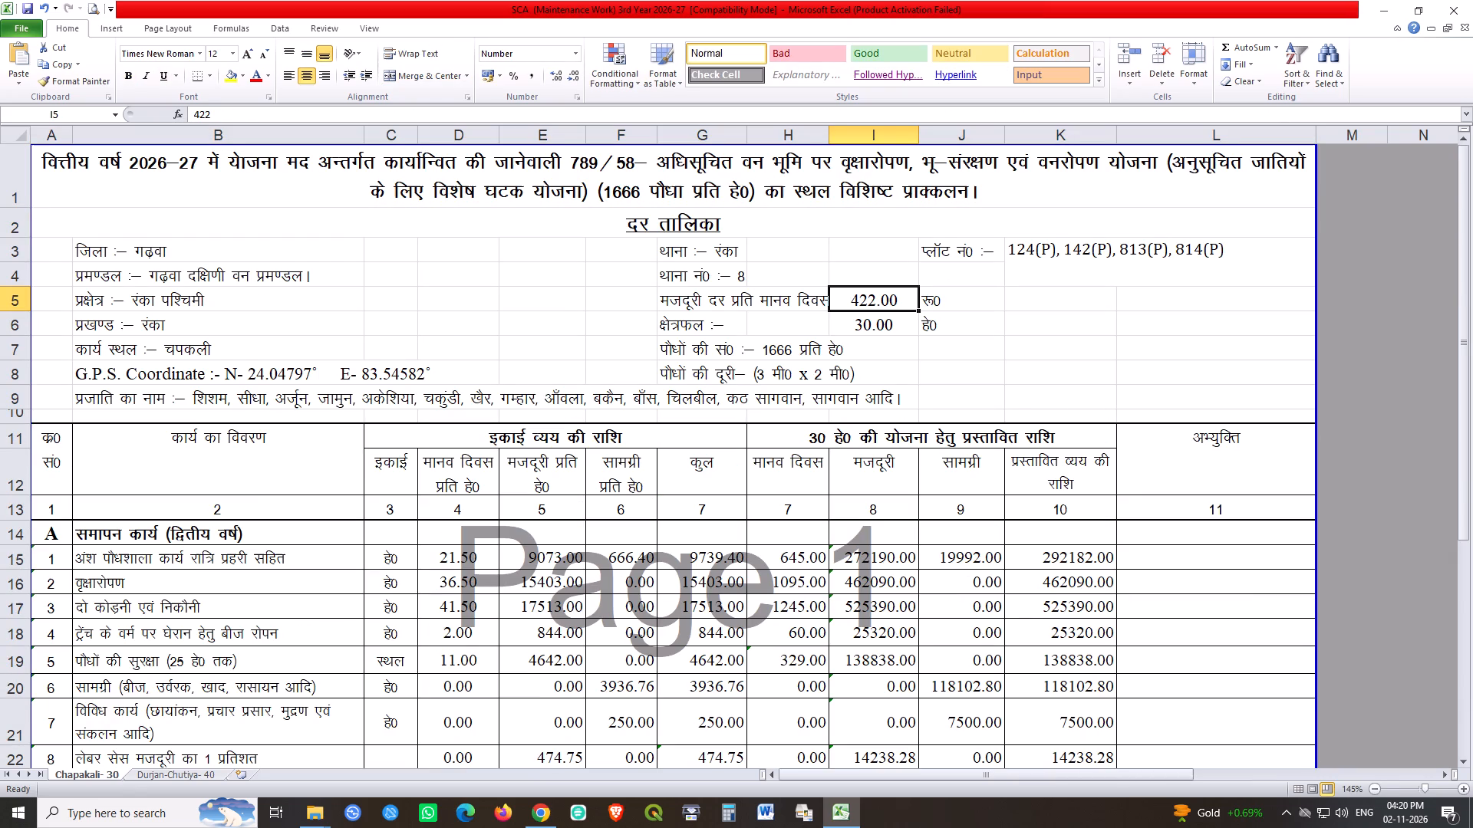
pyautogui.write('468')
pyautogui.press('Return')
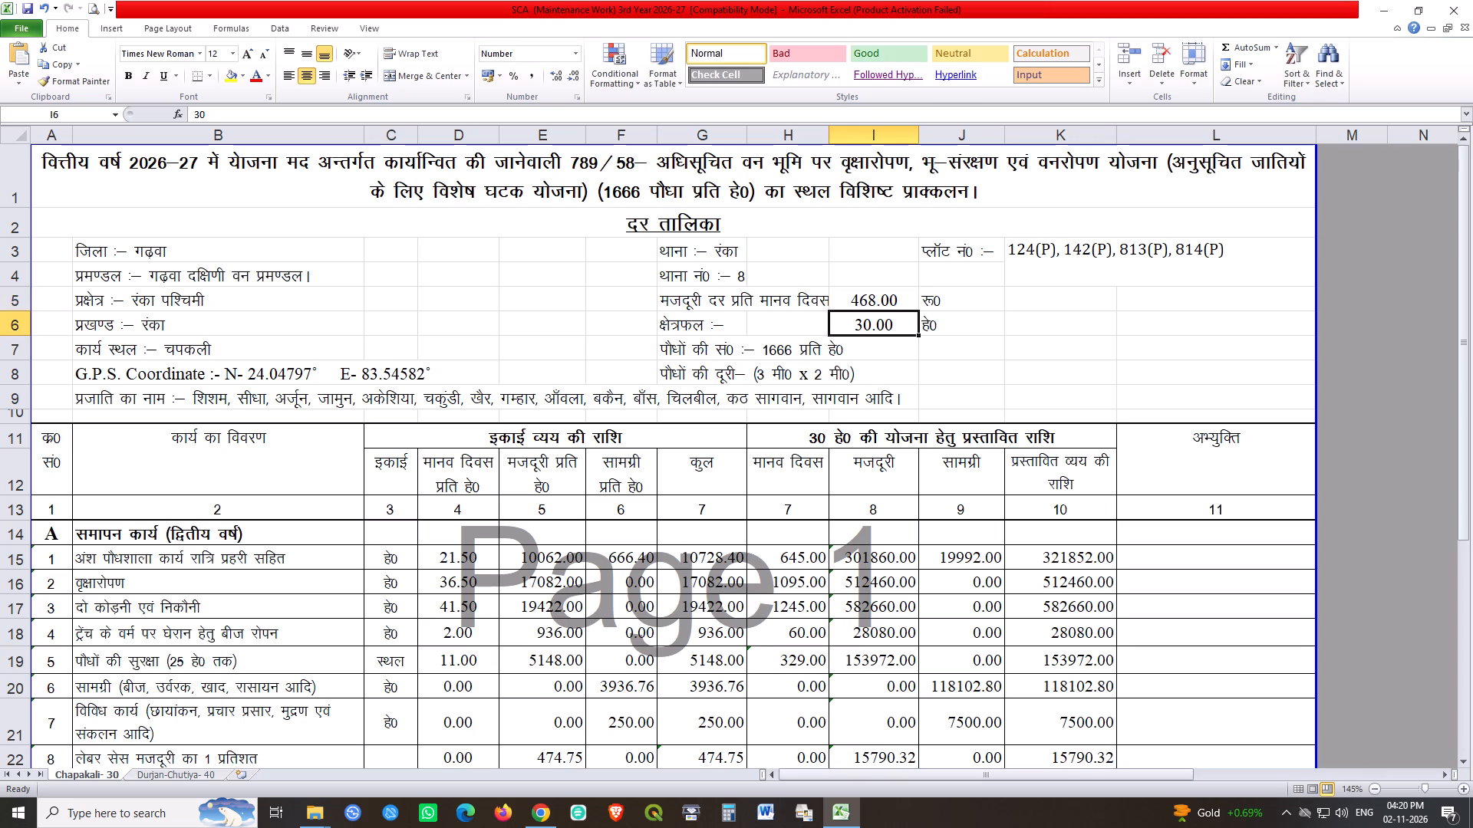
pyautogui.click(1081, 361)
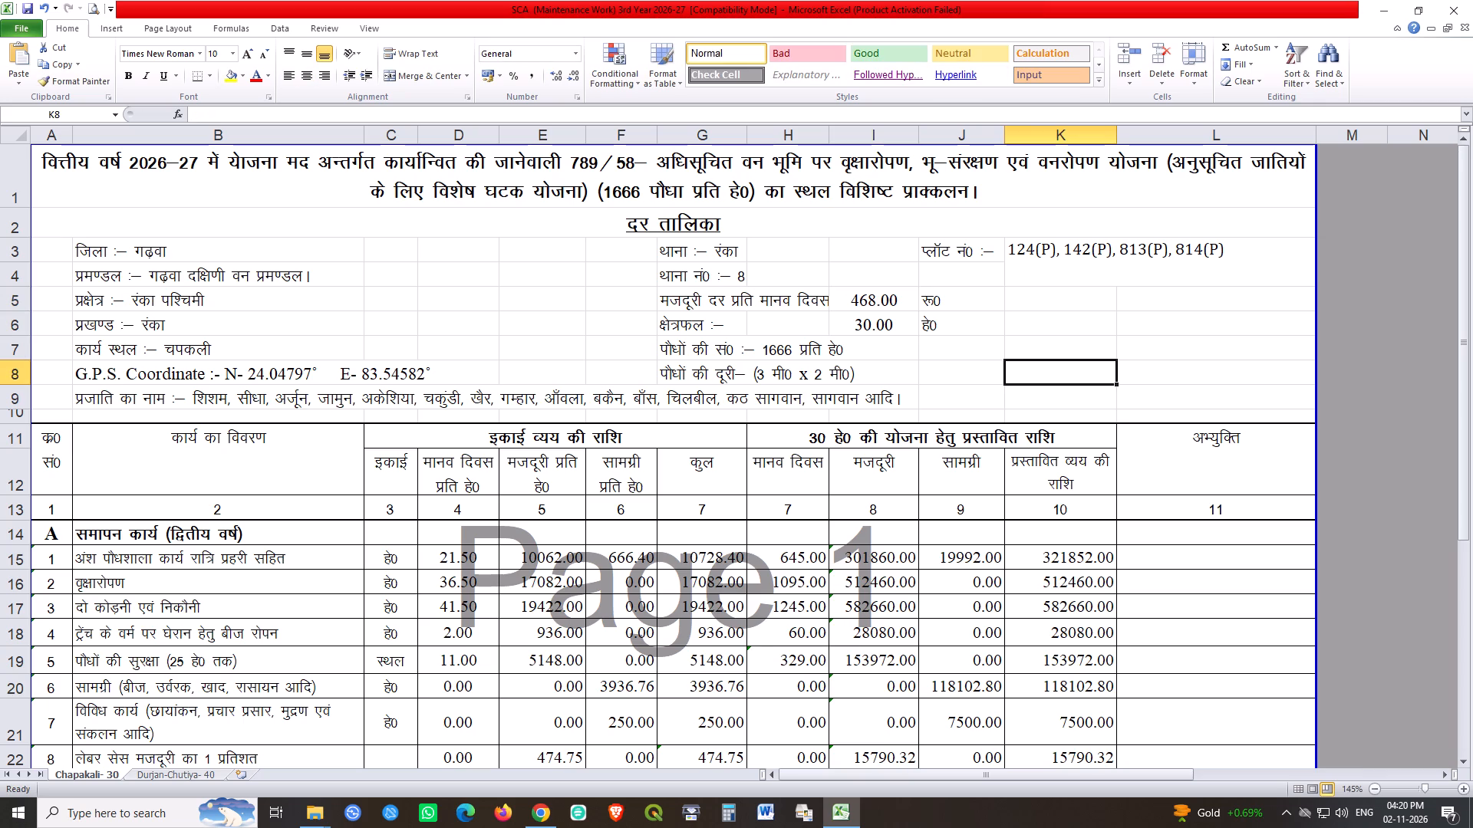
# Change the section A heading in cell B14 of the Chapakali- 30 sheet to "सम्पोषण कार्य (तृतीय वर्ष)".
pyautogui.doubleClick(128, 534)
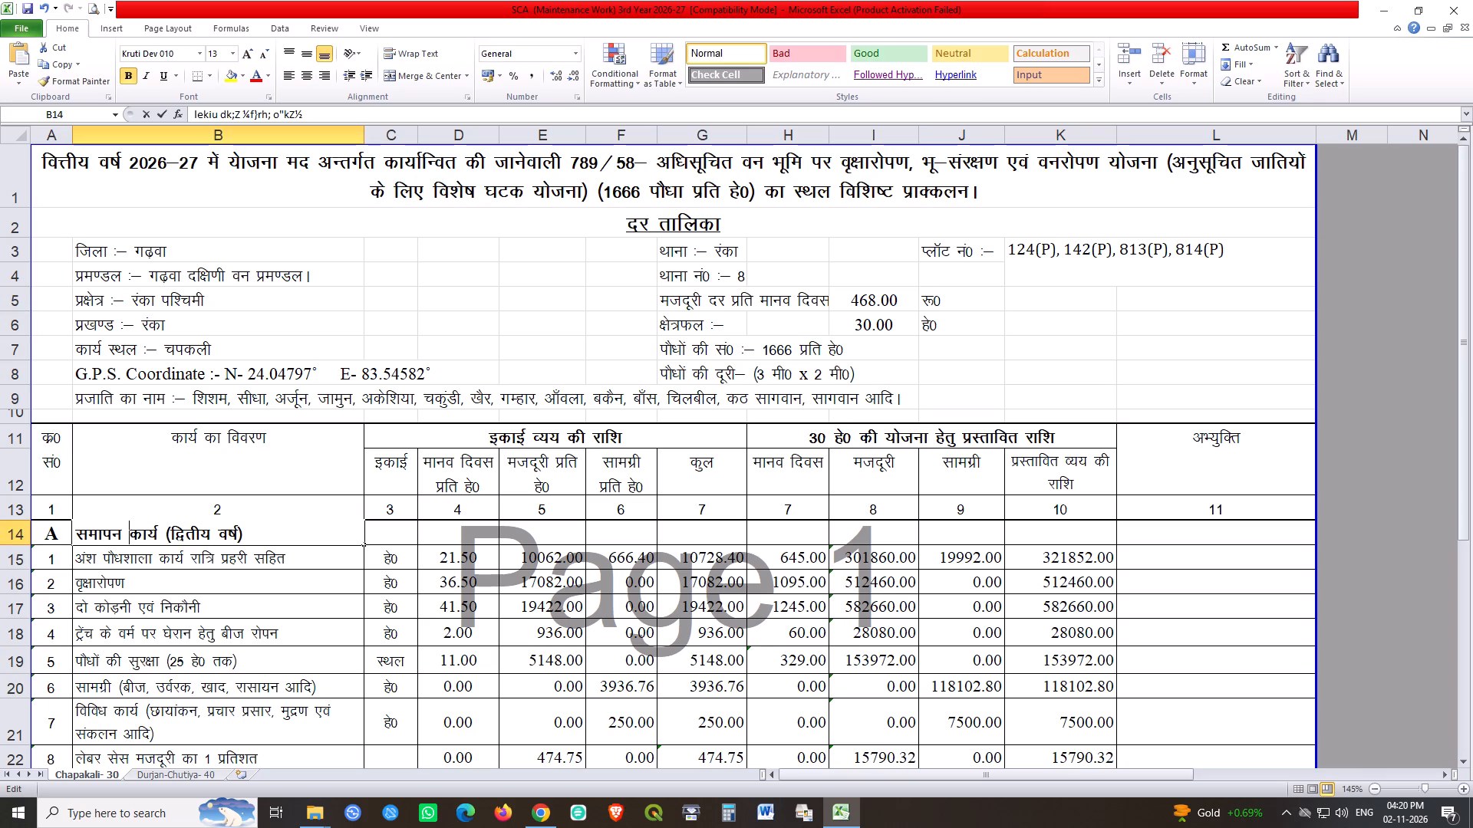
pyautogui.press('Left')
pyautogui.hotkey('ctrl', 'shift', 'Left')
pyautogui.write('lEiks"k.k')
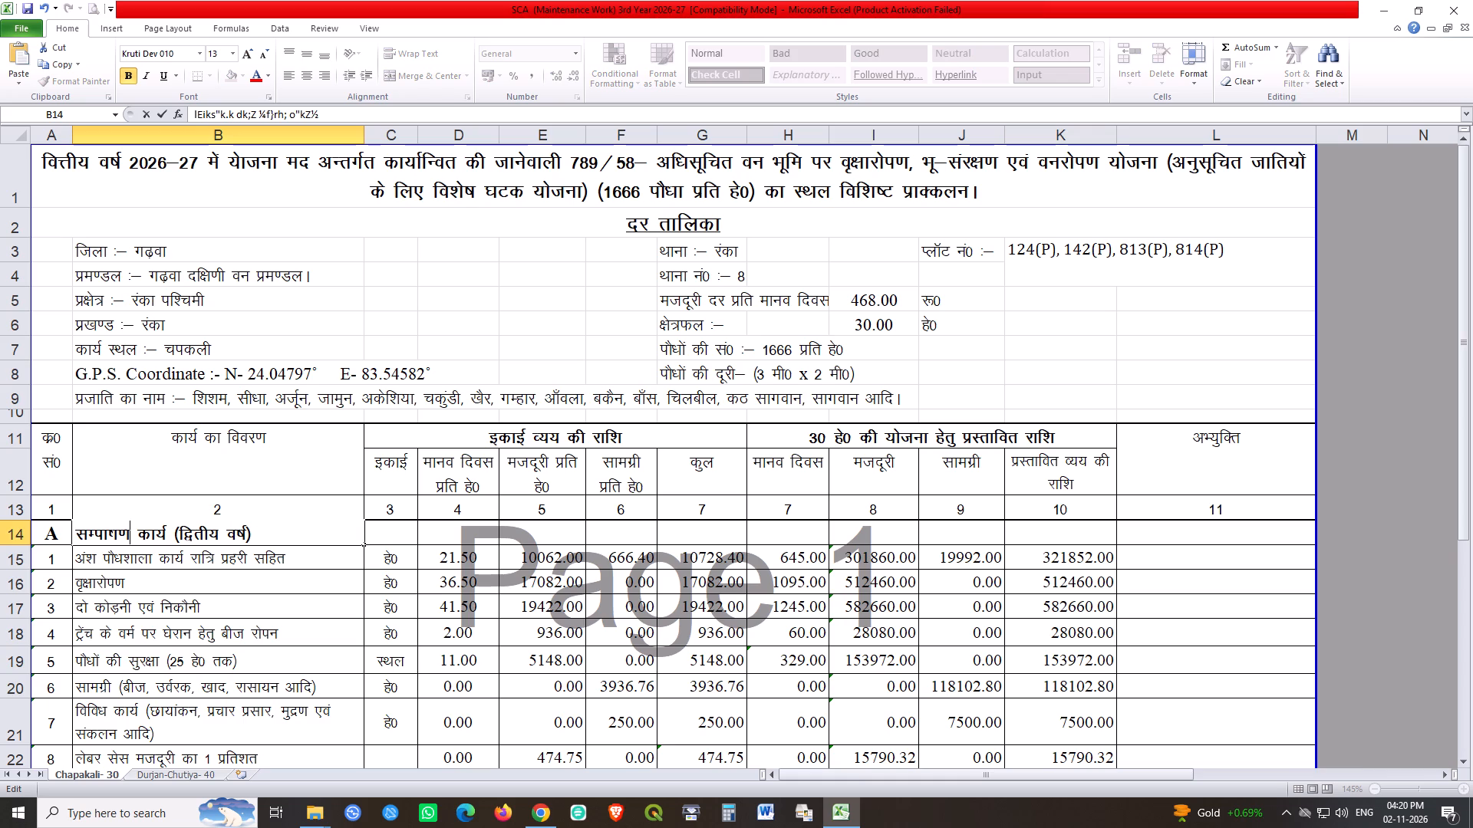
pyautogui.press('Right')
pyautogui.press('Right')
pyautogui.press('Right')
pyautogui.press('Right')
pyautogui.press('Right')
pyautogui.press('Right')
pyautogui.press('Right')
pyautogui.hotkey('ctrl', 'shift', 'Right')
pyautogui.hotkey('shift', 'Left')
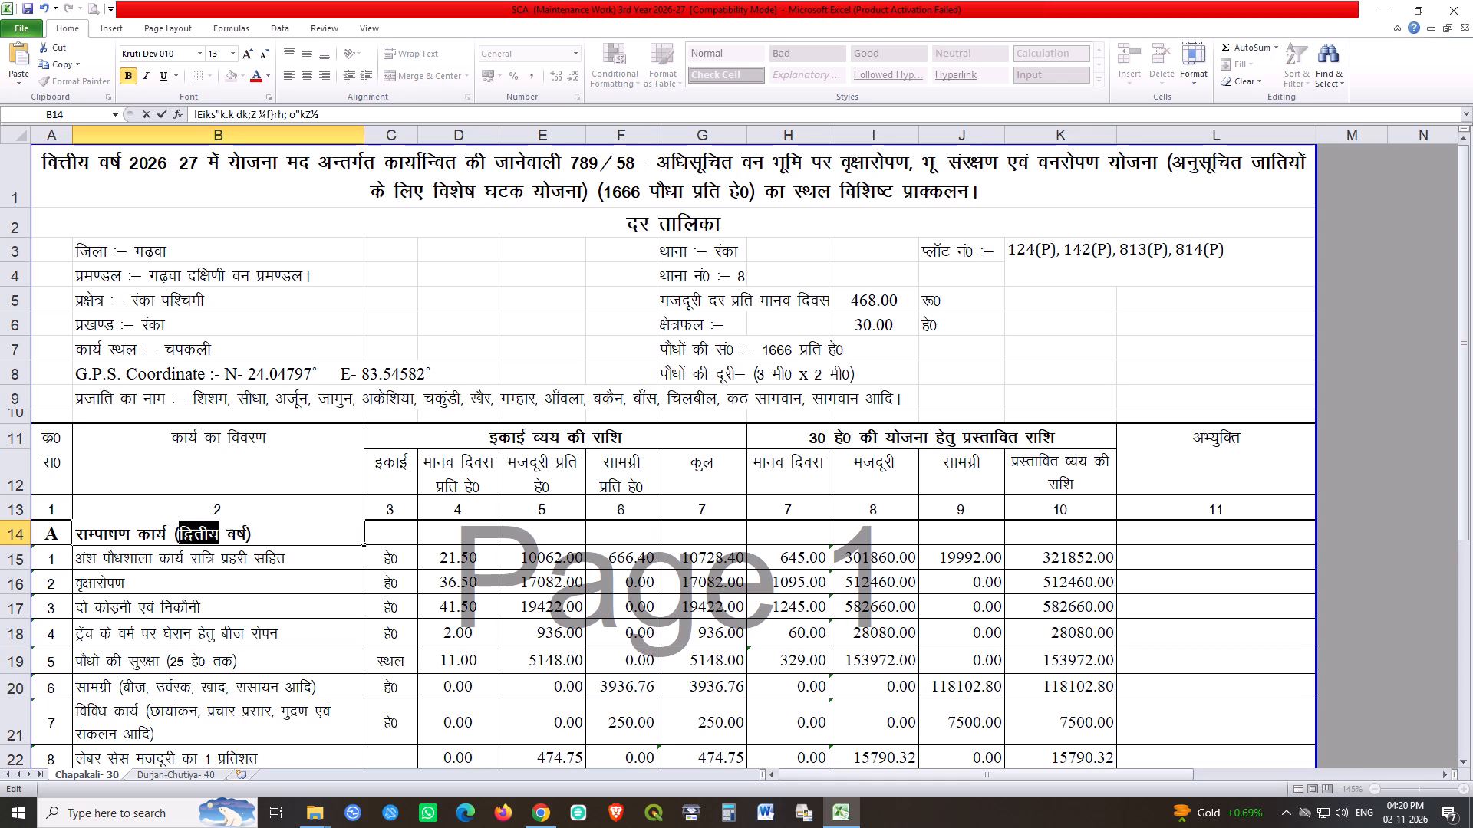
pyautogui.write('r`rh;')
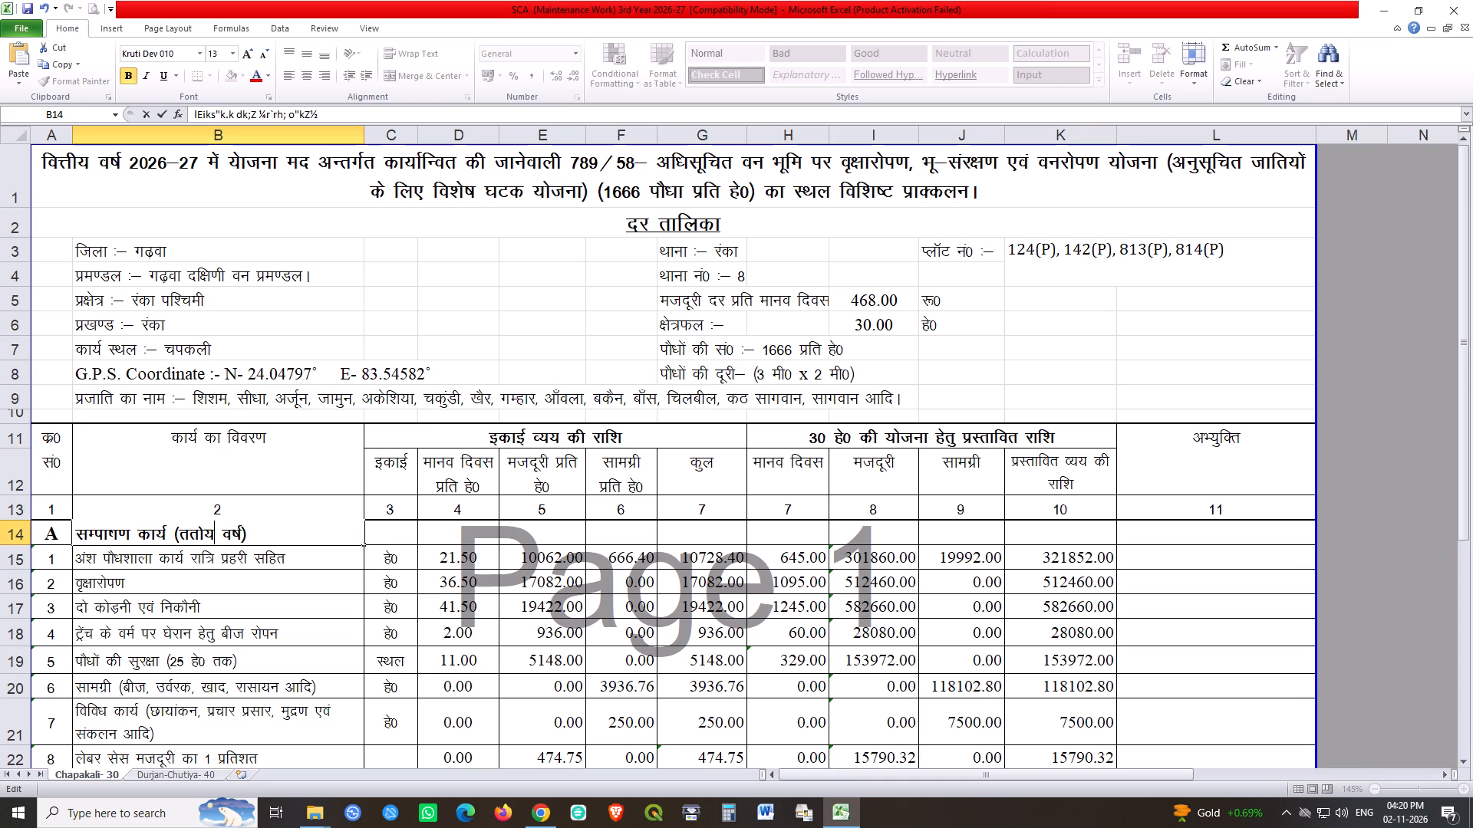
pyautogui.press('Return')
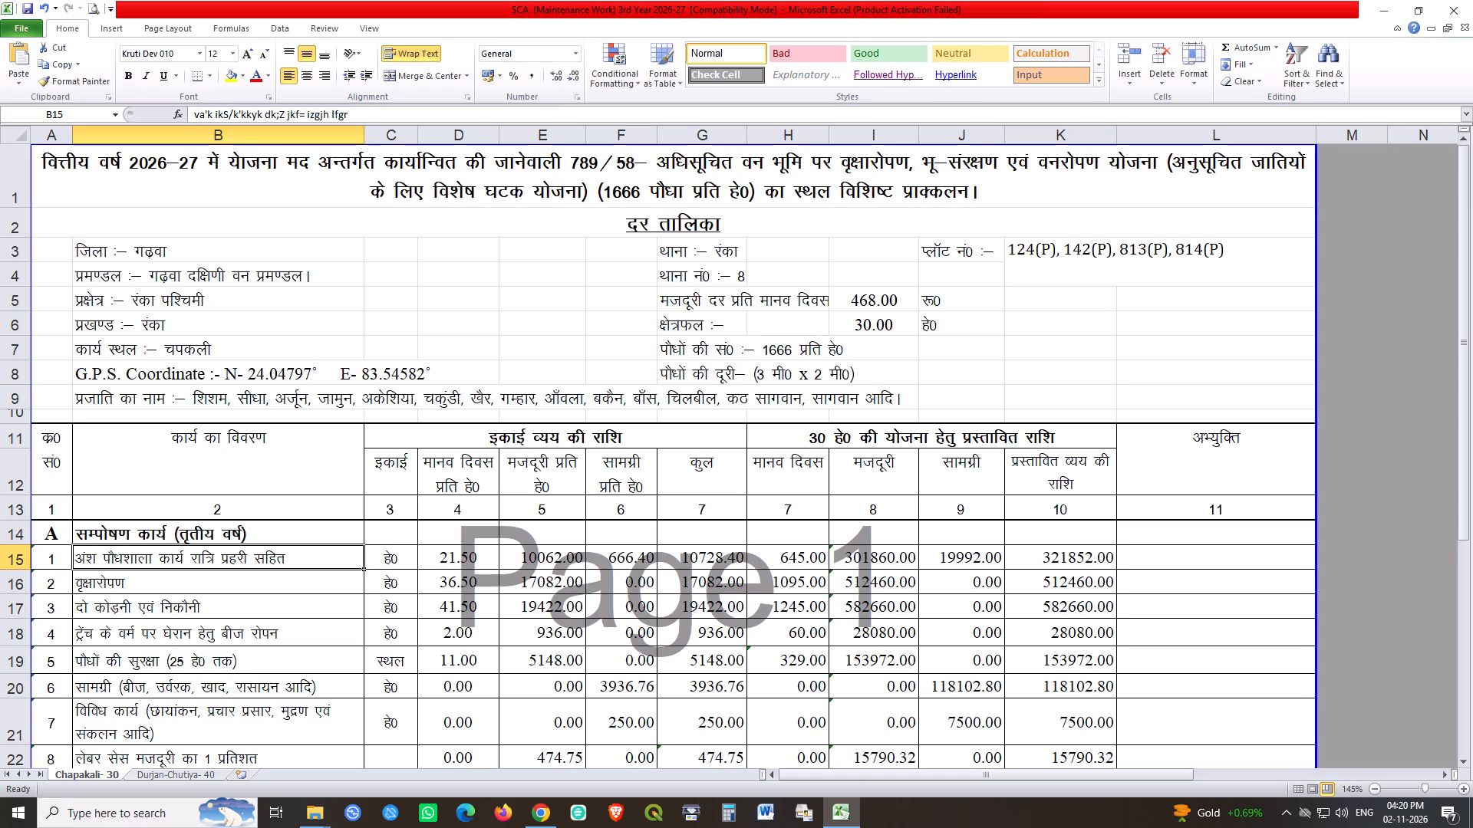
# Copy the section heading in B14 of the Chapakali- 30 sheet into cell B14 of the Durjan-Chutiya- 40 sheet.
pyautogui.click(170, 531)
pyautogui.hotkey('ctrl', 'c')
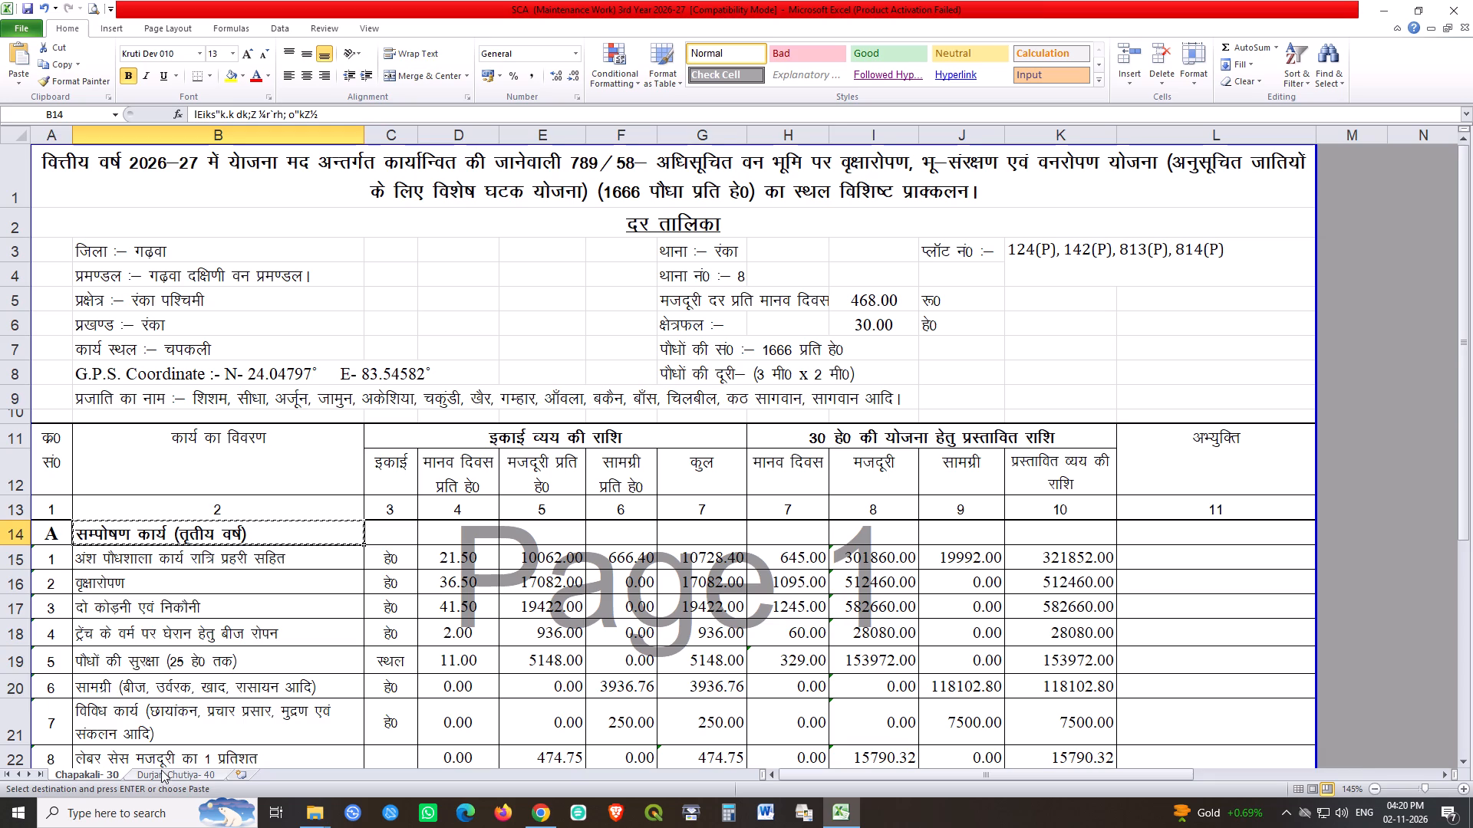
pyautogui.click(171, 774)
pyautogui.click(183, 493)
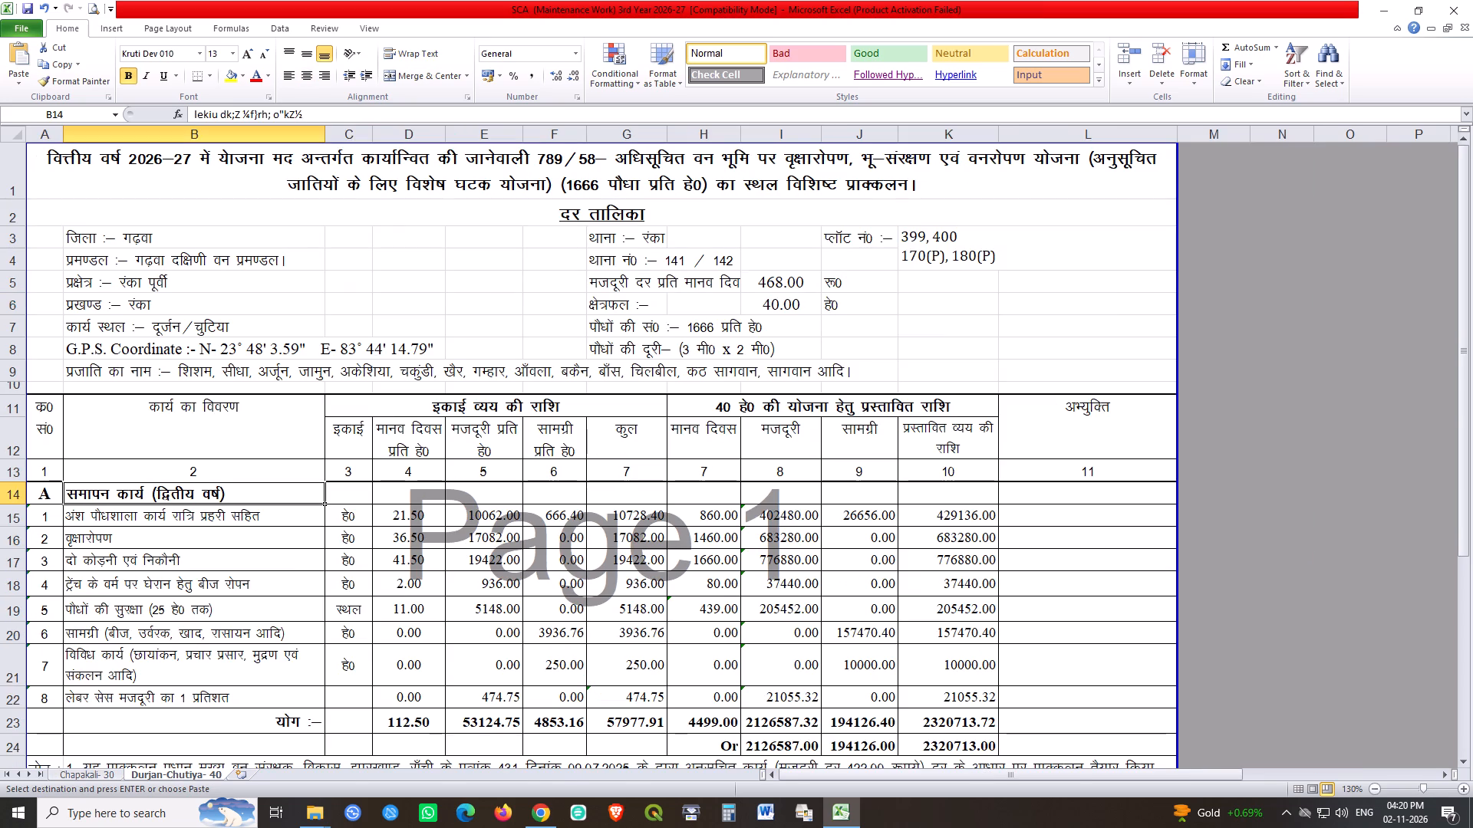
pyautogui.press('Return')
pyautogui.click(1084, 560)
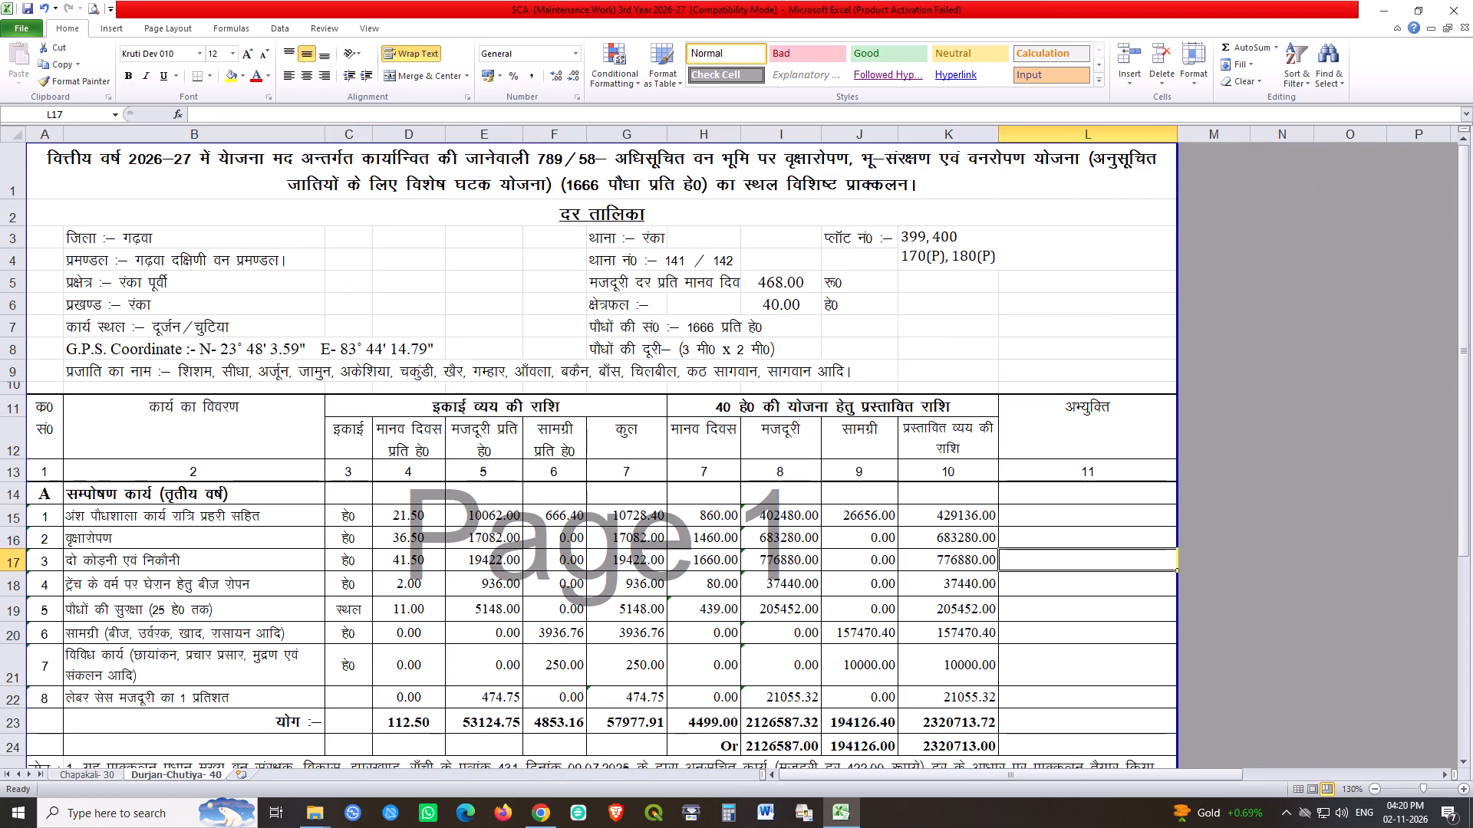
# Save the SCA Maintenance Work workbook and close it.
pyautogui.hotkey('ctrl', 's')
pyautogui.hotkey('ctrl', 's')
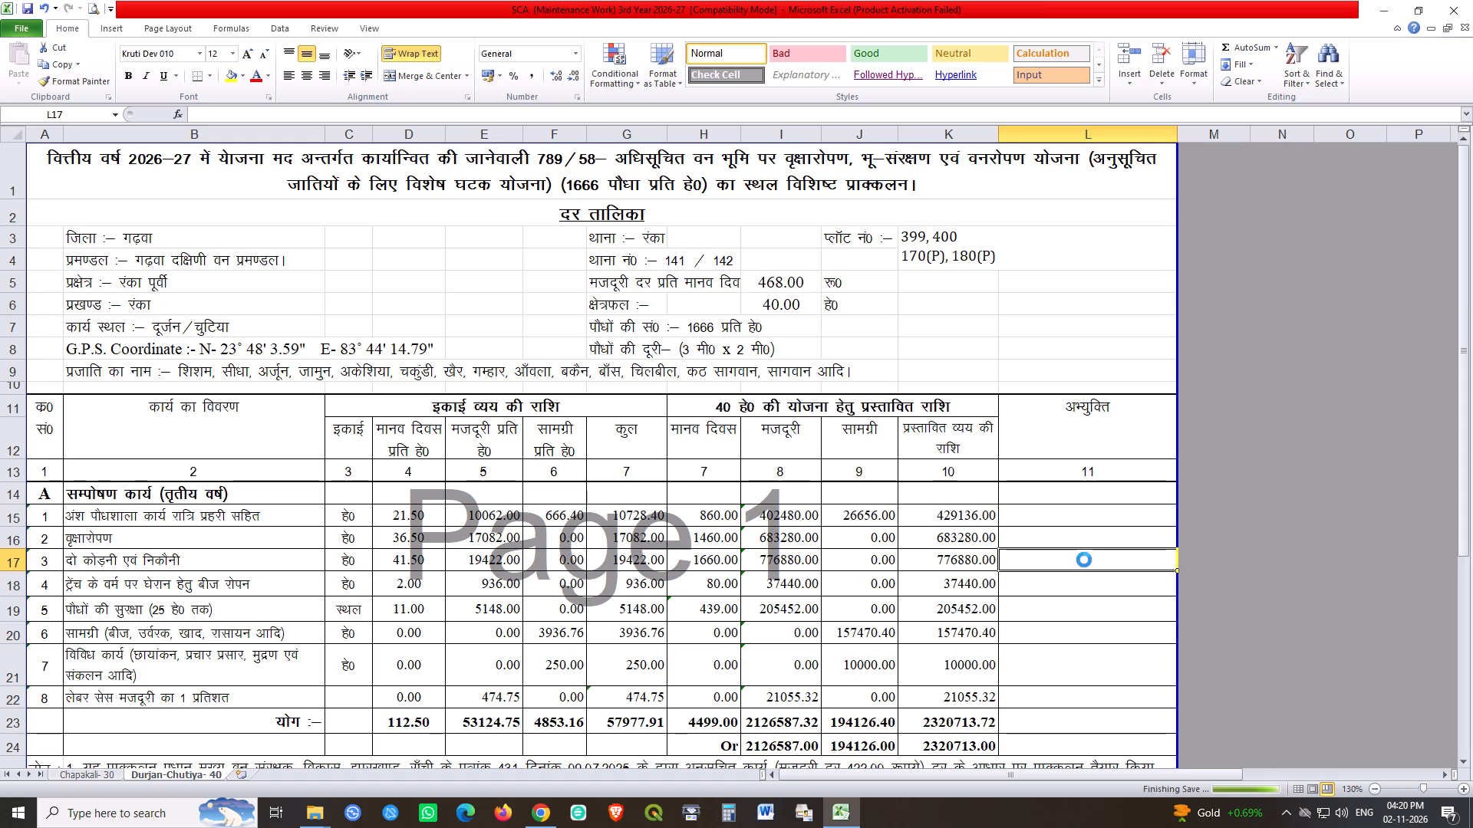
pyautogui.hotkey('ctrl', 's')
pyautogui.click(1439, 0)
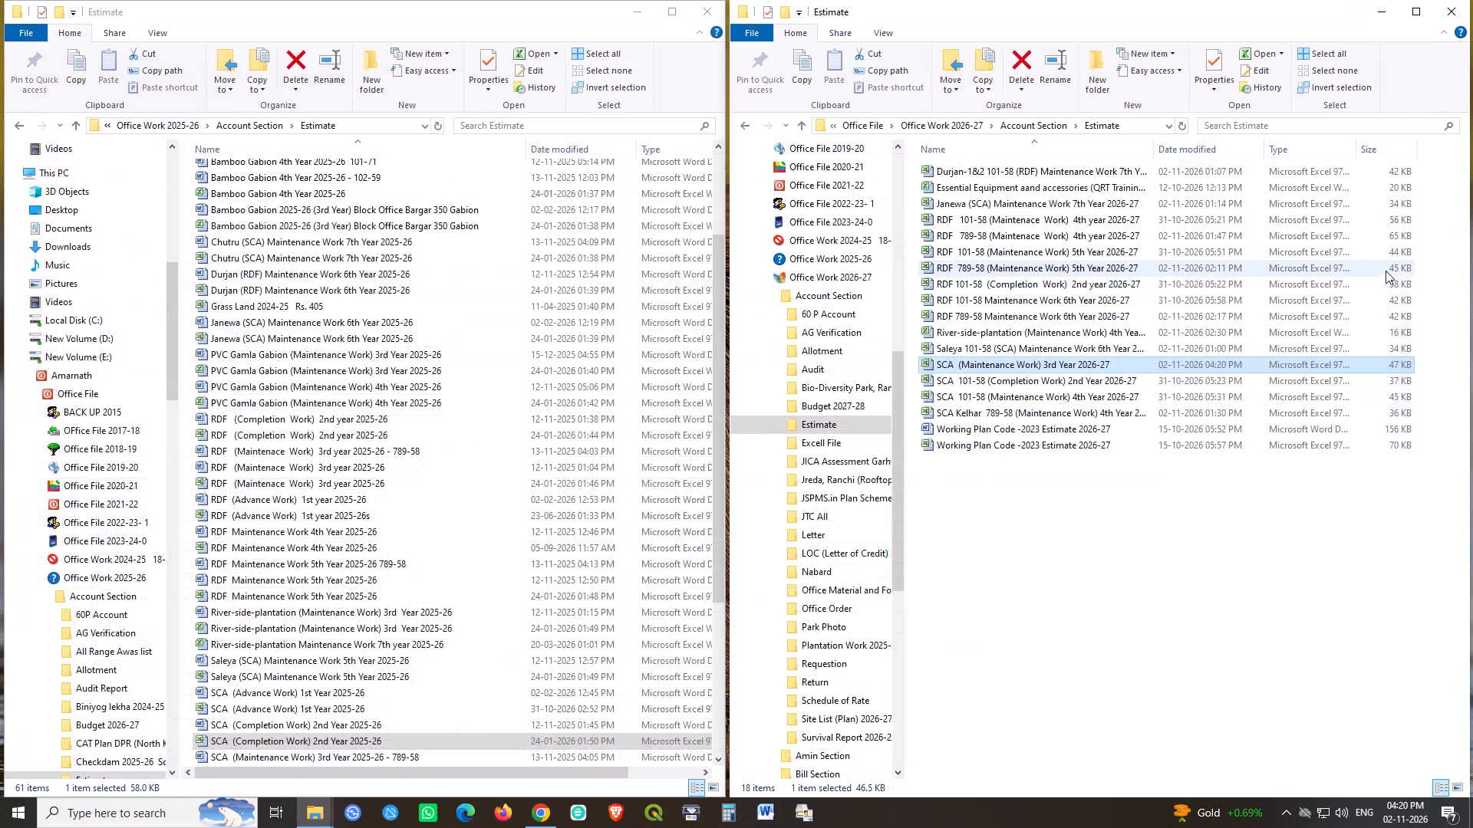
# Add 789-58 after SCA in the workbook's file name, making it "SCA 789-58 (Maintenance Work) 3rd Year 2026-27".
pyautogui.press('F2')
pyautogui.press('Right')
pyautogui.press('Left')
pyautogui.press('Left')
pyautogui.press('Left')
pyautogui.press('Left')
pyautogui.press('Left')
pyautogui.press('Left')
pyautogui.press('Left')
pyautogui.press('Left')
pyautogui.press('Left')
pyautogui.press('Left')
pyautogui.press('Left')
pyautogui.press('Left')
pyautogui.press('Left')
pyautogui.press('Left')
pyautogui.press('Left')
pyautogui.press('Left')
pyautogui.press('Left')
pyautogui.press('Left')
pyautogui.press('Left')
pyautogui.press('Left')
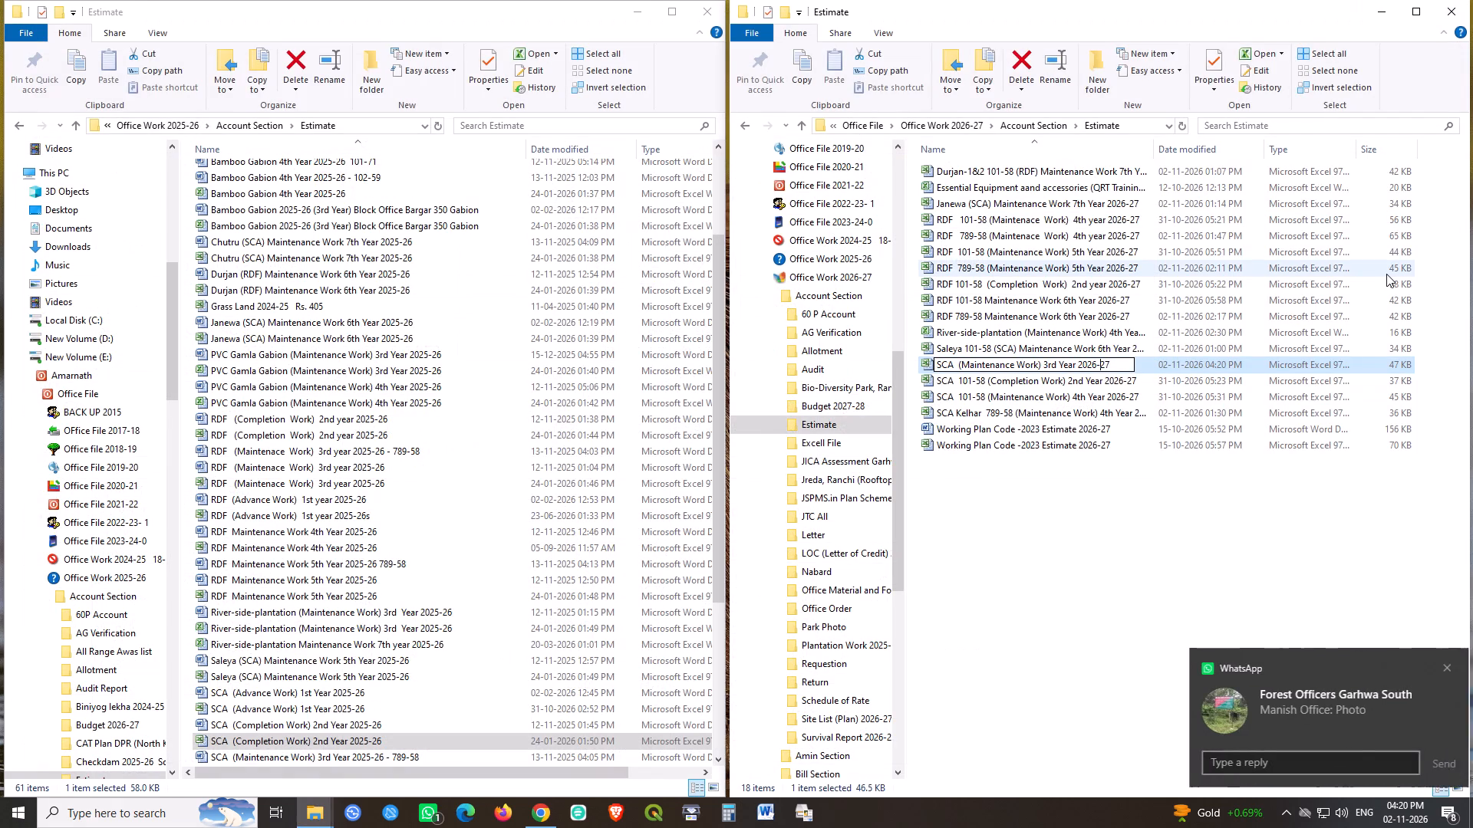
pyautogui.press('Left')
pyautogui.press('Left')
pyautogui.press('Left')
pyautogui.press('Left')
pyautogui.press('Left')
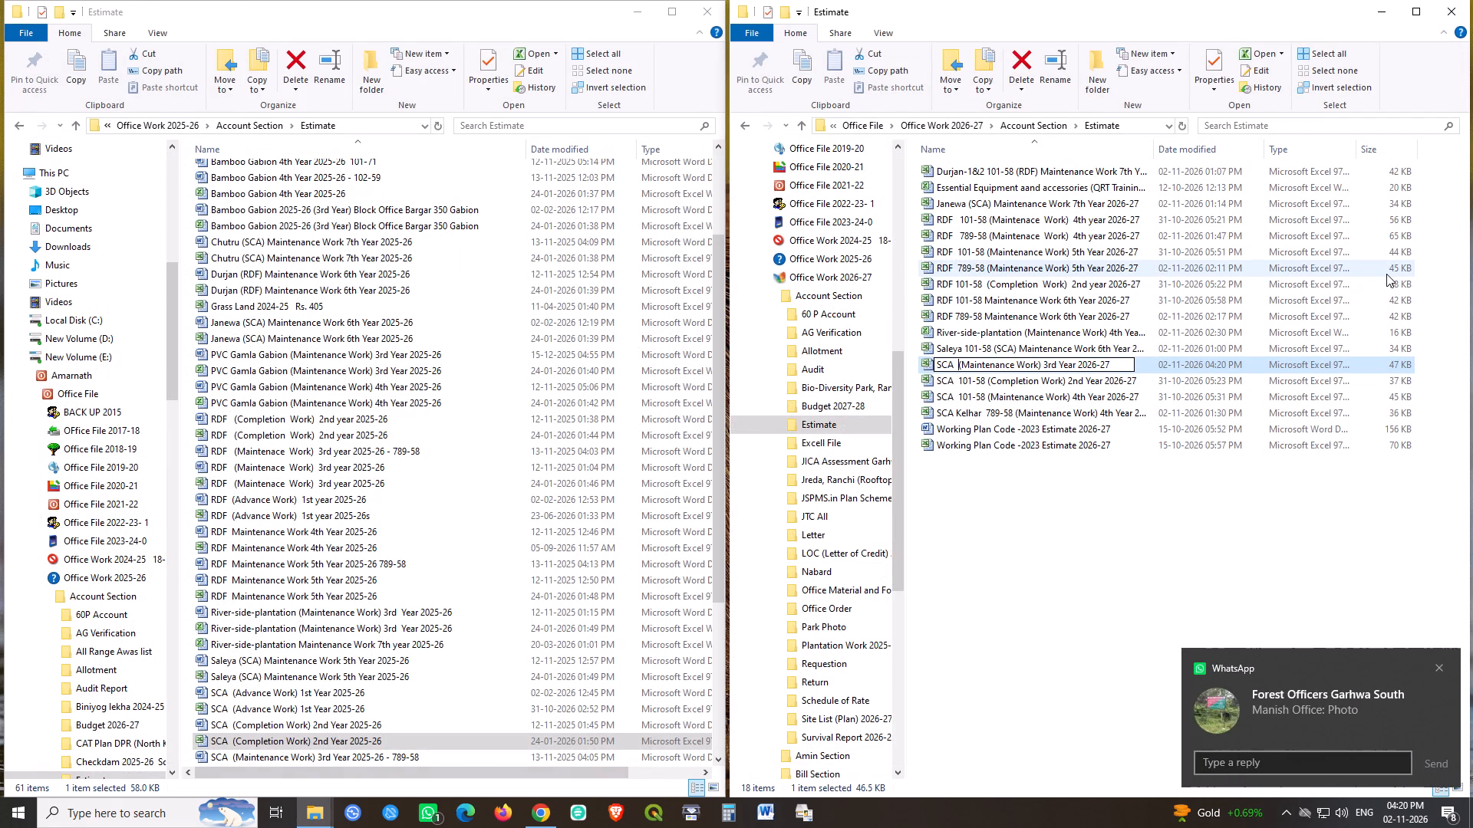
pyautogui.write('789/')
pyautogui.write('-58')
pyautogui.press('space')
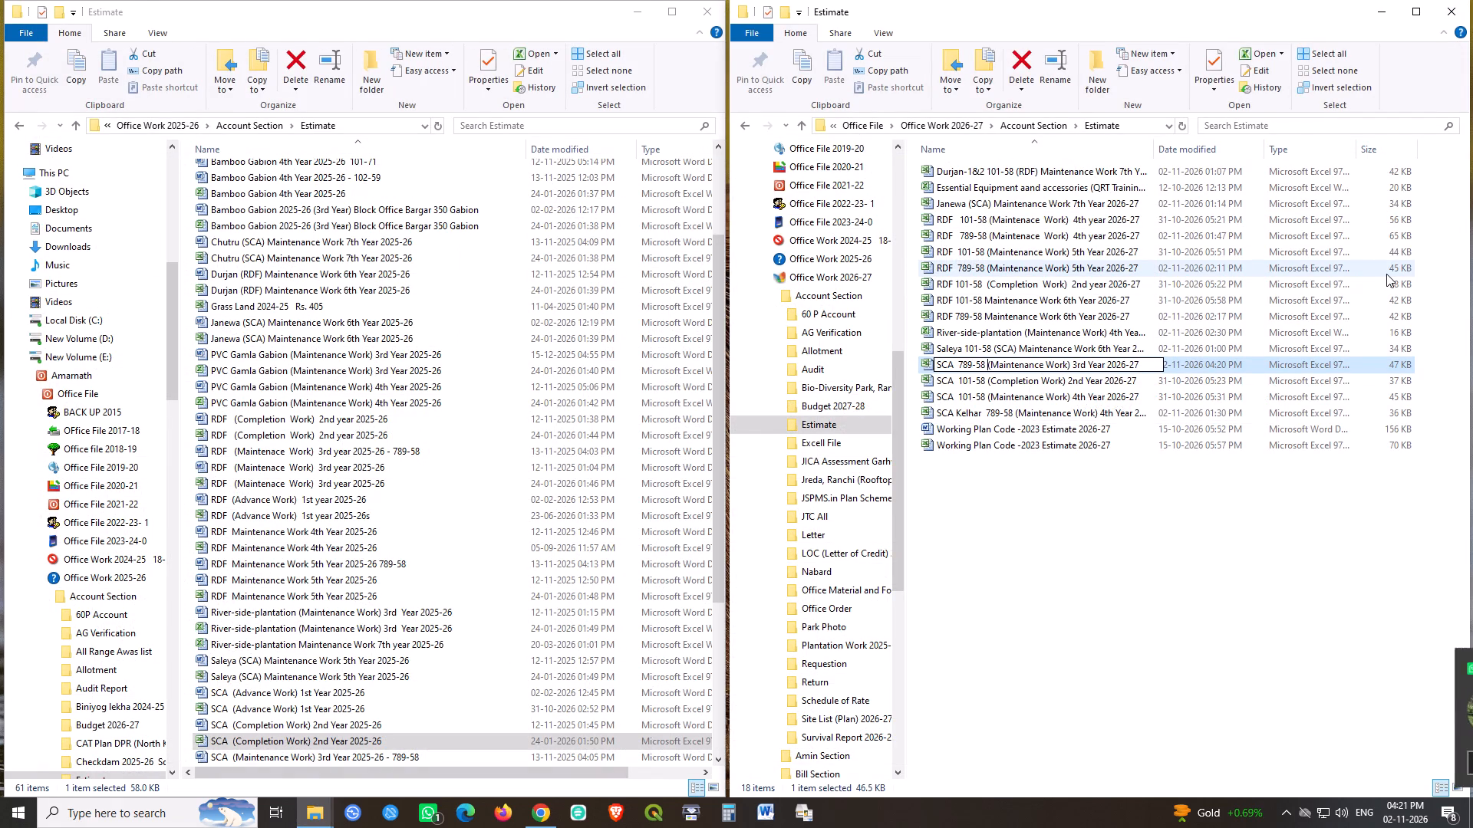
pyautogui.press('Return')
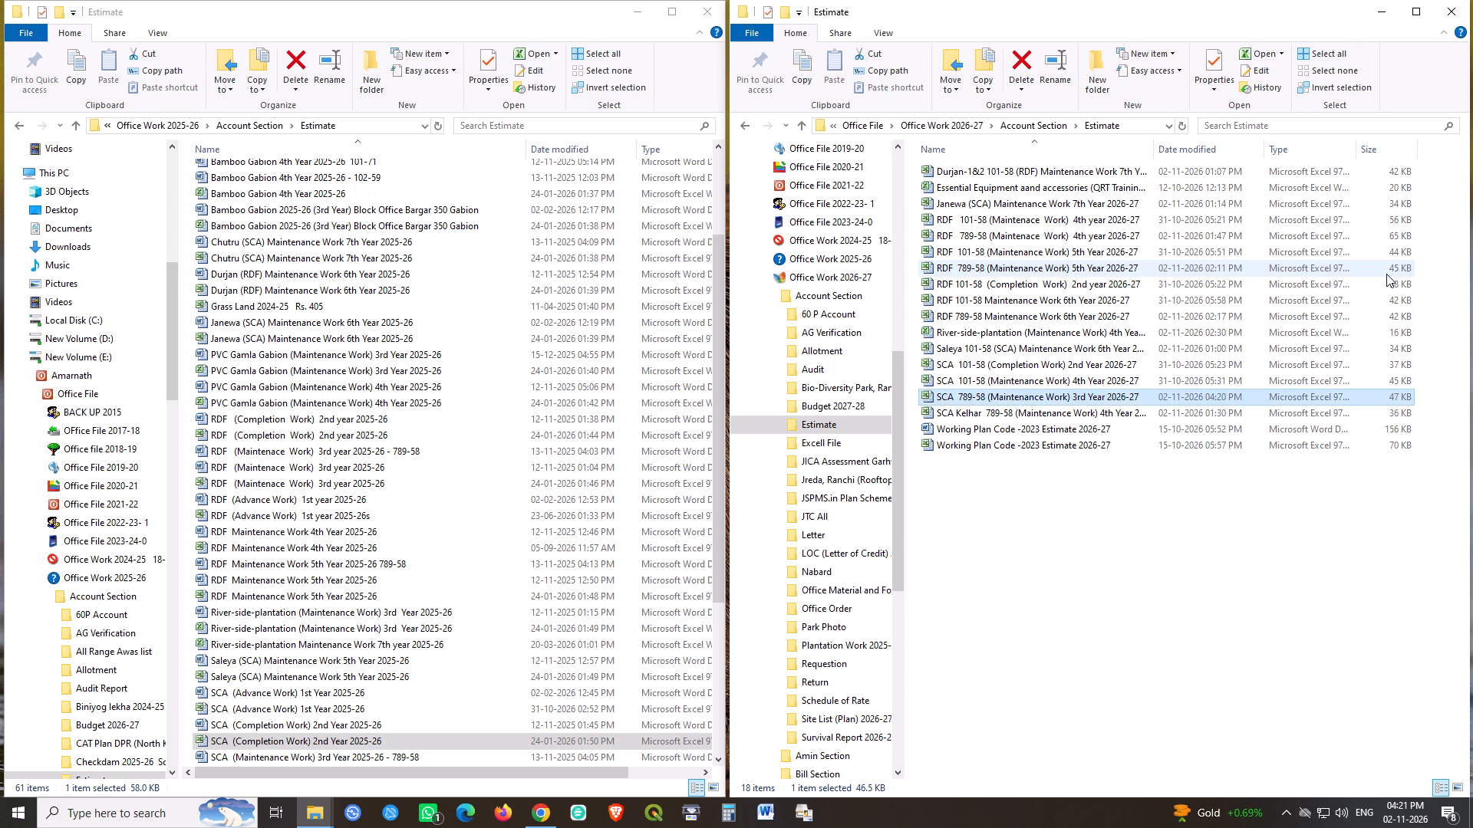
# Reopen the renamed SCA 789-58 workbook in Excel and dismiss the Office activation notice.
pyautogui.press('Return')
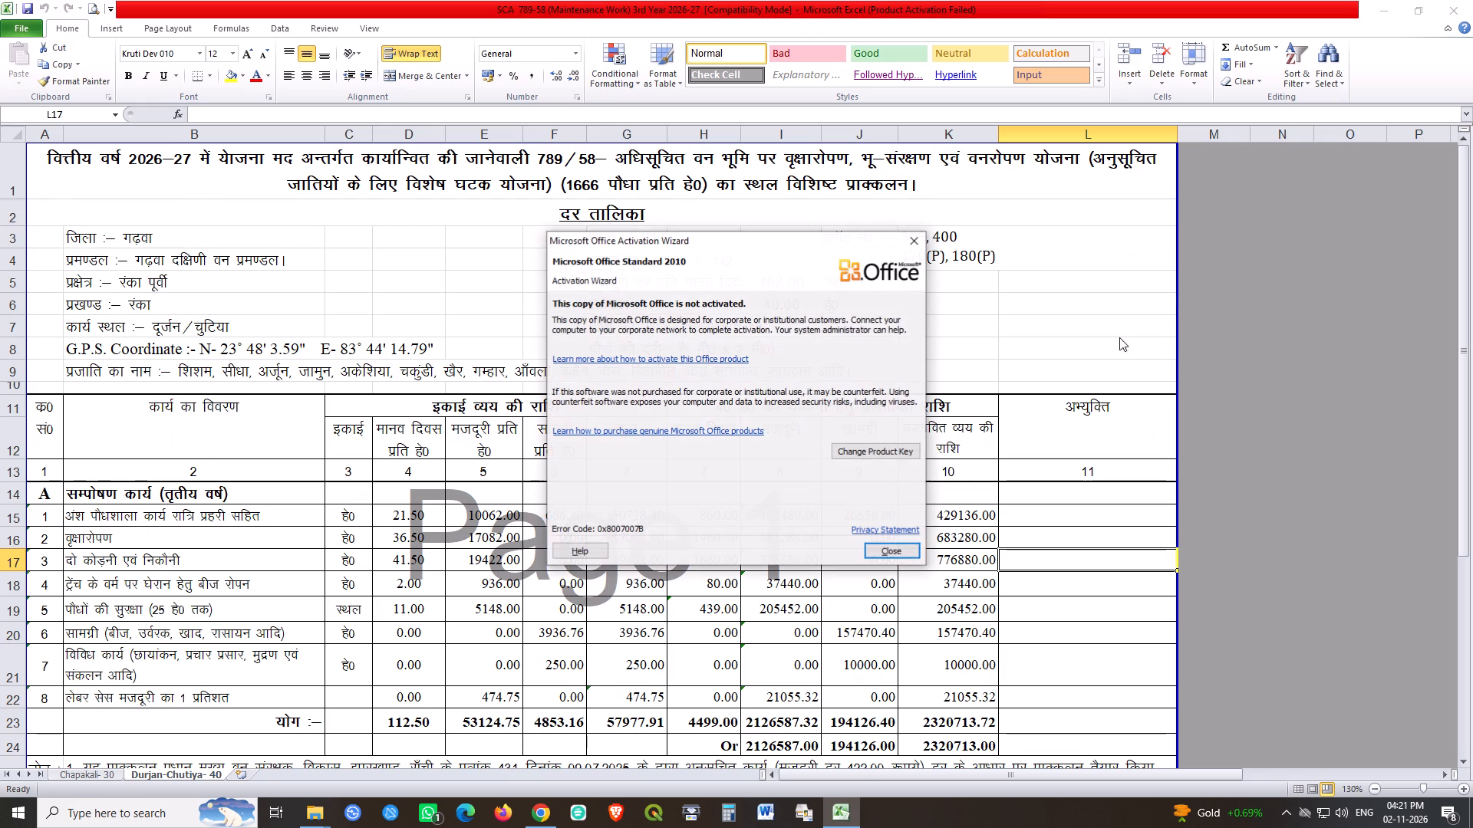
pyautogui.click(899, 551)
pyautogui.click(1064, 320)
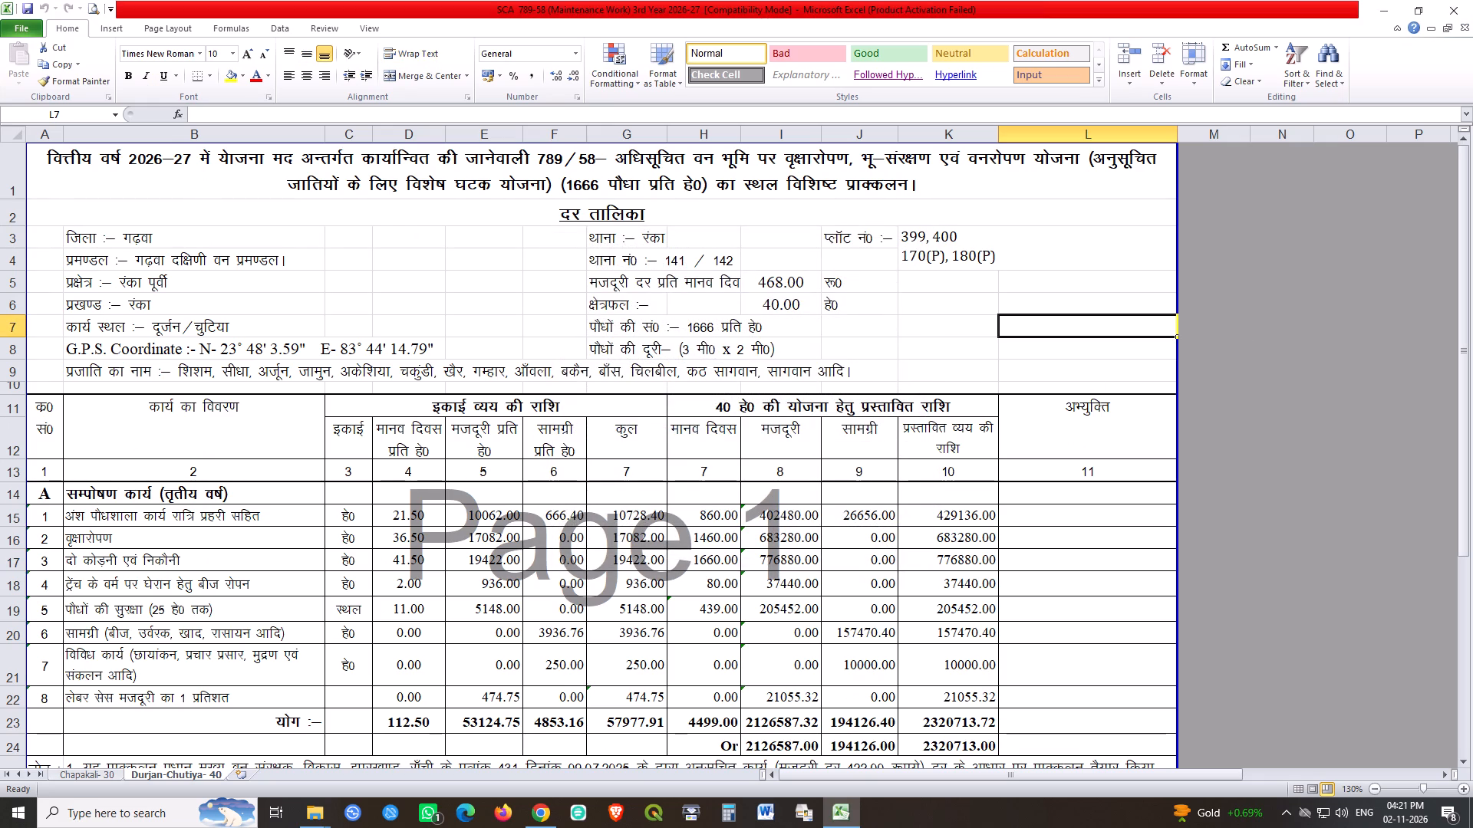
pyautogui.click(1148, 546)
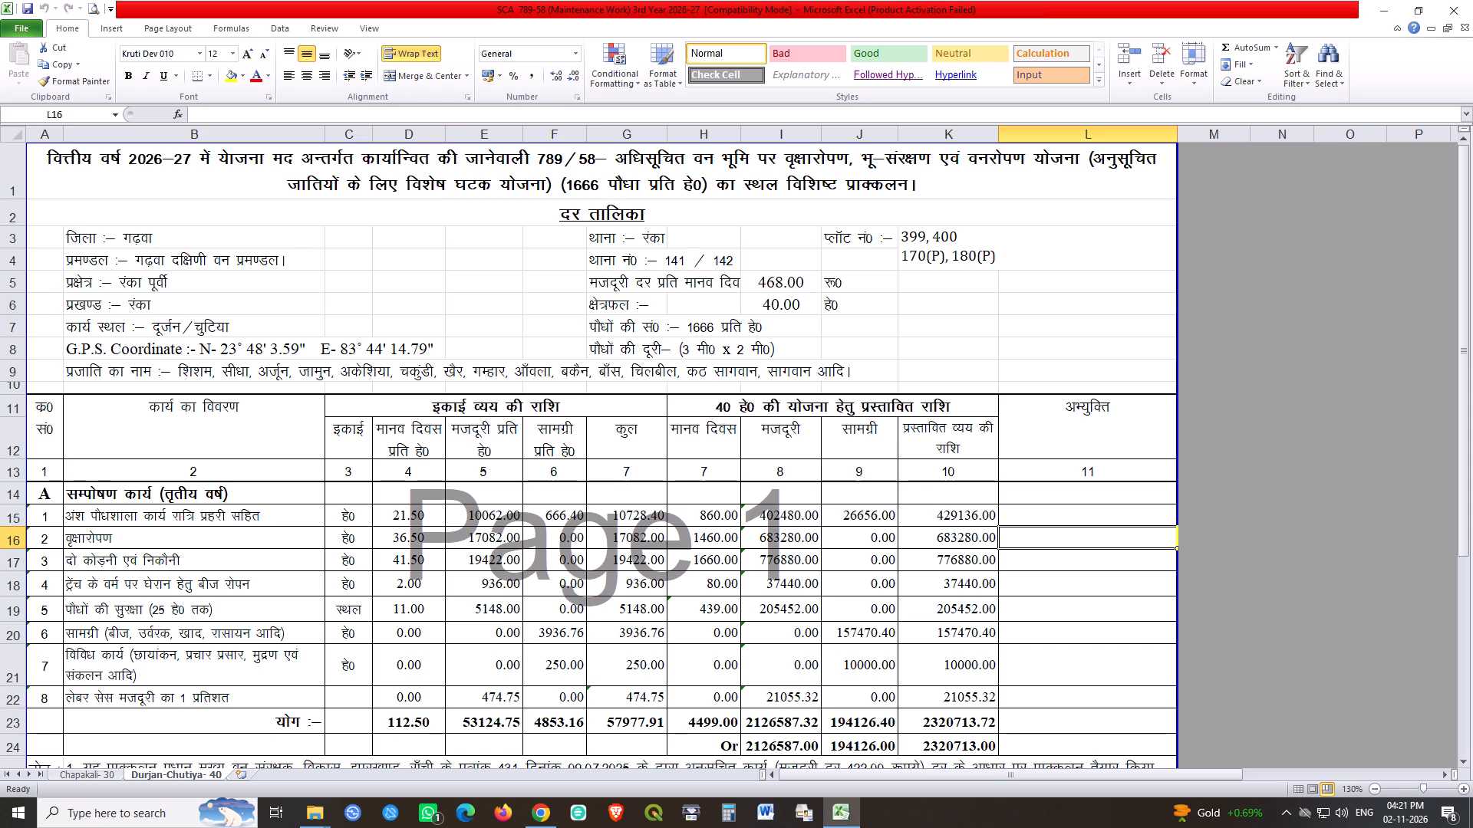
# On the Durjan-Chutiya- 40 sheet, delete rows 15 and 16, the nursery work and tree plantation items.
pyautogui.click(176, 516)
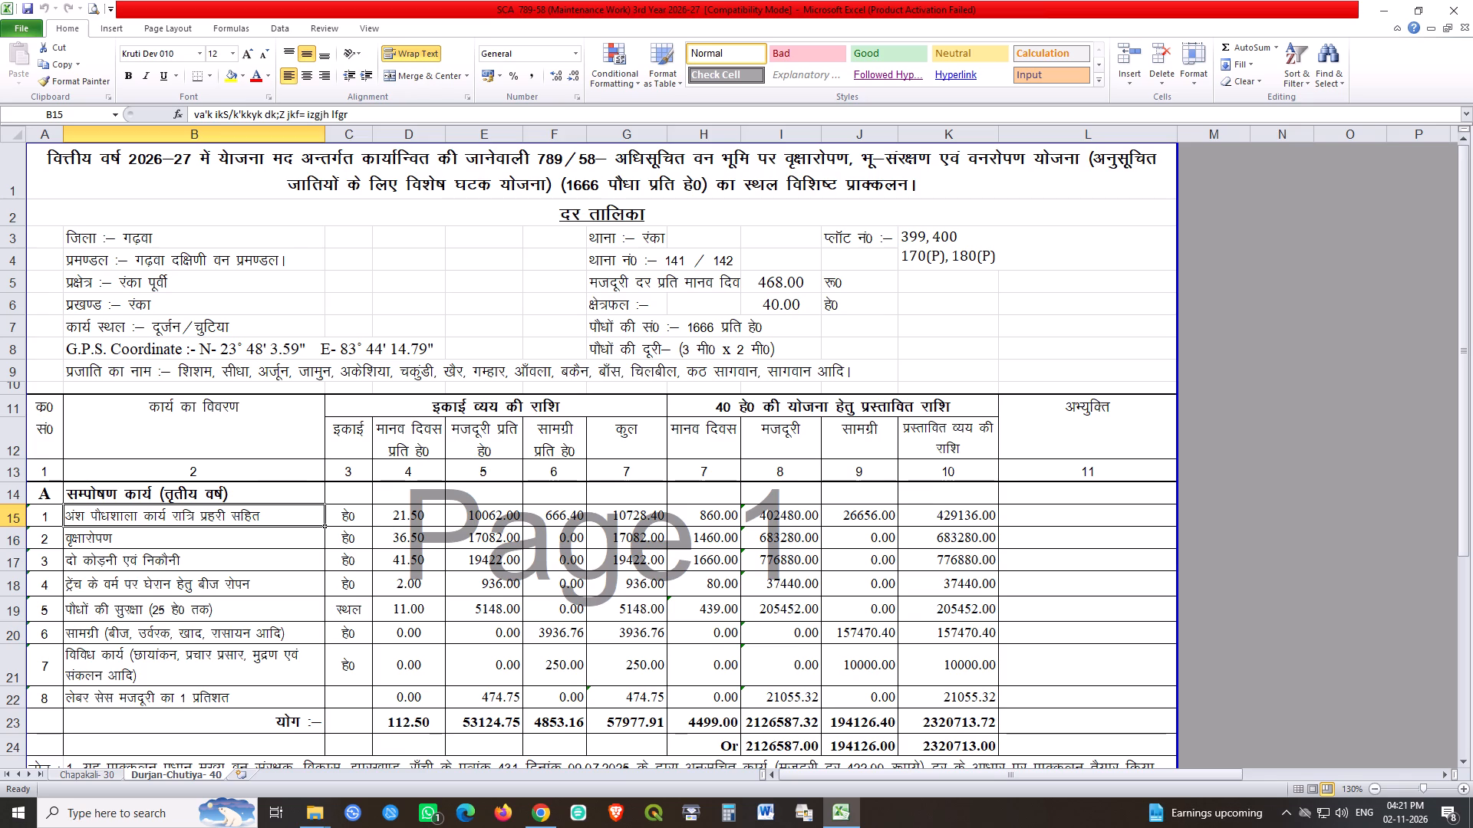
pyautogui.moveTo(17, 514); pyautogui.dragTo(19, 534)
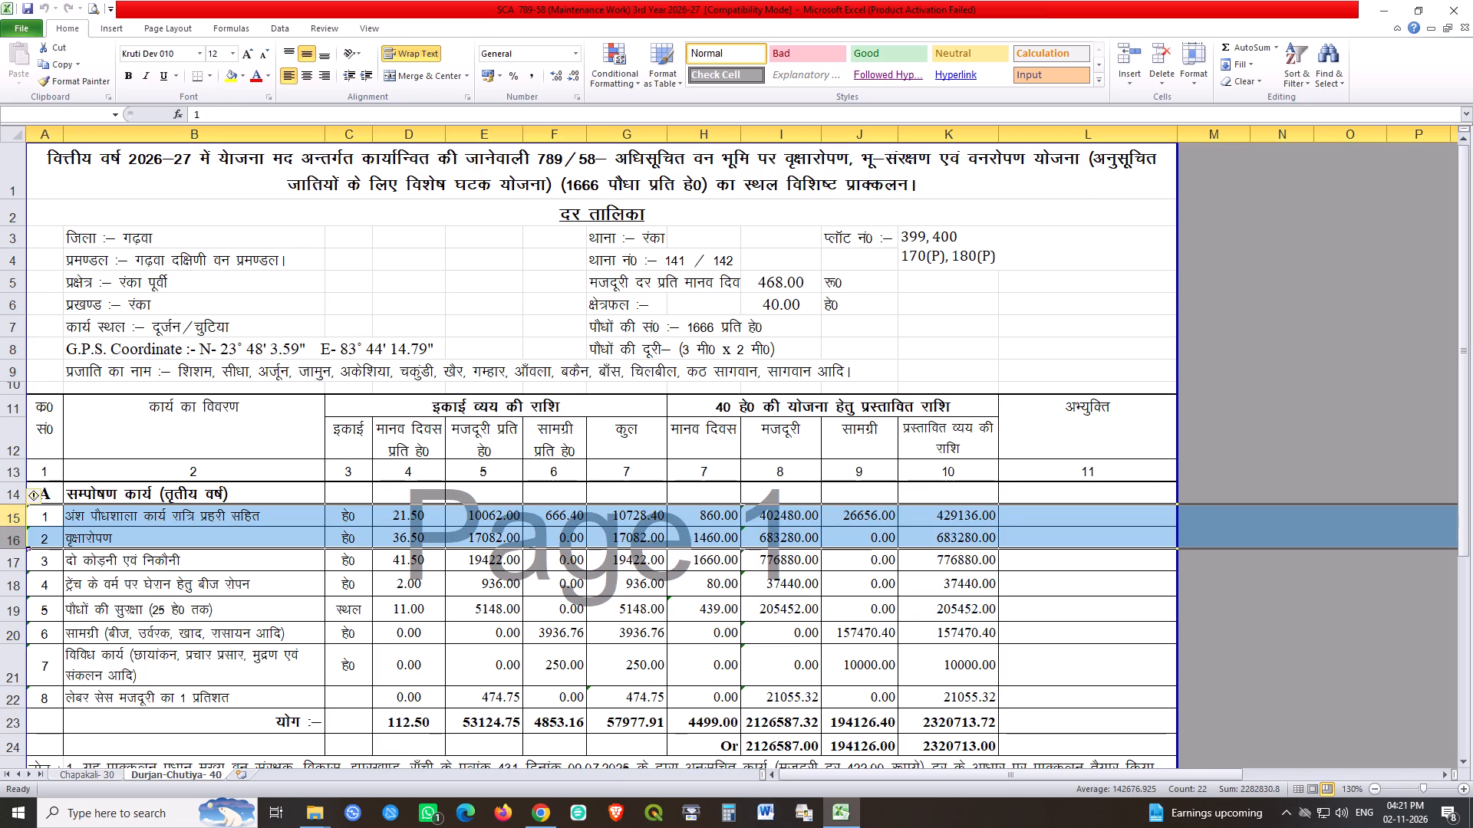
pyautogui.hotkey('ctrl', '-')
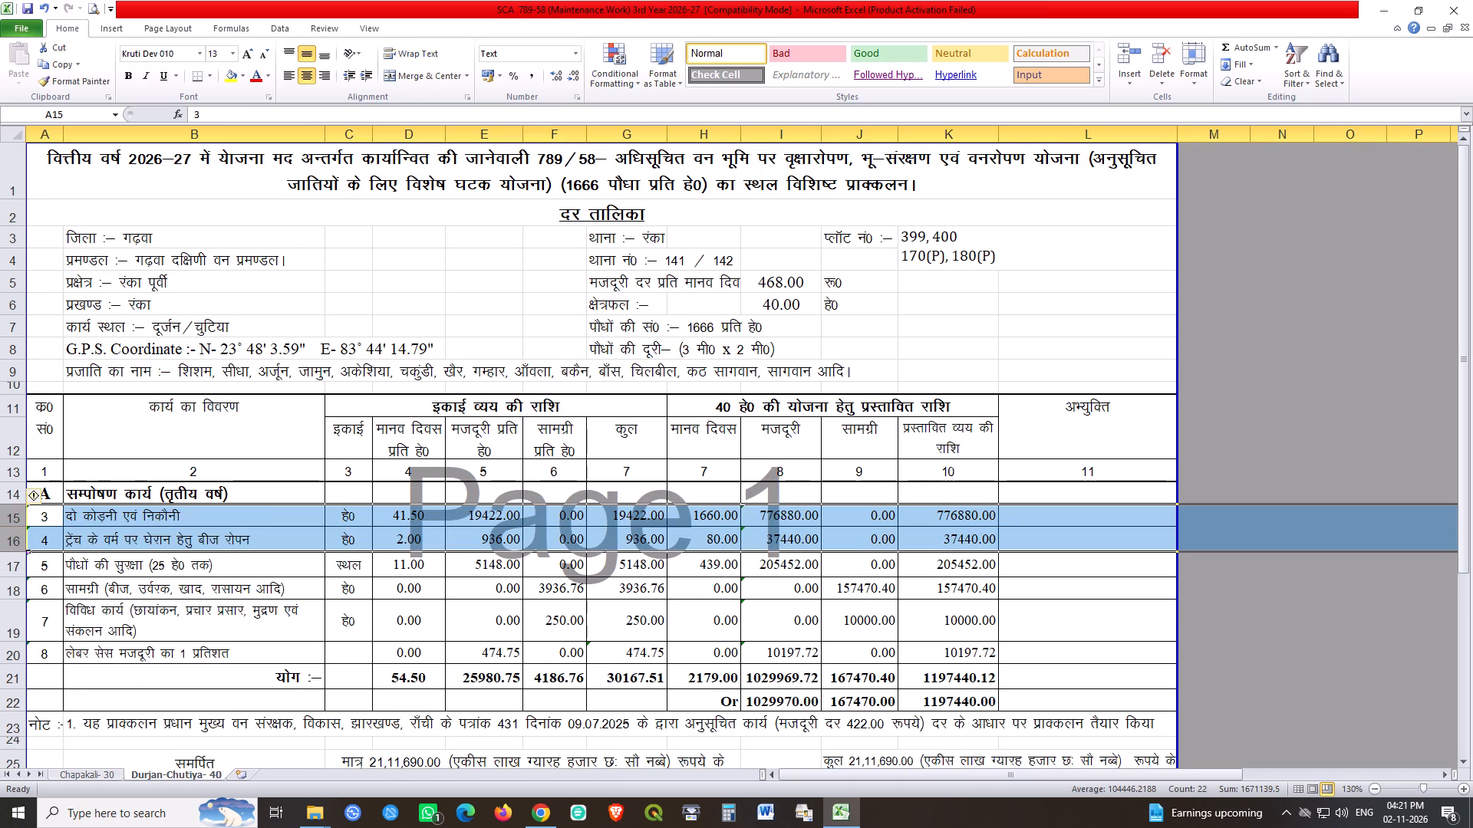
# In cell B15 of the Durjan-Chutiya- 40 sheet, change the hoeing and weeding item to "एक कोडनी एवं निकौनी".
pyautogui.doubleClick(69, 516)
pyautogui.hotkey('shift', 'Right')
pyautogui.hotkey('shift', 'Right')
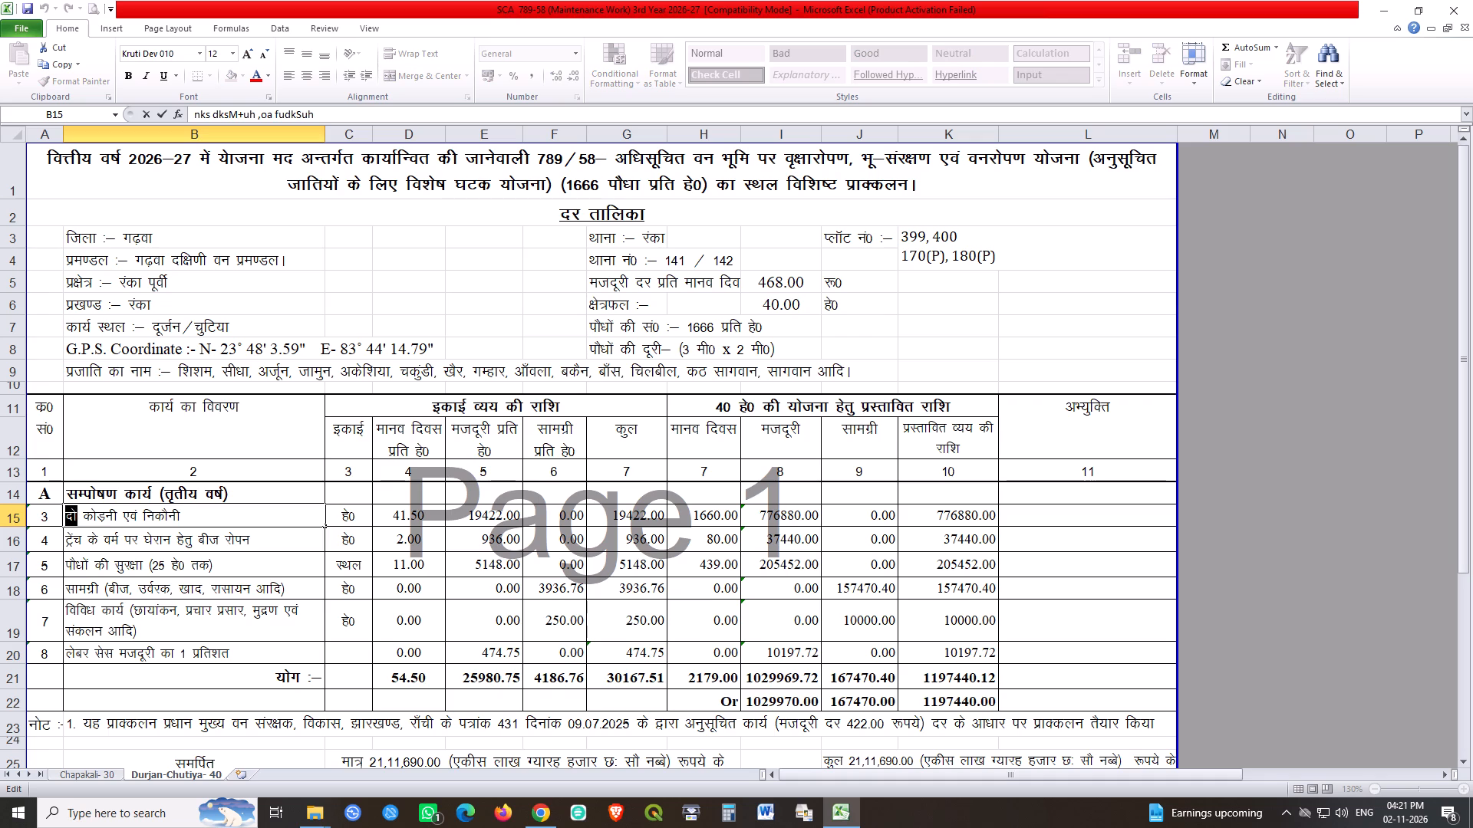
pyautogui.write(',d')
pyautogui.press('Delete')
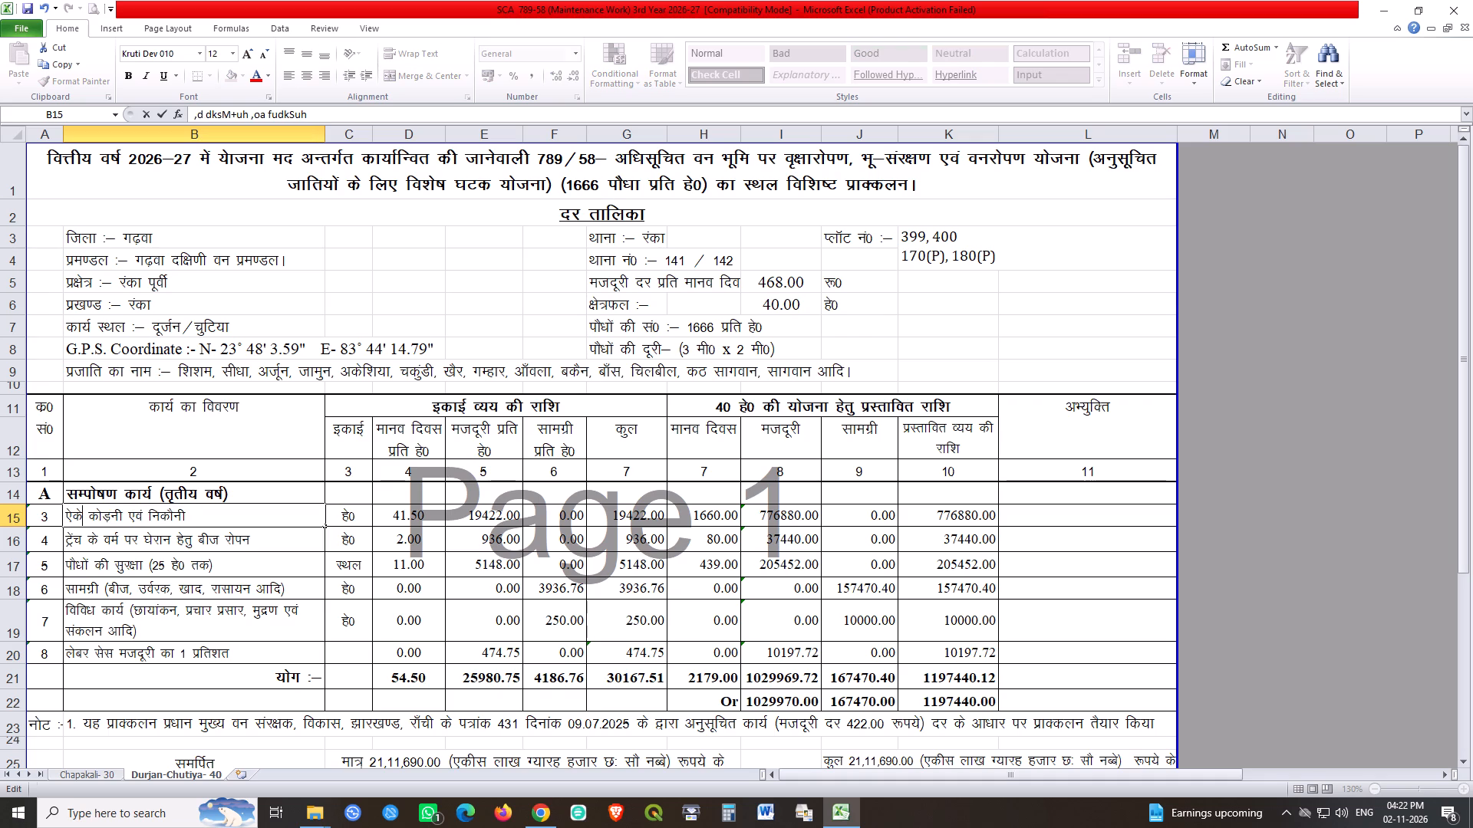
pyautogui.press('Return')
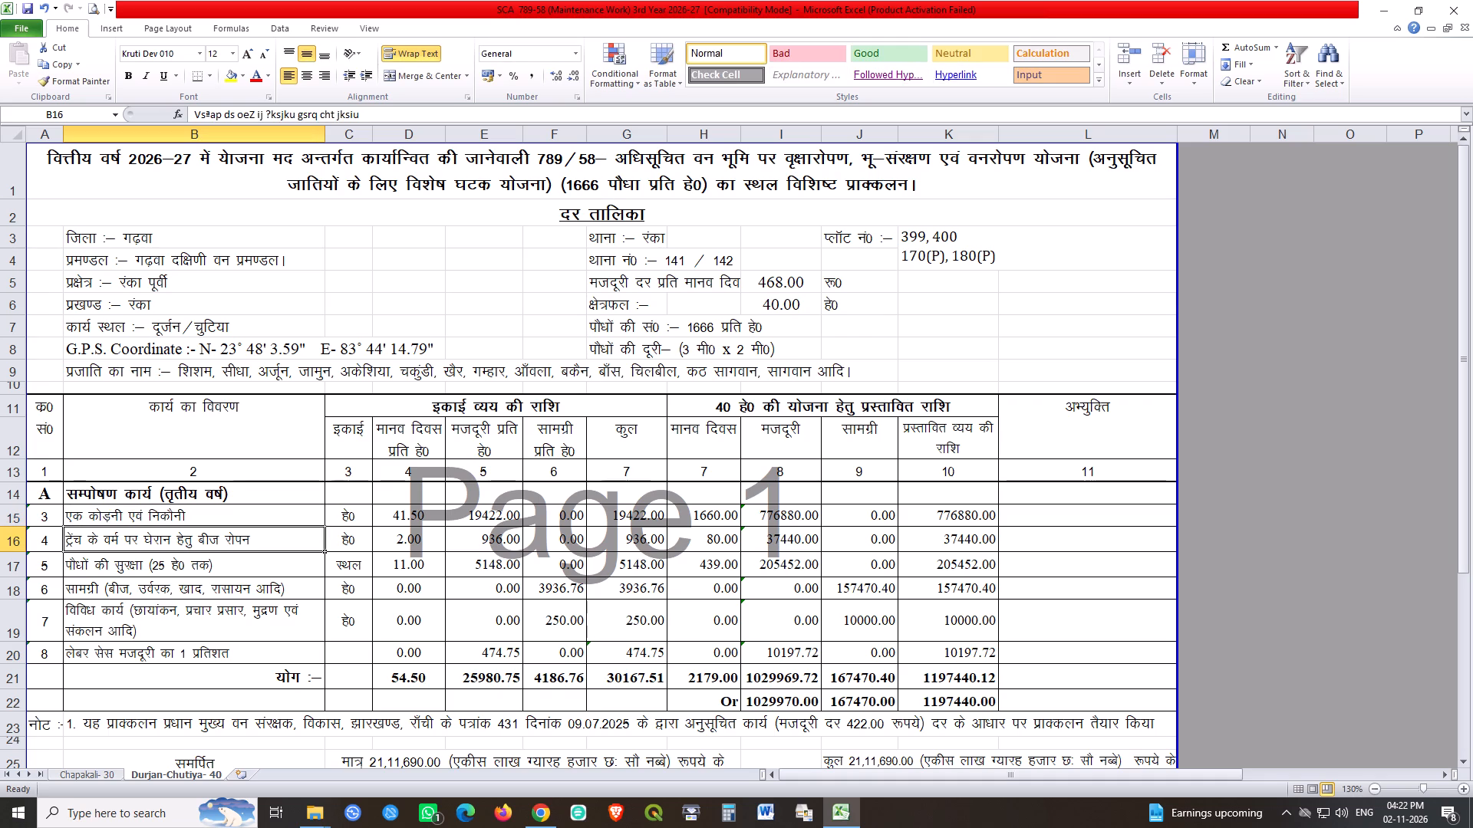
# Move the materials item (सामग्री) from row 18 to row 16, directly above the trench seed-sowing item.
pyautogui.click(8, 593)
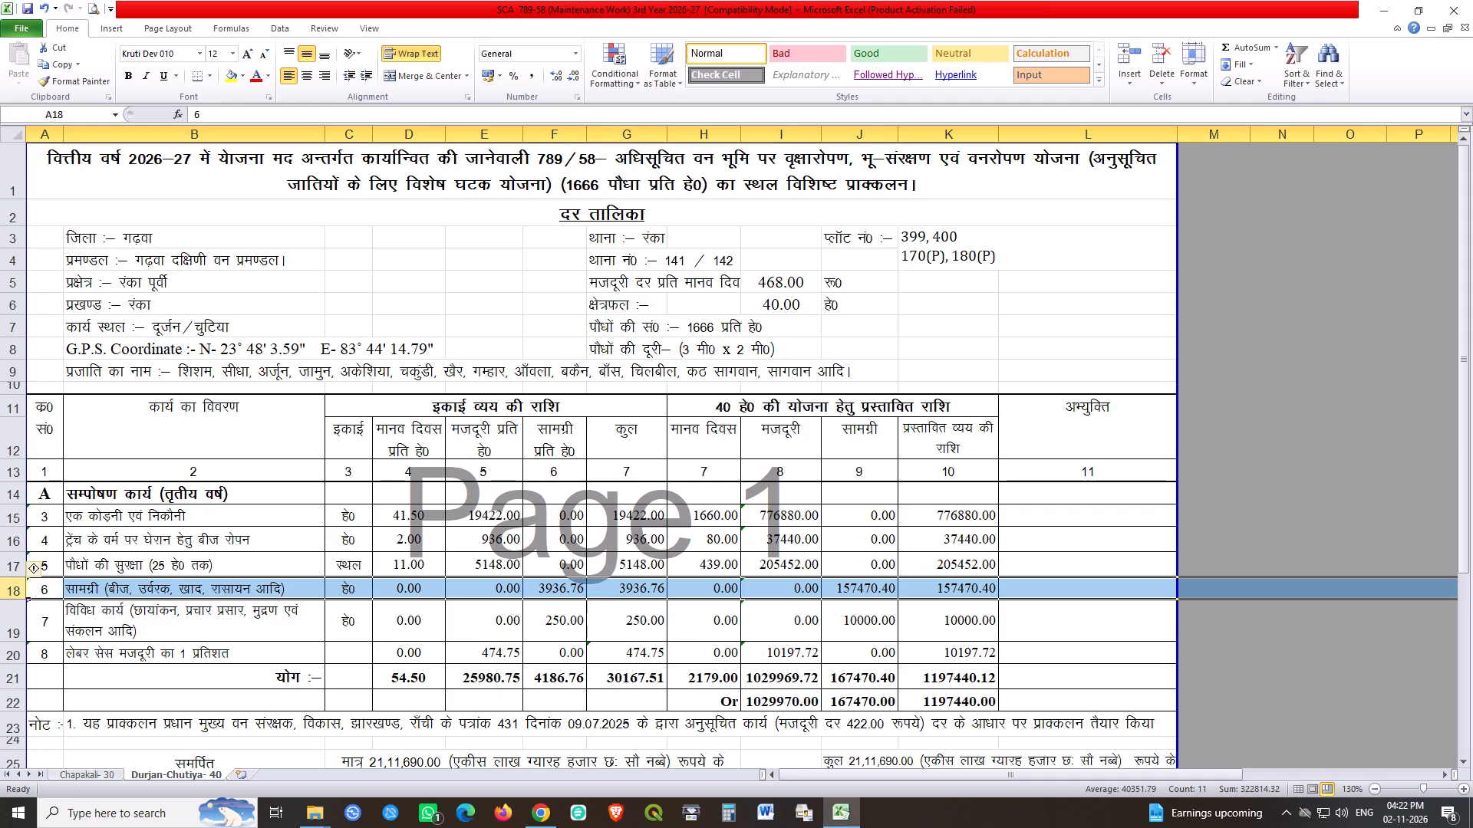
pyautogui.hotkey('ctrl', 'x')
pyautogui.click(6, 540)
pyautogui.rightClick(6, 540)
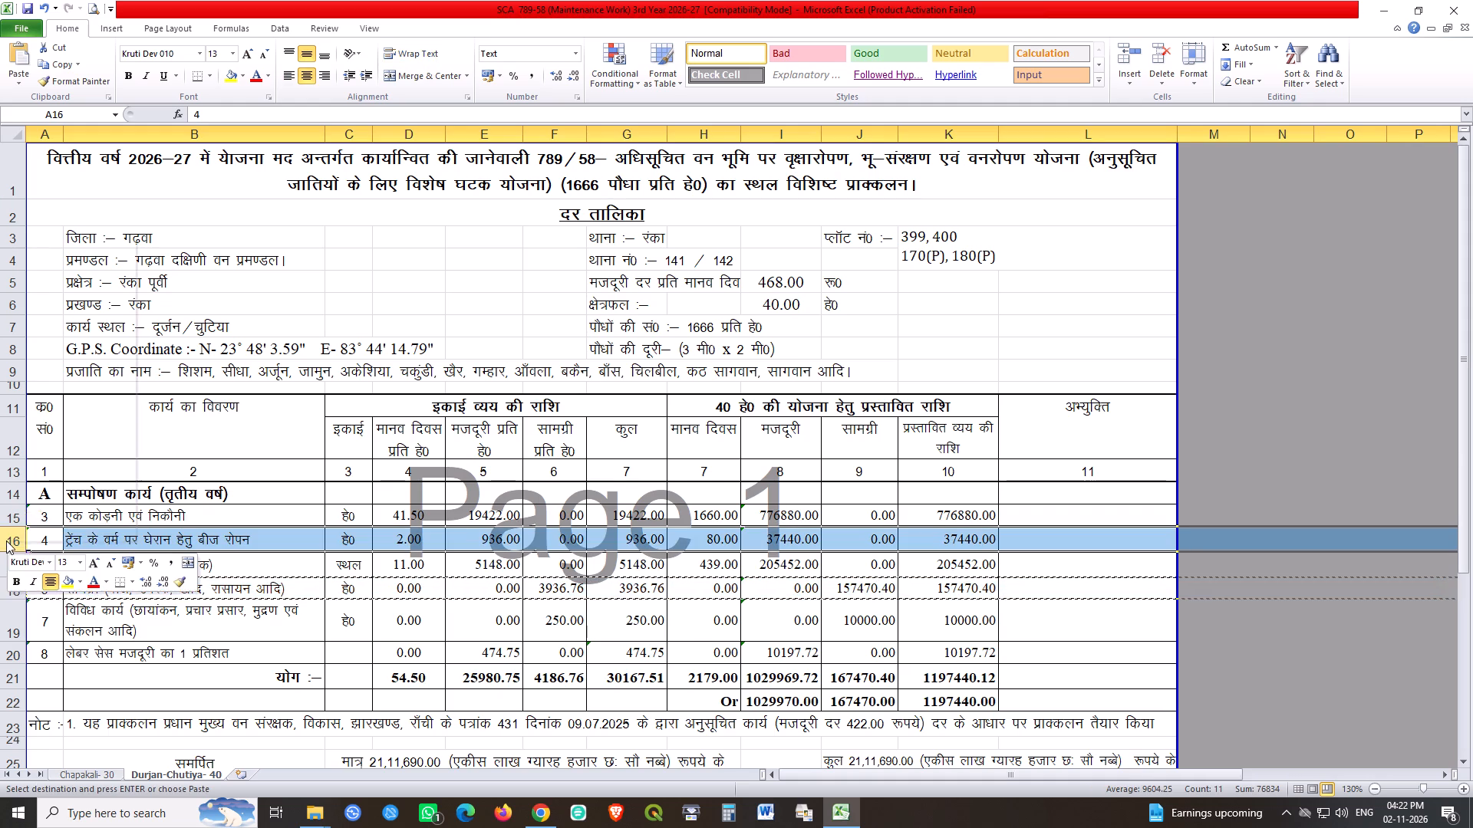
pyautogui.click(87, 343)
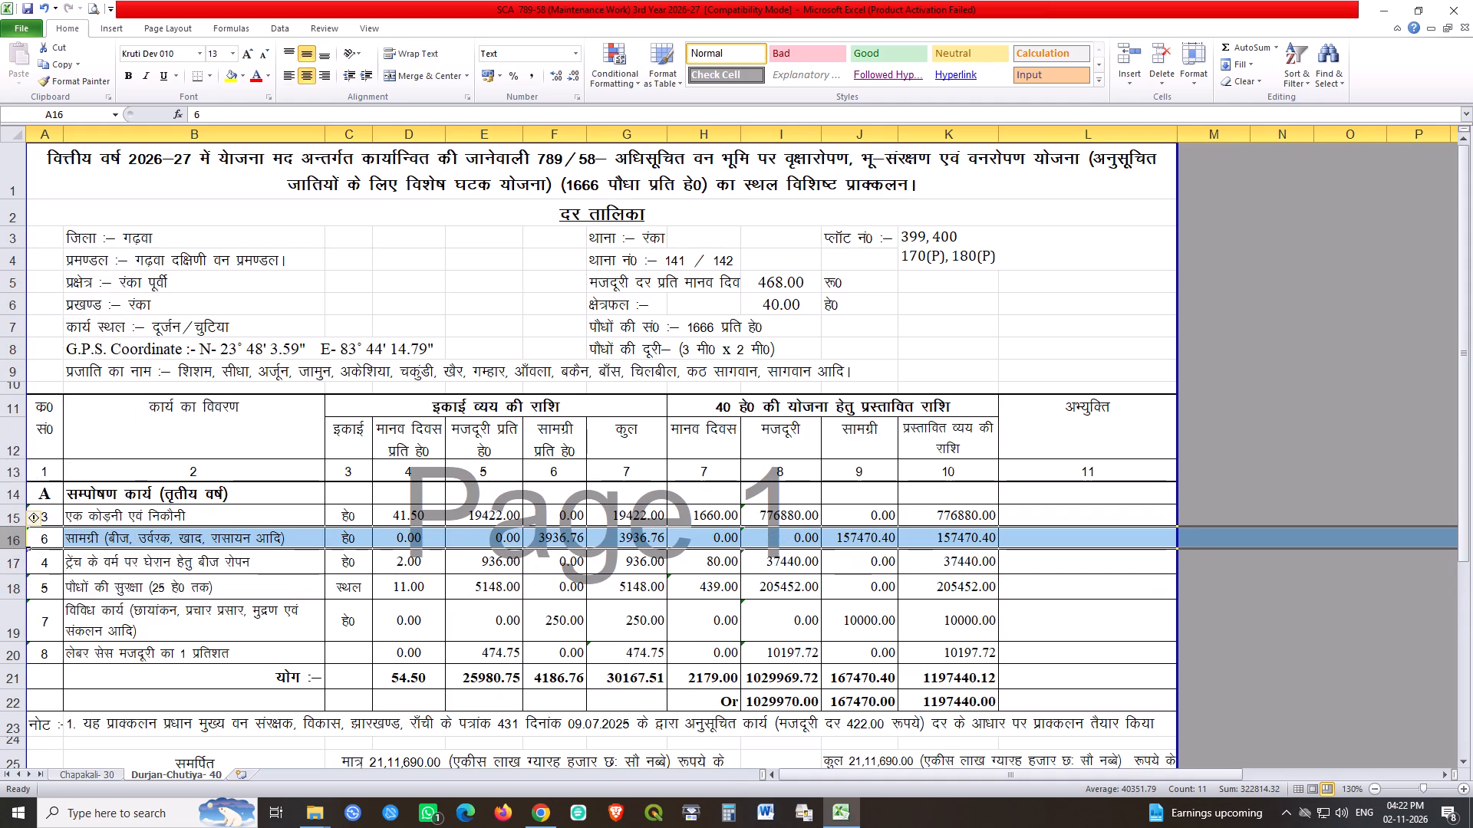
pyautogui.click(147, 537)
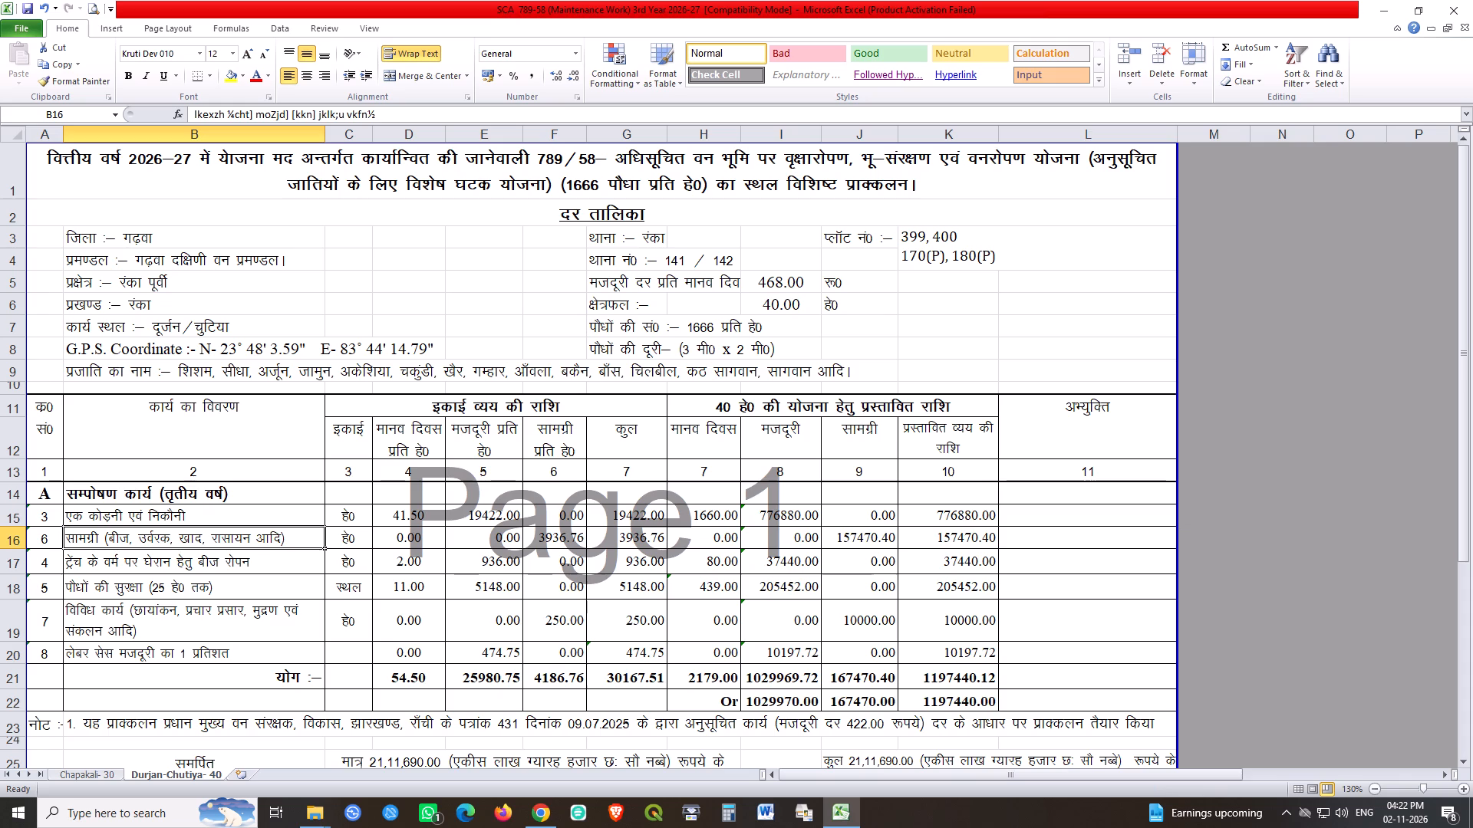
# Delete row 17, the trench seed-sowing item, from the Durjan-Chutiya- 40 estimate table.
pyautogui.click(81, 563)
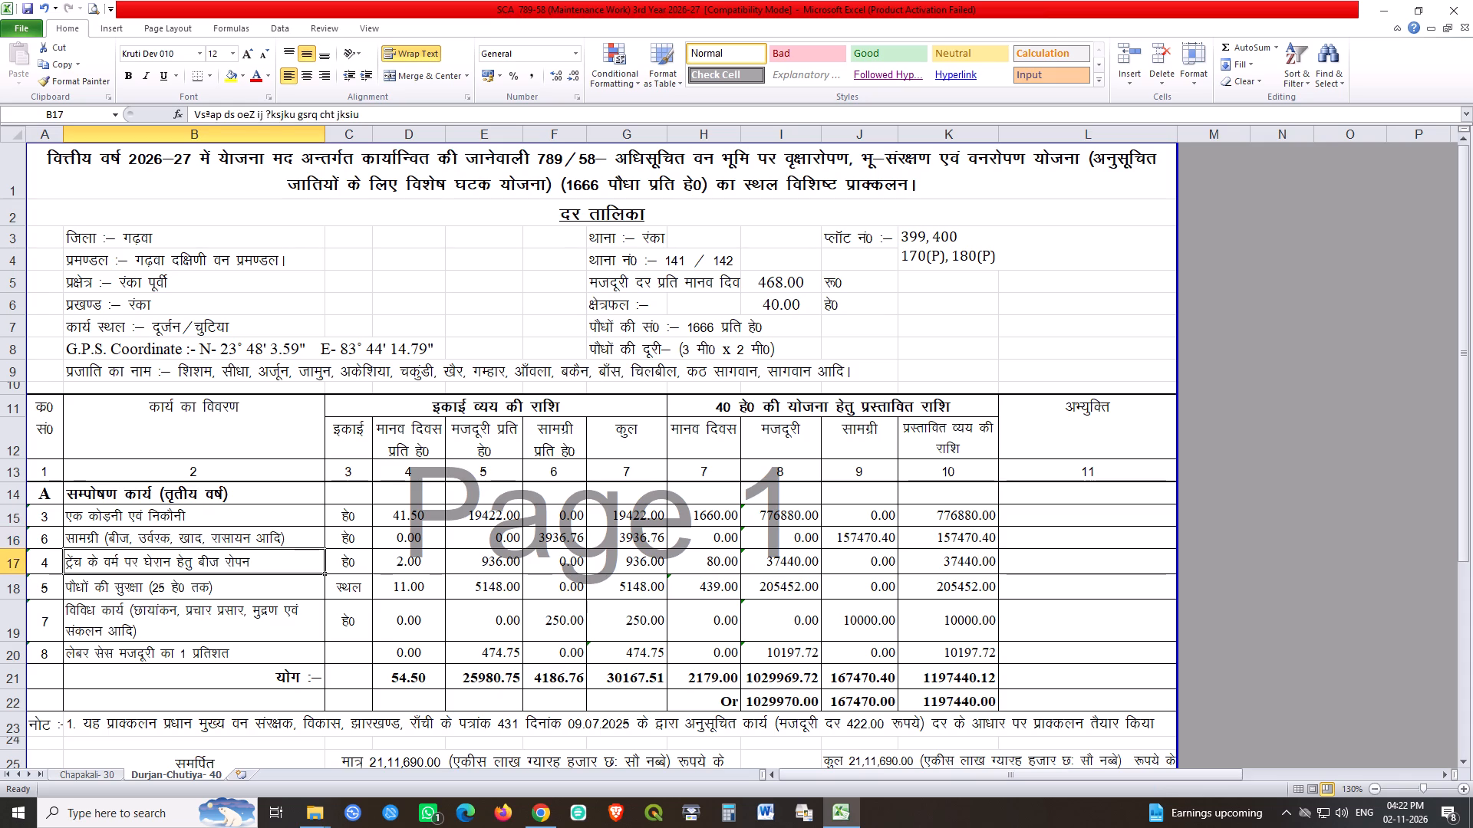
pyautogui.click(12, 563)
pyautogui.hotkey('ctrl', '-')
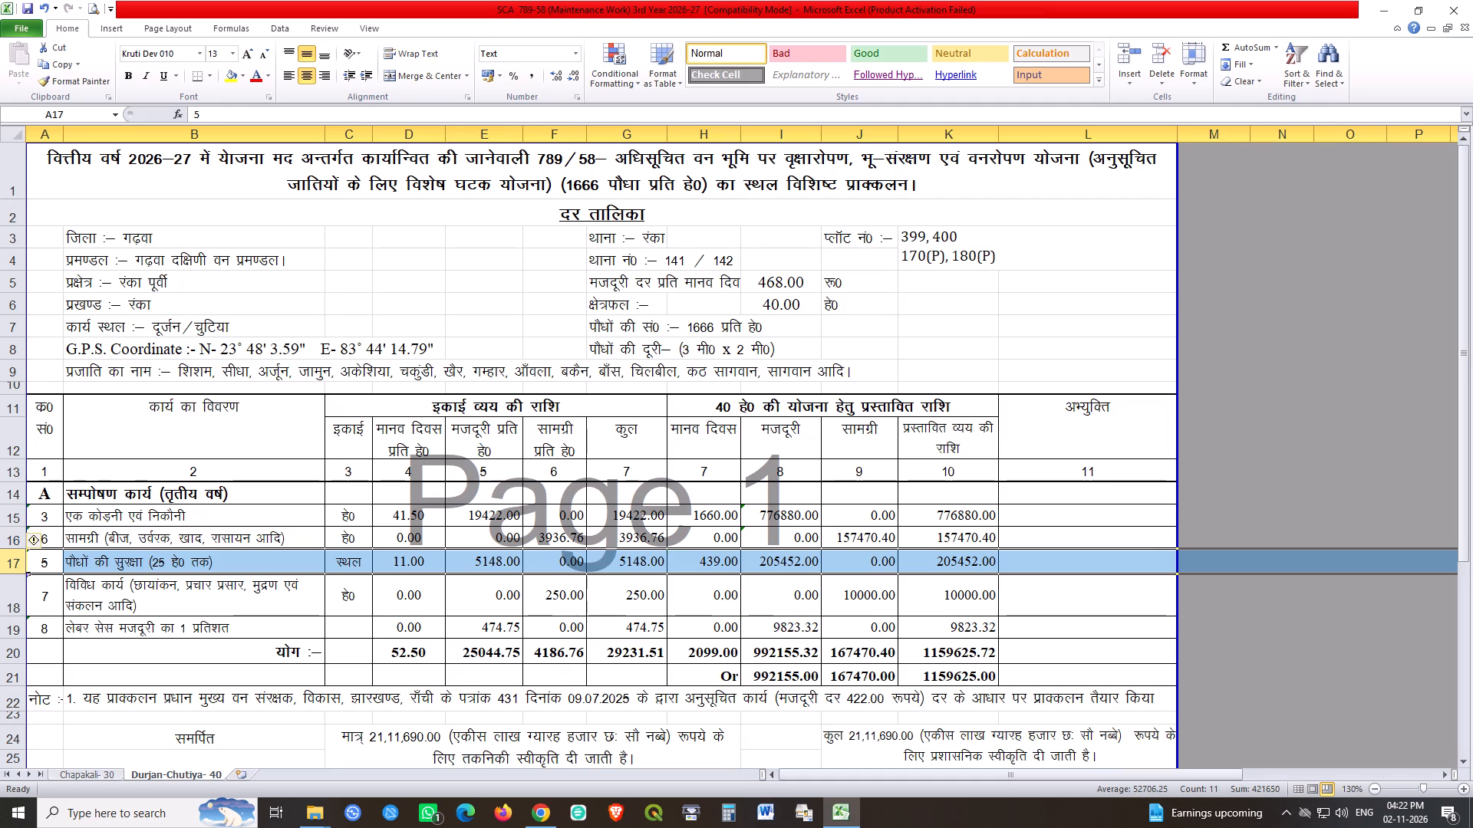
# Insert a blank row at row 18 below the plant protection item and enter "गड्ढा घेरान की मरम्मत" as its work description.
pyautogui.click(182, 559)
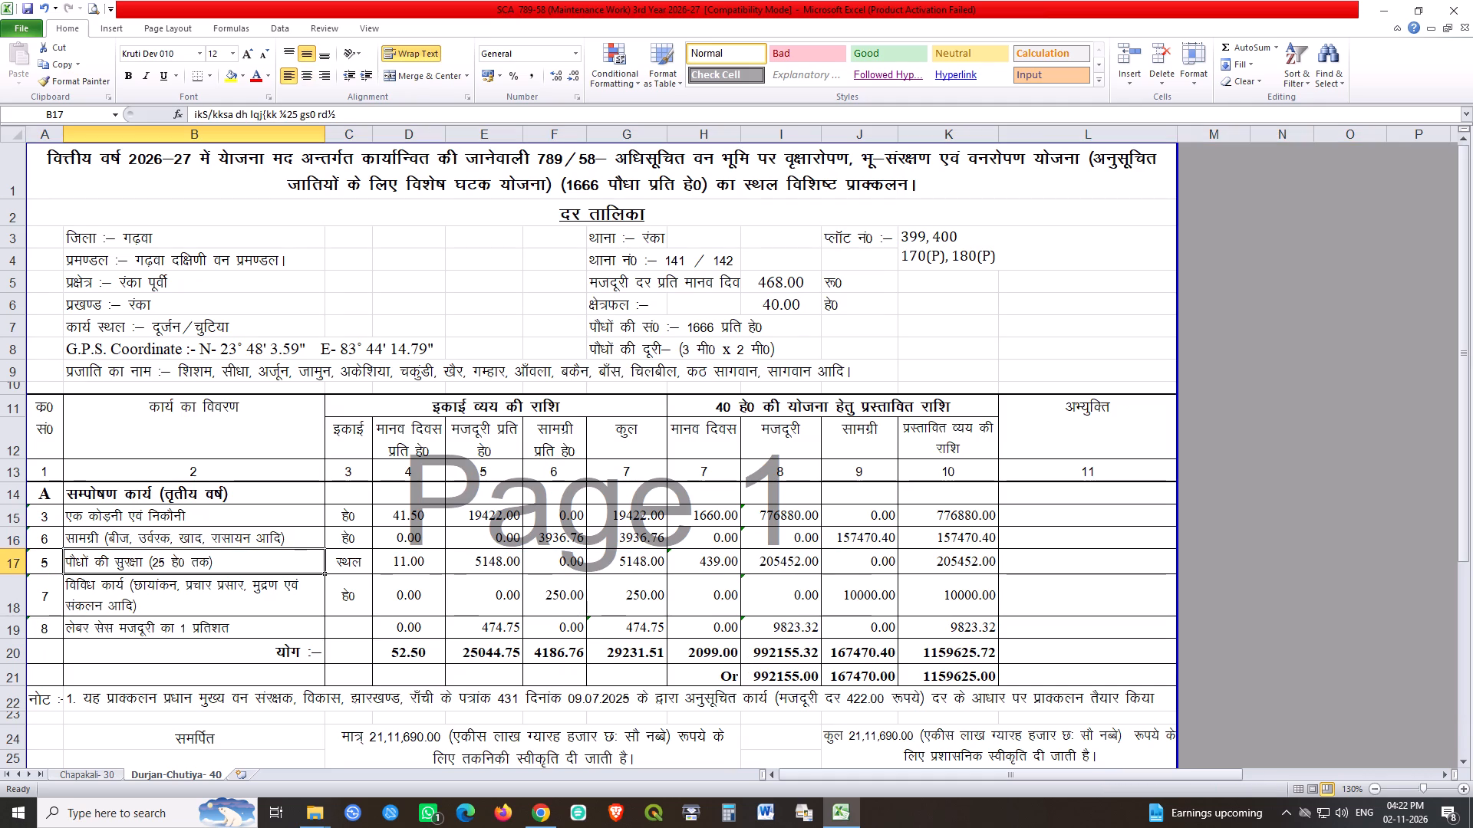
pyautogui.click(16, 588)
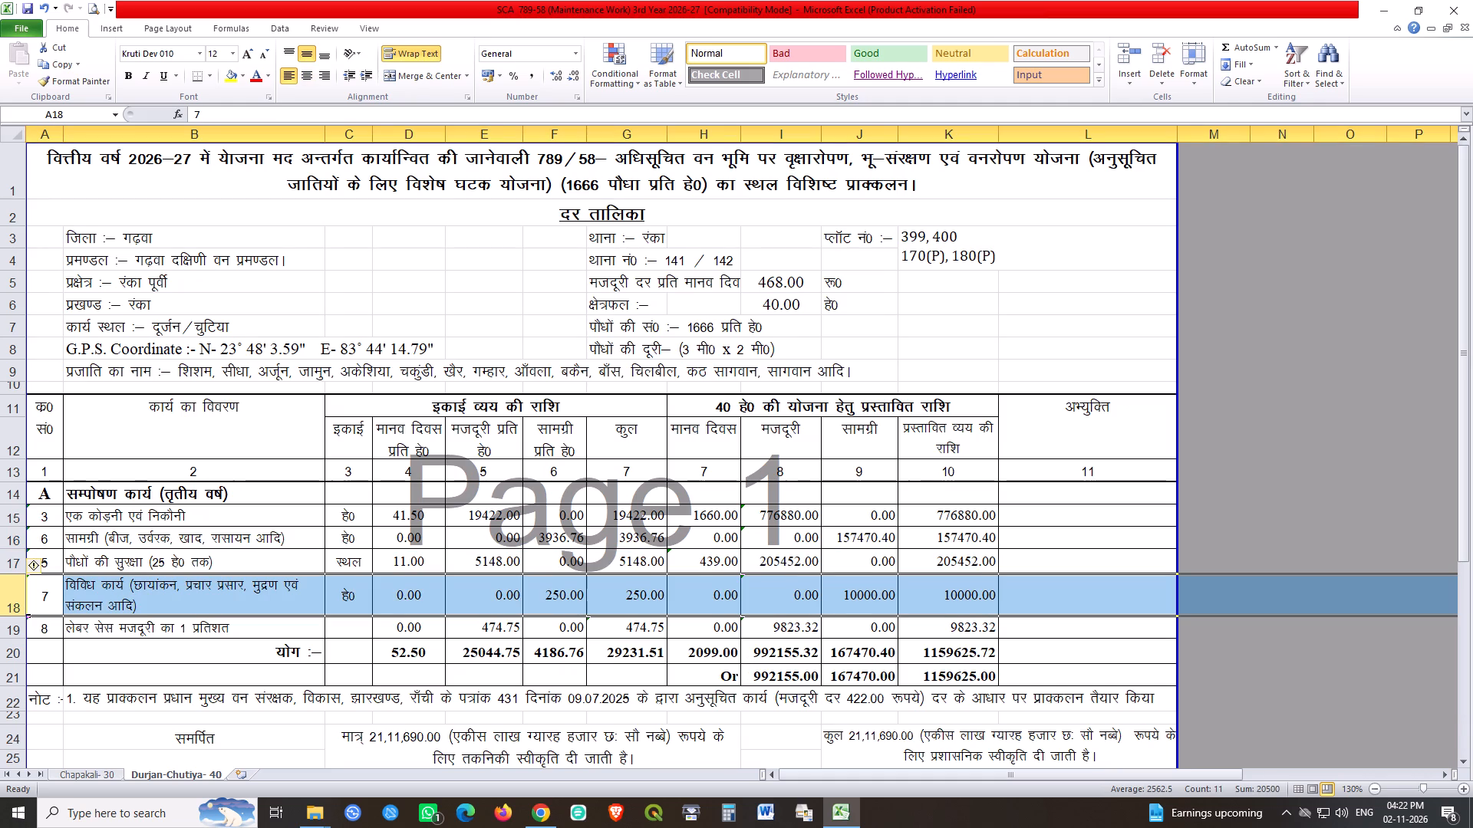
pyautogui.hotkey('ctrl', '+')
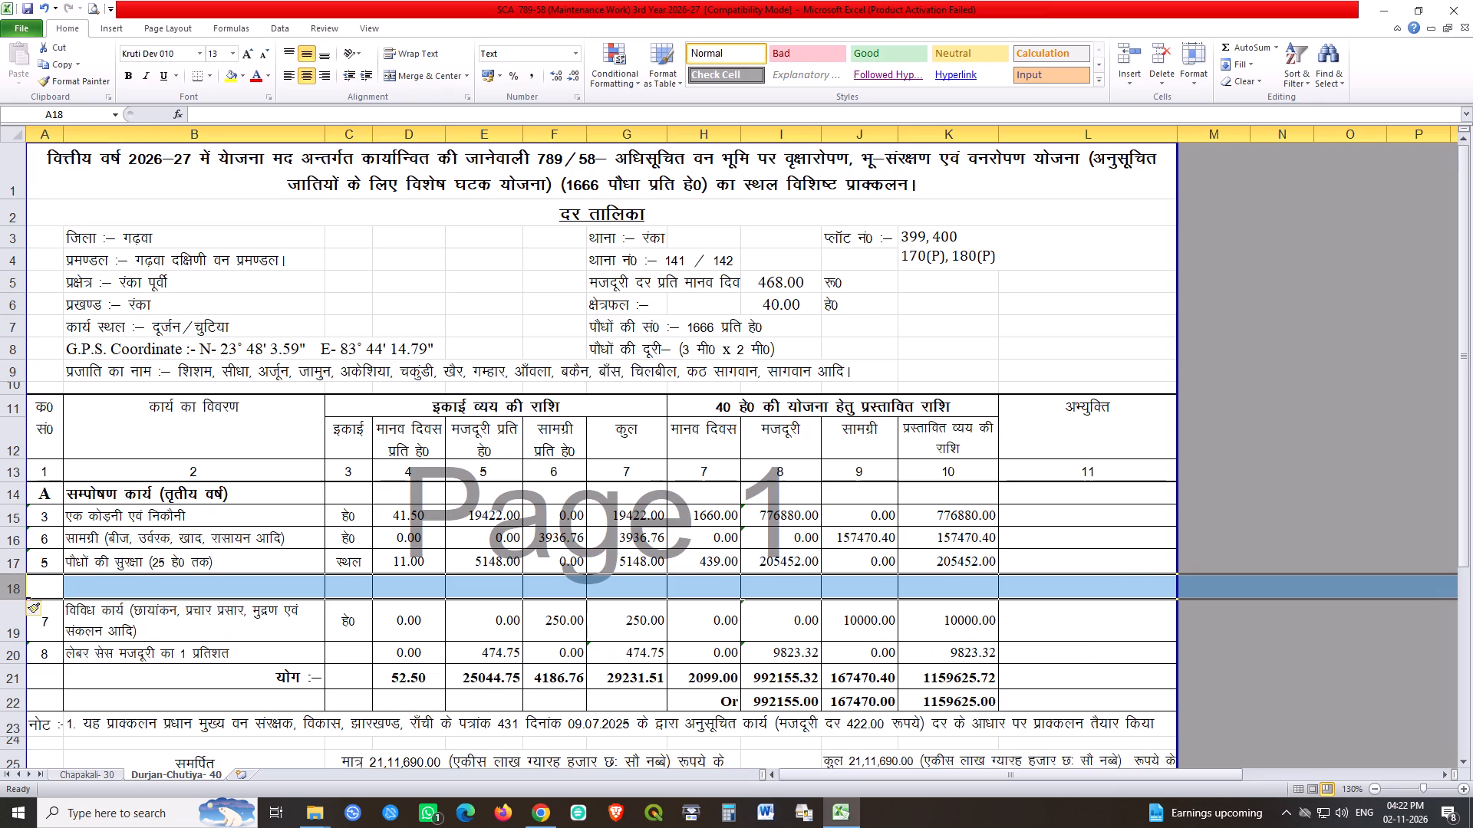
pyautogui.click(110, 577)
pyautogui.write('xM~<+_')
pyautogui.press('BackSpace')
pyautogui.write('k ?ksjku')
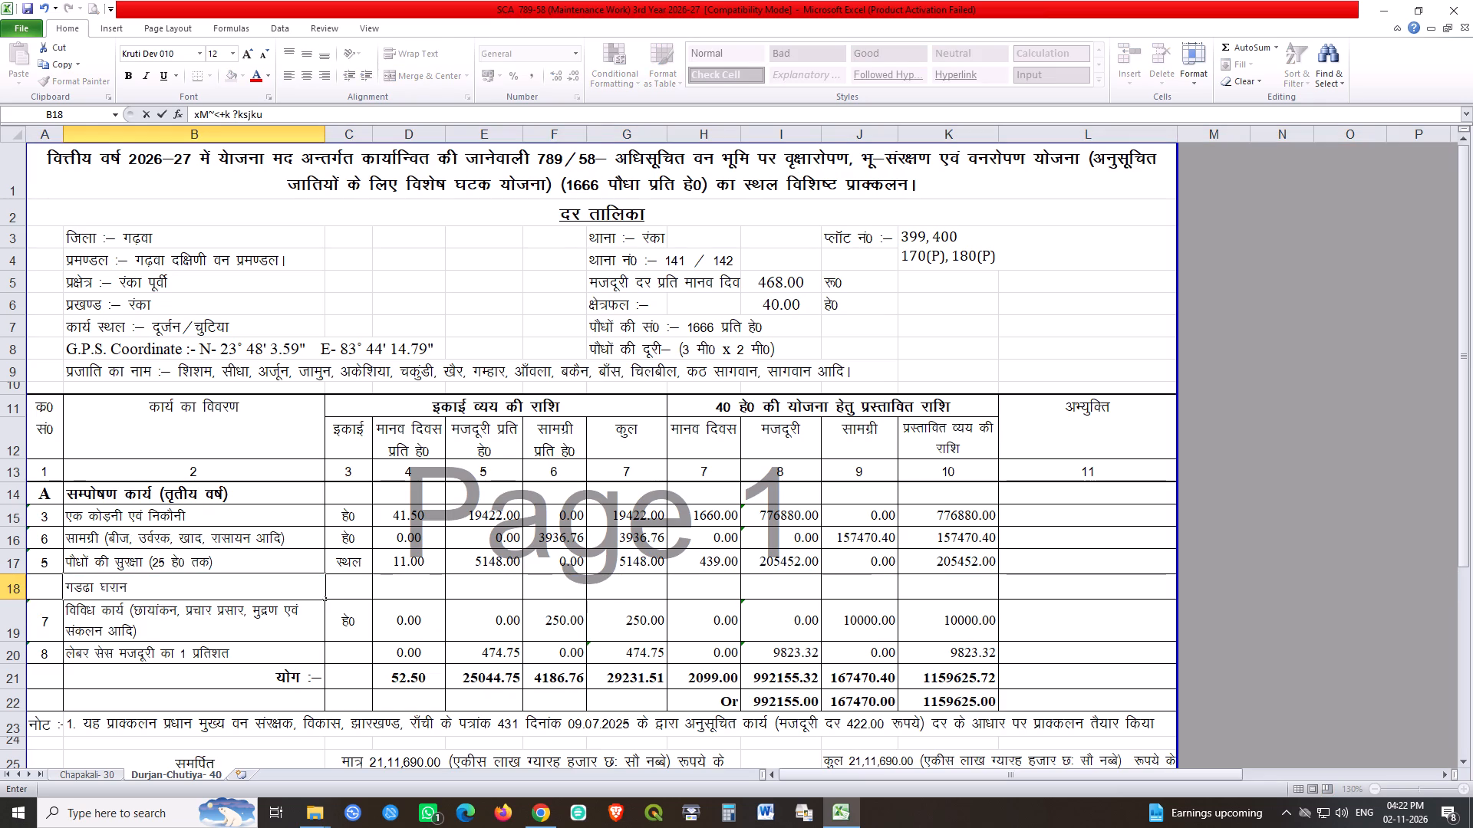
pyautogui.press('space')
pyautogui.write('dh ejEer')
pyautogui.press('Return')
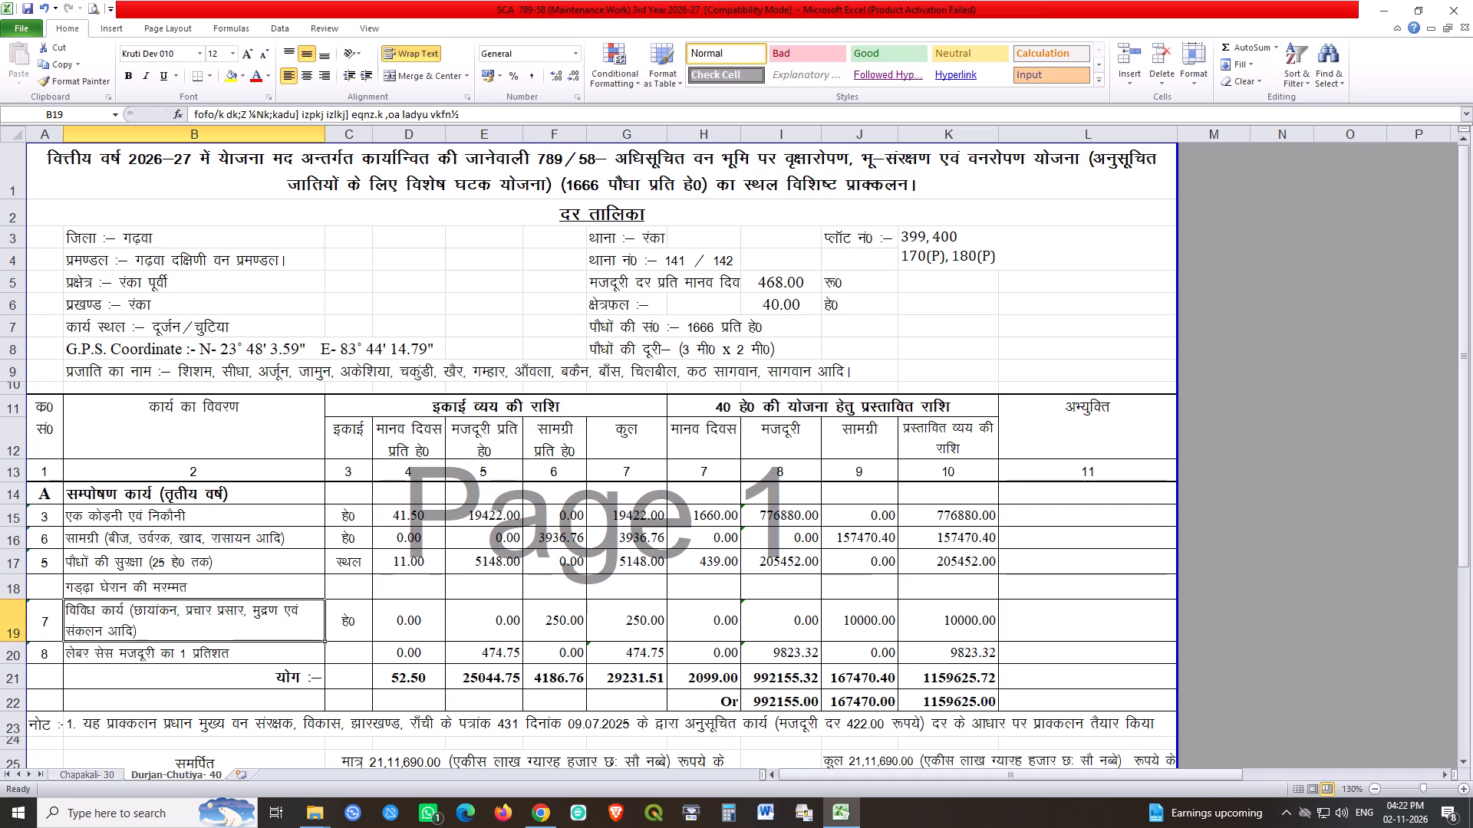
# Replace the miscellaneous work description in cell B19 with "मृत पौधों का प्रतिस्थापन".
pyautogui.write('e`r ikS/kksa dk izfrLFkkiu')
pyautogui.press('Return')
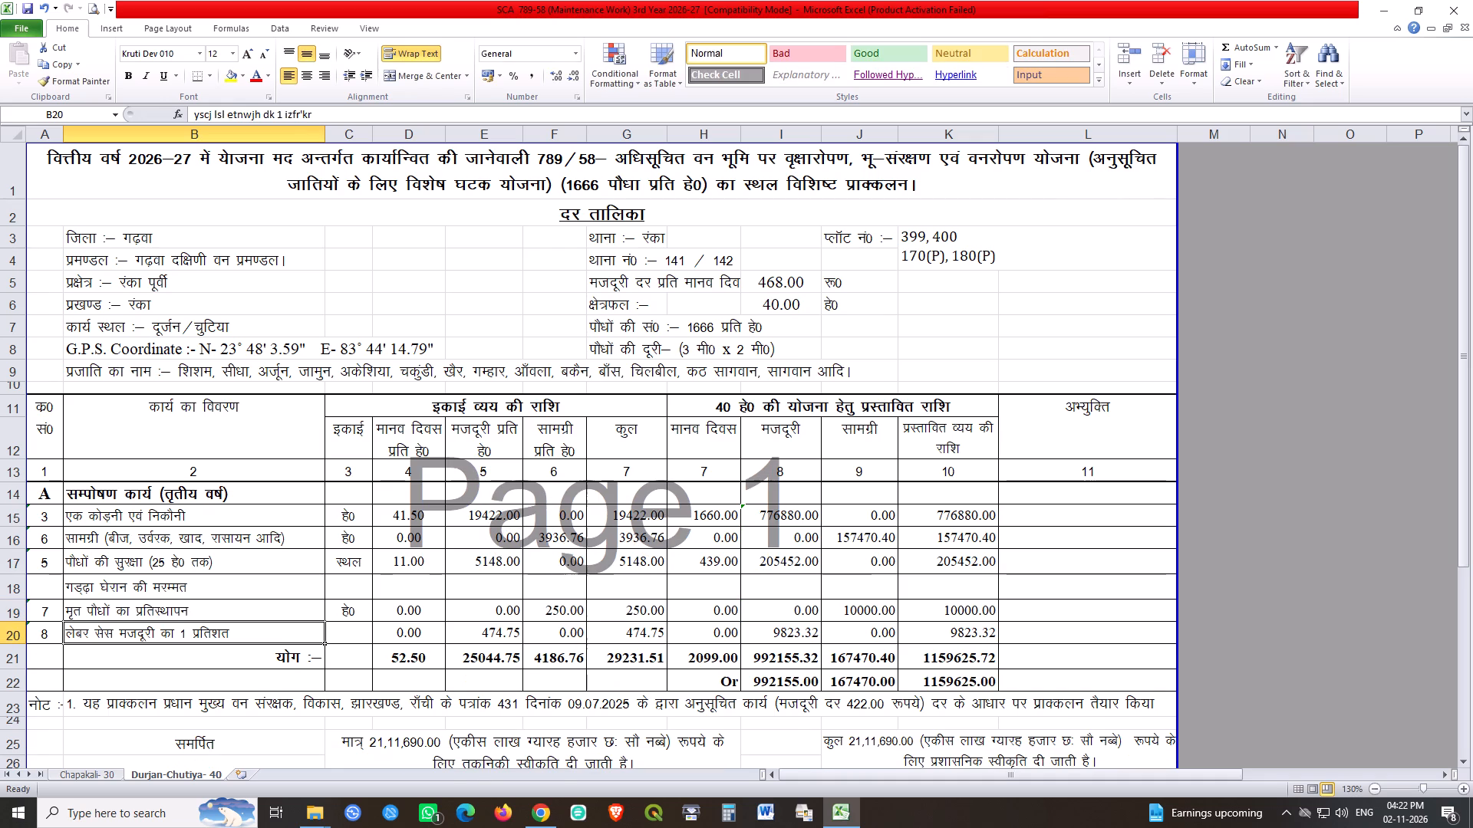
# Renumber the work items in cells A15 through A20 sequentially from 1 to 6.
pyautogui.click(54, 511)
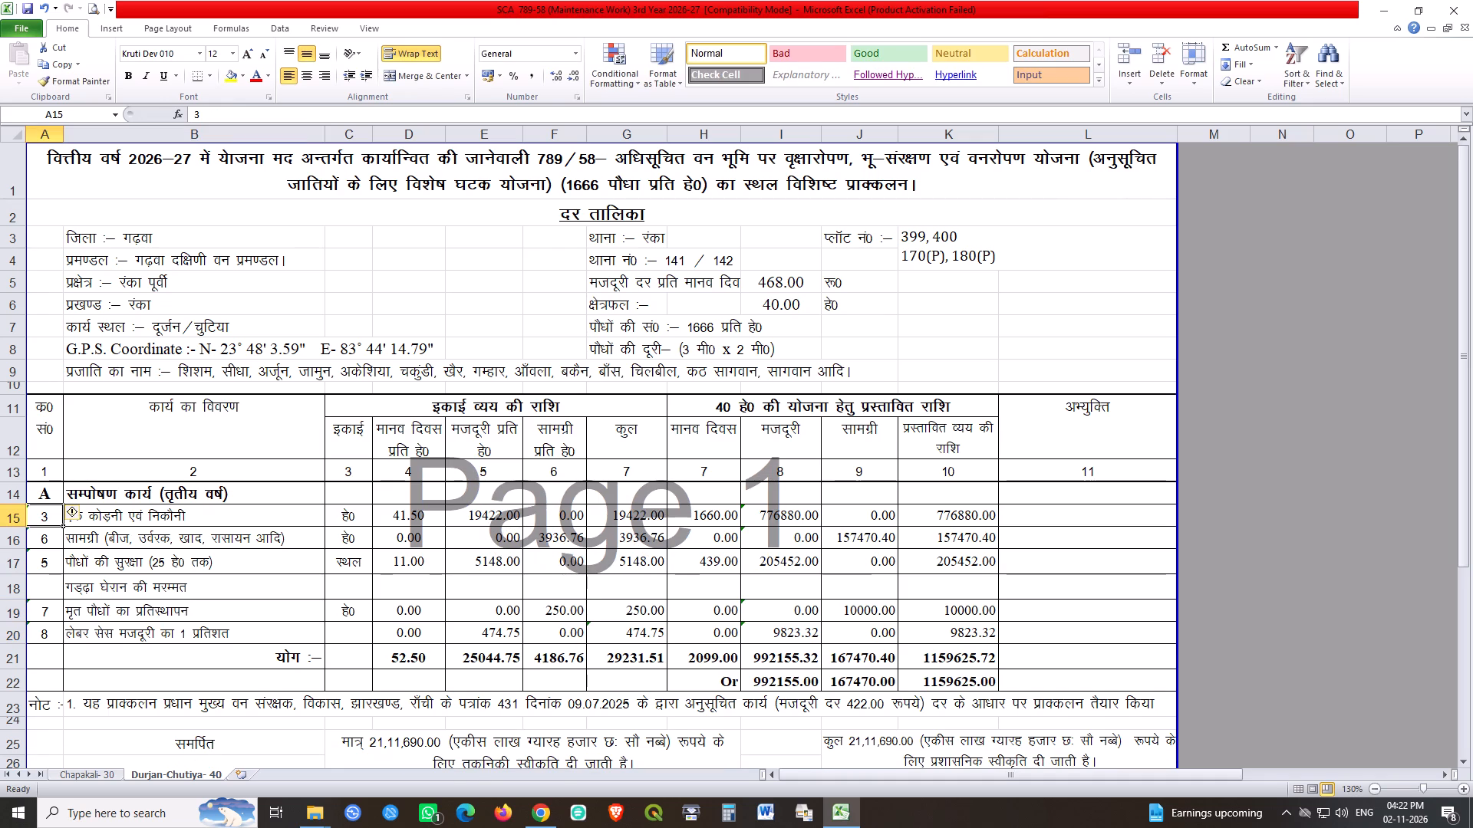
pyautogui.press('1')
pyautogui.press('Return')
pyautogui.press('2')
pyautogui.press('Return')
pyautogui.press('3')
pyautogui.press('Return')
pyautogui.press('4')
pyautogui.press('Return')
pyautogui.press('5')
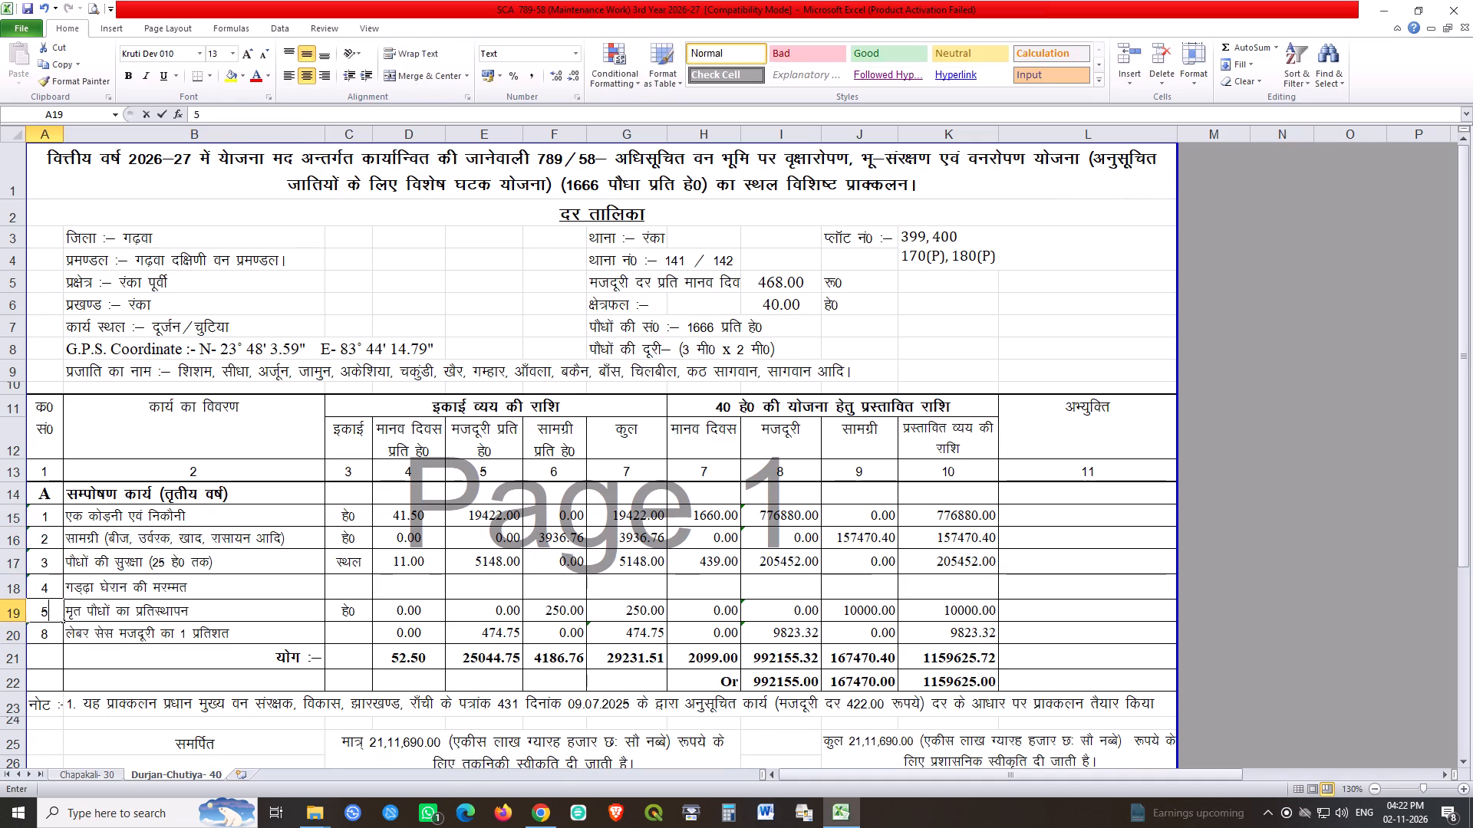
pyautogui.press('Return')
pyautogui.press('6')
pyautogui.press('Return')
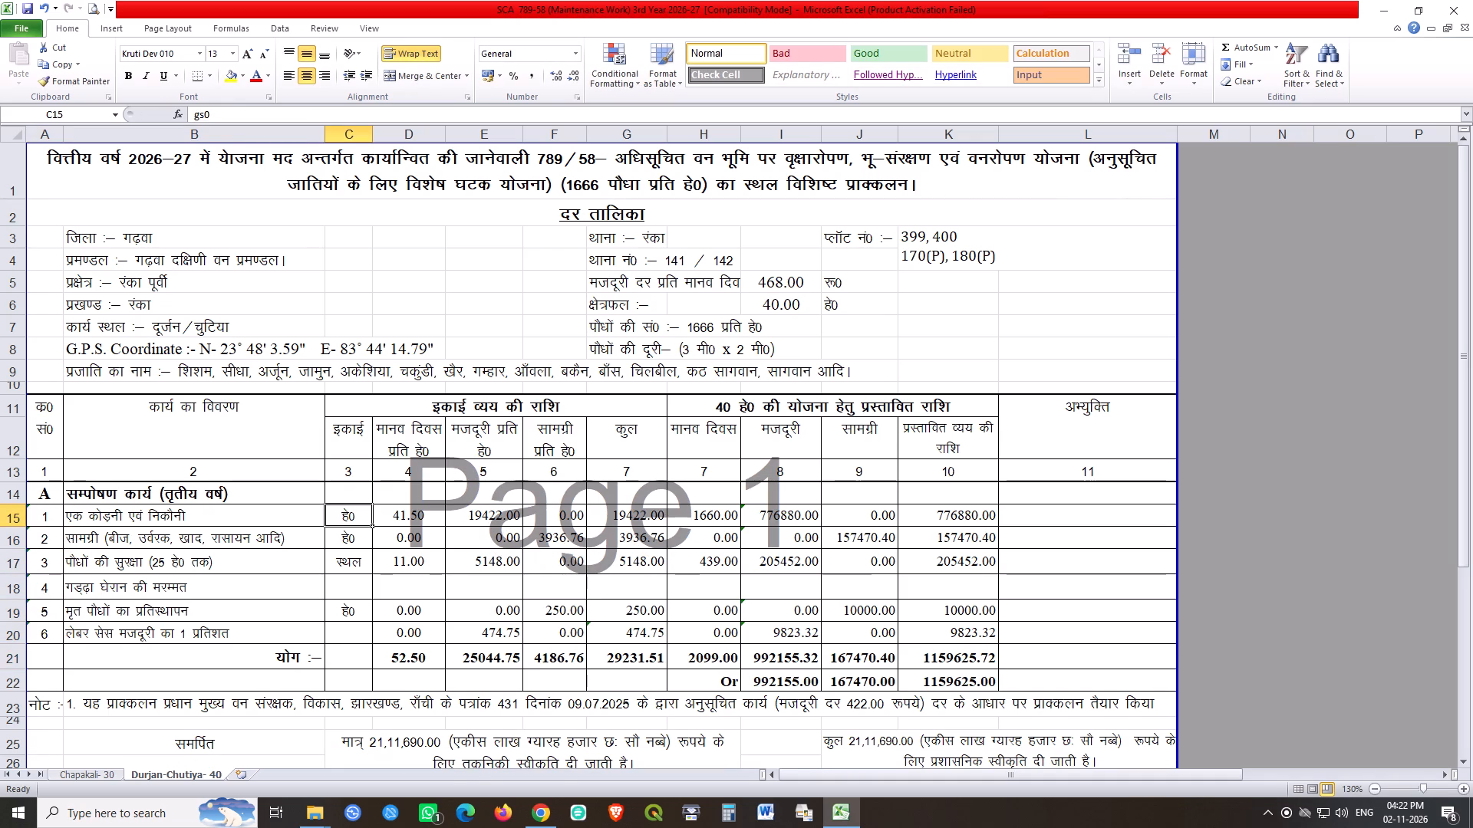
# Clear the unit in cell C16 for the materials item.
pyautogui.click(357, 511)
pyautogui.press('Down')
pyautogui.press('Down')
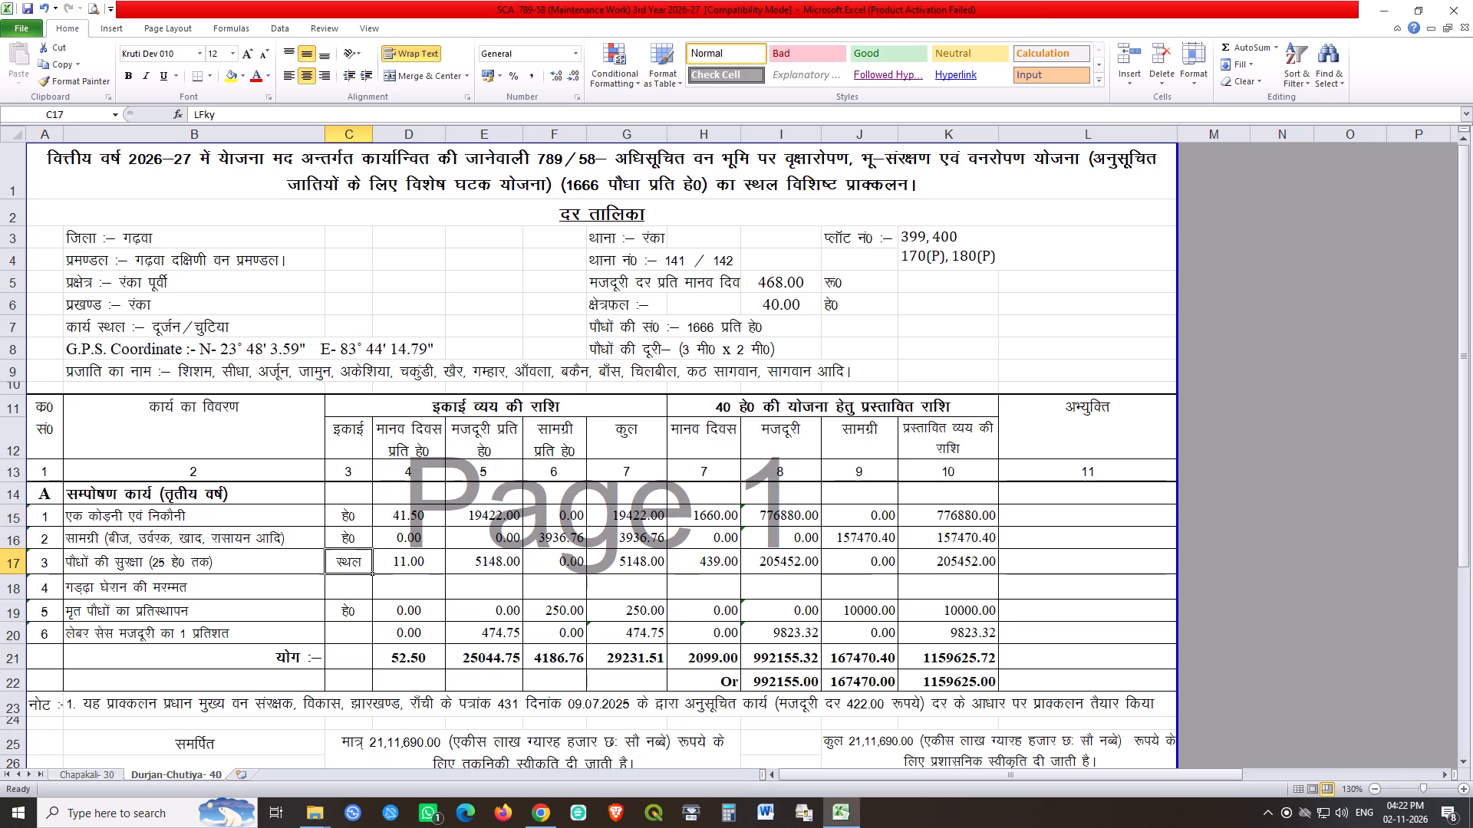
pyautogui.press('Up')
pyautogui.press('Delete')
pyautogui.press('Down')
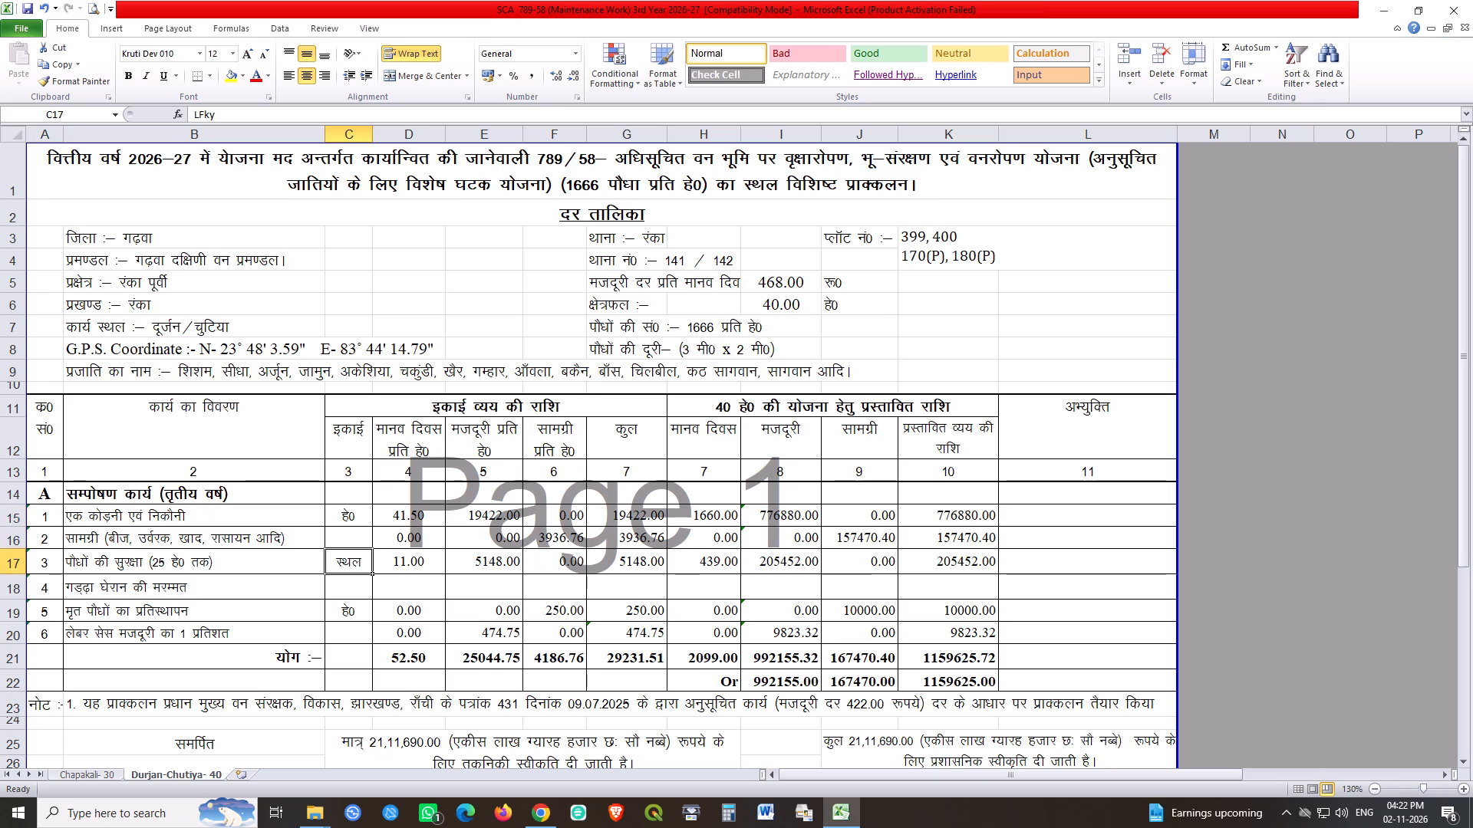
# Enter the unit "6 चेन प्रति हे0" in cell C18 and "हे0" in cell C20 for the labour cess item.
pyautogui.press('Down')
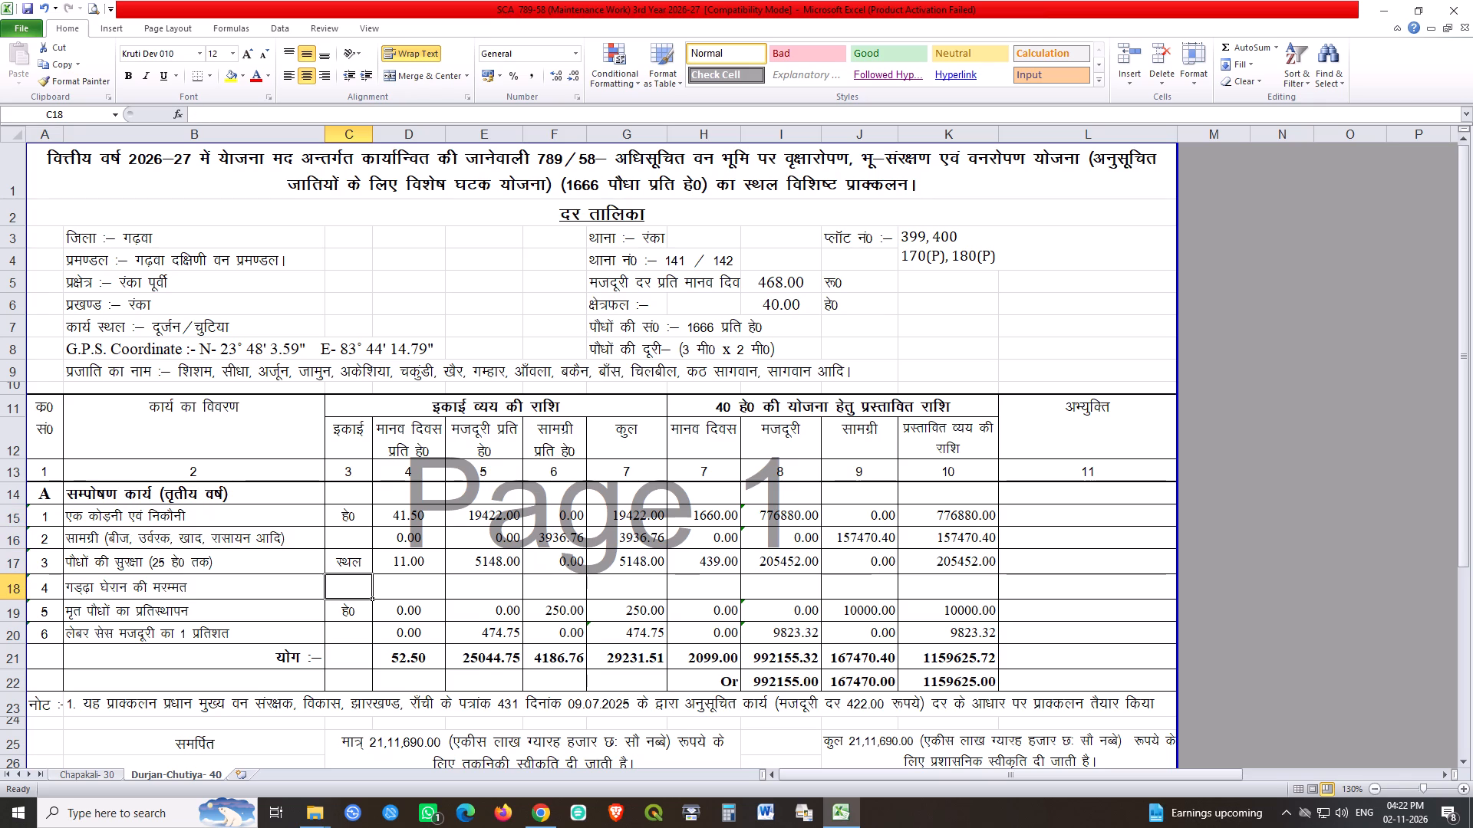
pyautogui.press('6')
pyautogui.press('space')
pyautogui.write('psu izfr gs0')
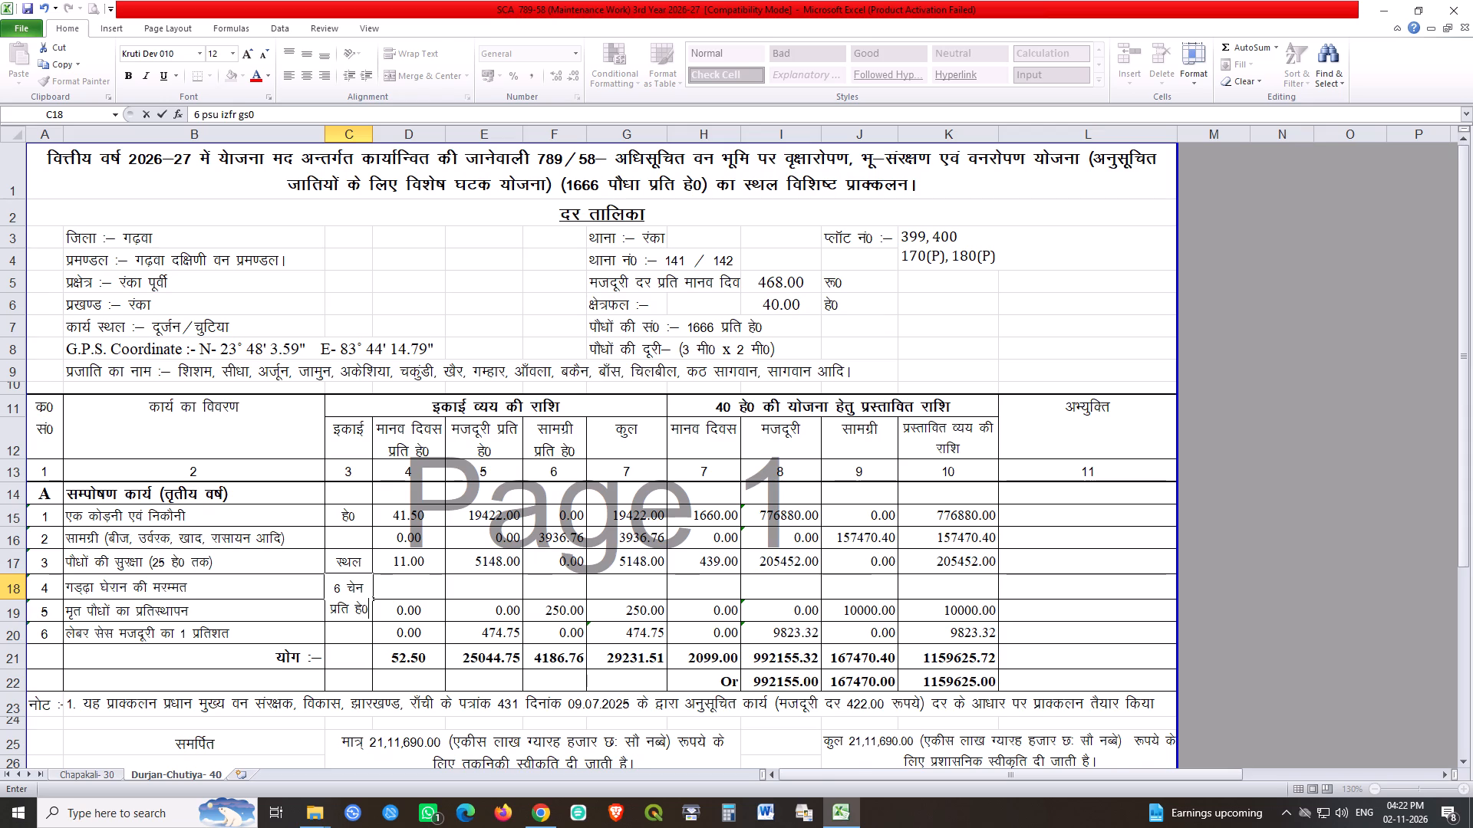
pyautogui.press('Return')
pyautogui.press('Return')
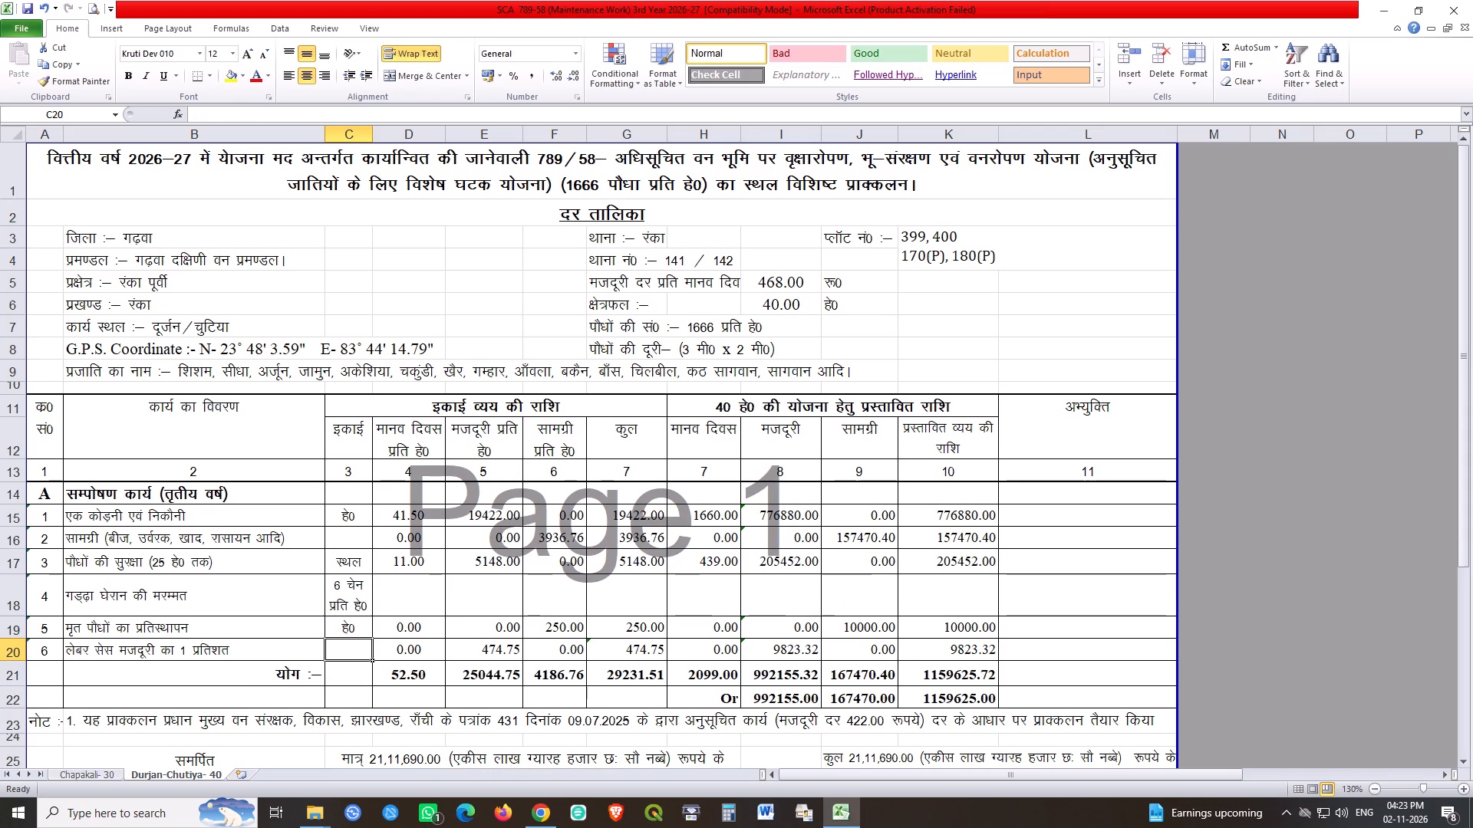
pyautogui.write('gs')
pyautogui.press('Return')
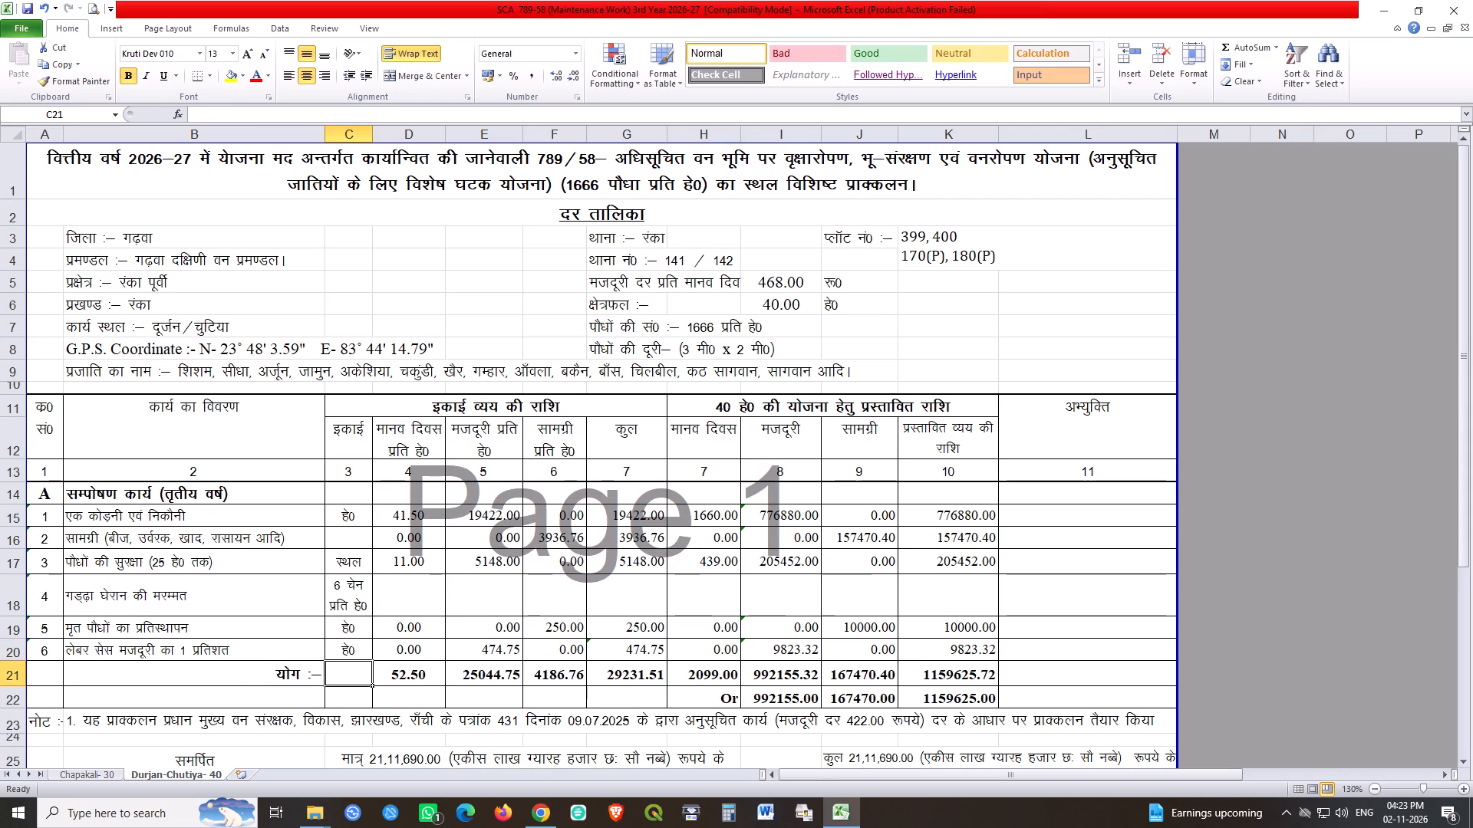
# Set the man-days per hectare to 23 in D15, 14.60 in D17, 6 in D18 and 7 in D19.
pyautogui.click(414, 517)
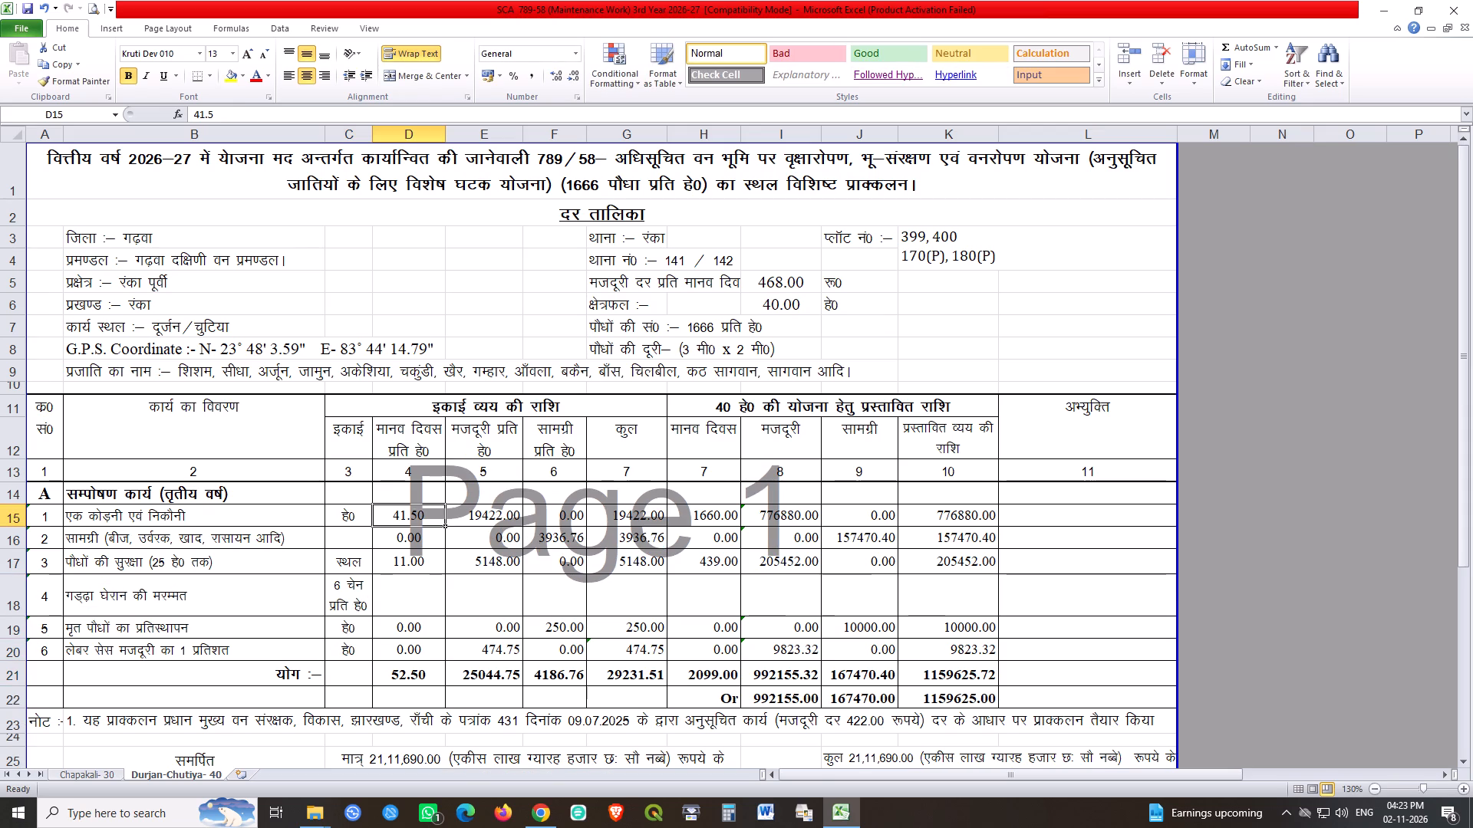
pyautogui.write('23')
pyautogui.press('Return')
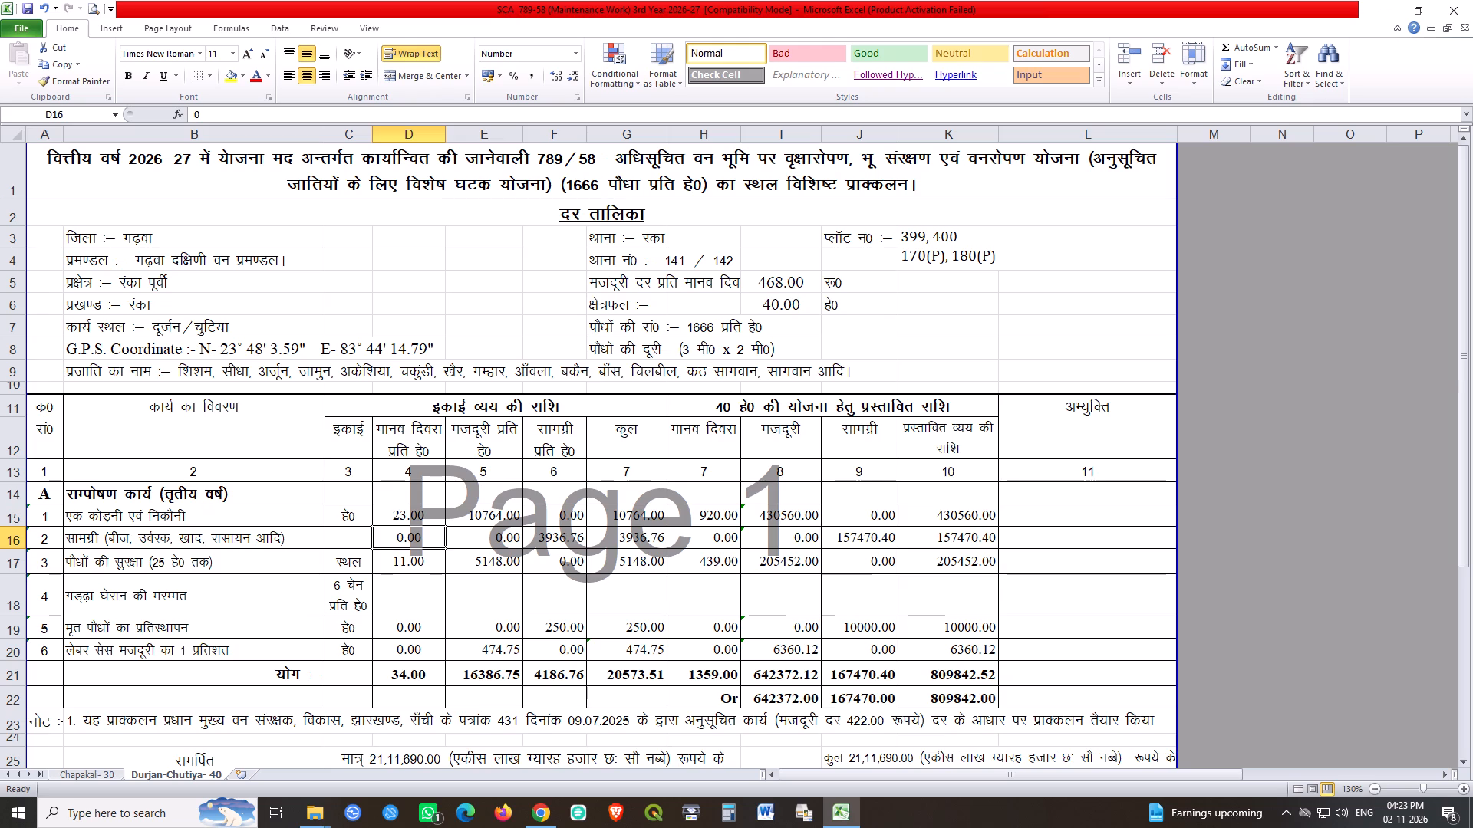
pyautogui.press('Return')
pyautogui.write('14.60')
pyautogui.press('Return')
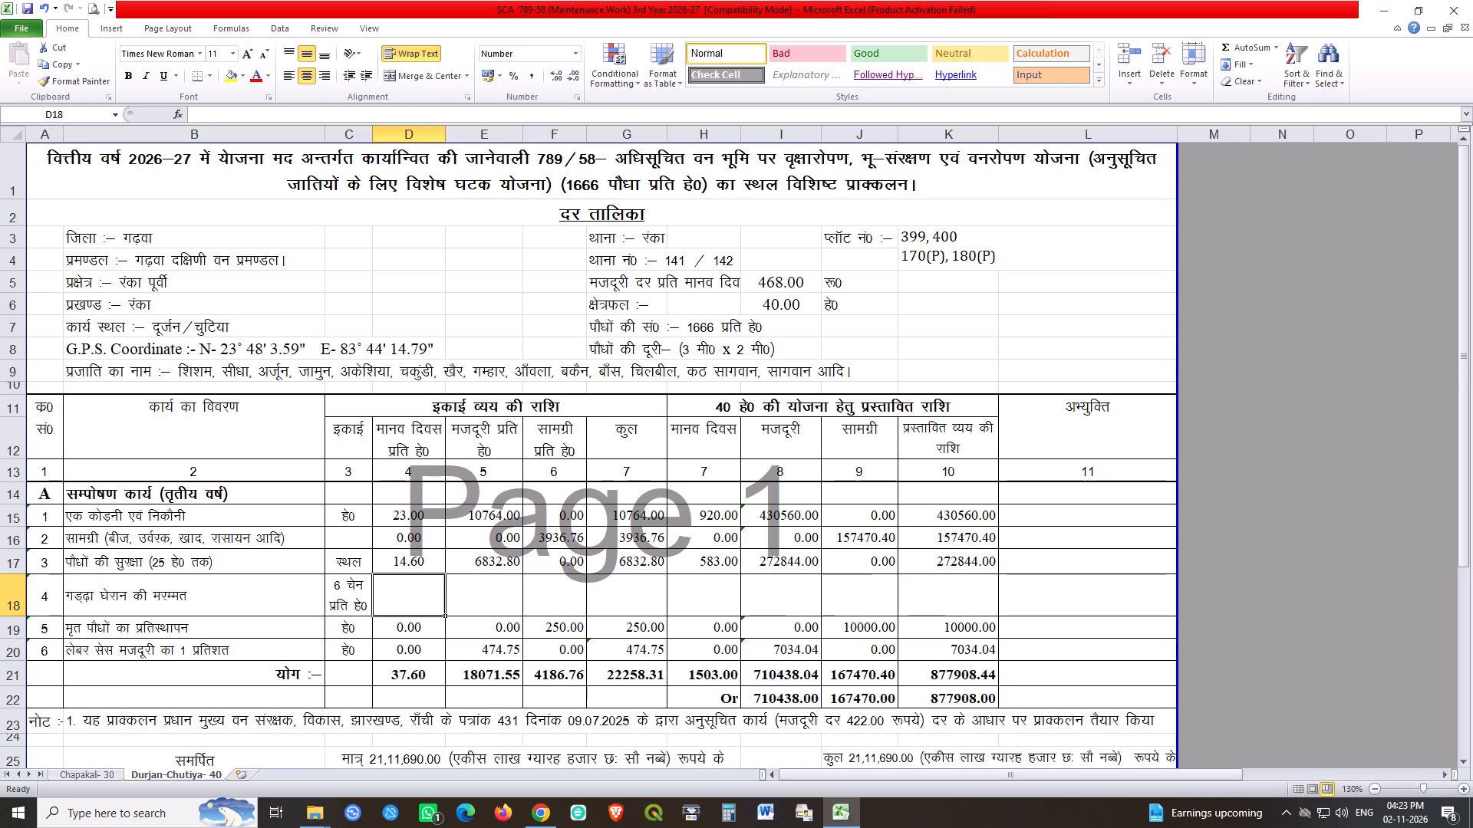
pyautogui.press('6')
pyautogui.press('Return')
pyautogui.press('7')
pyautogui.press('Return')
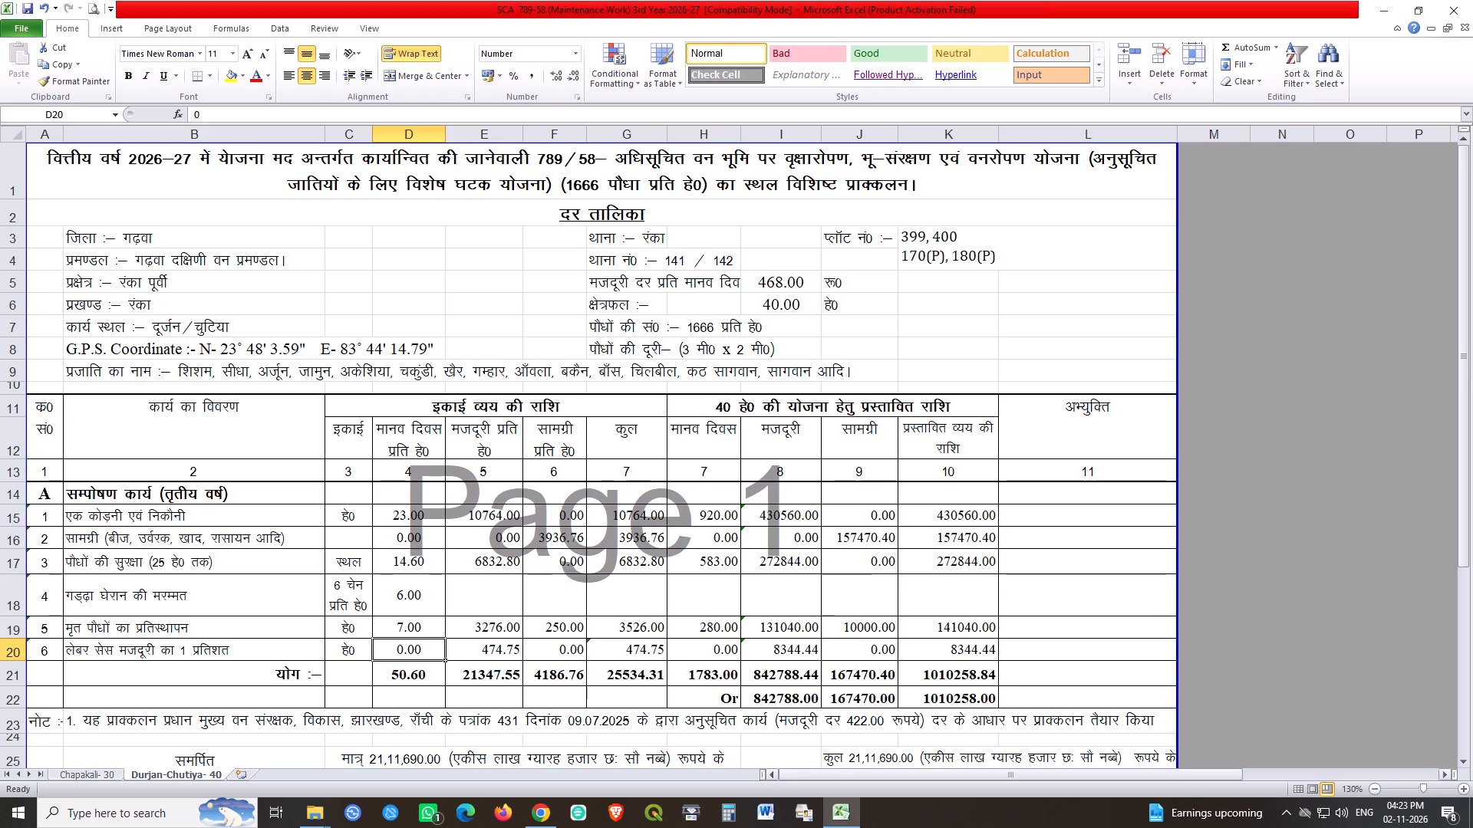
# Fill the wage formula from E15 down through E20 and check the sum formula in E21.
pyautogui.click(499, 522)
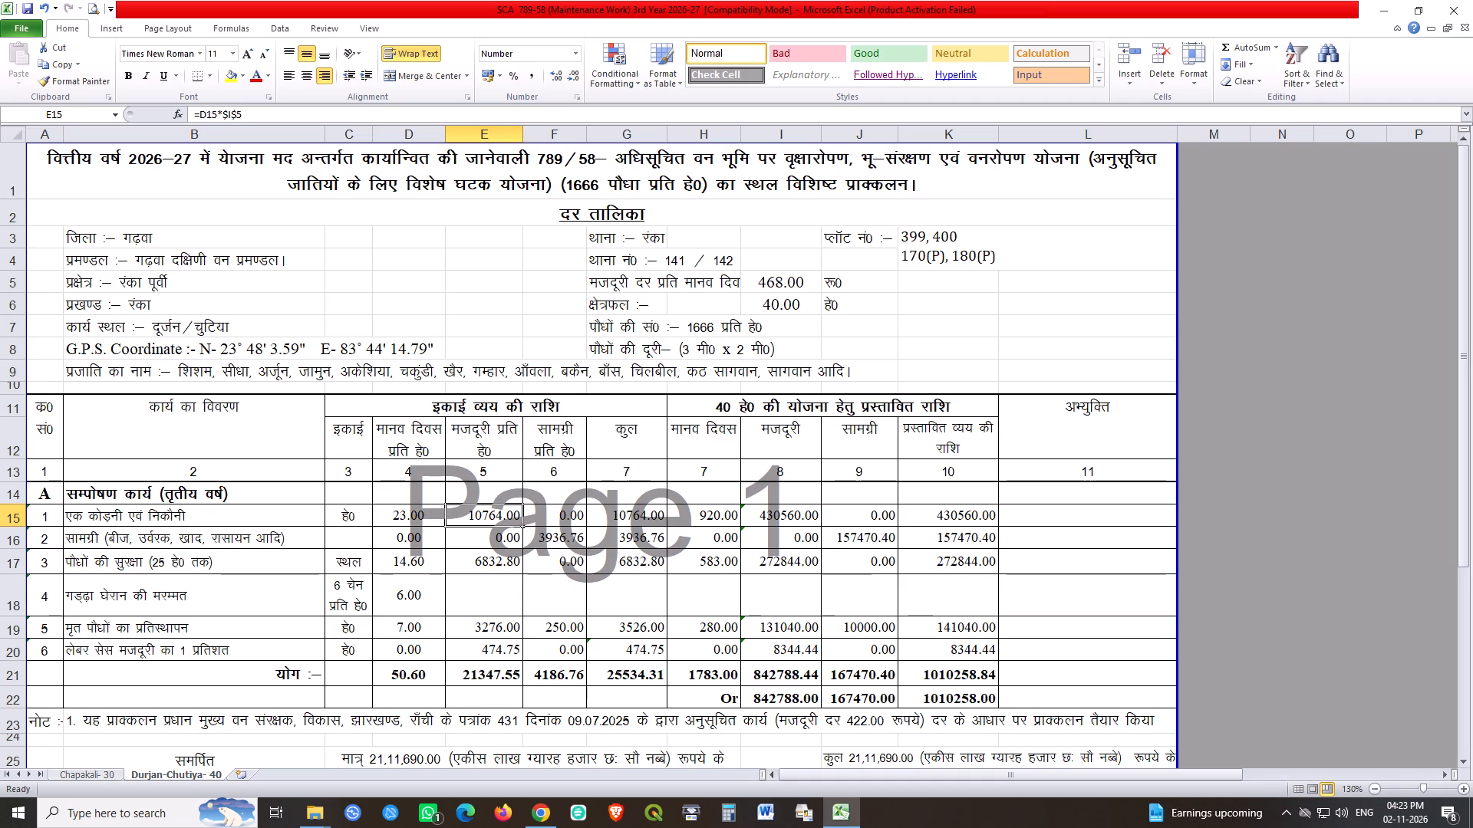
pyautogui.doubleClick(494, 521)
pyautogui.press('Return')
pyautogui.click(494, 521)
pyautogui.moveTo(522, 524); pyautogui.dragTo(521, 648)
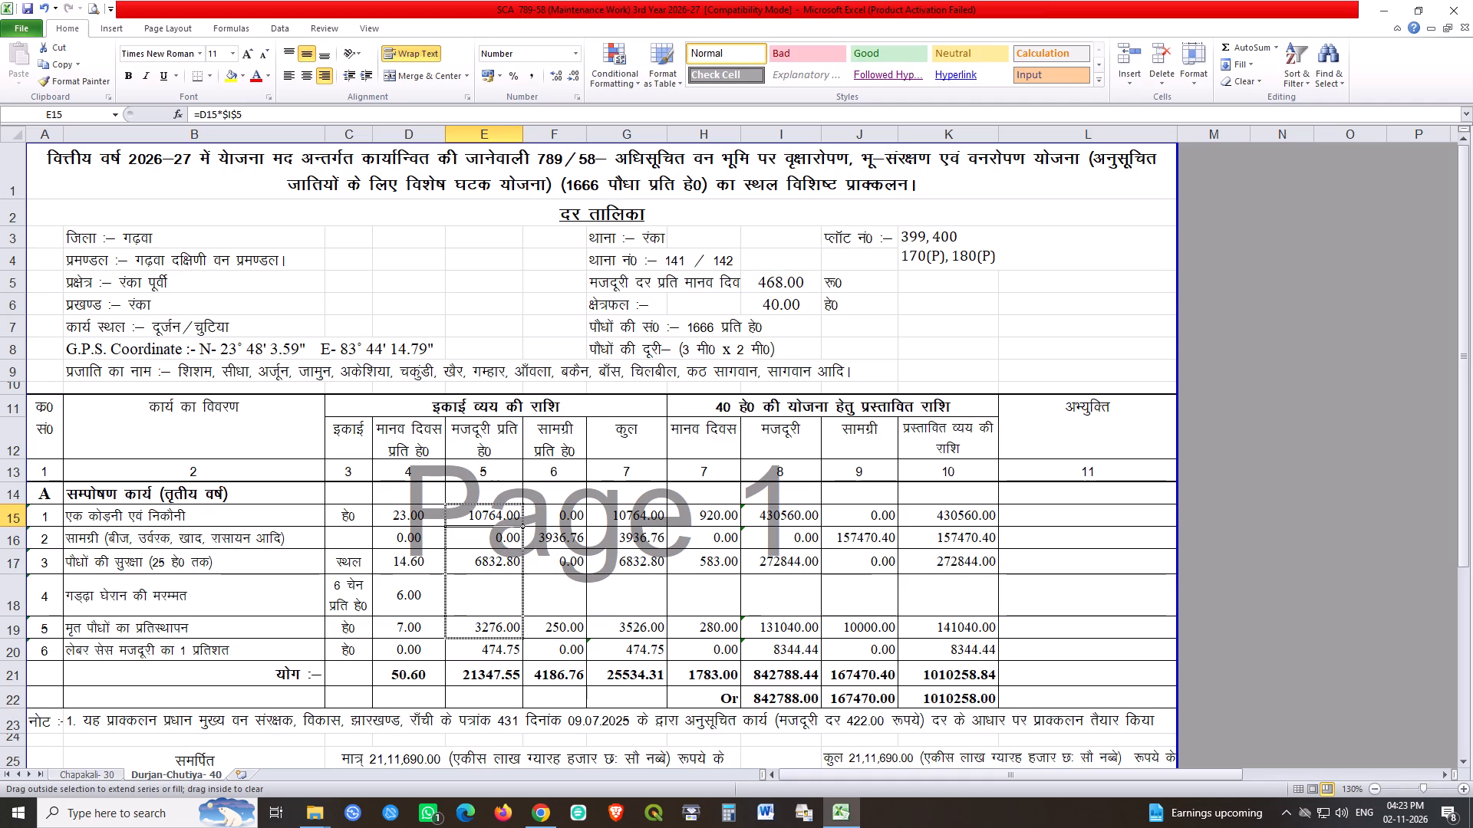
pyautogui.moveTo(521, 648); pyautogui.dragTo(518, 670)
pyautogui.doubleClick(480, 671)
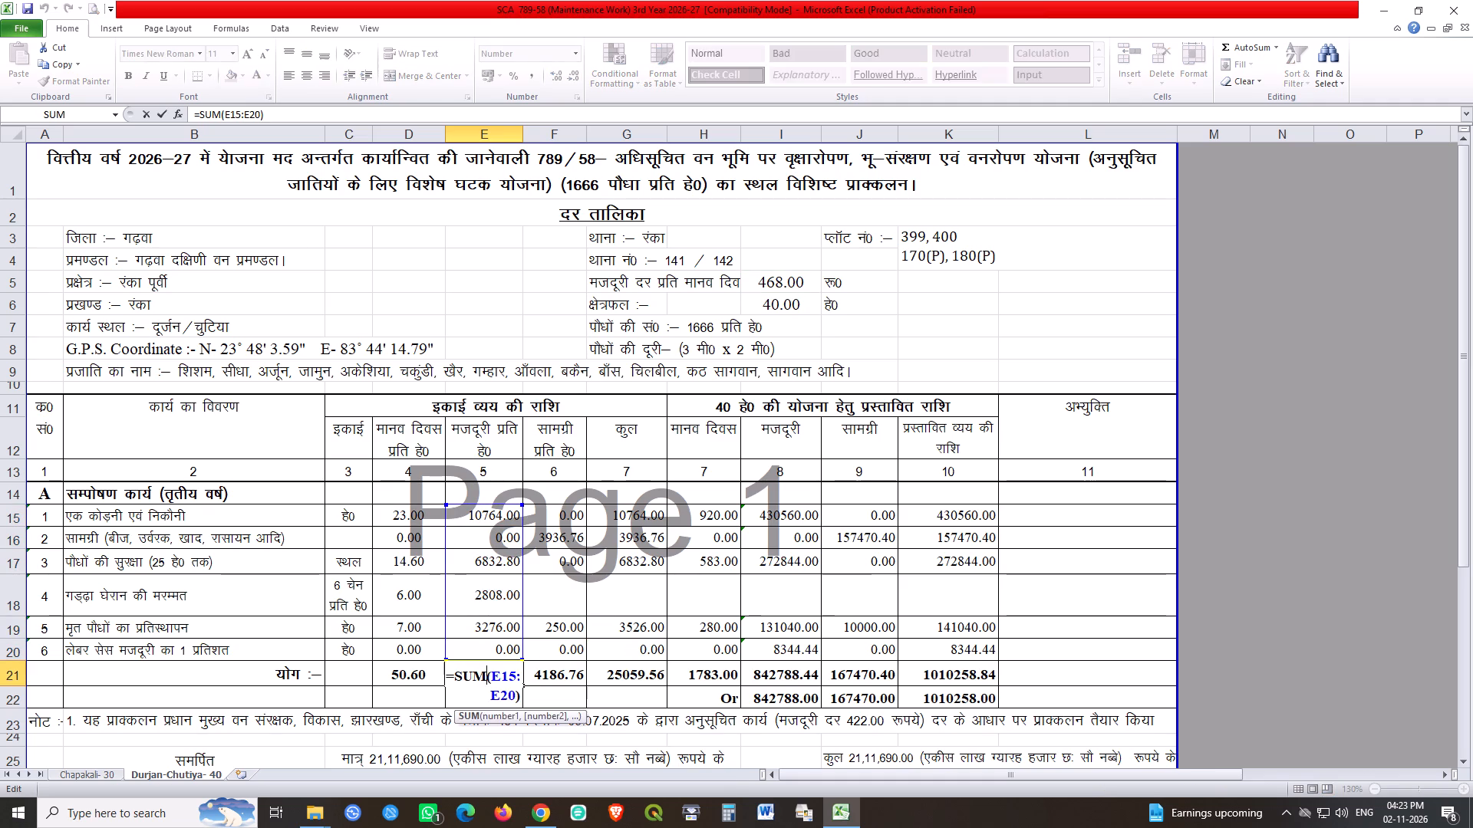
pyautogui.press('Return')
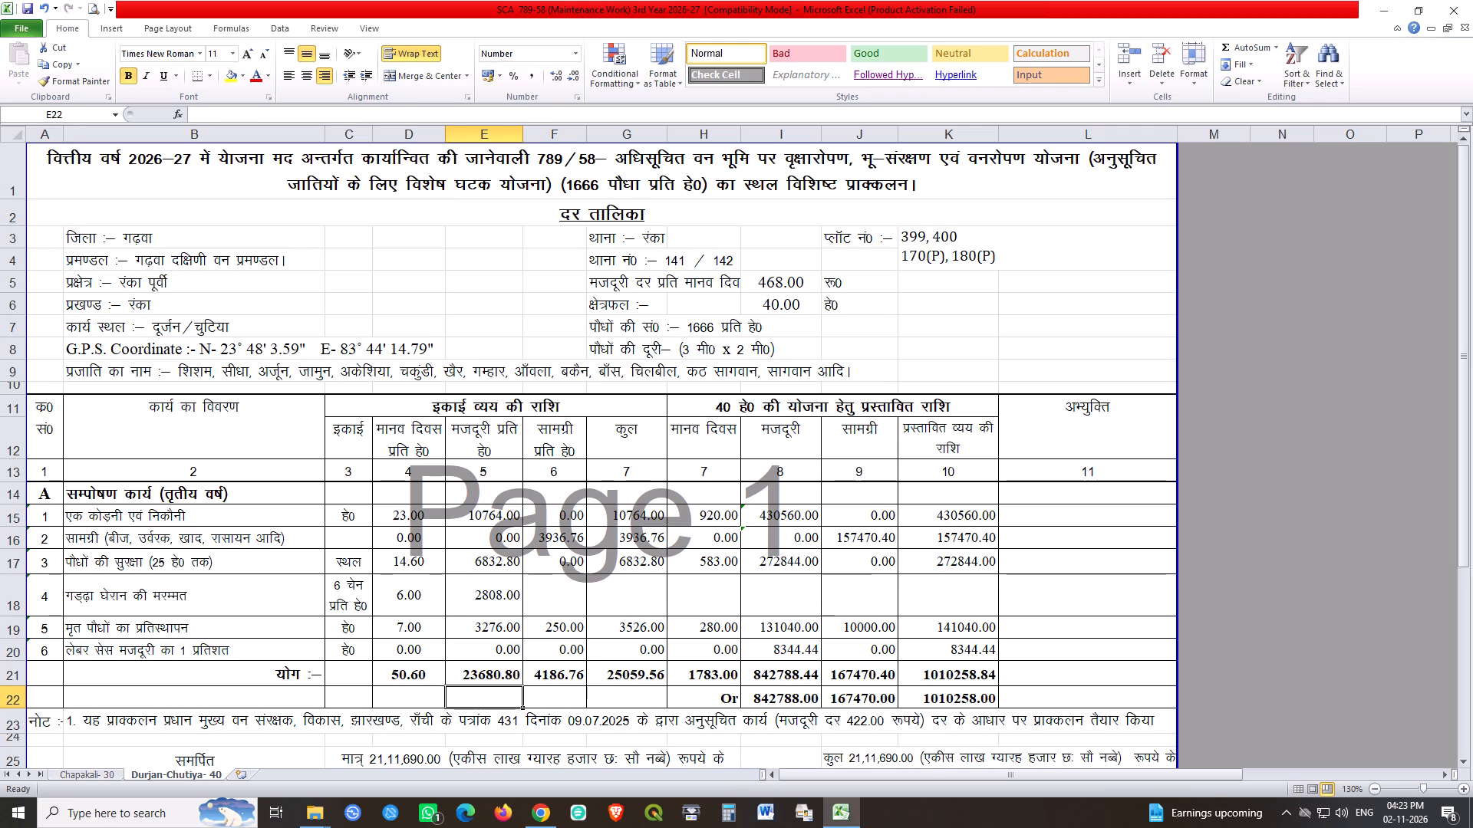
# Set the material cost per hectare to 2365 in F16, 0 in F18 and 1670 in F19.
pyautogui.click(573, 521)
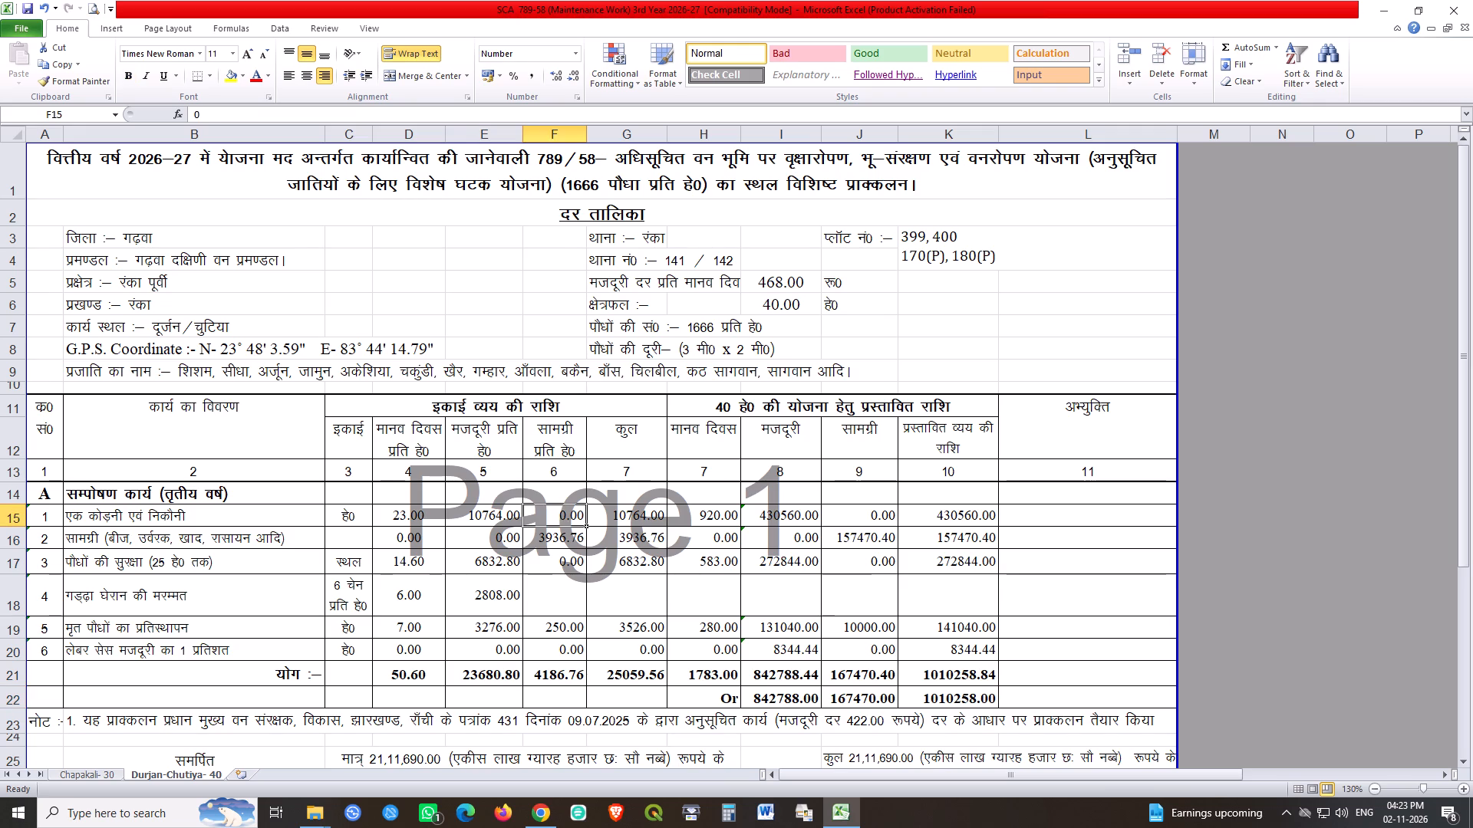
pyautogui.press('Return')
pyautogui.write('23')
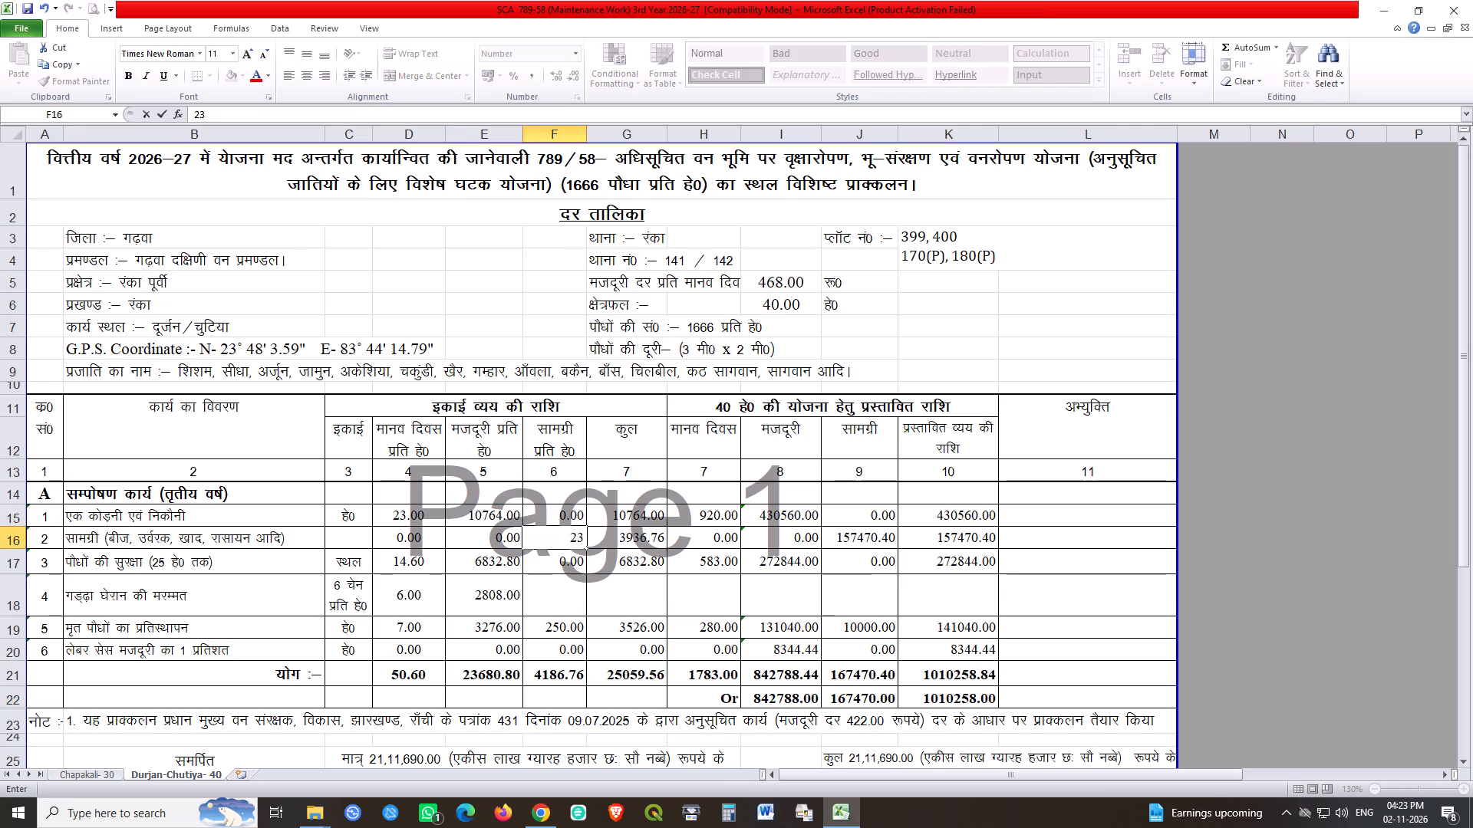
pyautogui.write('65')
pyautogui.press('Return')
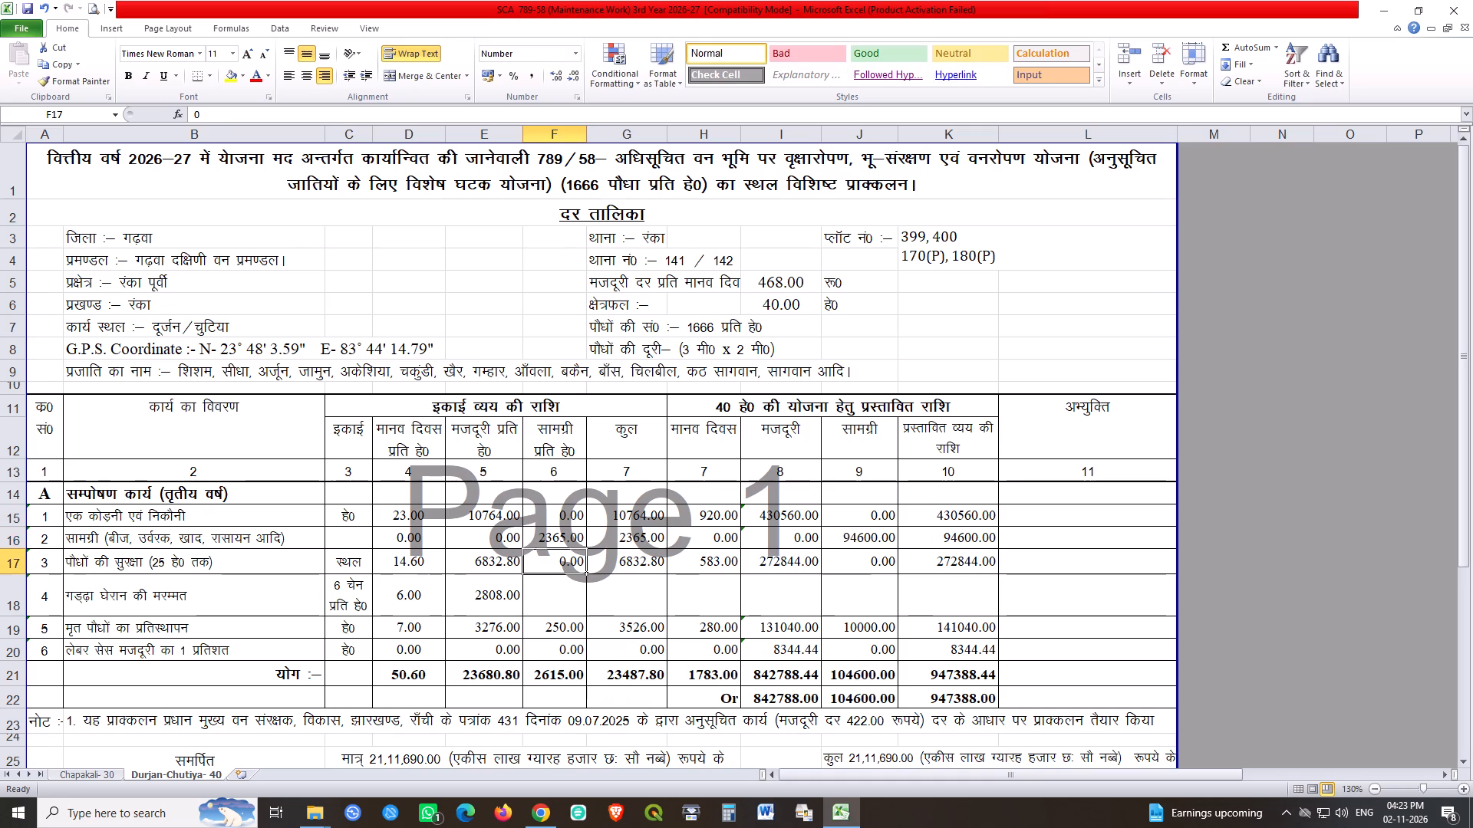
pyautogui.press('Return')
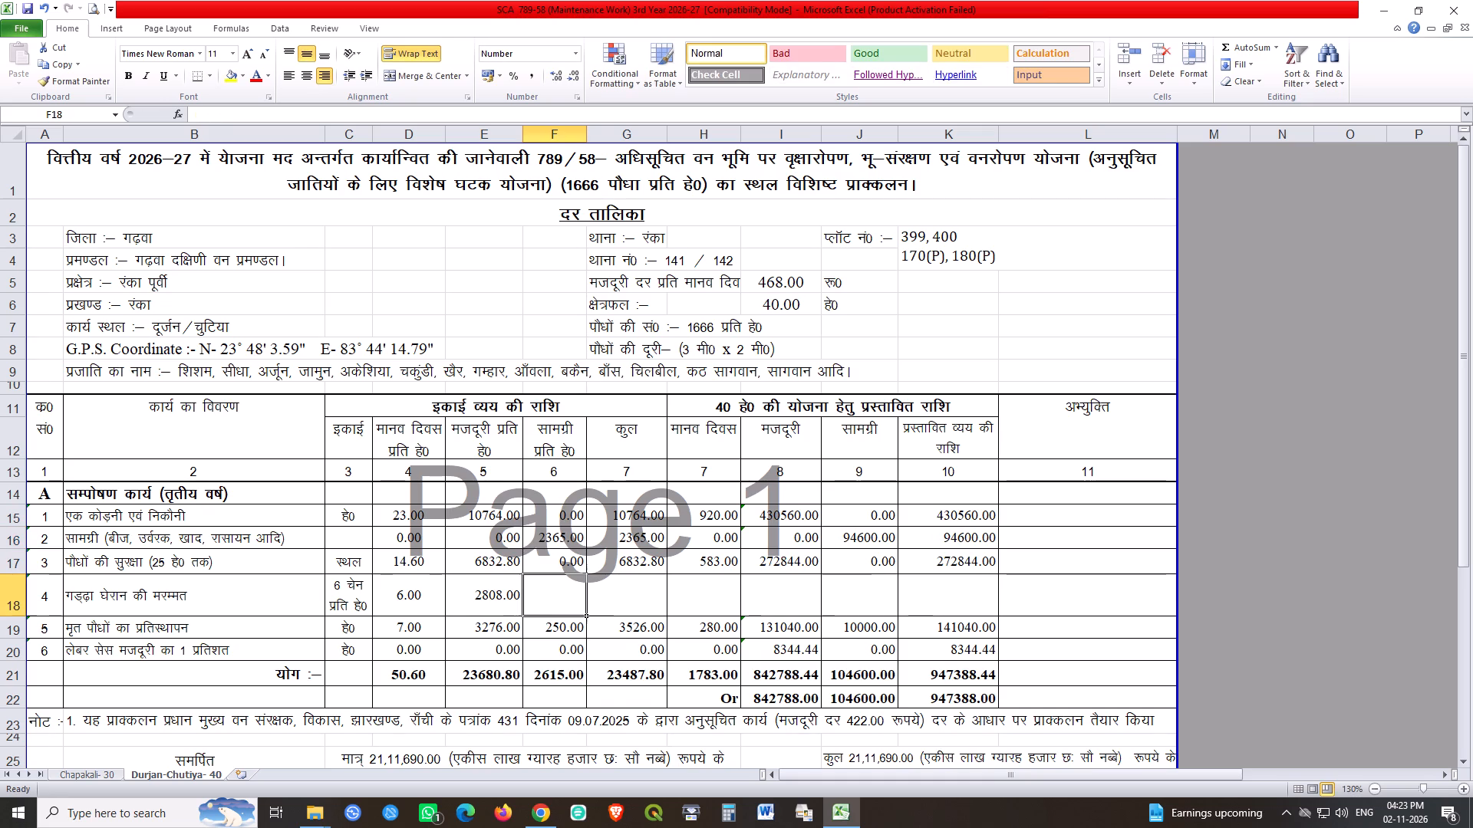
pyautogui.press('0')
pyautogui.press('Return')
pyautogui.write('1670')
pyautogui.press('Return')
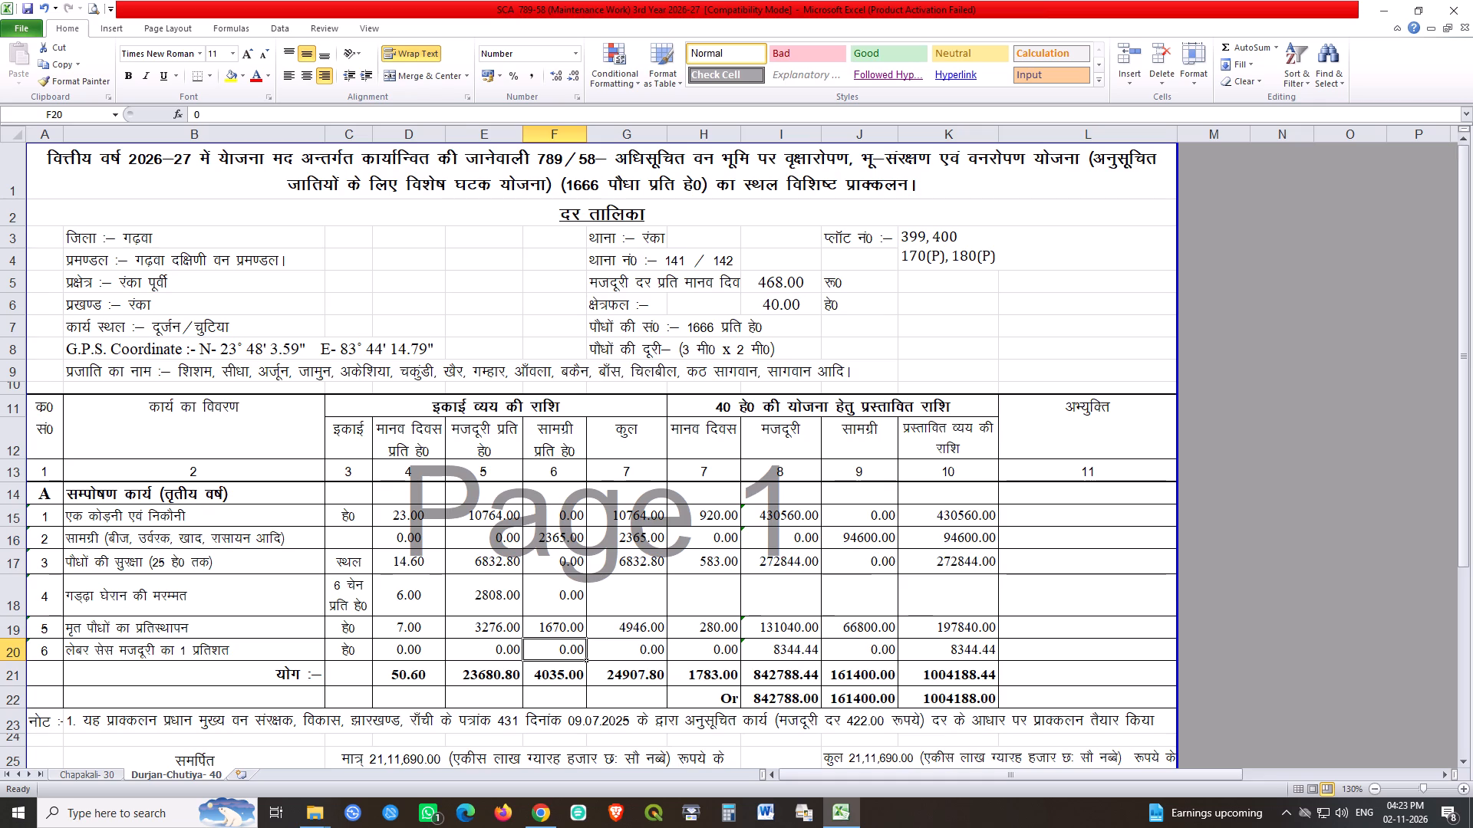
# Set the labour cess amount in cell E20 to 236.81.
pyautogui.click(499, 655)
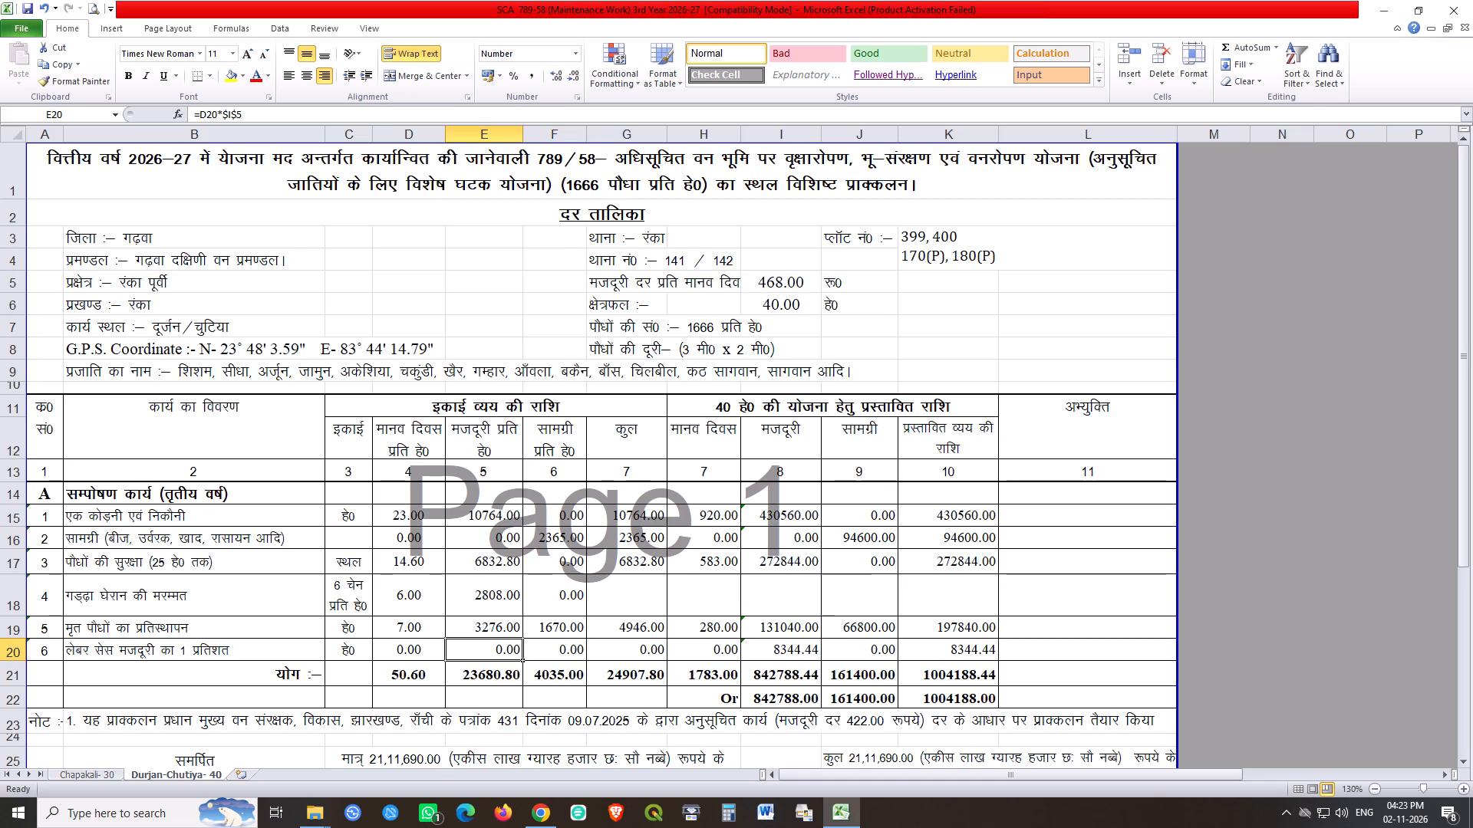
pyautogui.write('236.81')
pyautogui.press('Return')
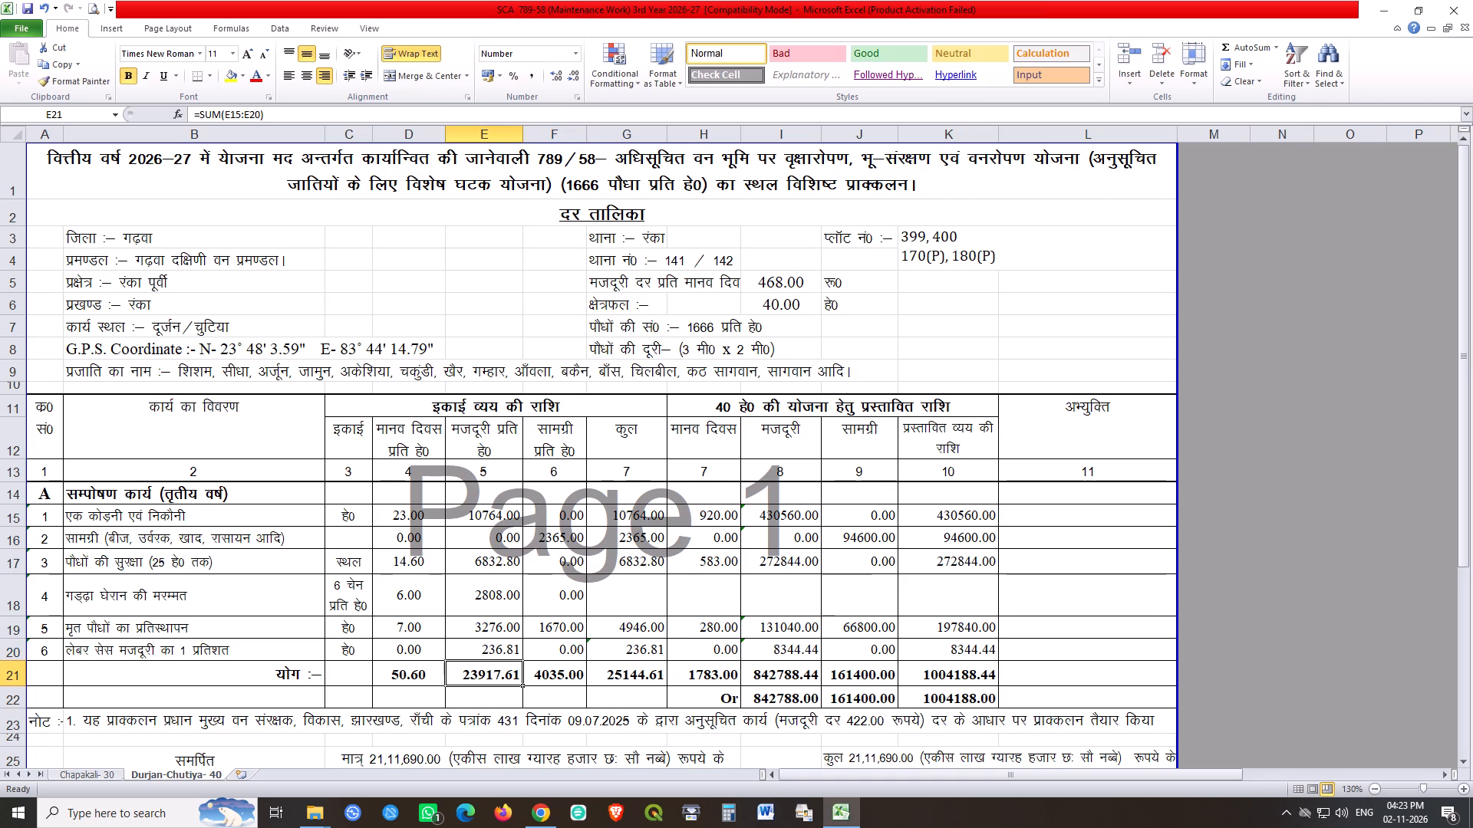
# Fill the unit-cost total formula from G16 down through G20 and check the sum formula in G21.
pyautogui.click(562, 682)
pyautogui.click(618, 669)
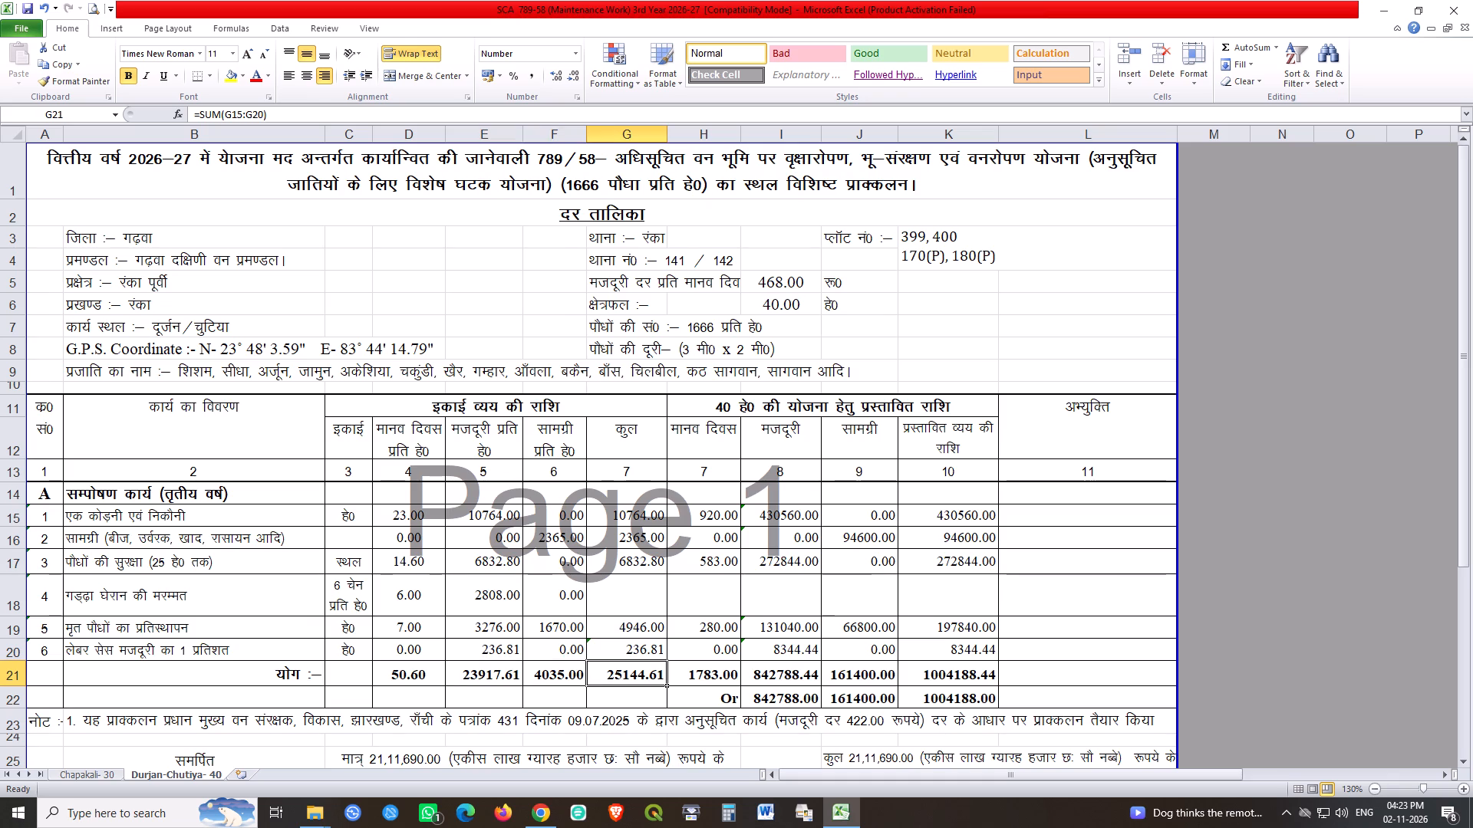
pyautogui.doubleClick(624, 675)
pyautogui.press('Return')
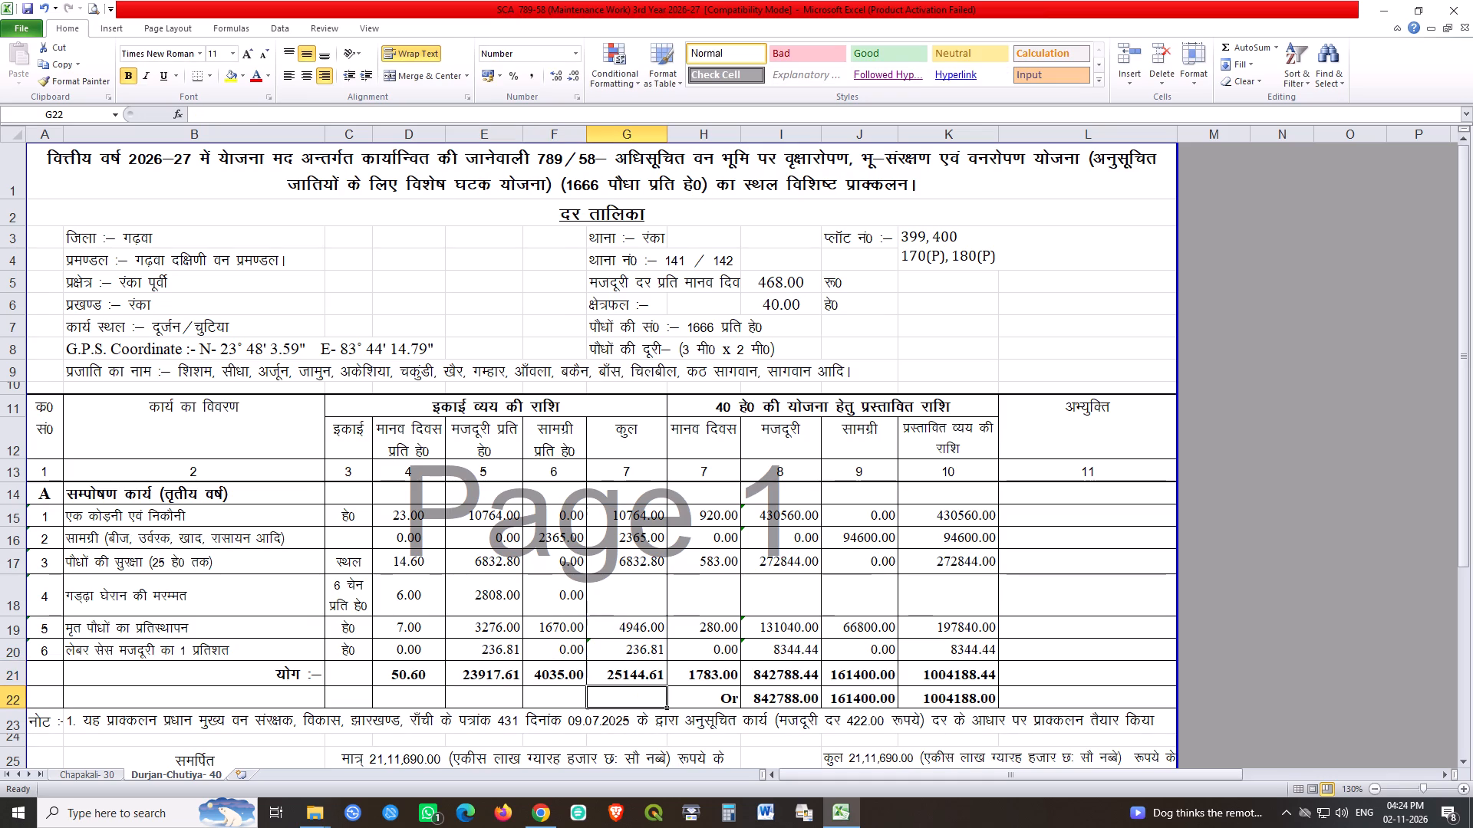
pyautogui.click(662, 544)
pyautogui.moveTo(666, 549); pyautogui.dragTo(665, 577)
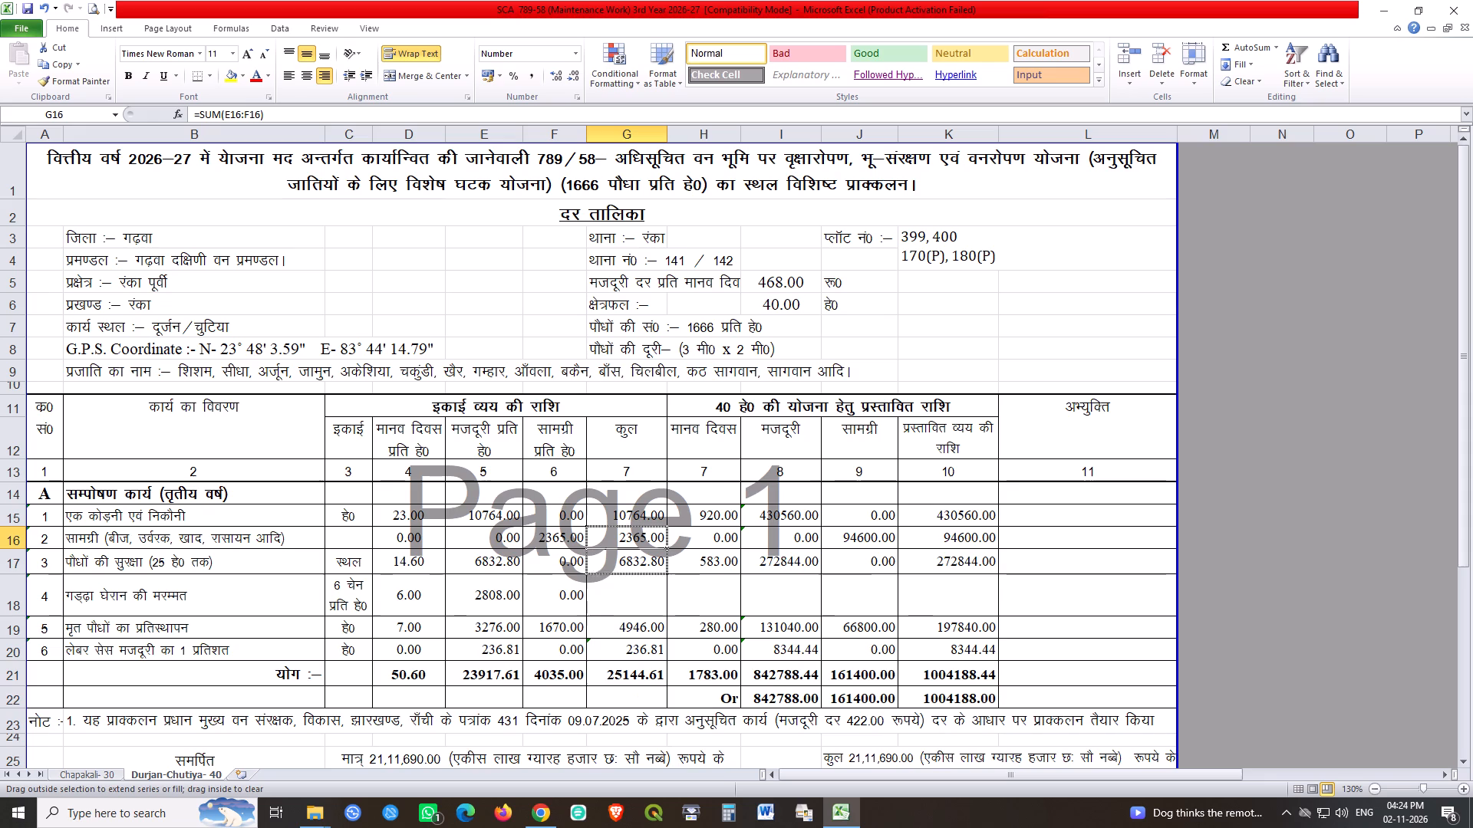
pyautogui.moveTo(665, 577); pyautogui.dragTo(664, 654)
pyautogui.doubleClick(622, 672)
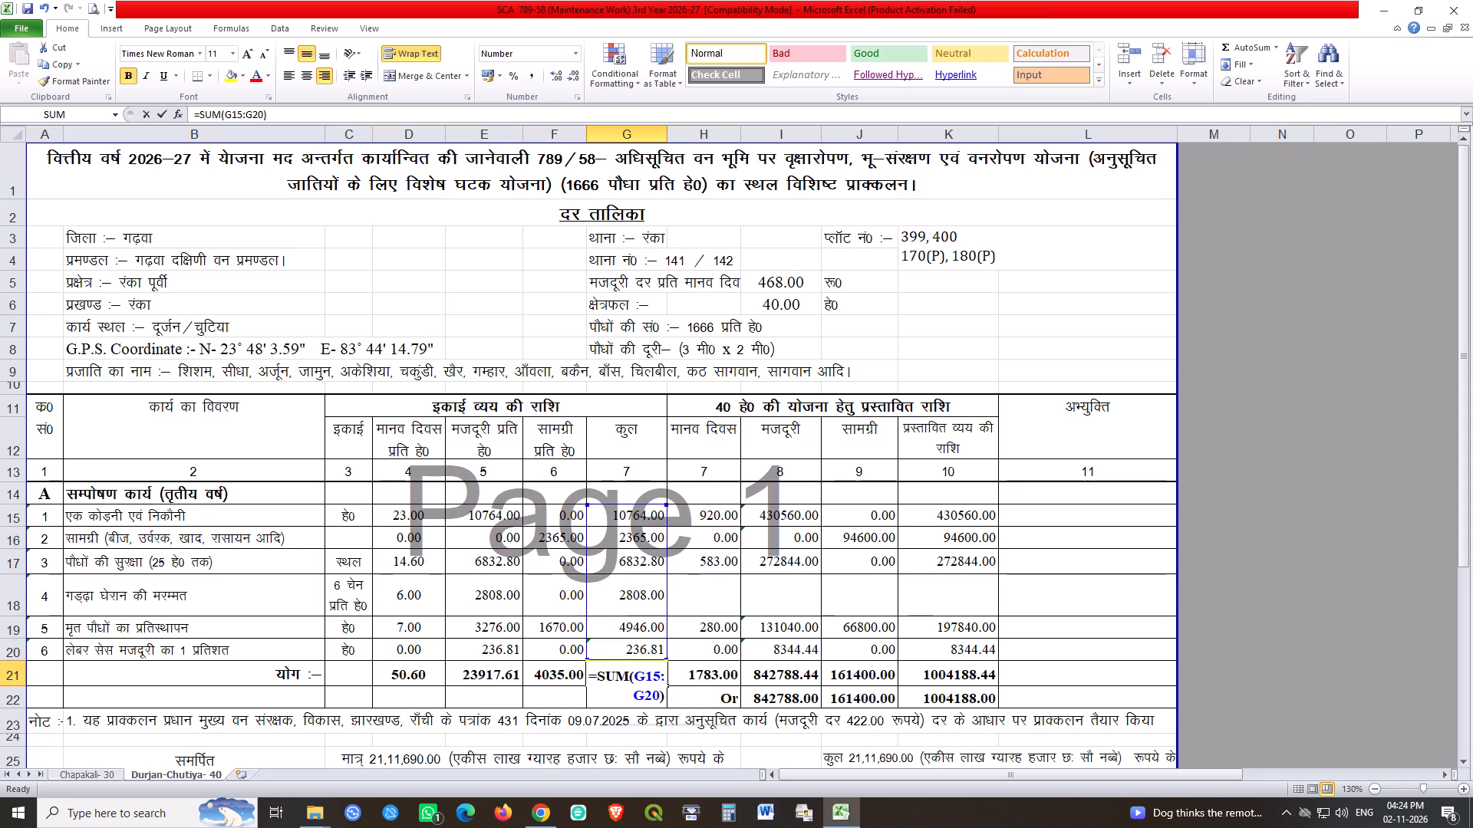
# Finish checking the sum formula in G21 of the unit-cost total column.
pyautogui.press('Return')
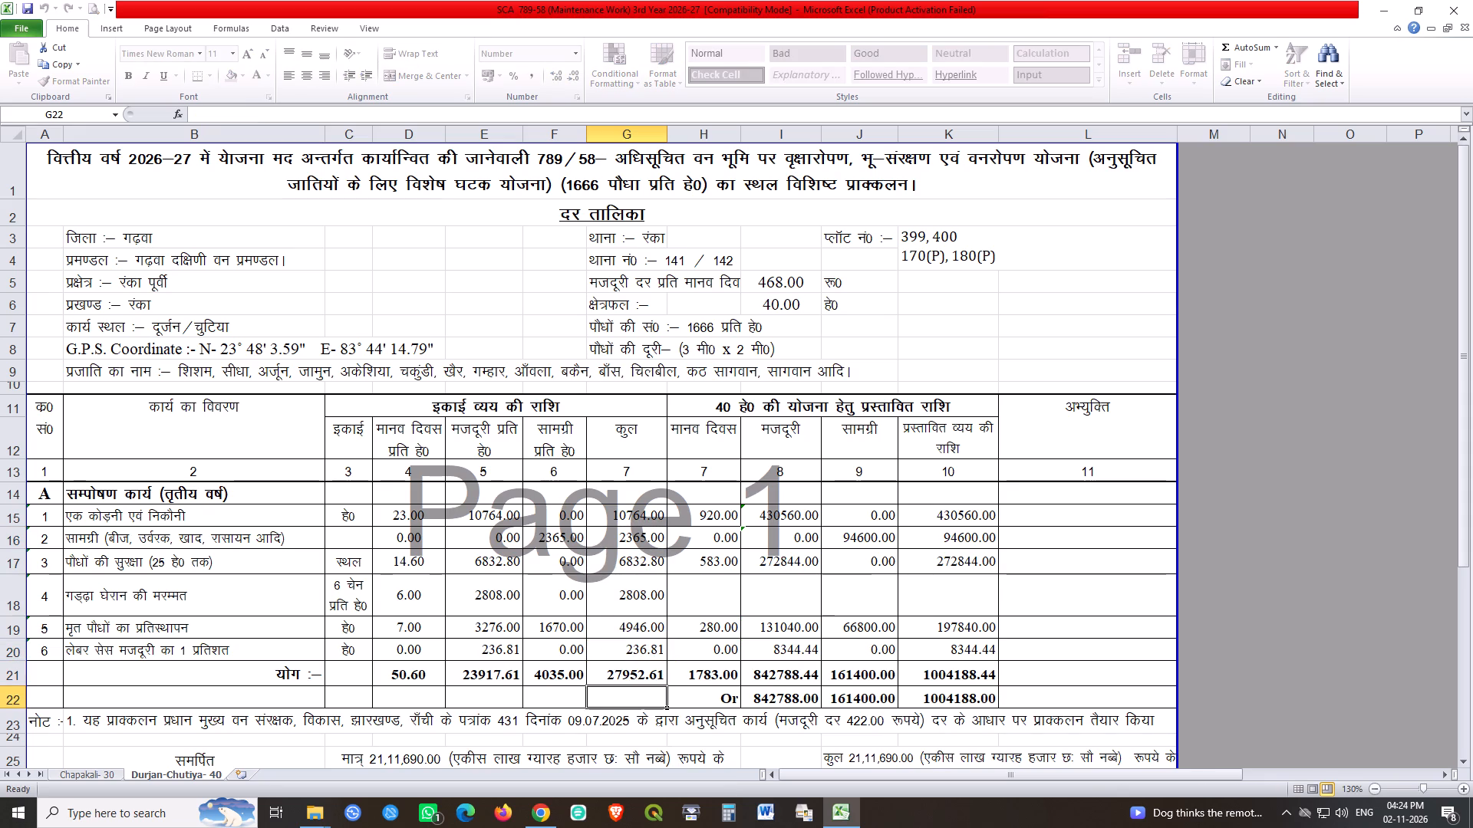
# Fill the project man-days formula =D15*$I$6 from H15 down through H20, including the pit-fencing repair row.
pyautogui.click(721, 517)
pyautogui.doubleClick(721, 517)
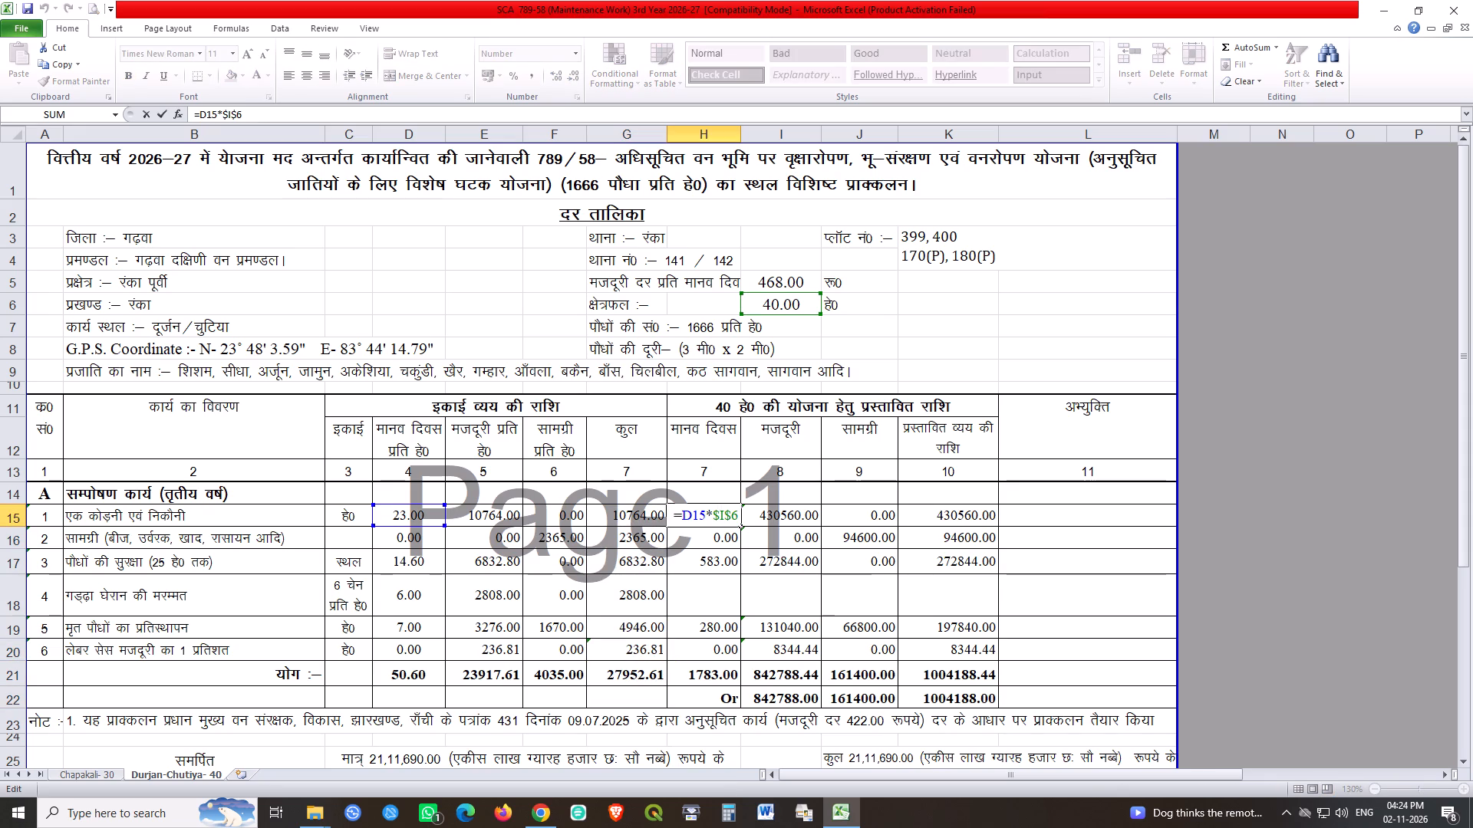
pyautogui.press('Return')
pyautogui.click(721, 517)
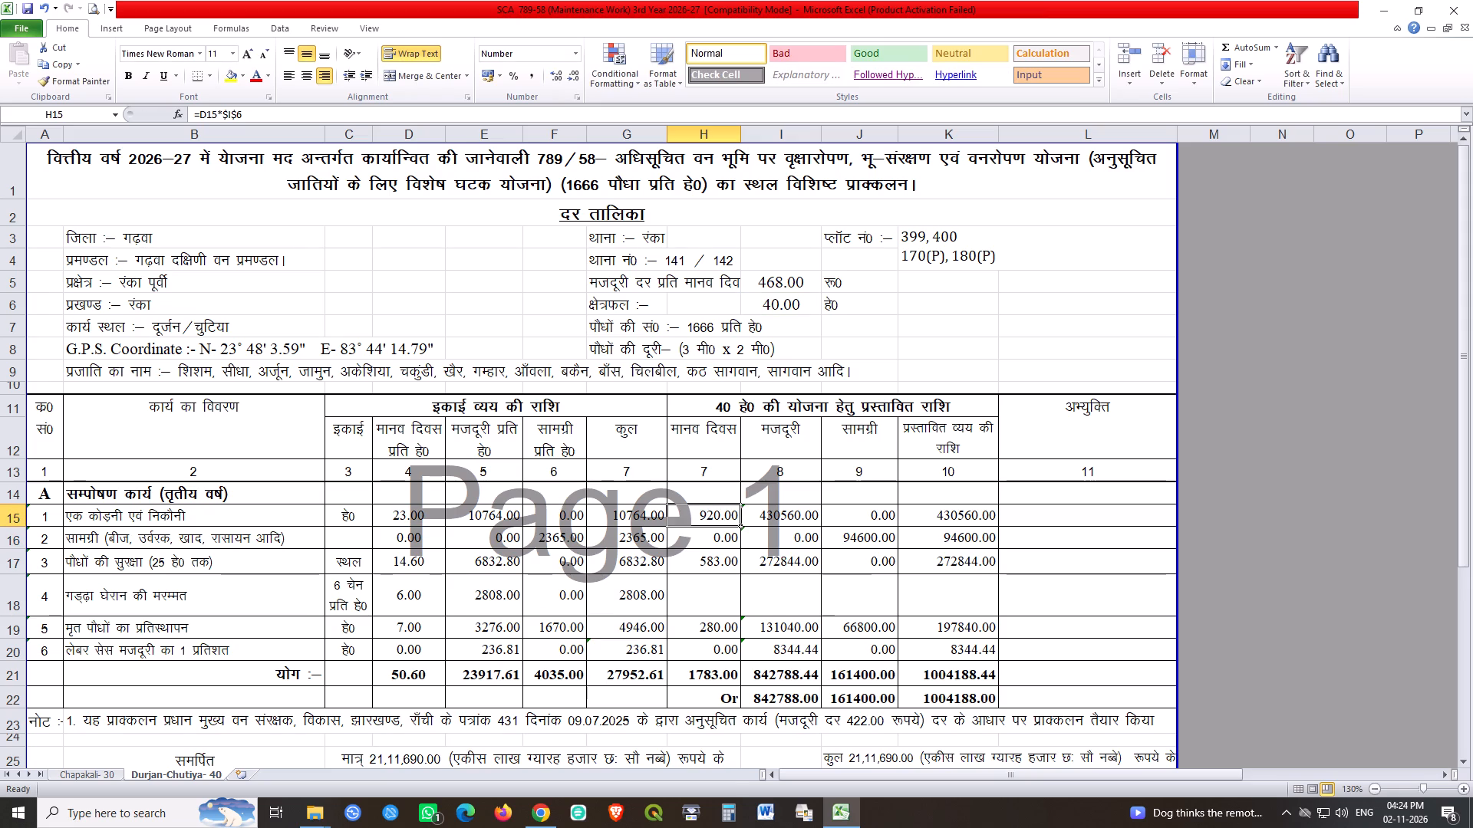
pyautogui.moveTo(740, 527); pyautogui.dragTo(737, 651)
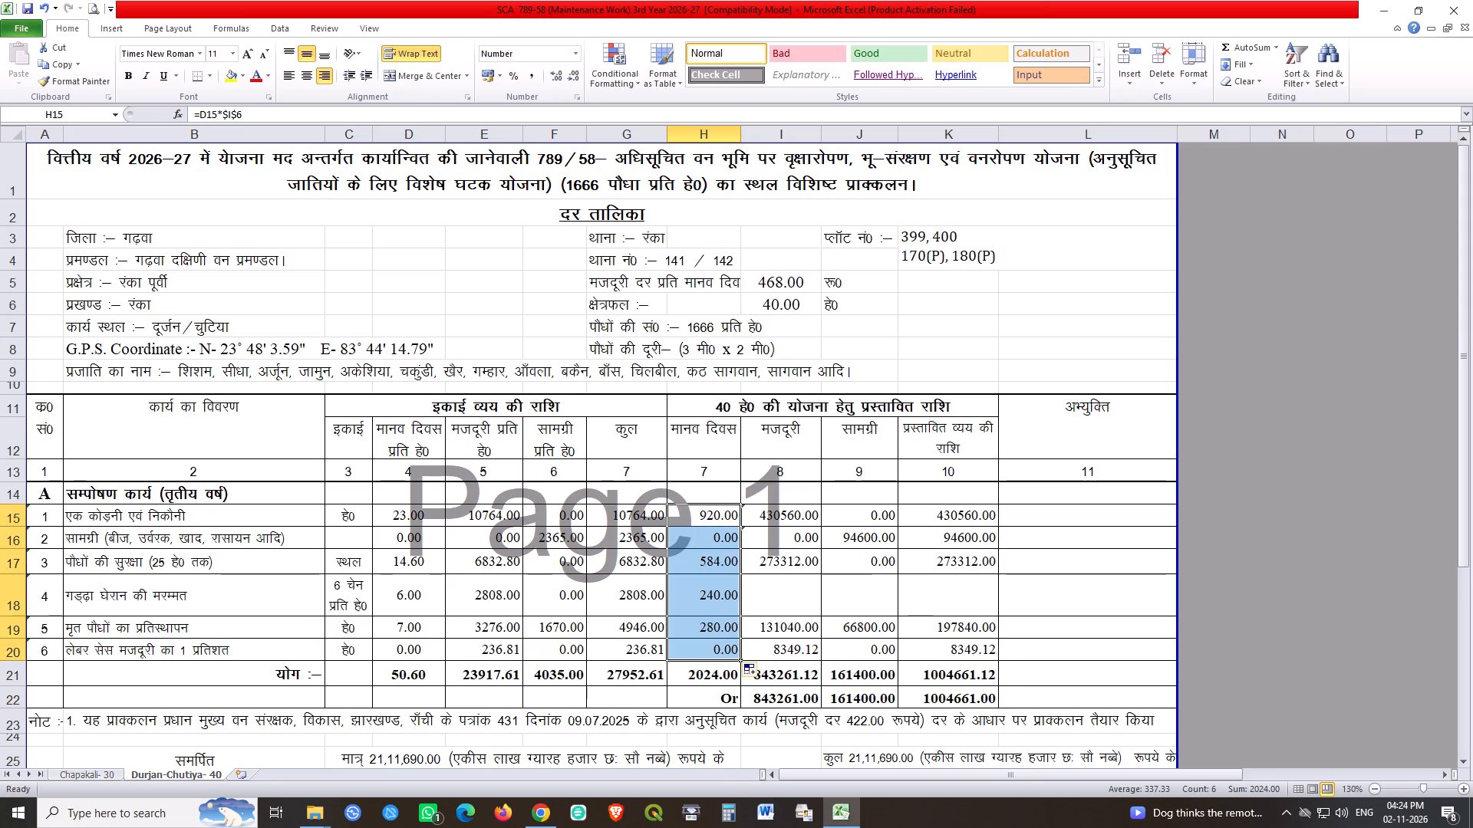
pyautogui.click(700, 609)
# Fill the project wage formula =H15*$I$5 from I15 down through I19 and check the labour cess formula in I20.
pyautogui.doubleClick(801, 513)
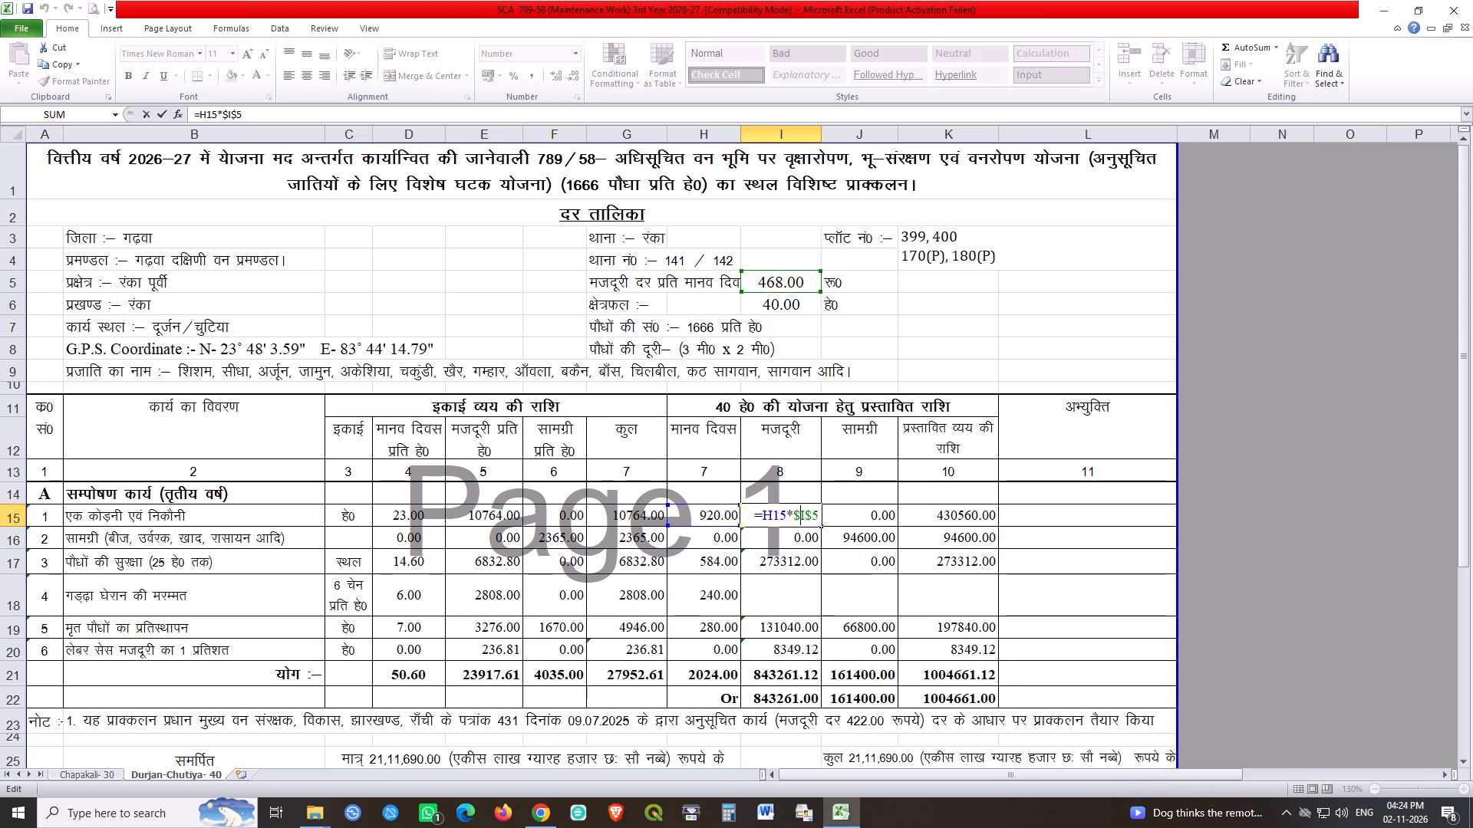
pyautogui.press('Return')
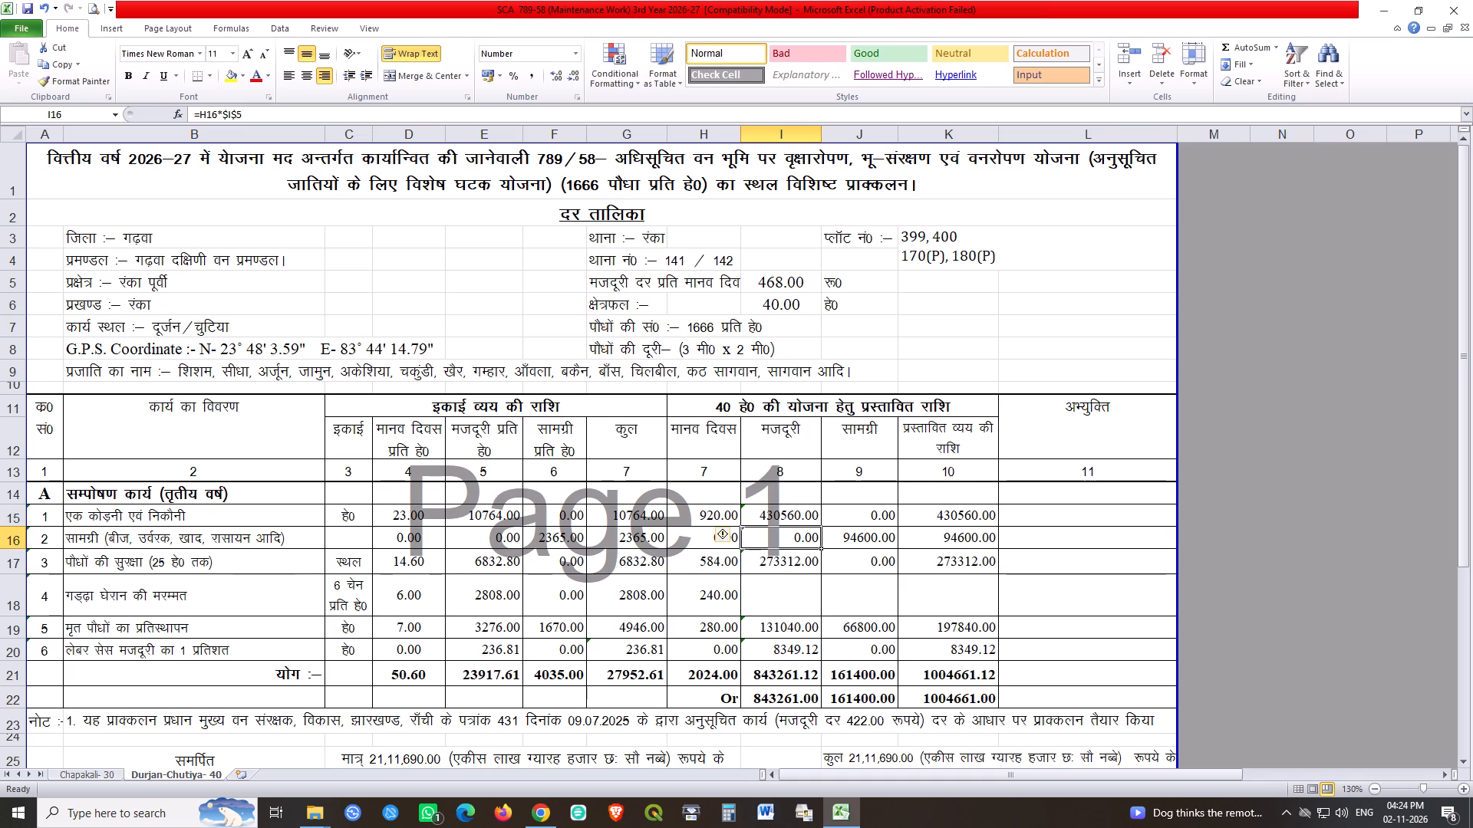
pyautogui.click(810, 512)
pyautogui.moveTo(822, 526); pyautogui.dragTo(822, 624)
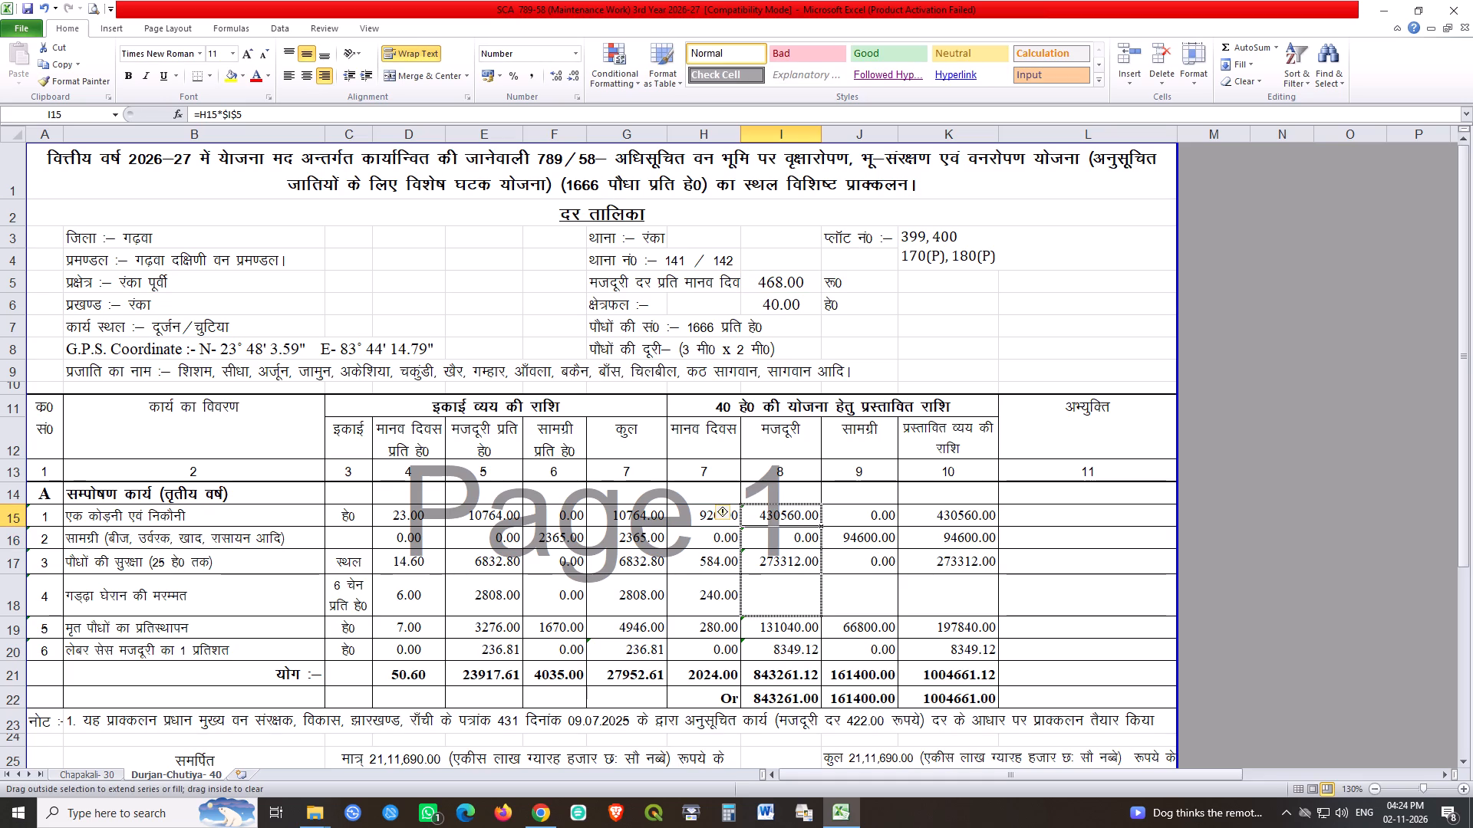
pyautogui.moveTo(822, 624); pyautogui.dragTo(819, 644)
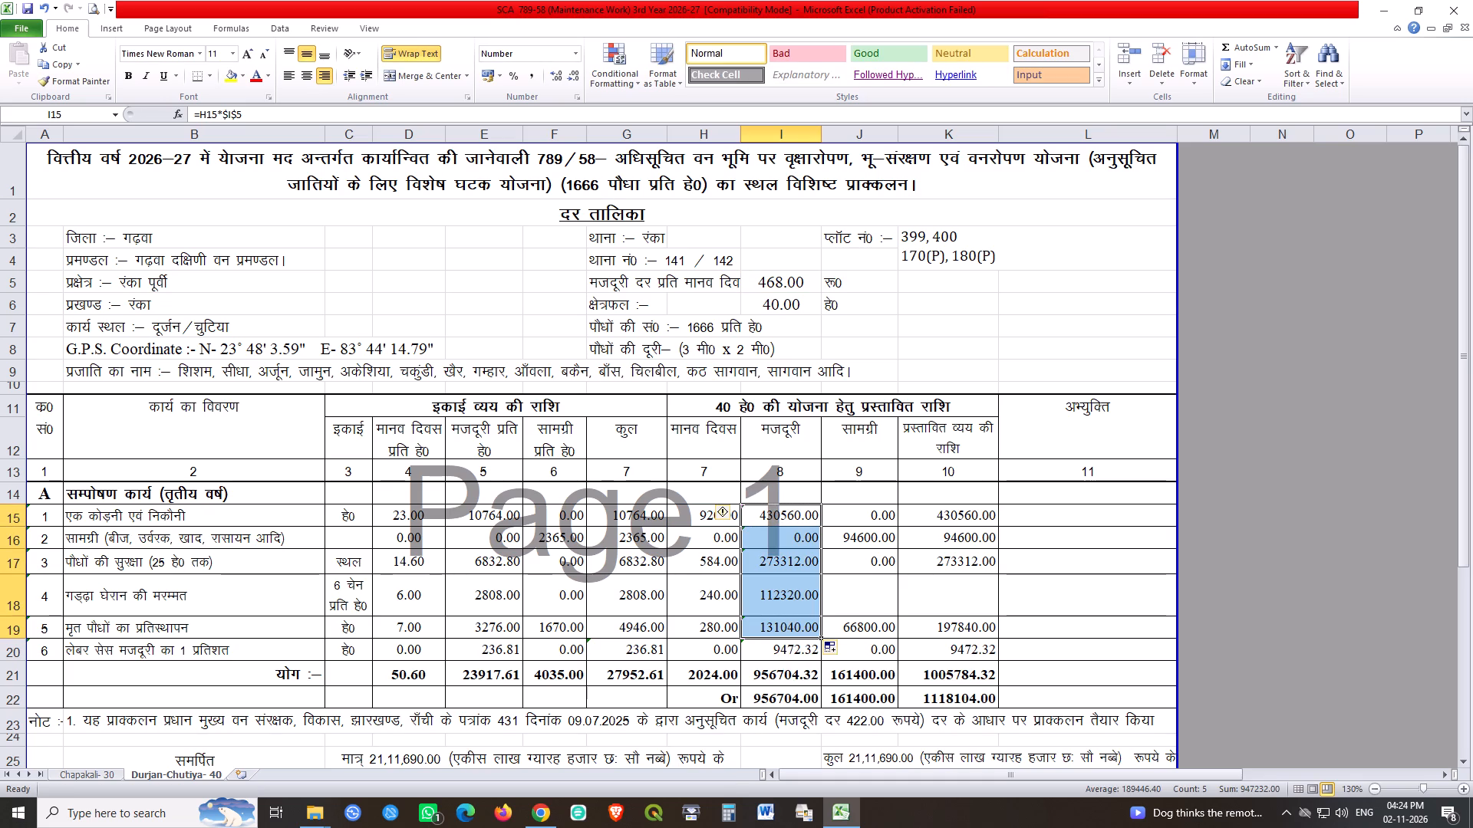
pyautogui.doubleClick(789, 649)
pyautogui.press('Return')
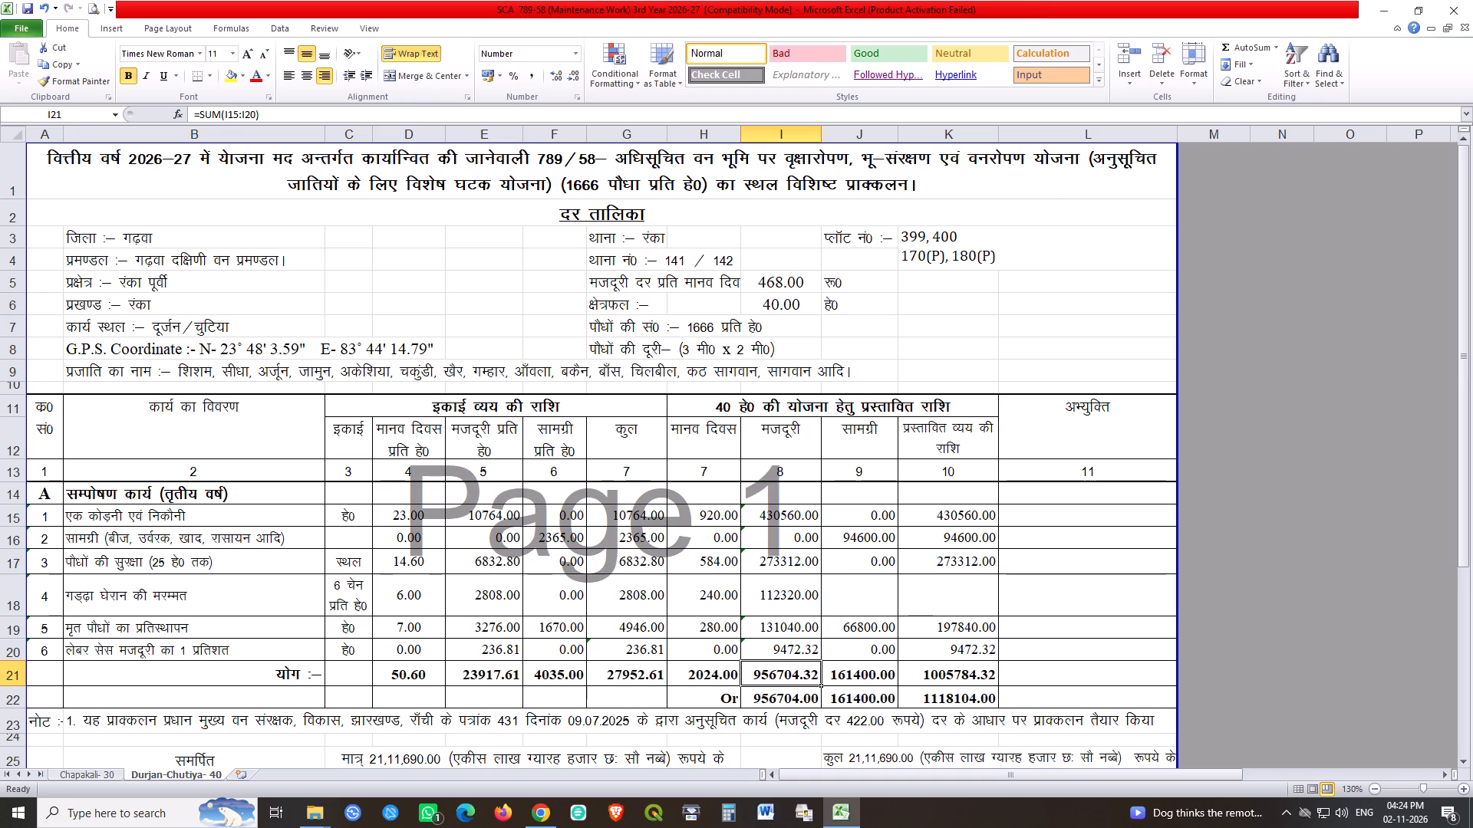
# Fill the project material-cost formula =F15*$I$6 from J15 down through J20 and check the sum formula in J21.
pyautogui.doubleClick(881, 514)
pyautogui.press('Return')
pyautogui.click(881, 514)
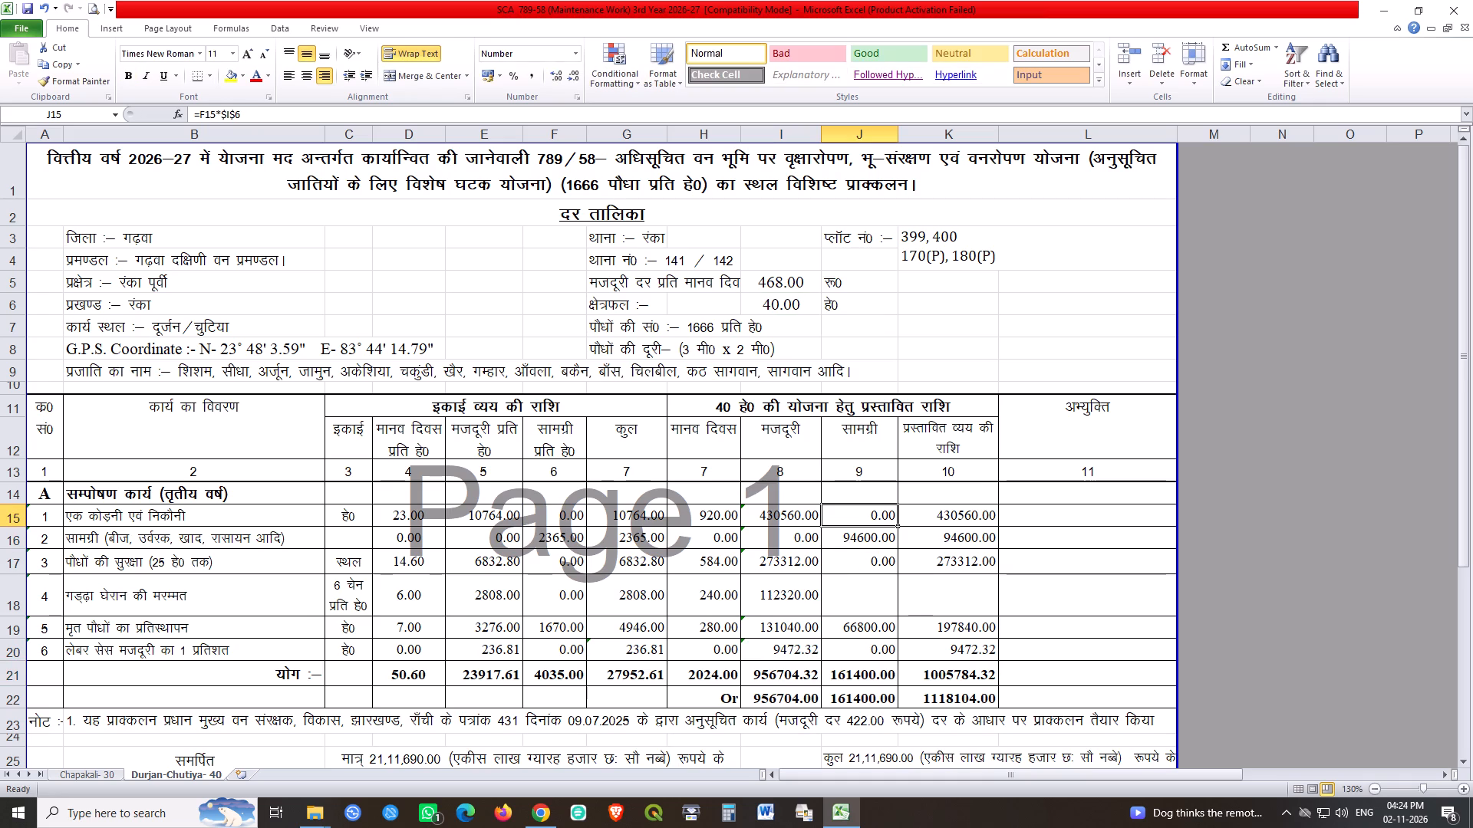
pyautogui.moveTo(897, 524); pyautogui.dragTo(897, 652)
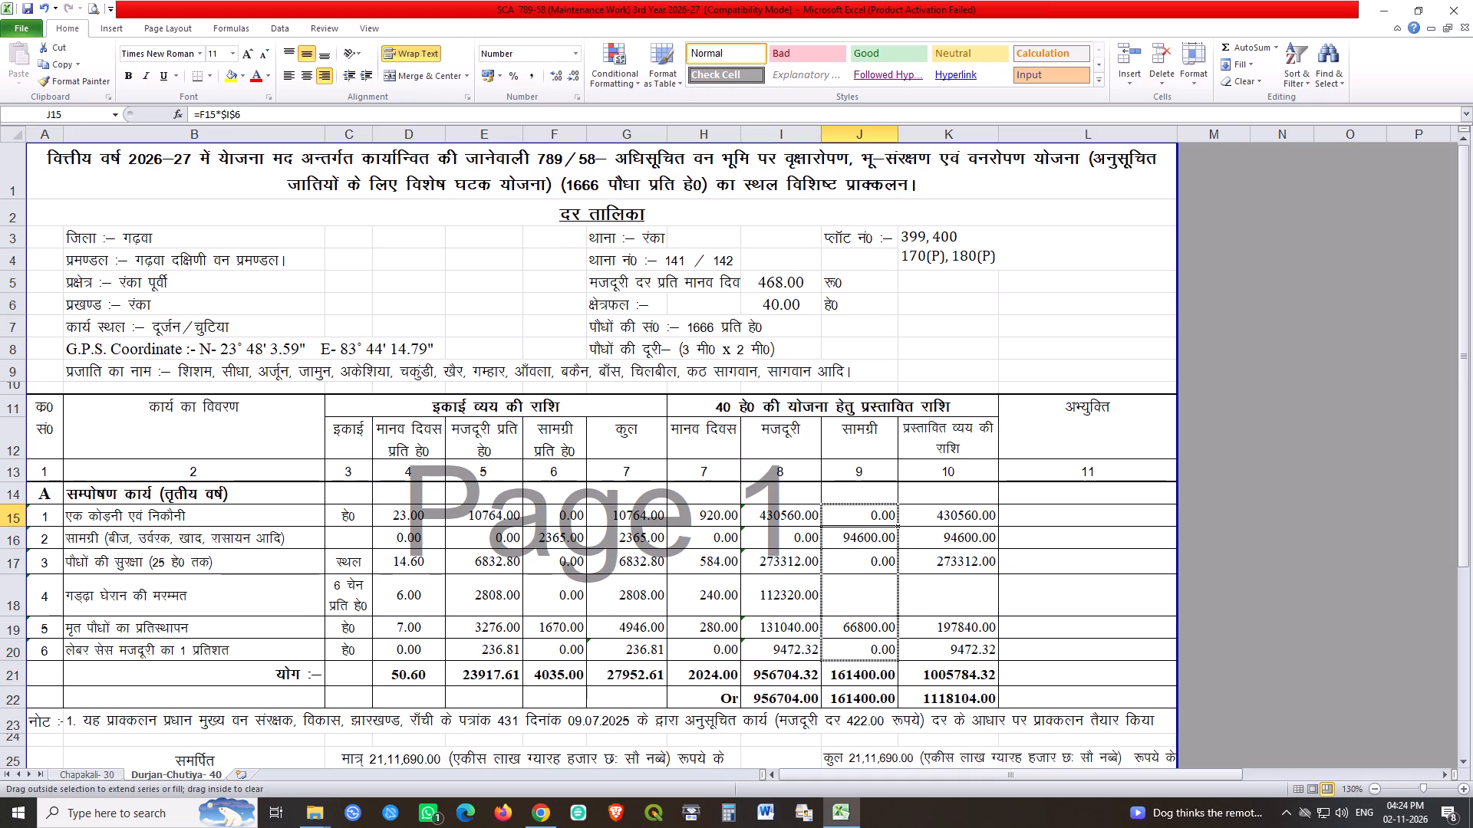
pyautogui.moveTo(897, 652); pyautogui.dragTo(897, 659)
pyautogui.doubleClick(855, 680)
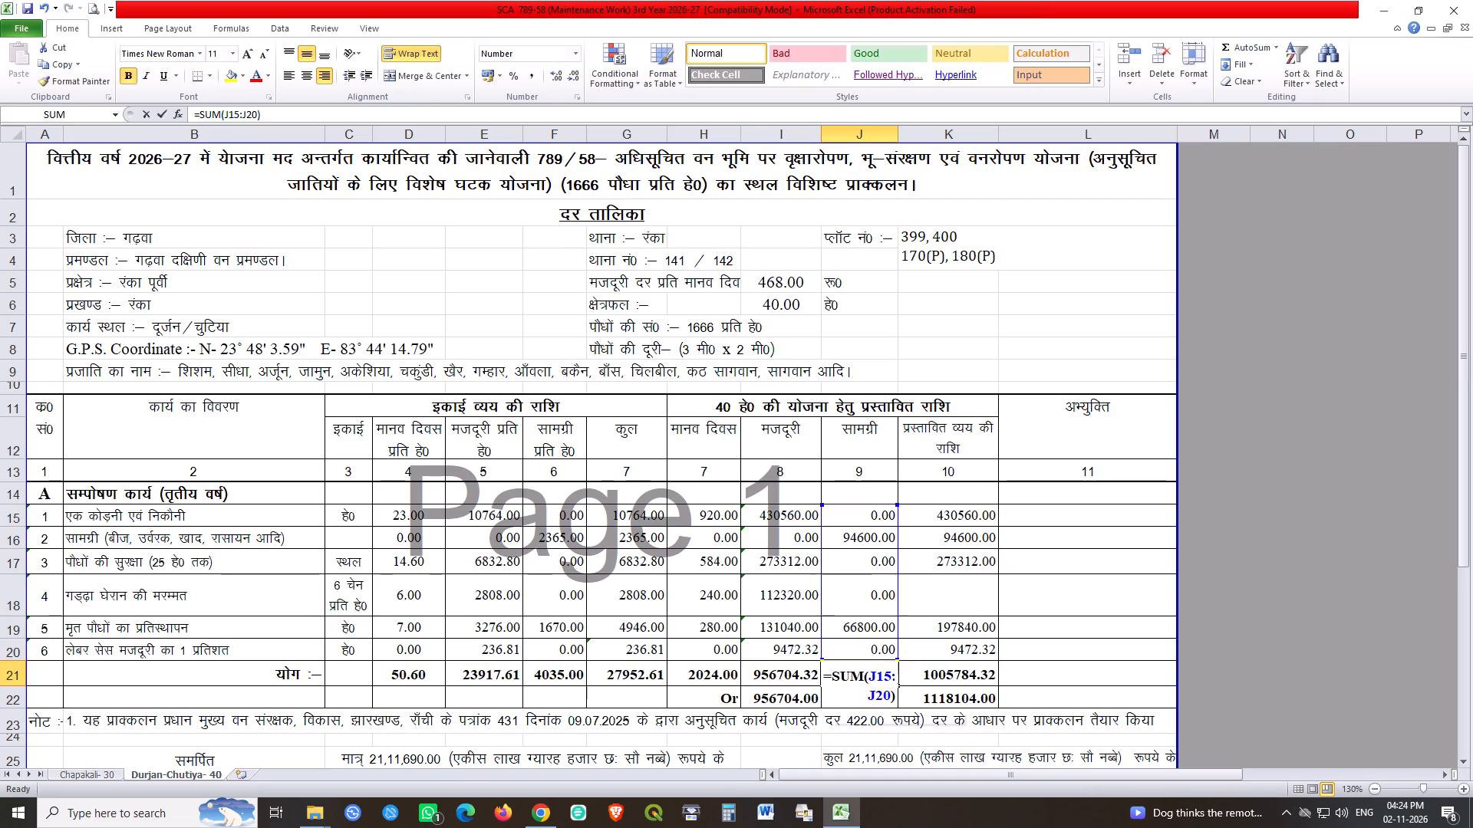
pyautogui.press('Return')
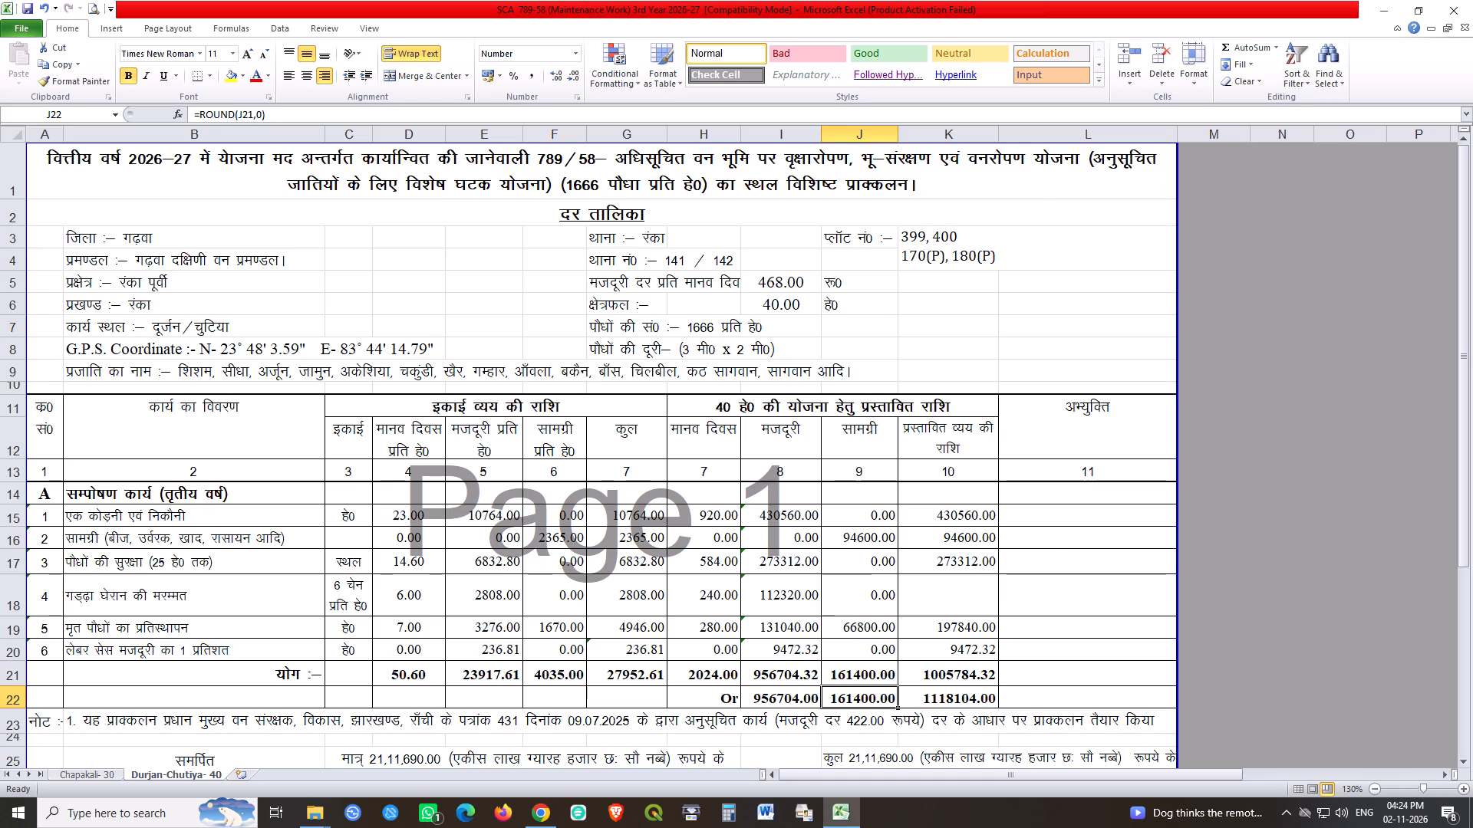
# Fill the proposed expenditure formula =SUM(I15:J15) from K15 down through K20 and check the sum formulas in K21 and I21.
pyautogui.doubleClick(974, 519)
pyautogui.press('Return')
pyautogui.click(974, 519)
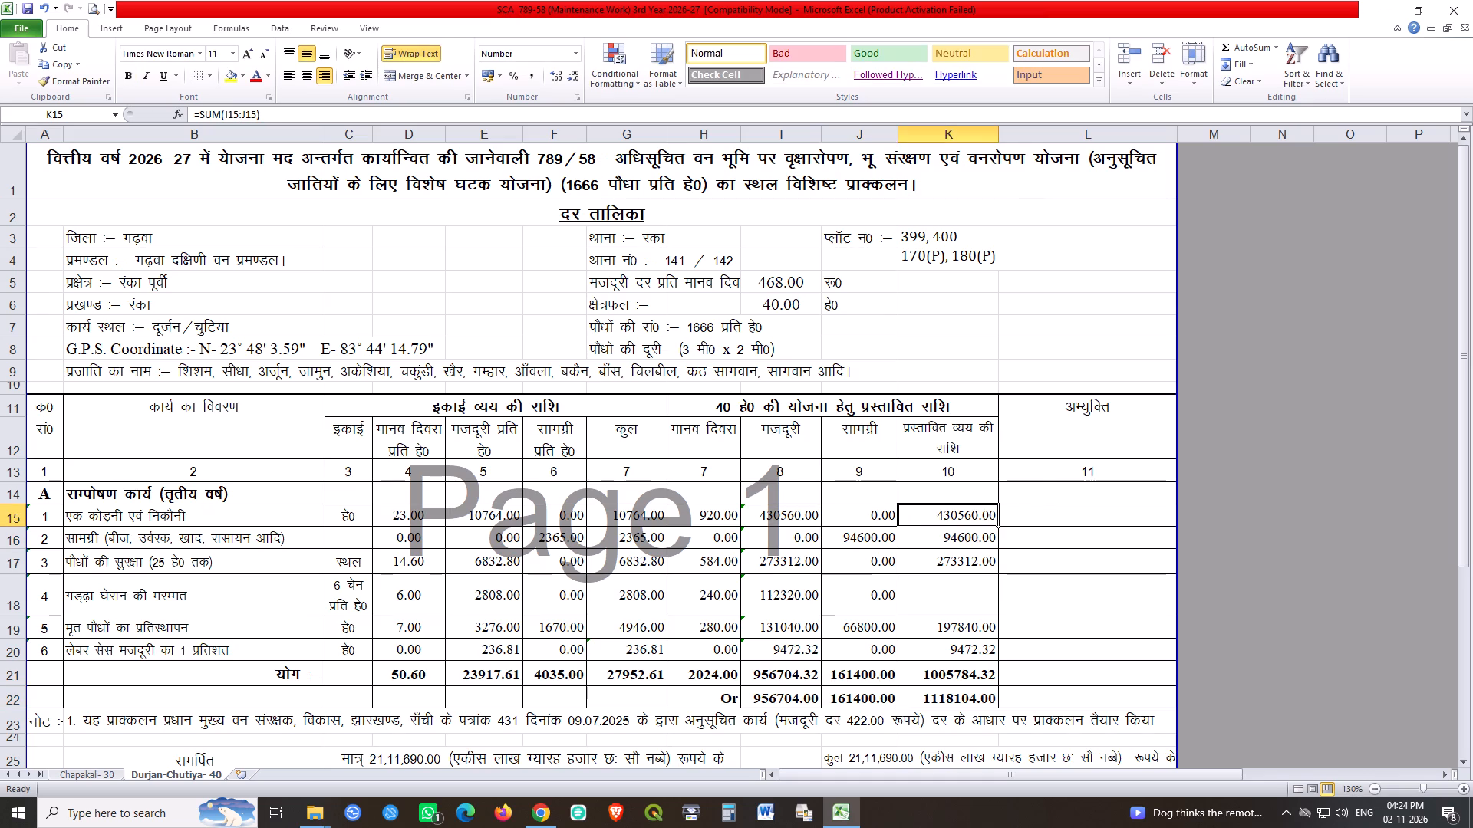
pyautogui.moveTo(998, 525); pyautogui.dragTo(994, 619)
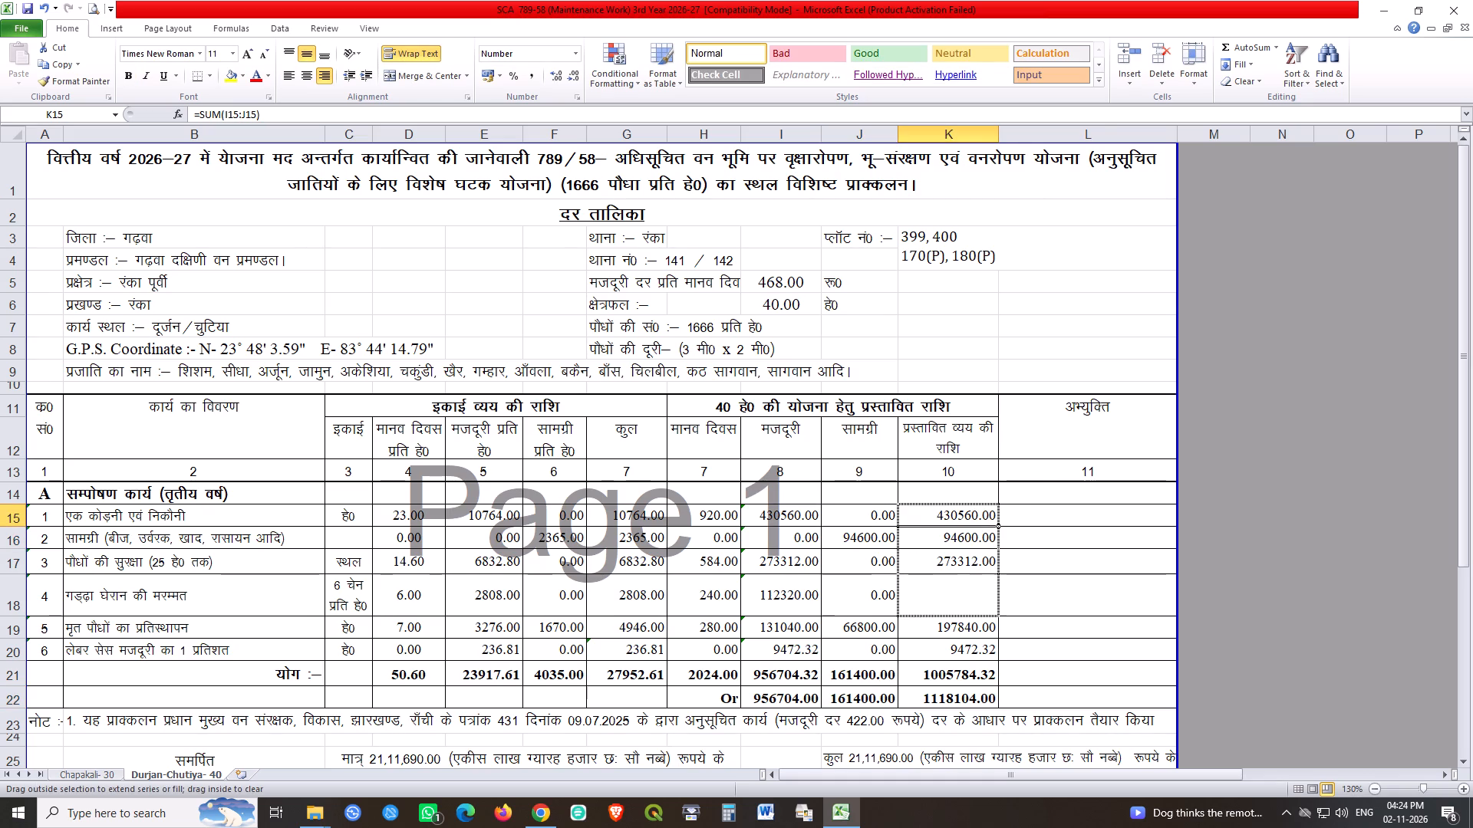
pyautogui.moveTo(994, 619); pyautogui.dragTo(990, 652)
pyautogui.doubleClick(926, 675)
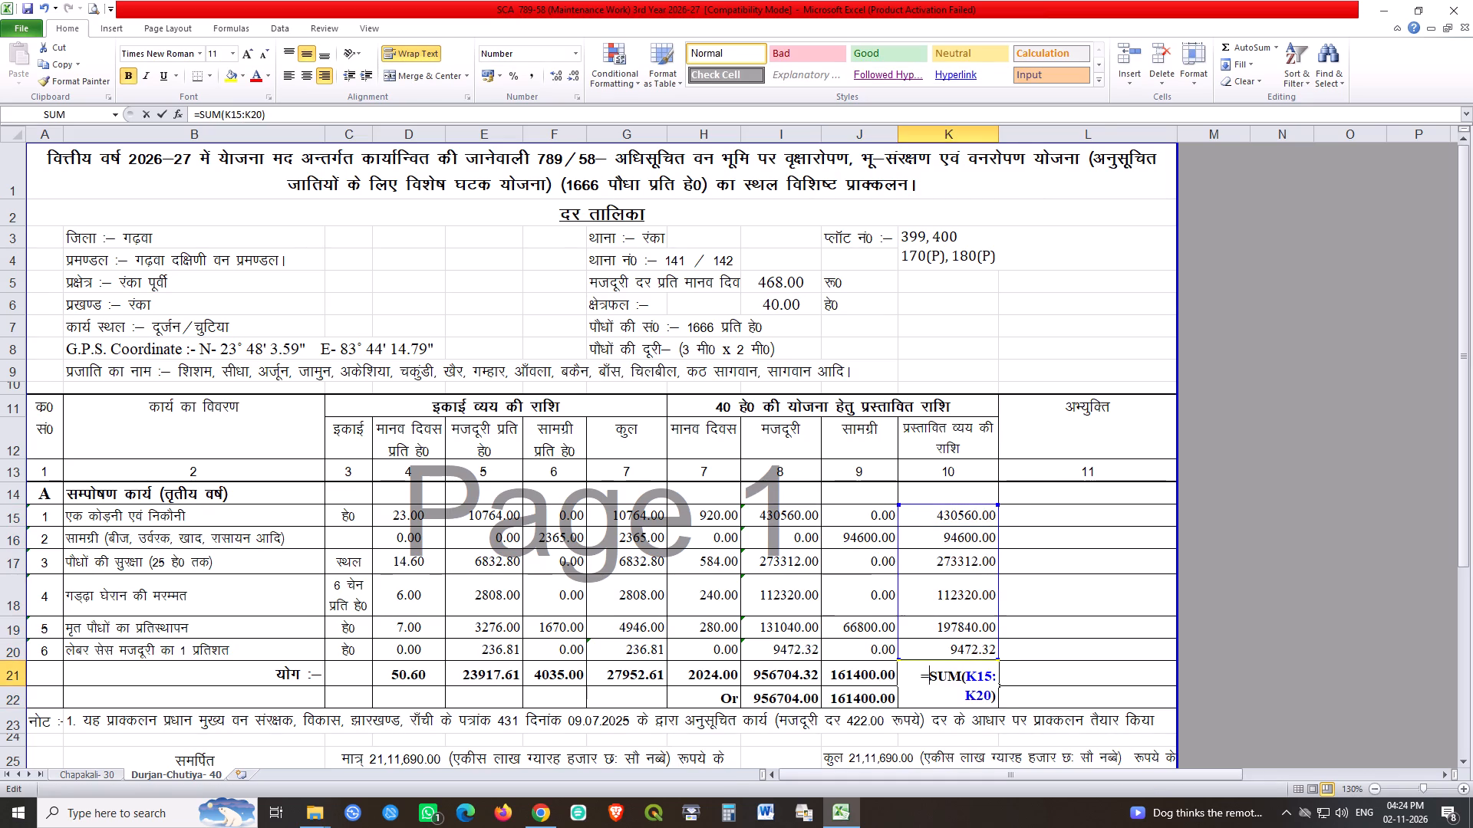
pyautogui.press('Return')
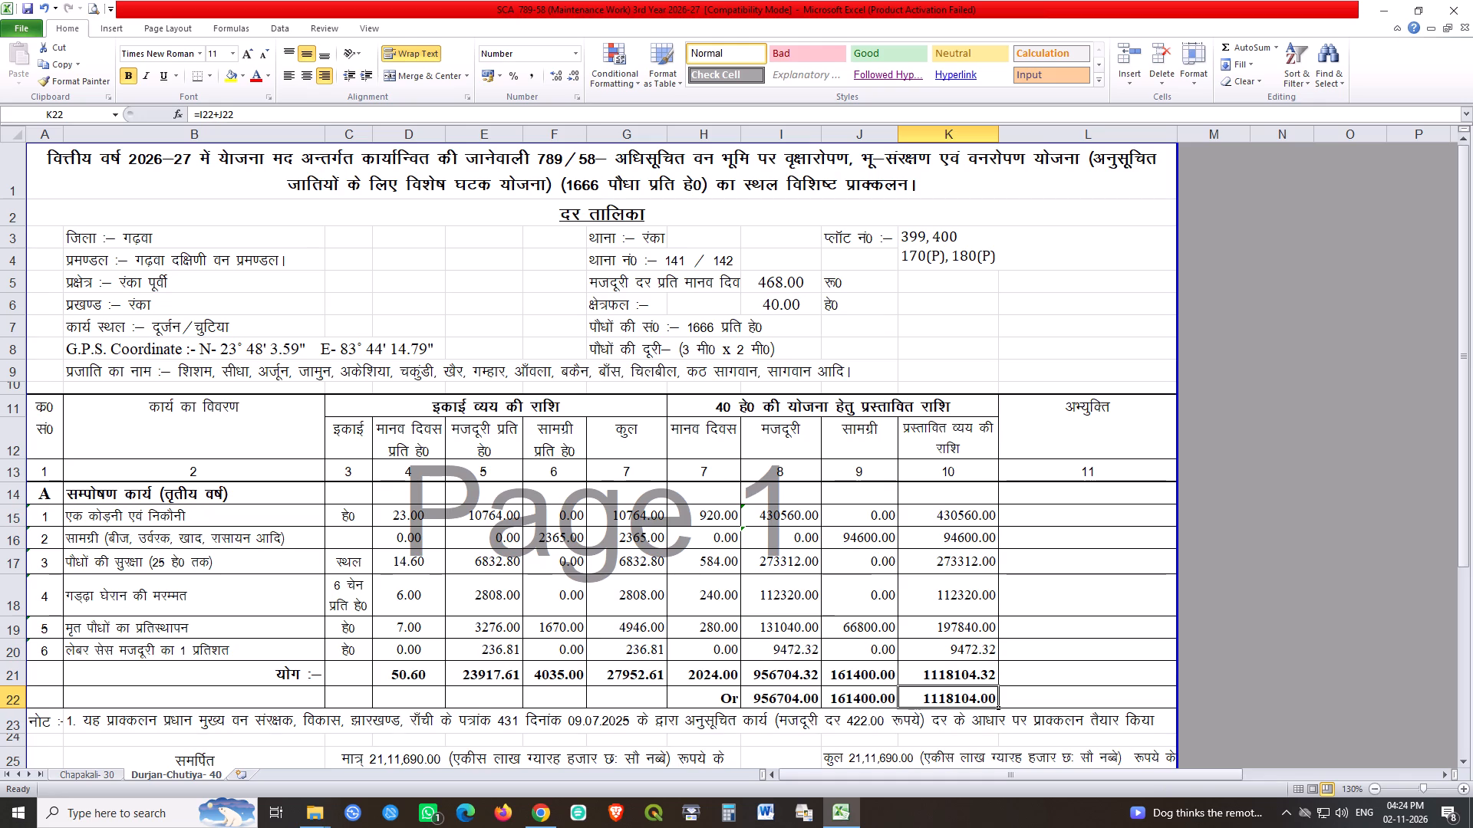
pyautogui.click(786, 685)
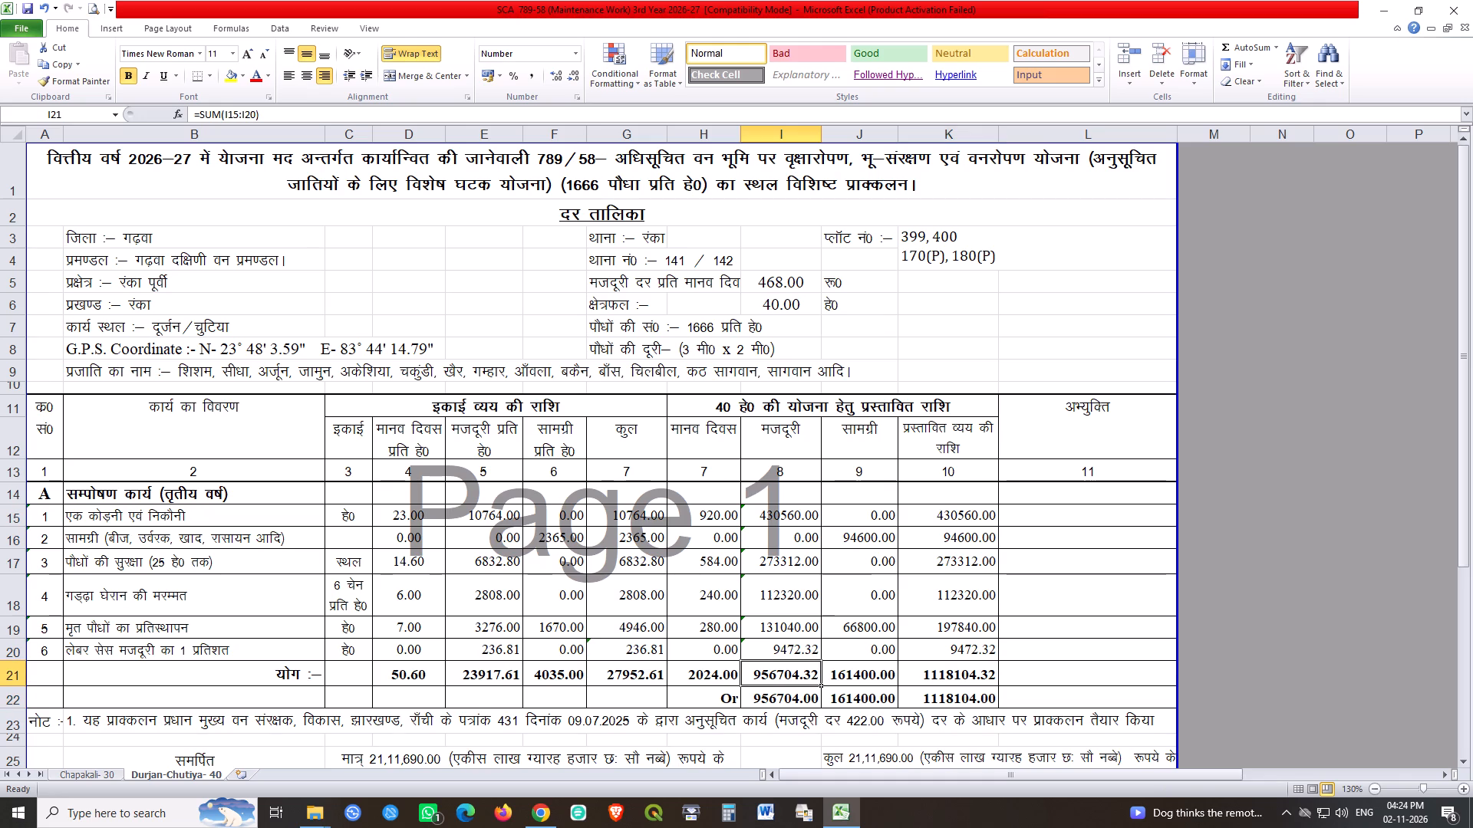
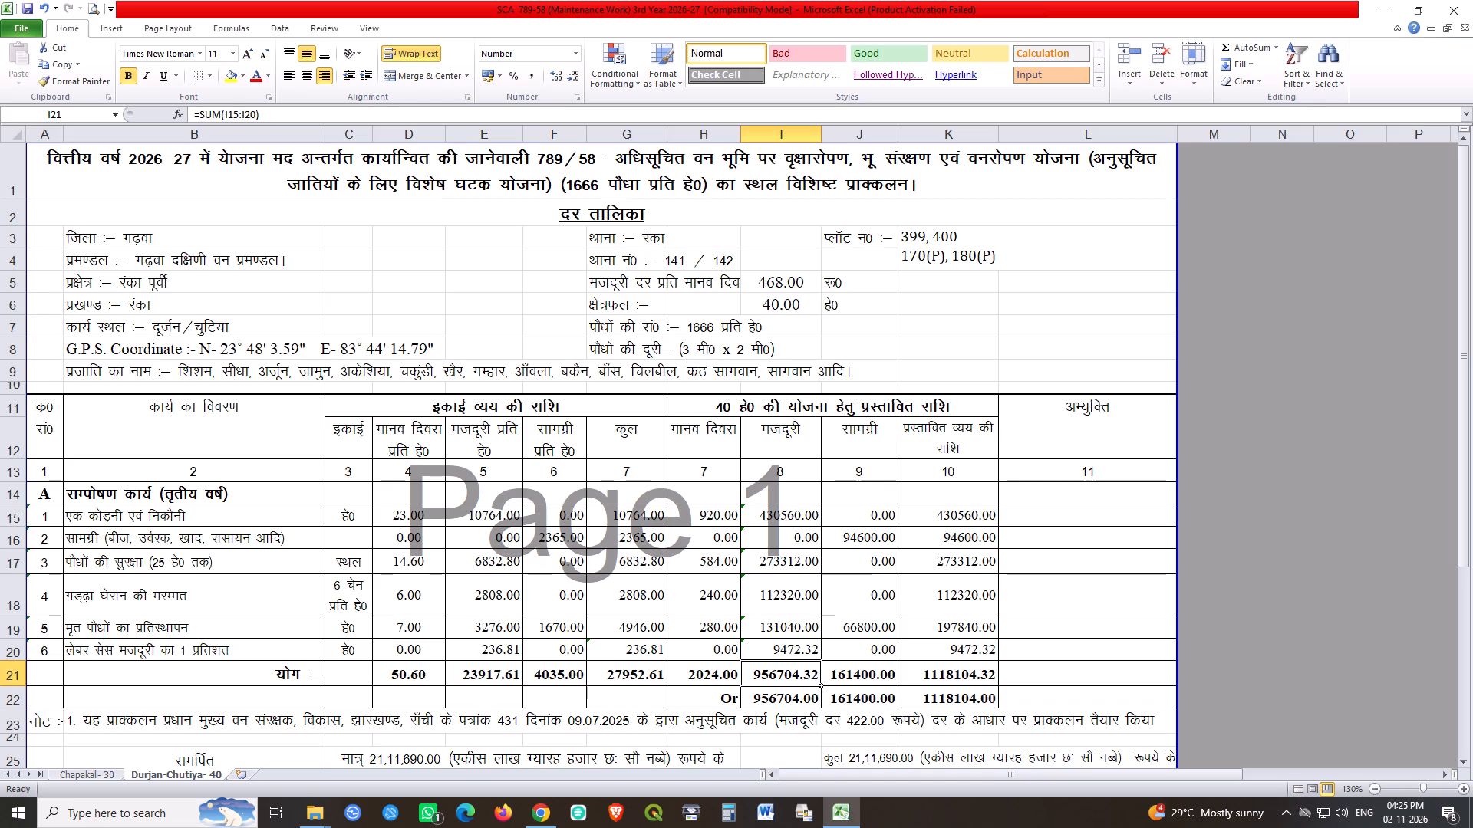
# Append a deduction to the ROUND formula in I22 so the rounded wage total becomes 956571.00.
pyautogui.doubleClick(772, 698)
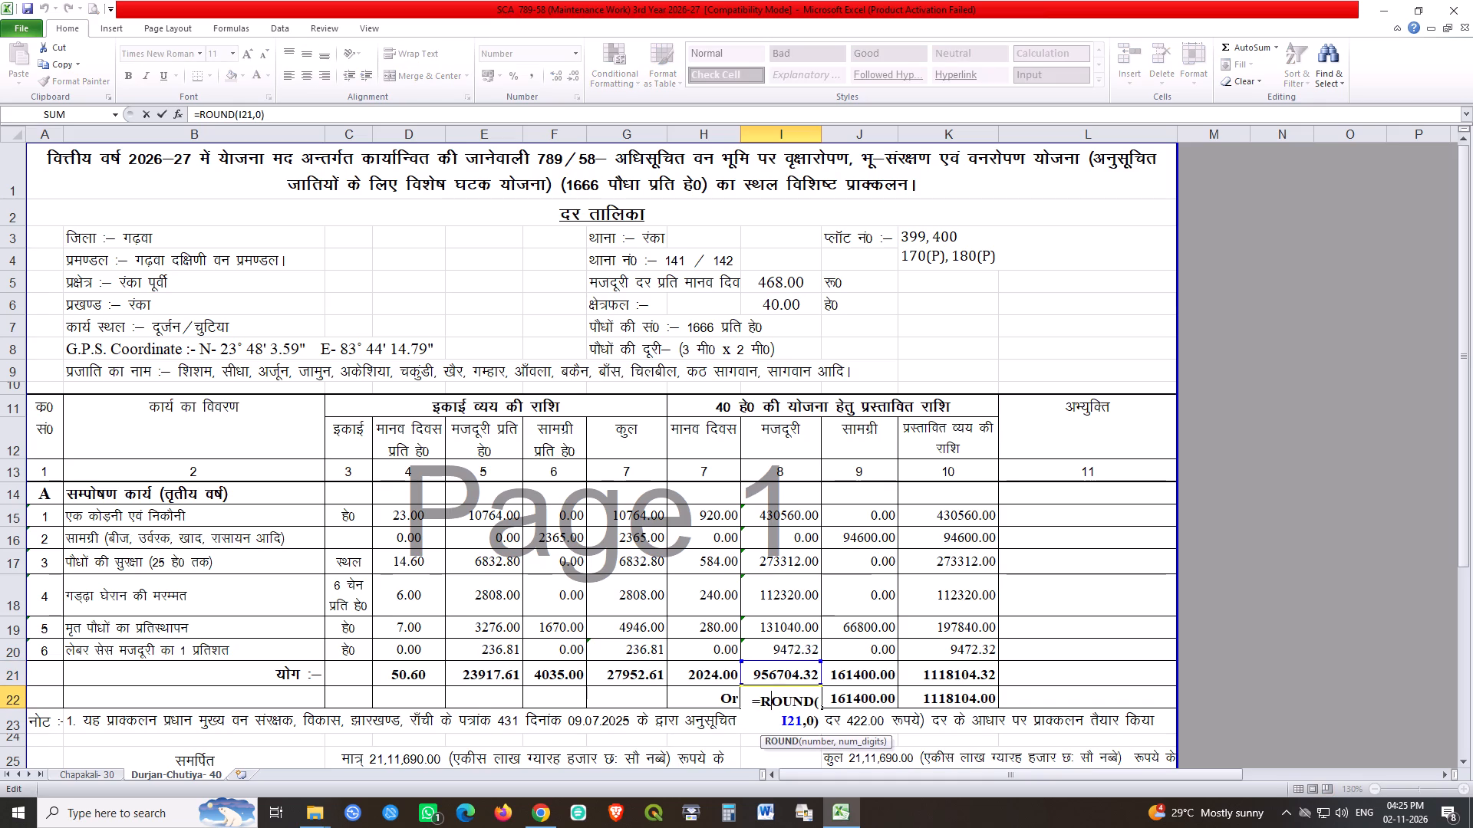
pyautogui.click(820, 725)
pyautogui.write('-150')
pyautogui.press('Return')
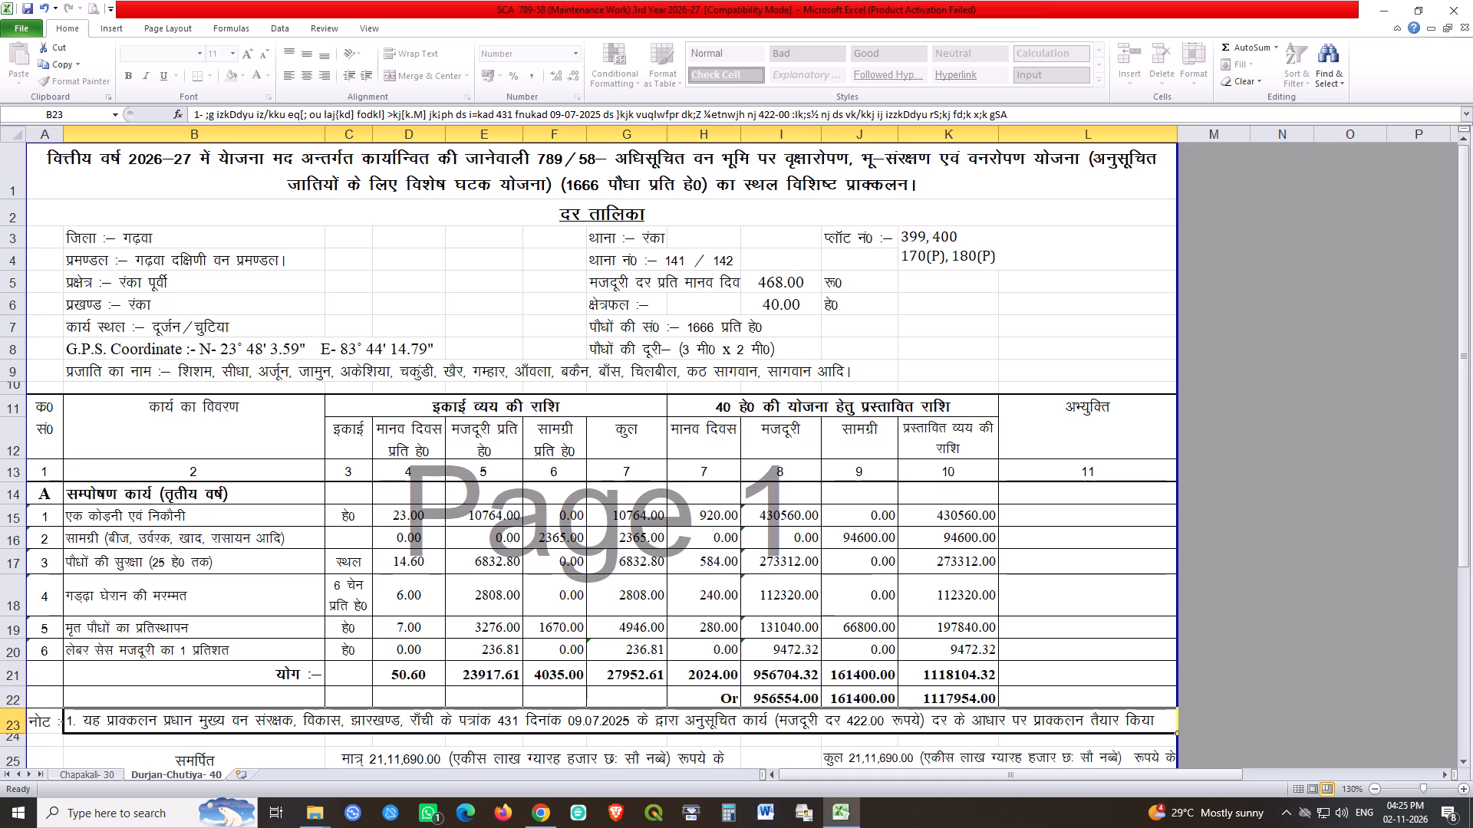
# Adjust the deduction in the rounded wage total in I22, first to 130 and finally to 133, giving =ROUND(I21,0)-133.
pyautogui.doubleClick(806, 701)
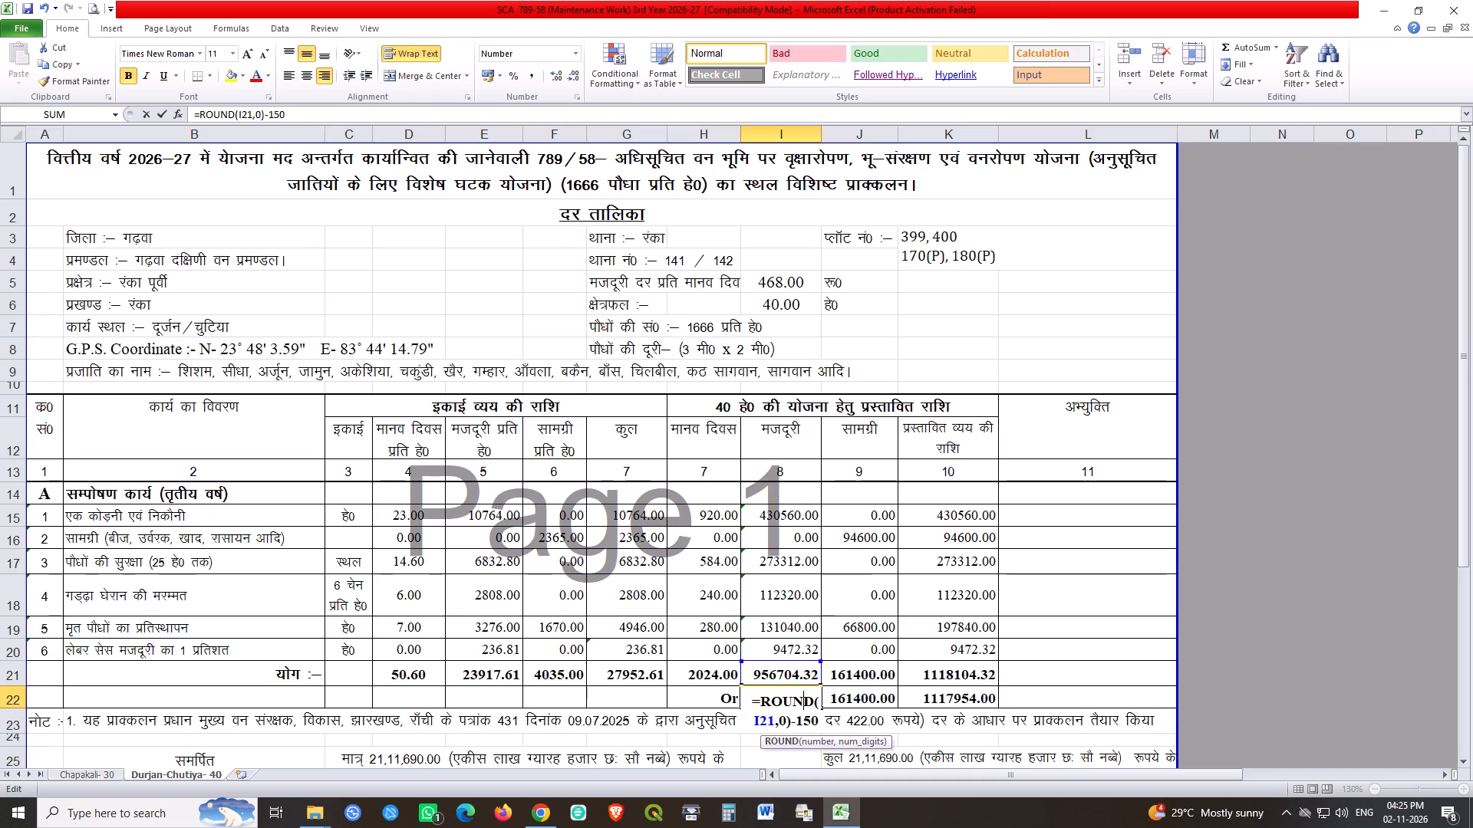
pyautogui.moveTo(802, 724); pyautogui.dragTo(811, 728)
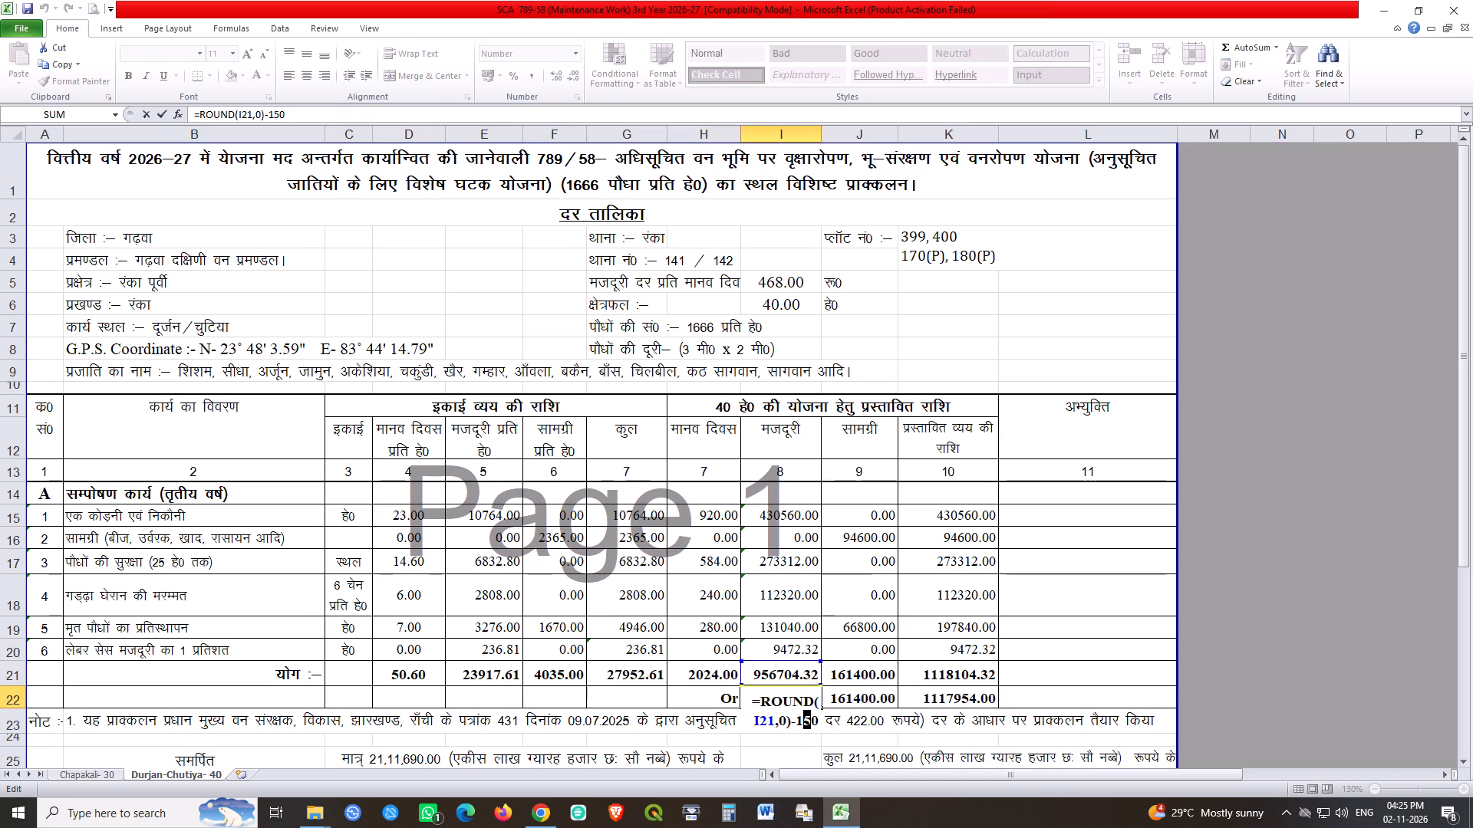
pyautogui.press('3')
pyautogui.press('Return')
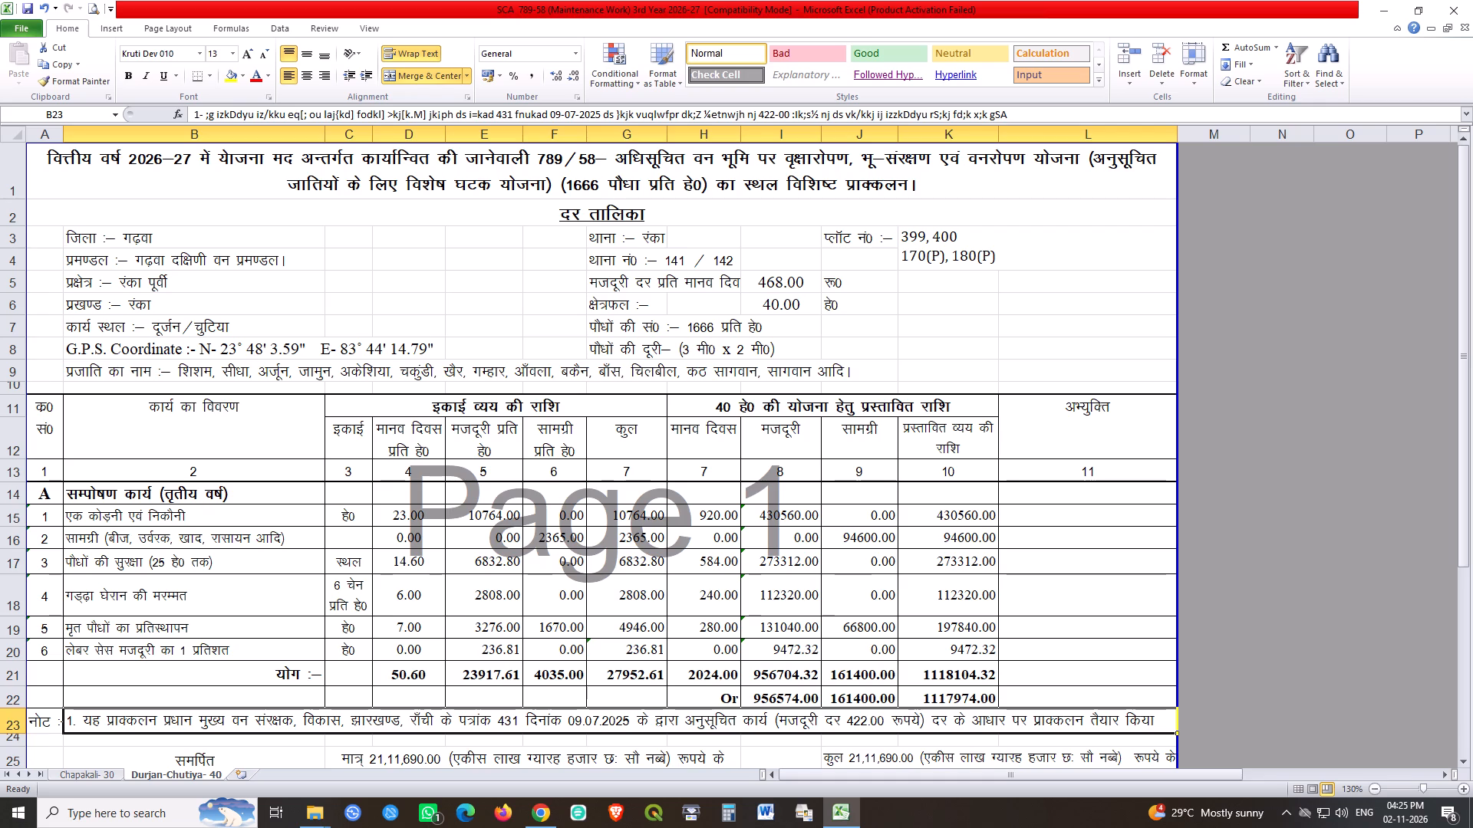
pyautogui.doubleClick(802, 698)
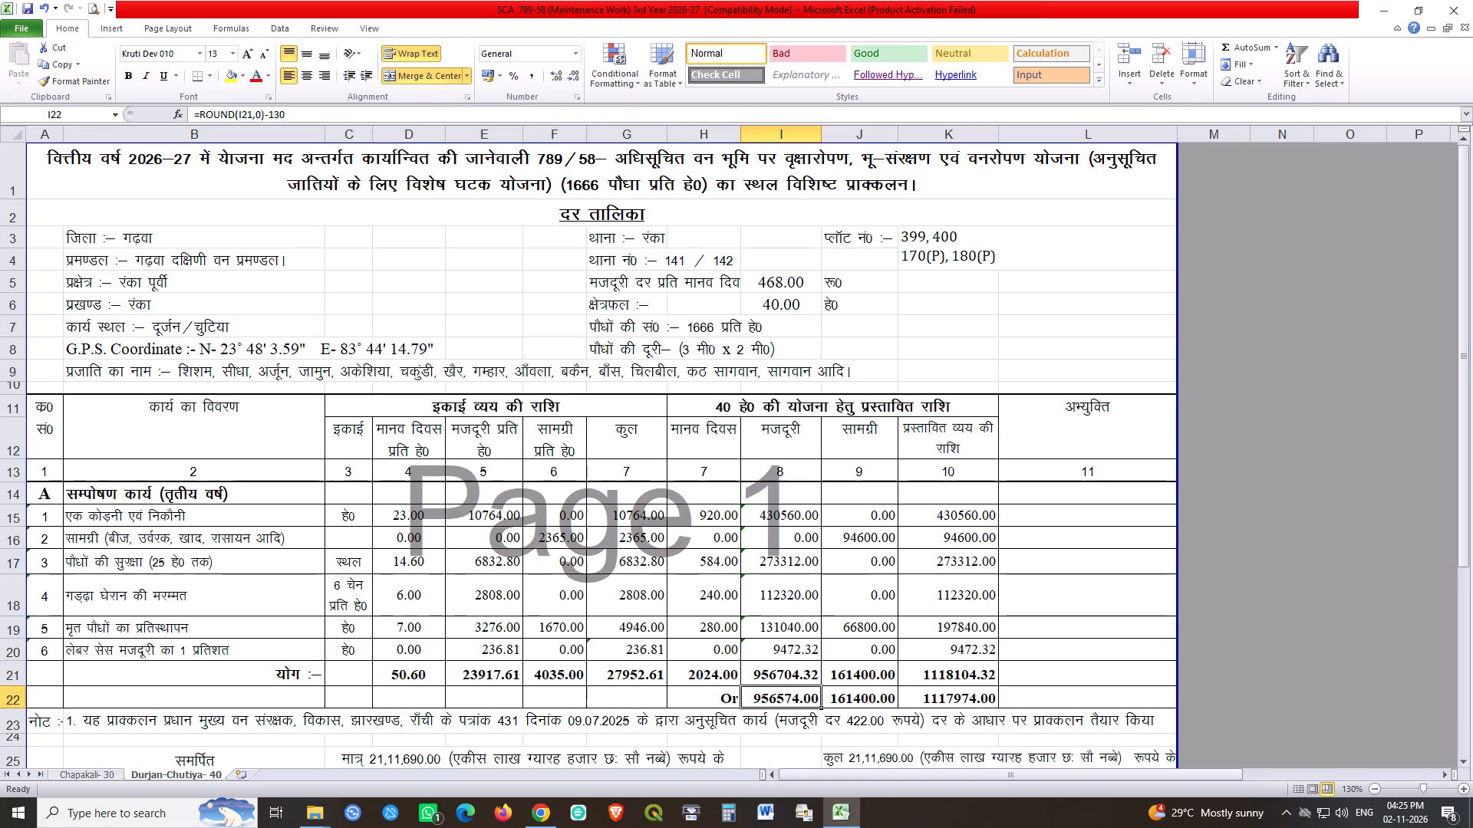
pyautogui.press('Down')
pyautogui.press('Right')
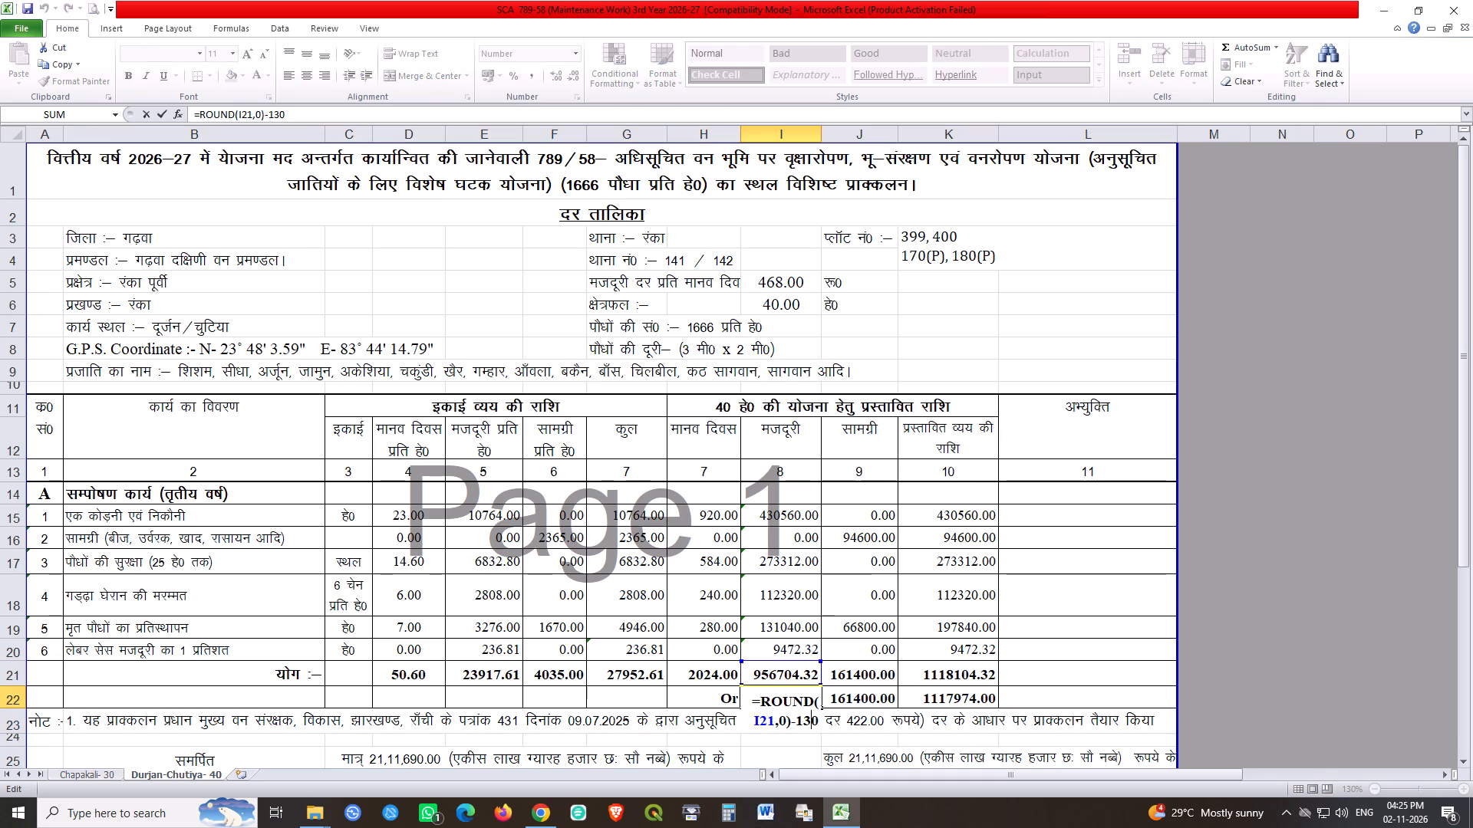
pyautogui.press('Delete')
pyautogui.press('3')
pyautogui.press('Return')
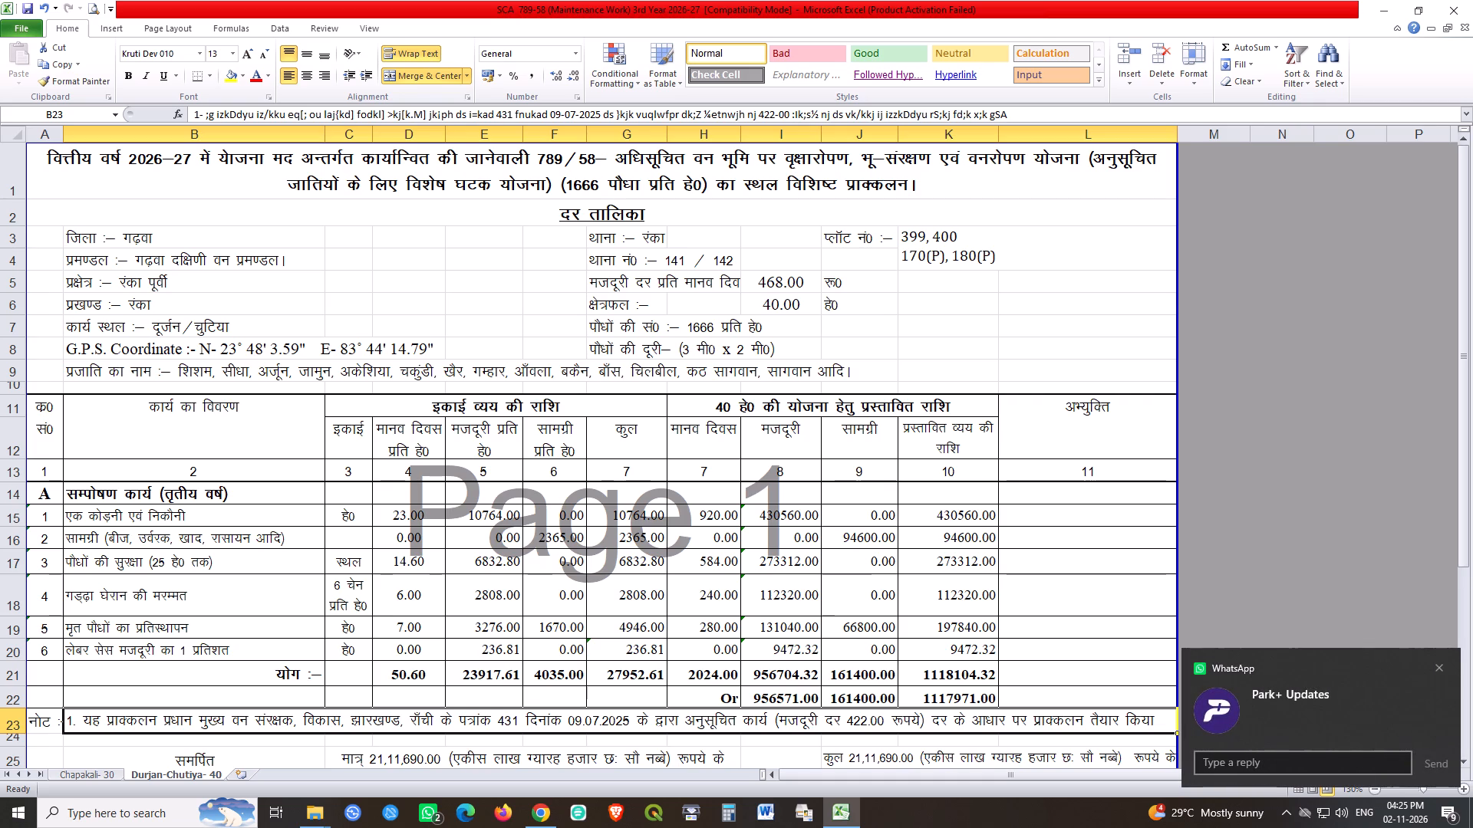
# Dismiss the chat notification, return to the estimate workbook and check the rounding formulas in I22 and J22.
pyautogui.click(1439, 668)
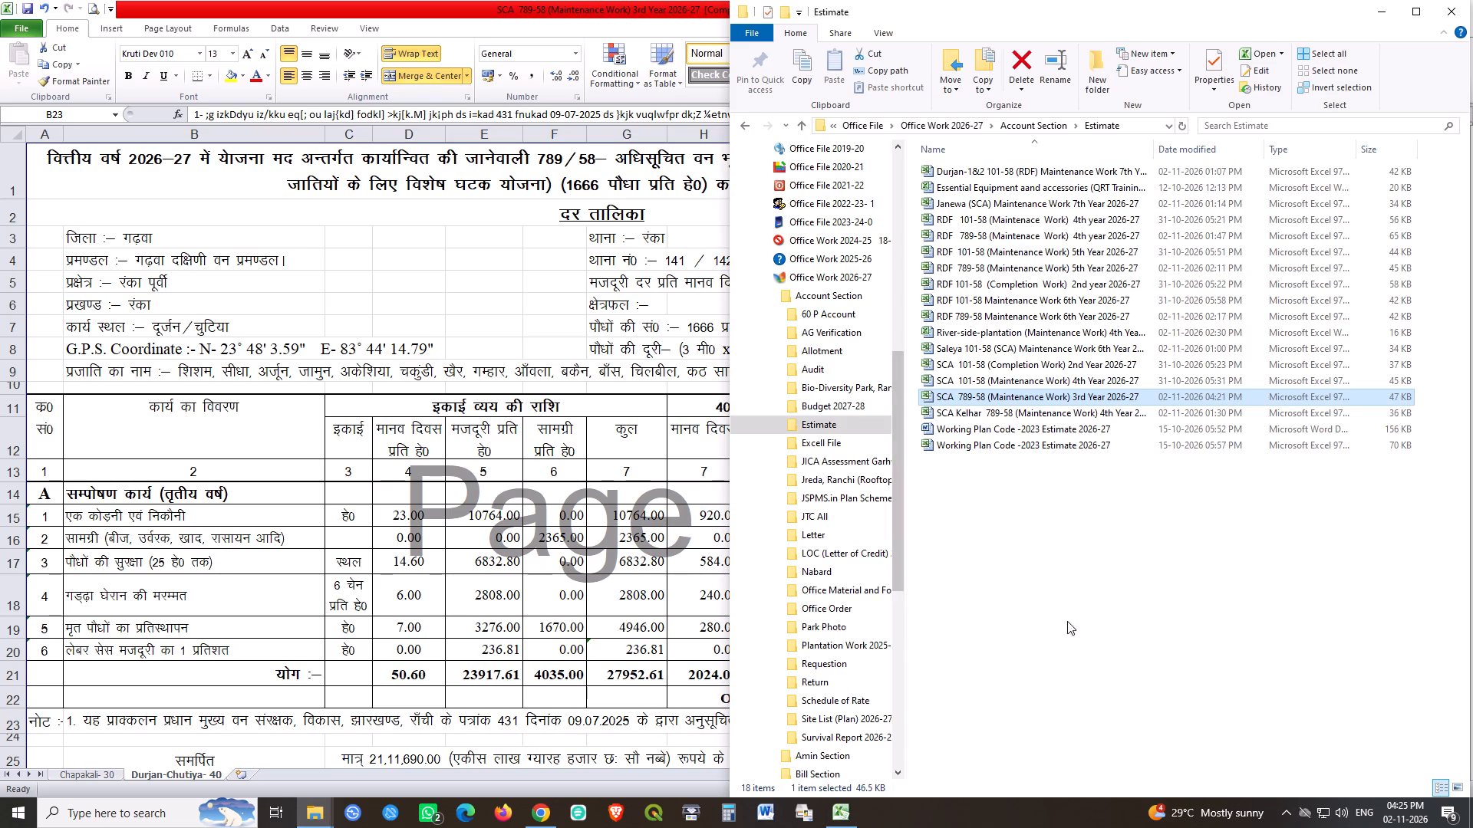
pyautogui.click(564, 0)
pyautogui.click(748, 700)
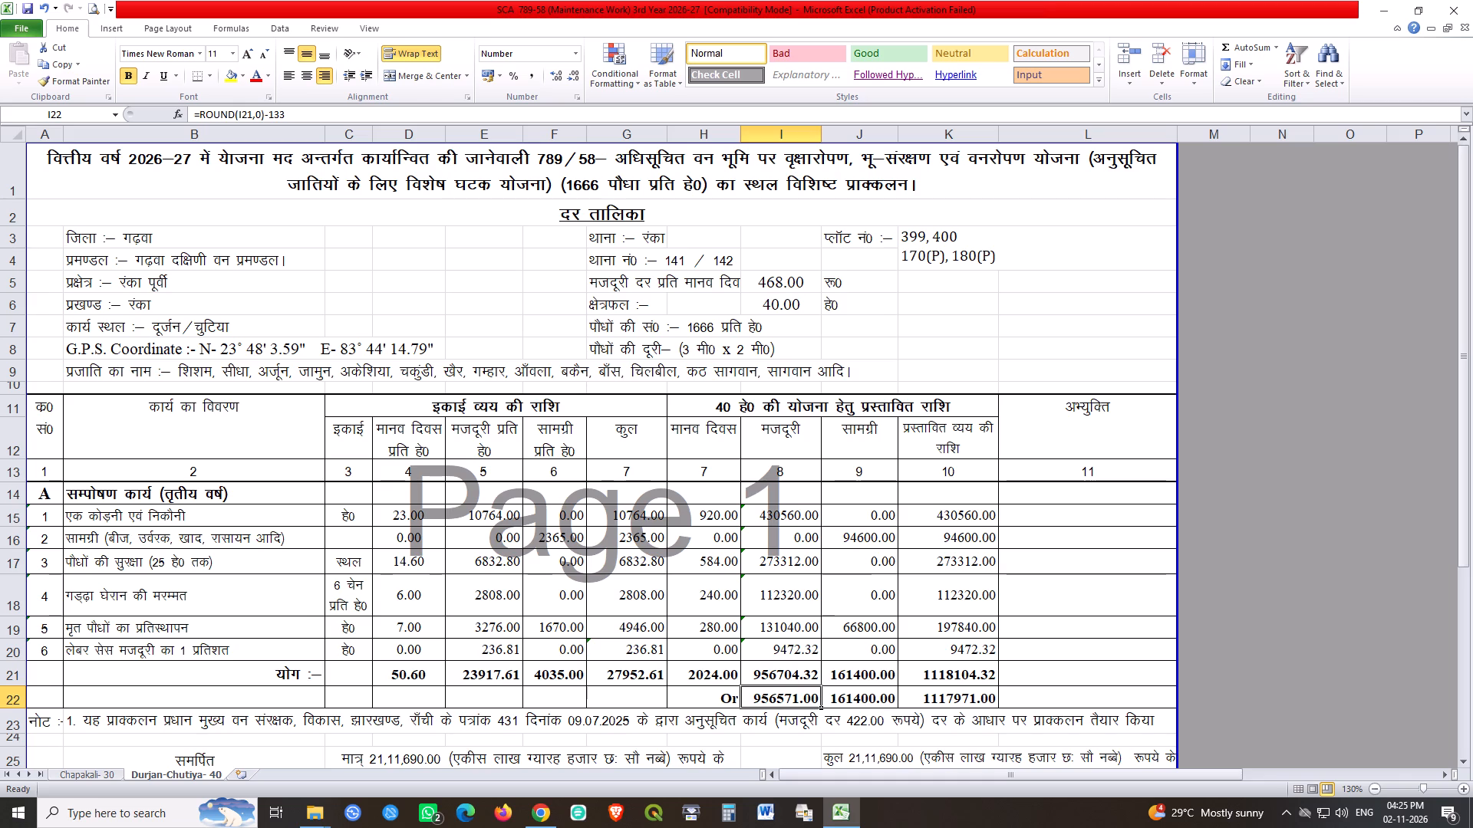
pyautogui.click(852, 703)
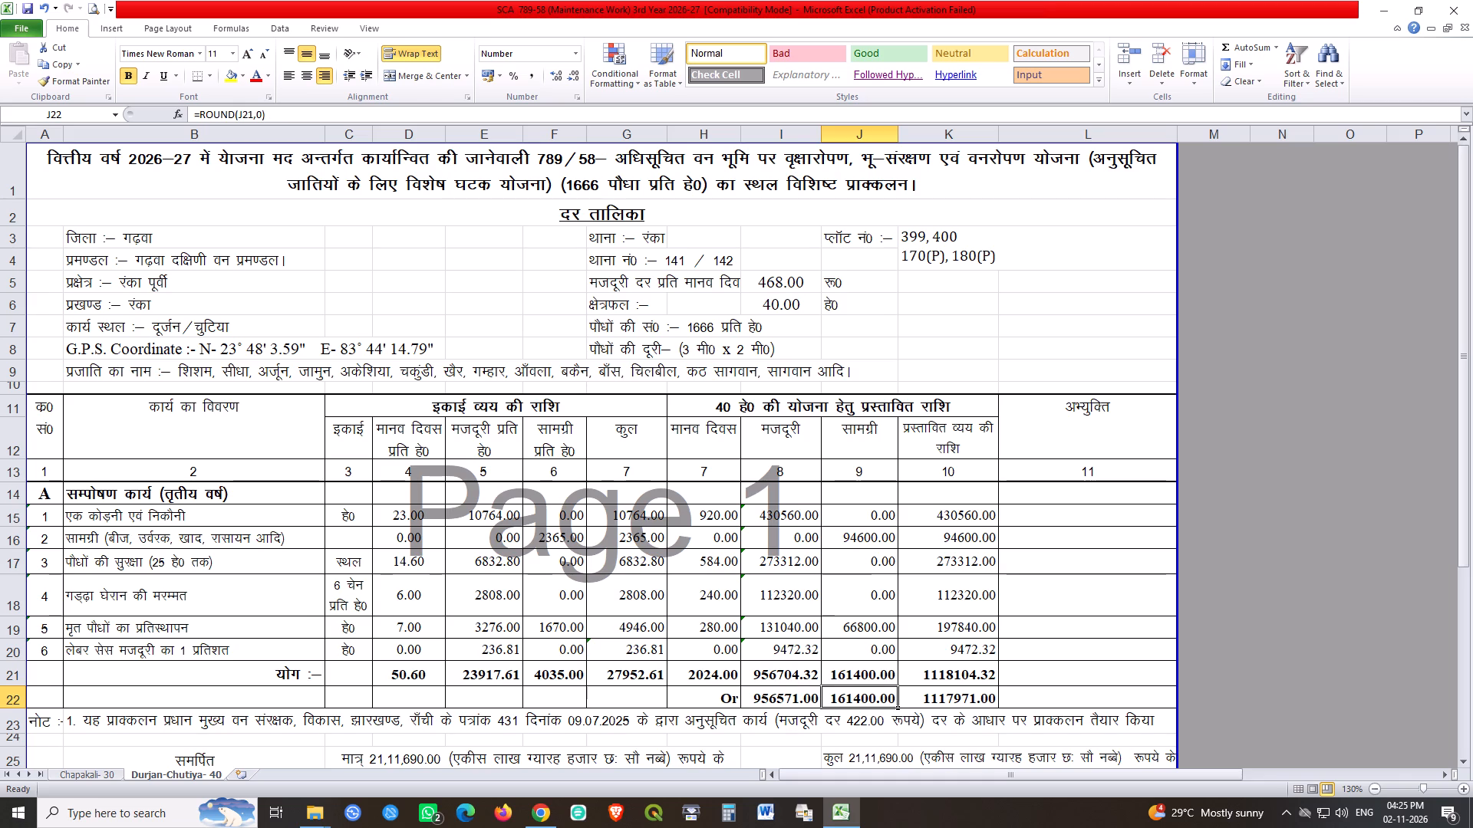
# Append a deduction of 300 to the rounded material total in J22, as =ROUND(J21,0)-300.
pyautogui.doubleClick(859, 695)
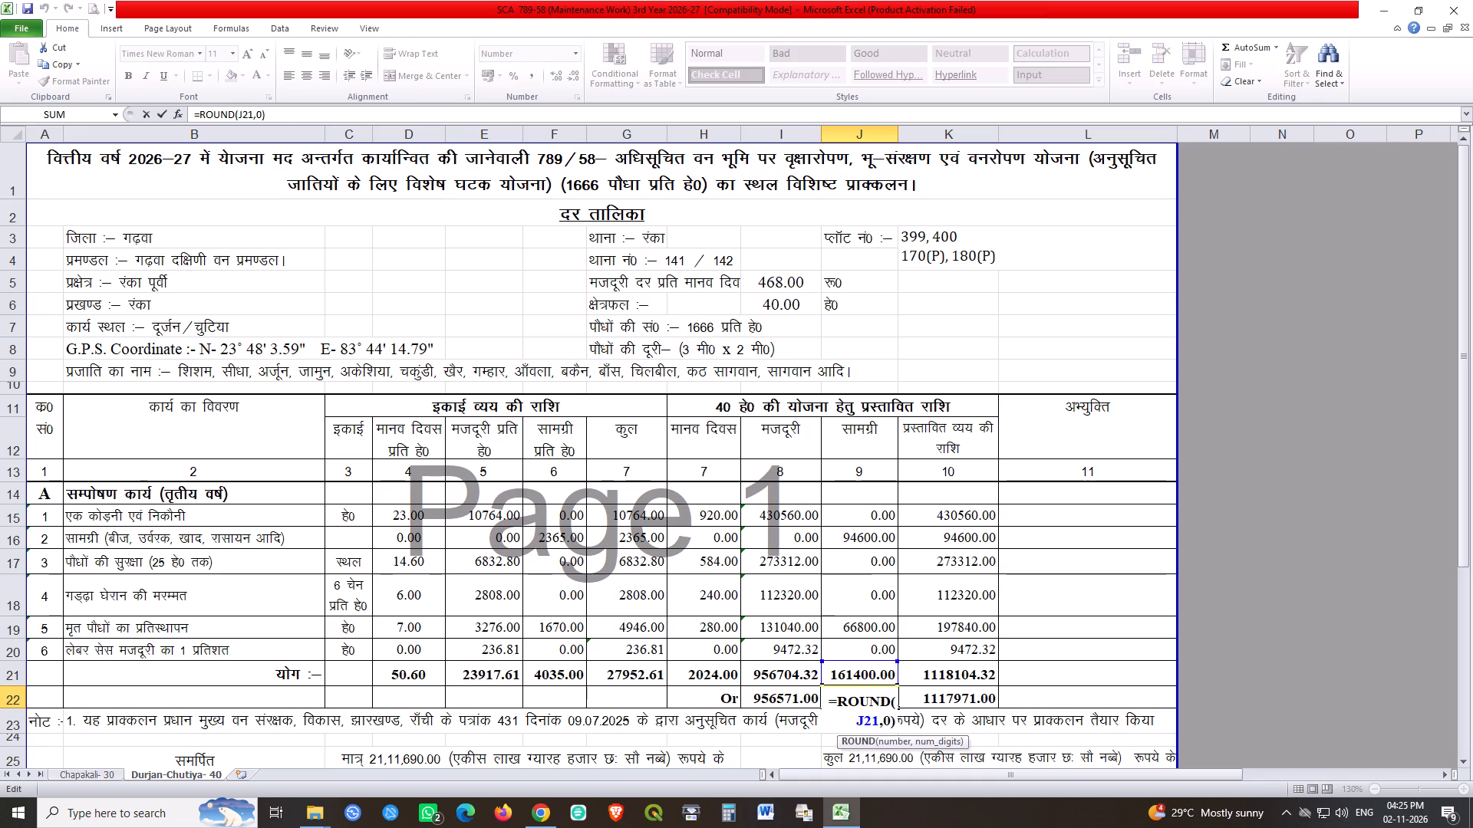
pyautogui.click(896, 721)
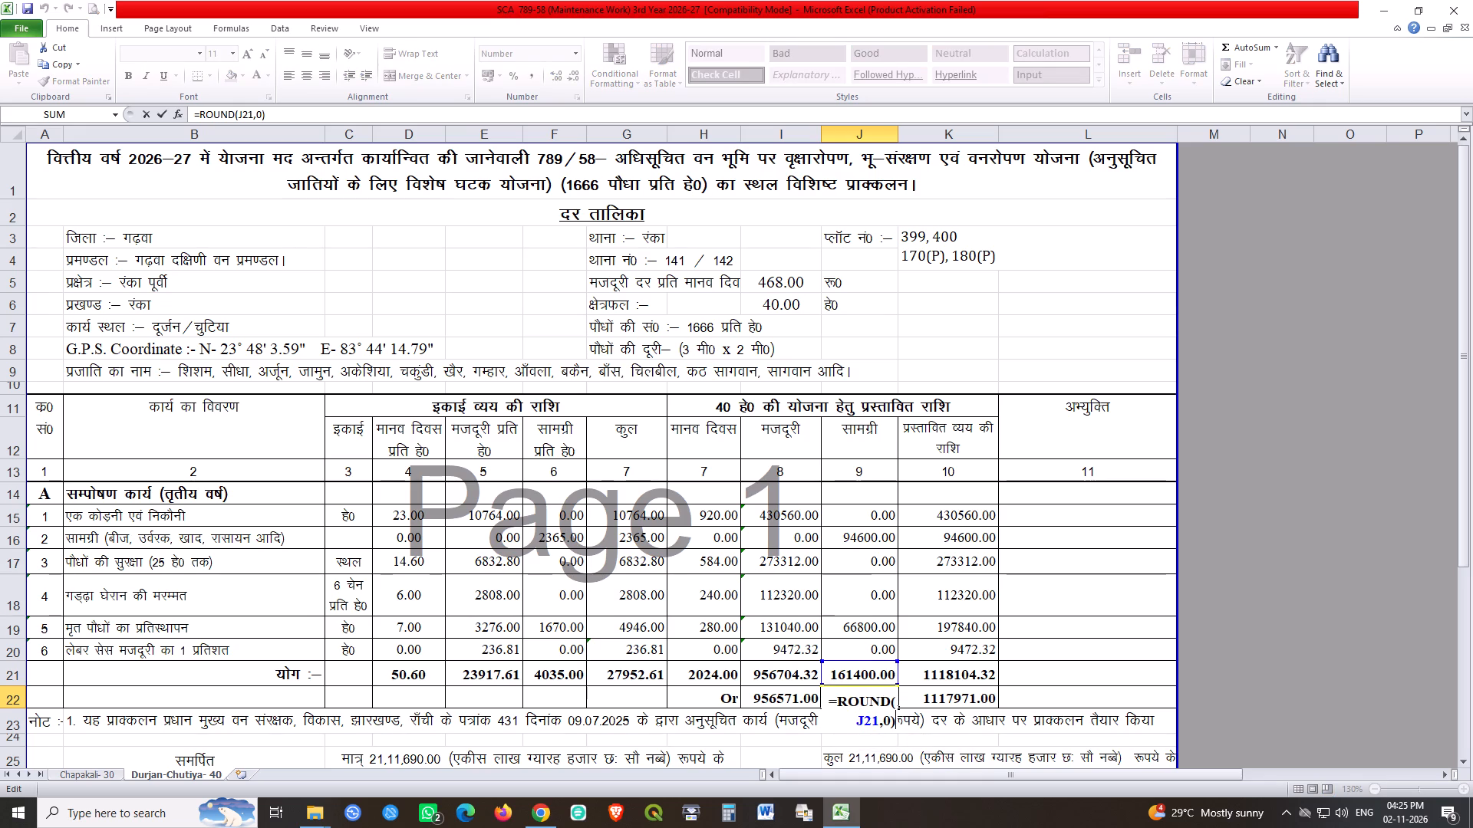
pyautogui.press('-')
pyautogui.write('300')
pyautogui.press('Return')
pyautogui.click(858, 694)
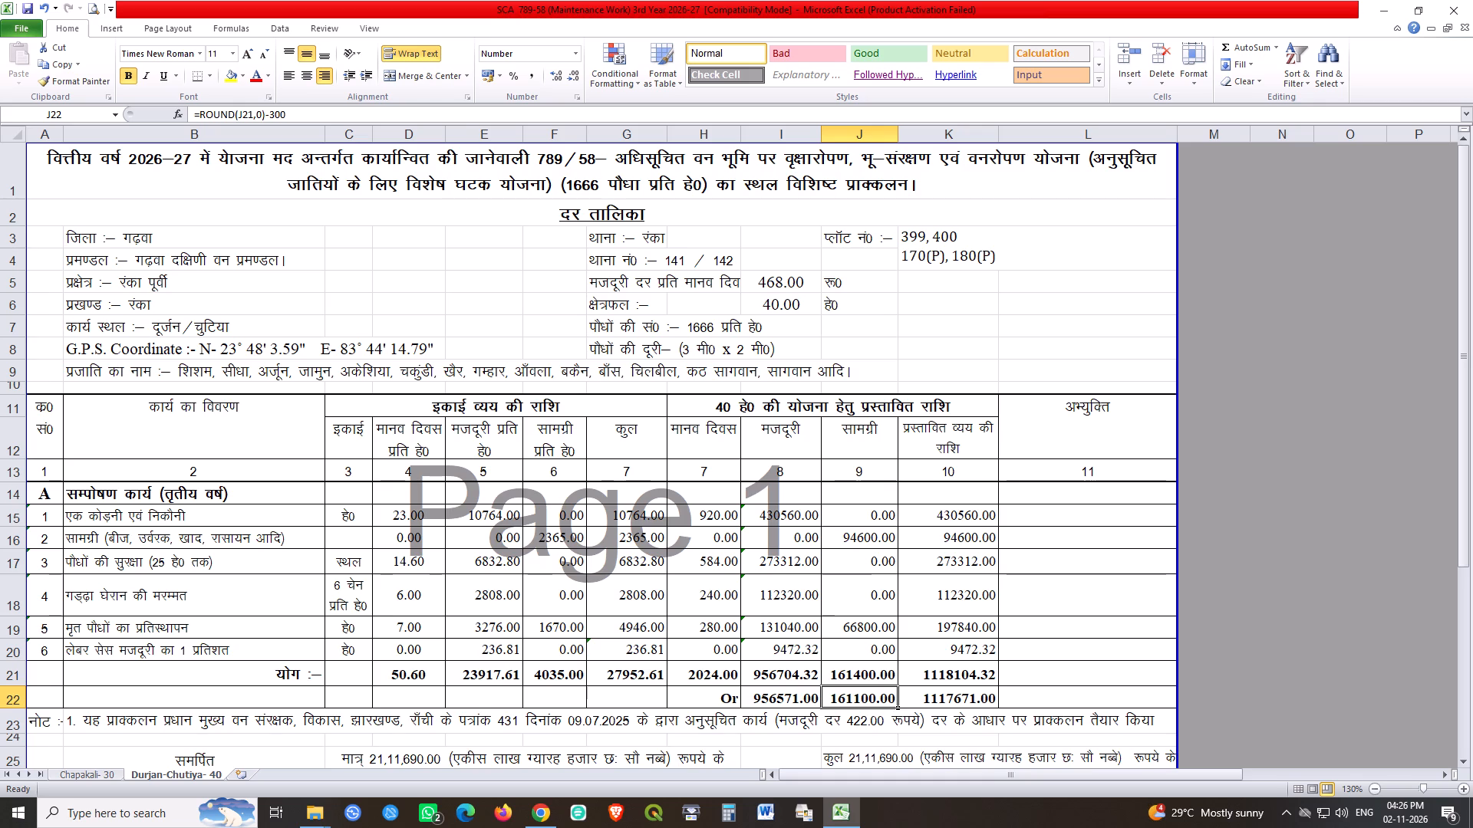
# Change the deduction in J22's rounded material total to 257, trying 250 first.
pyautogui.doubleClick(866, 697)
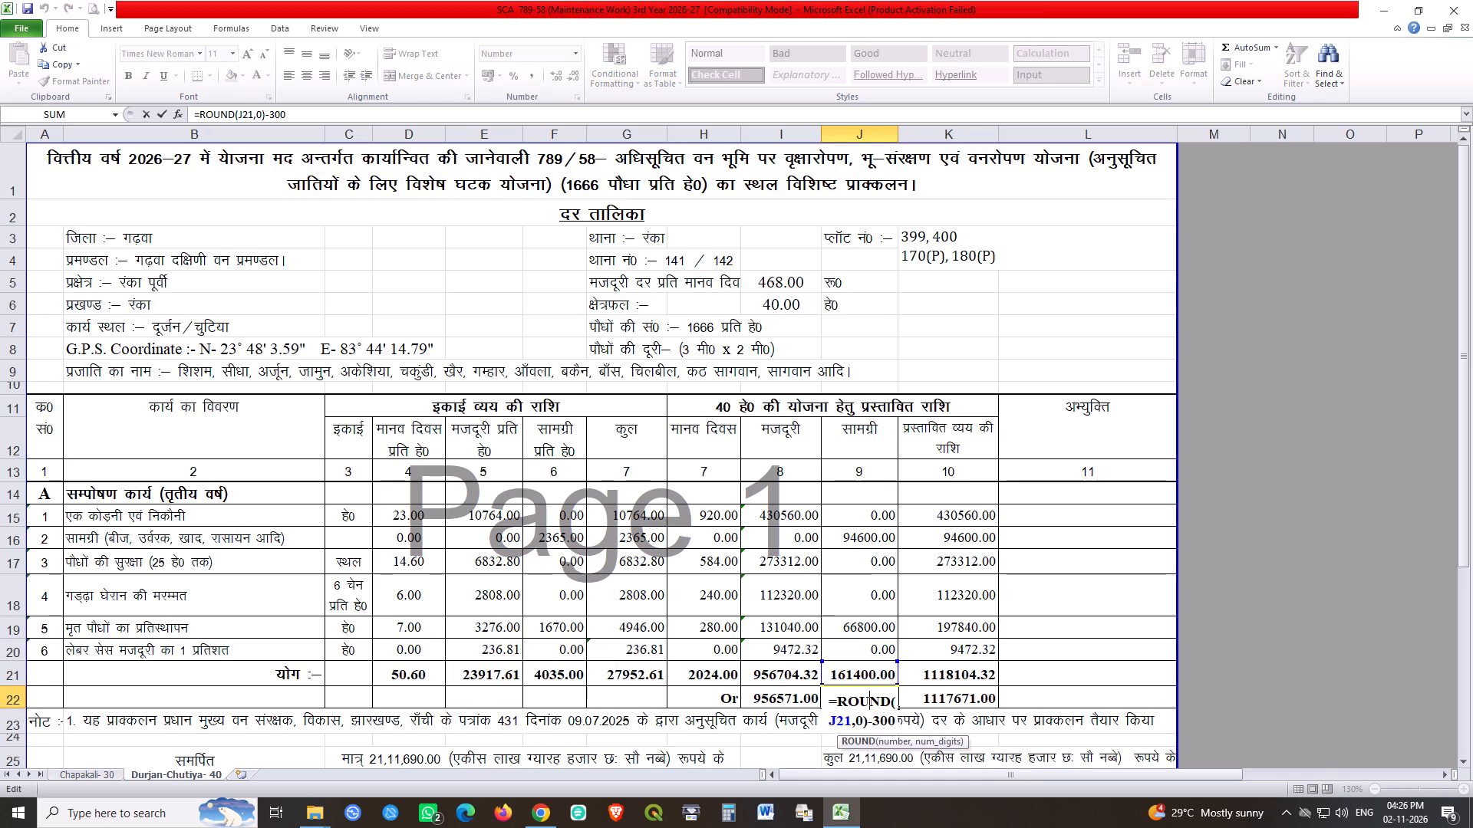
pyautogui.moveTo(874, 721); pyautogui.dragTo(878, 721)
pyautogui.moveTo(878, 721); pyautogui.dragTo(895, 724)
pyautogui.write('250')
pyautogui.press('Return')
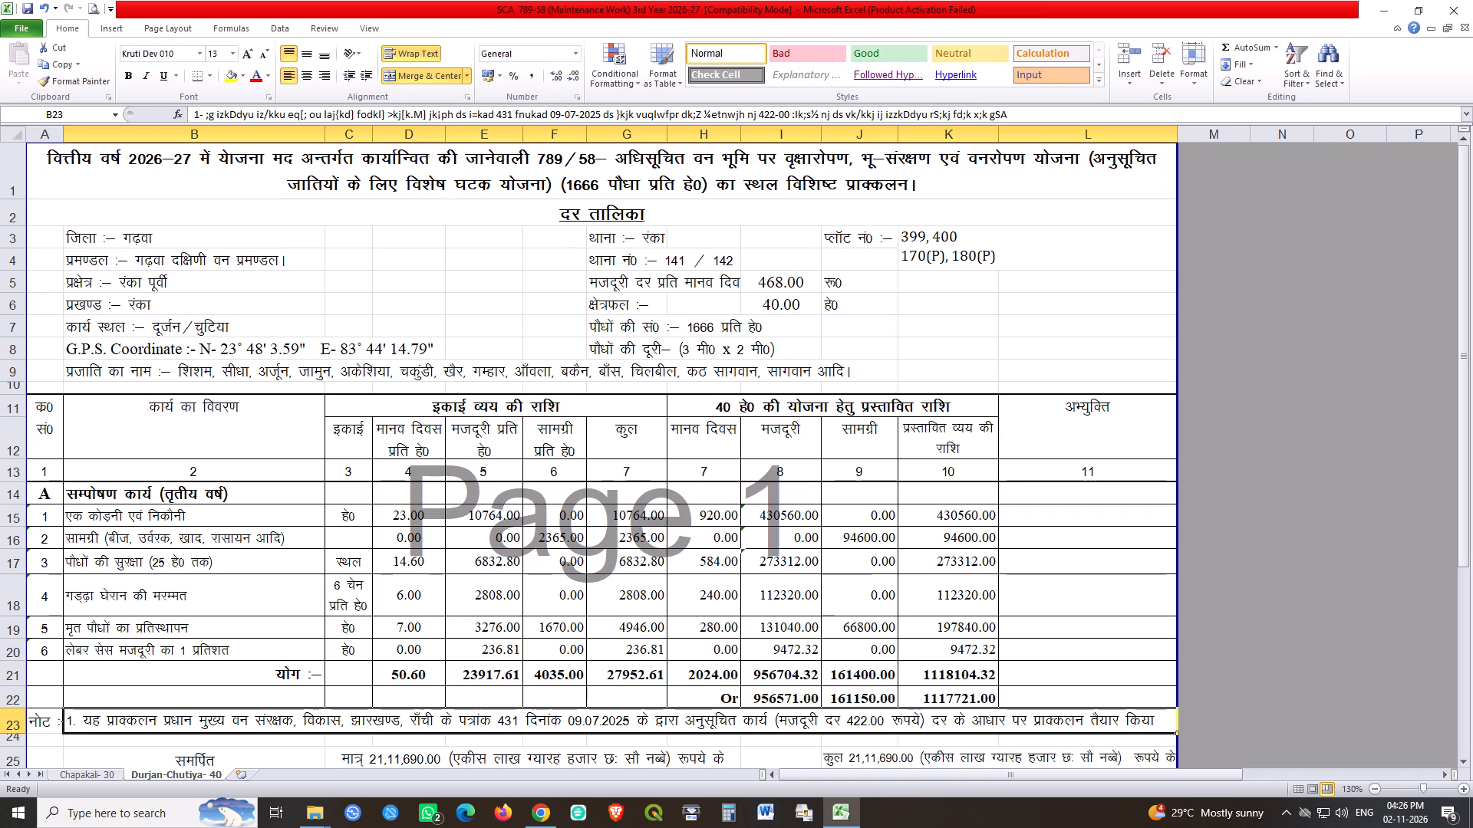
pyautogui.doubleClick(879, 701)
pyautogui.click(888, 719)
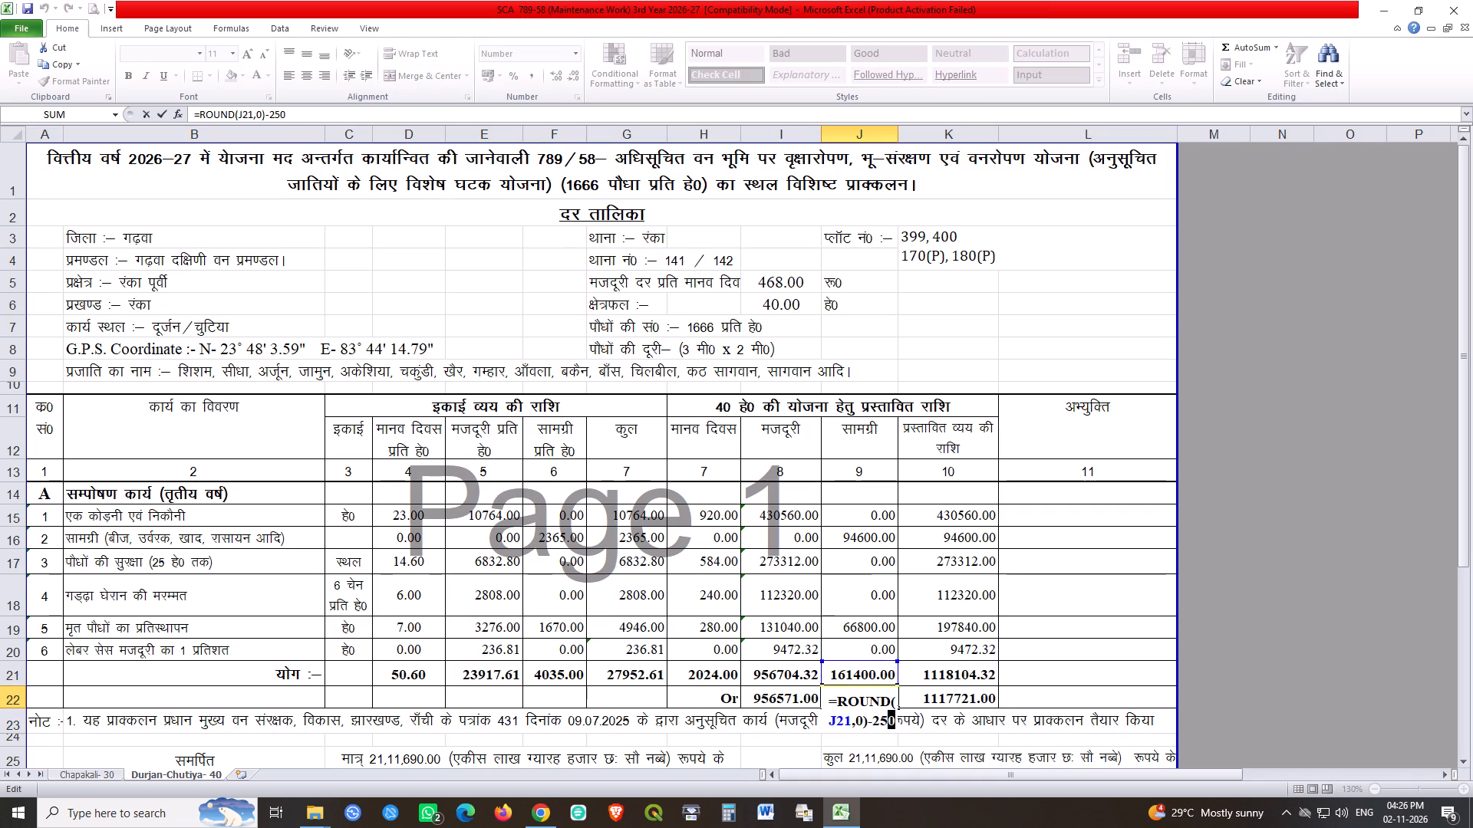
pyautogui.press('7')
pyautogui.press('Return')
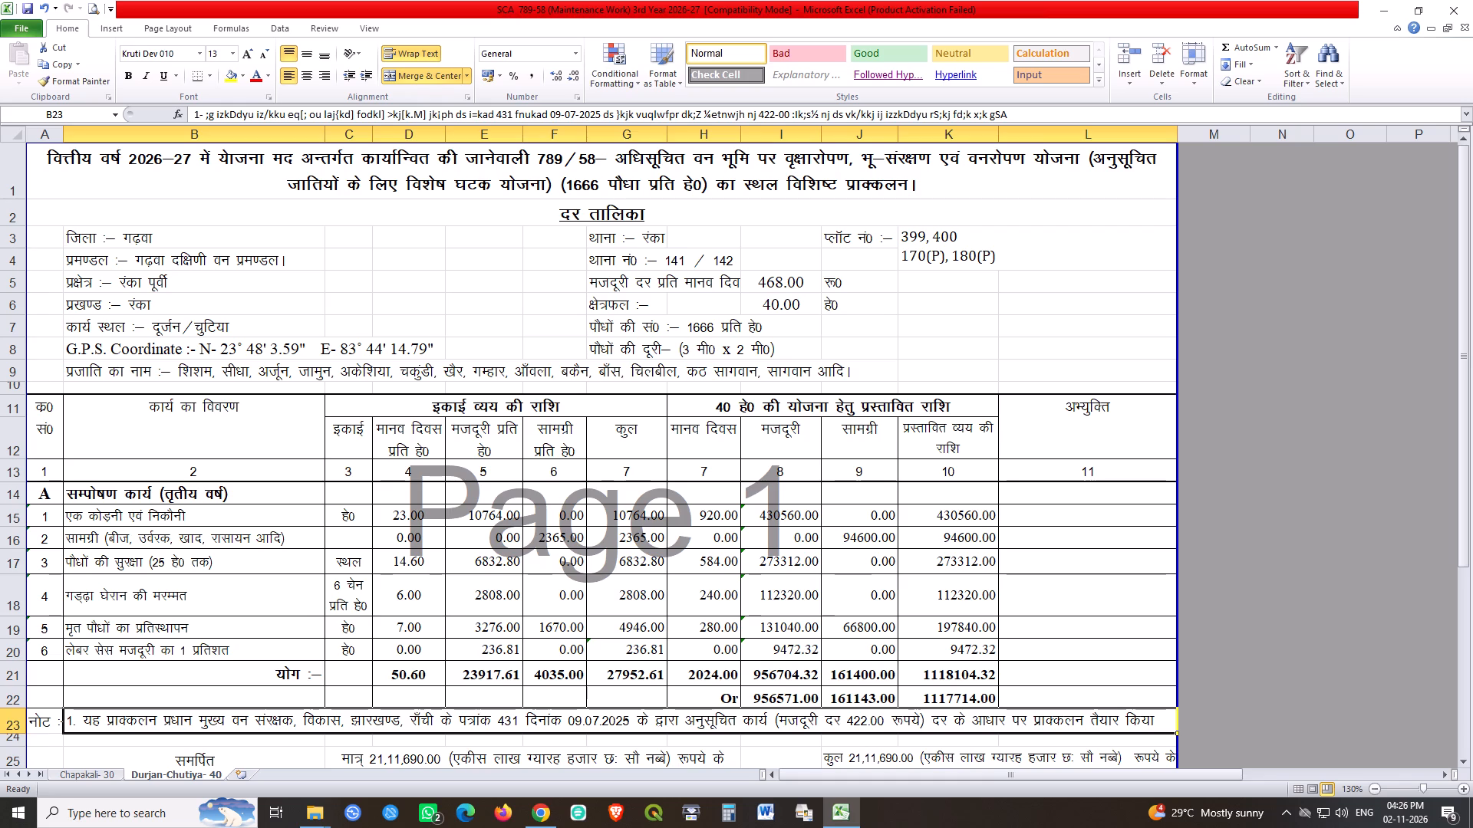
# Check the rounded grand total formula in K22 and save the workbook.
pyautogui.click(1072, 654)
pyautogui.click(965, 701)
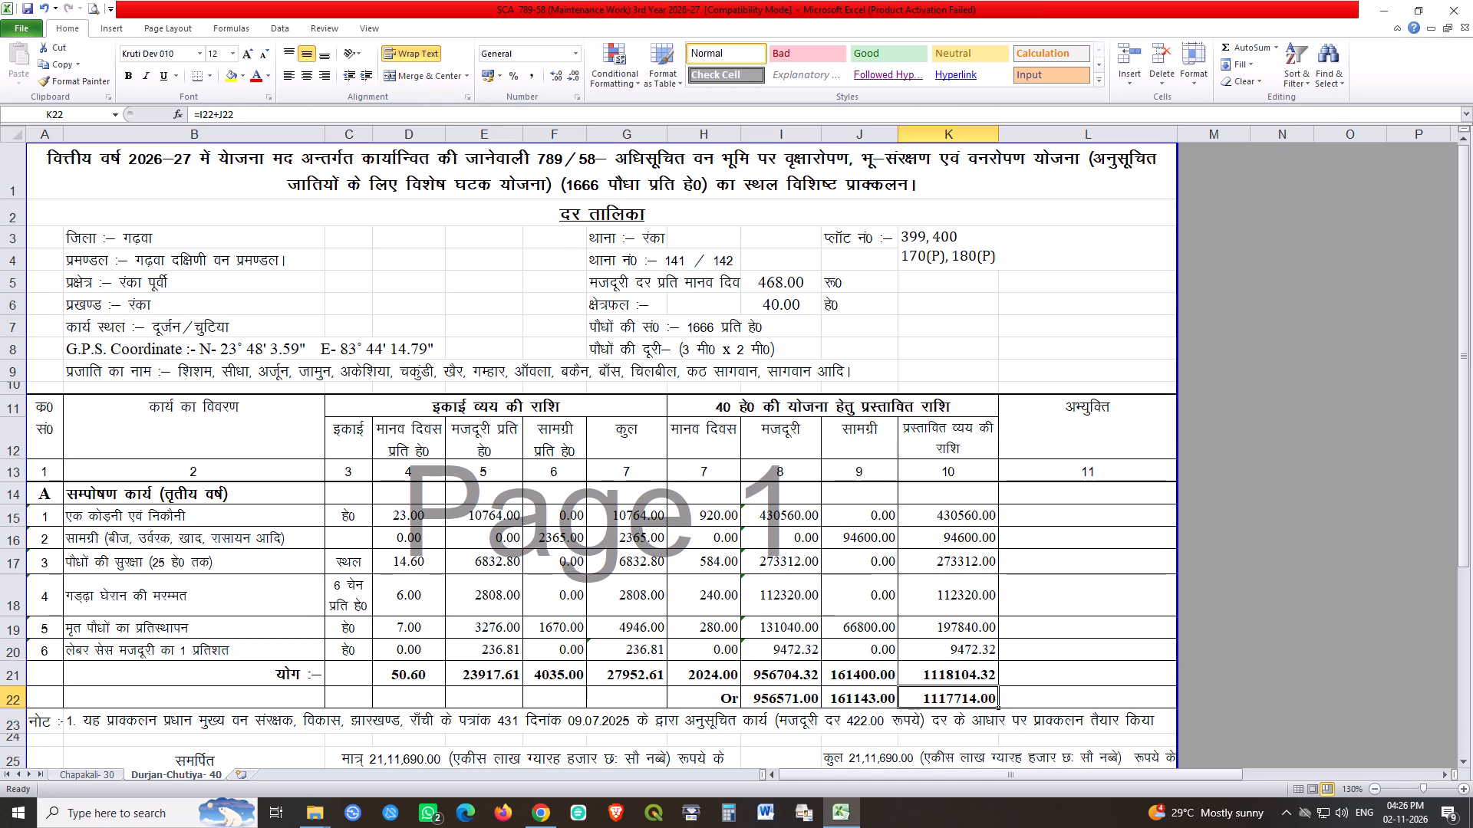
pyautogui.click(1105, 643)
pyautogui.tripleClick(25, 0)
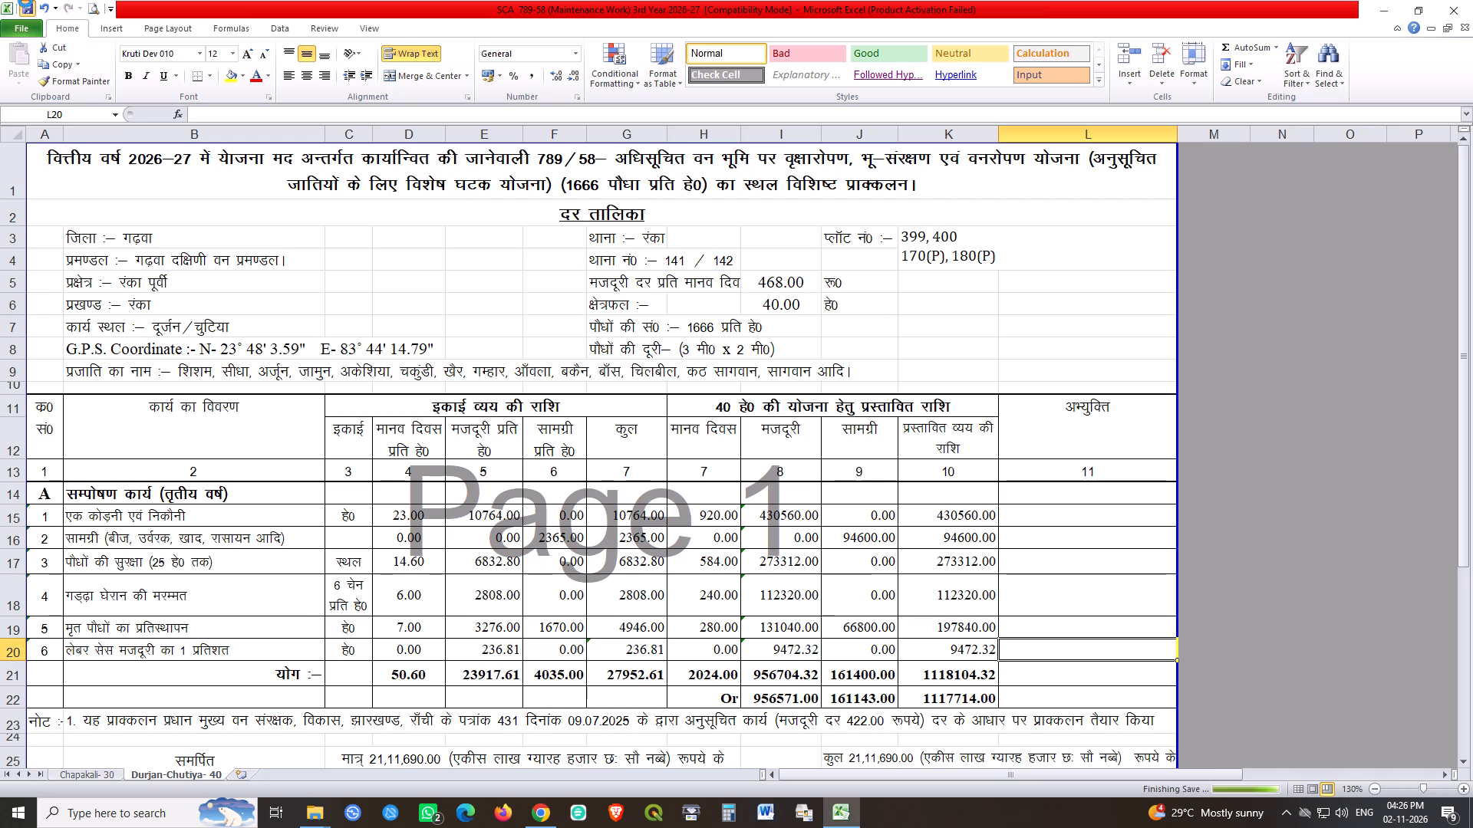
pyautogui.tripleClick(25, 3)
pyautogui.click(25, 3)
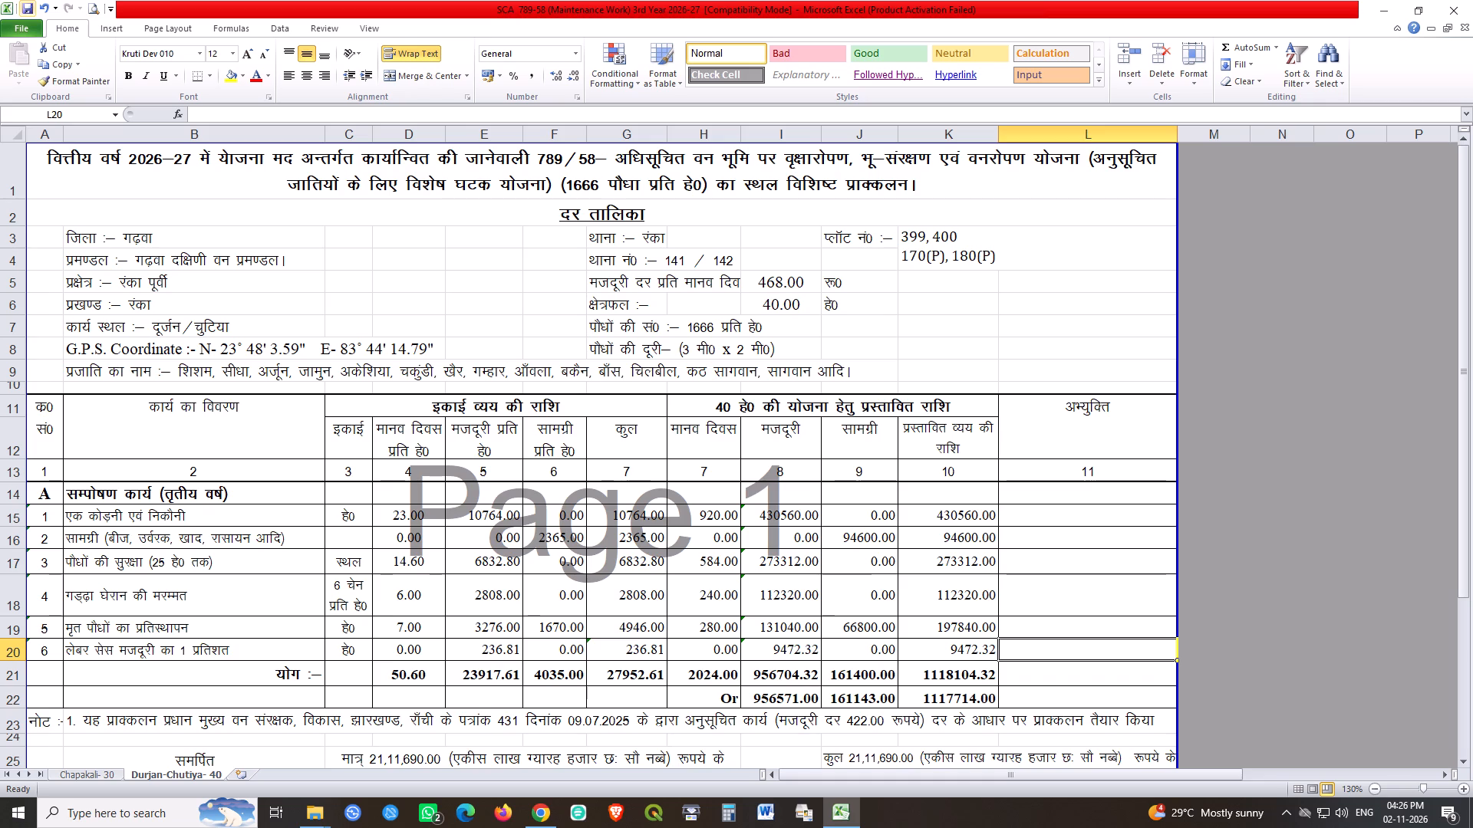
# Check the formulas behind the proposed expenditure totals in K21 and K22.
pyautogui.click(1050, 577)
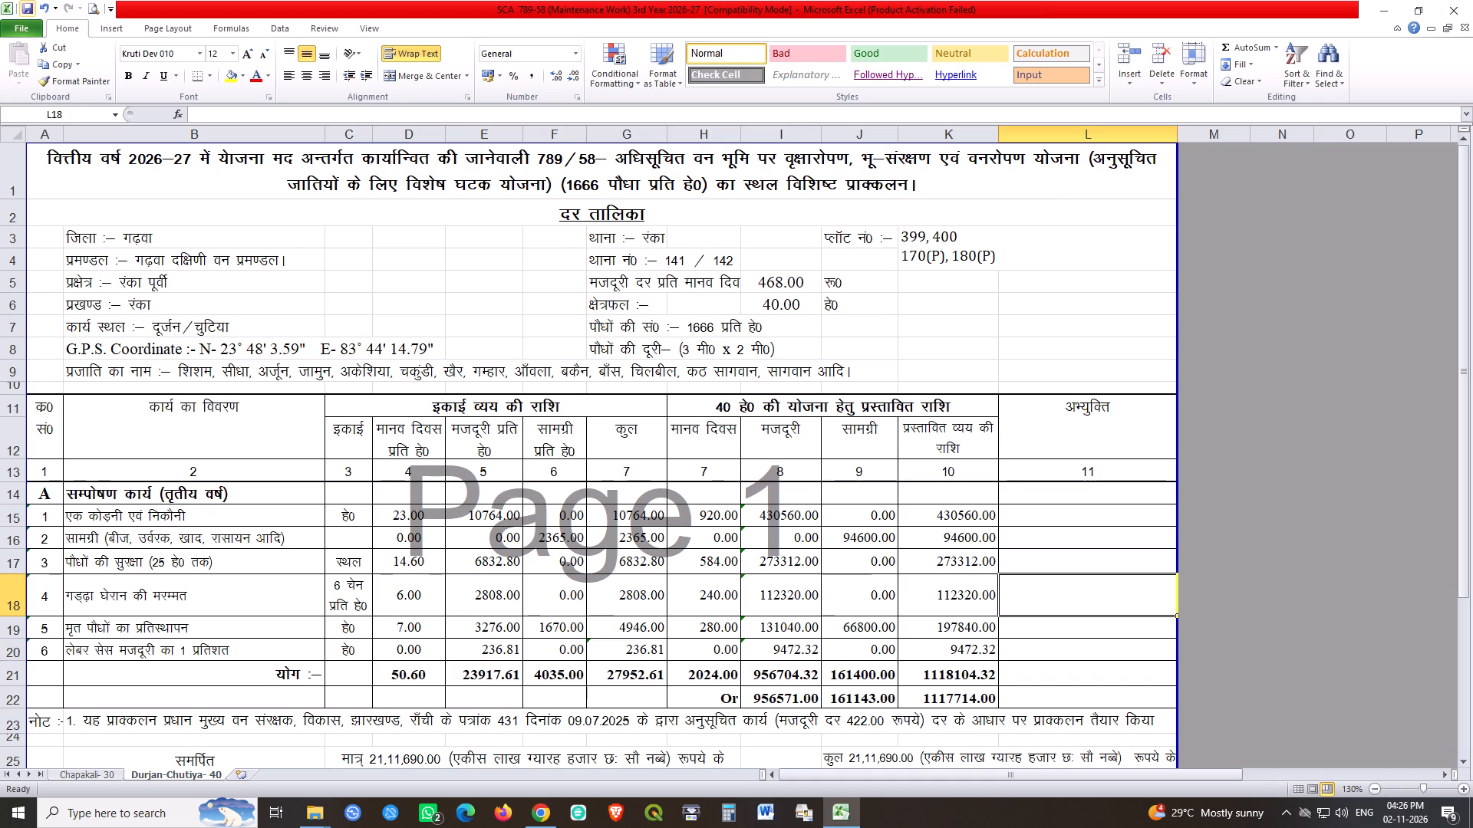
pyautogui.doubleClick(957, 677)
pyautogui.press('Return')
pyautogui.doubleClick(948, 693)
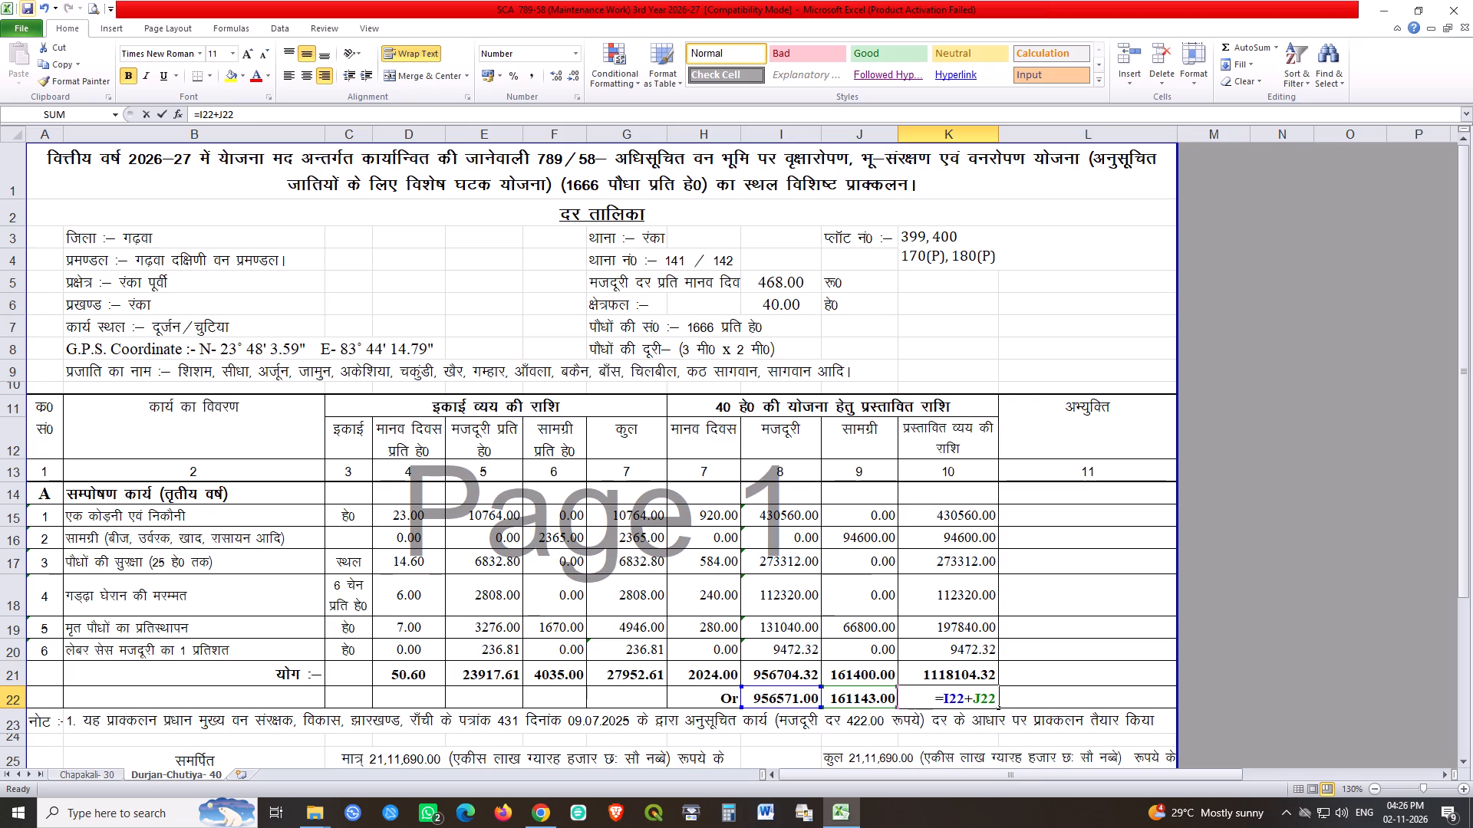
pyautogui.press('Return')
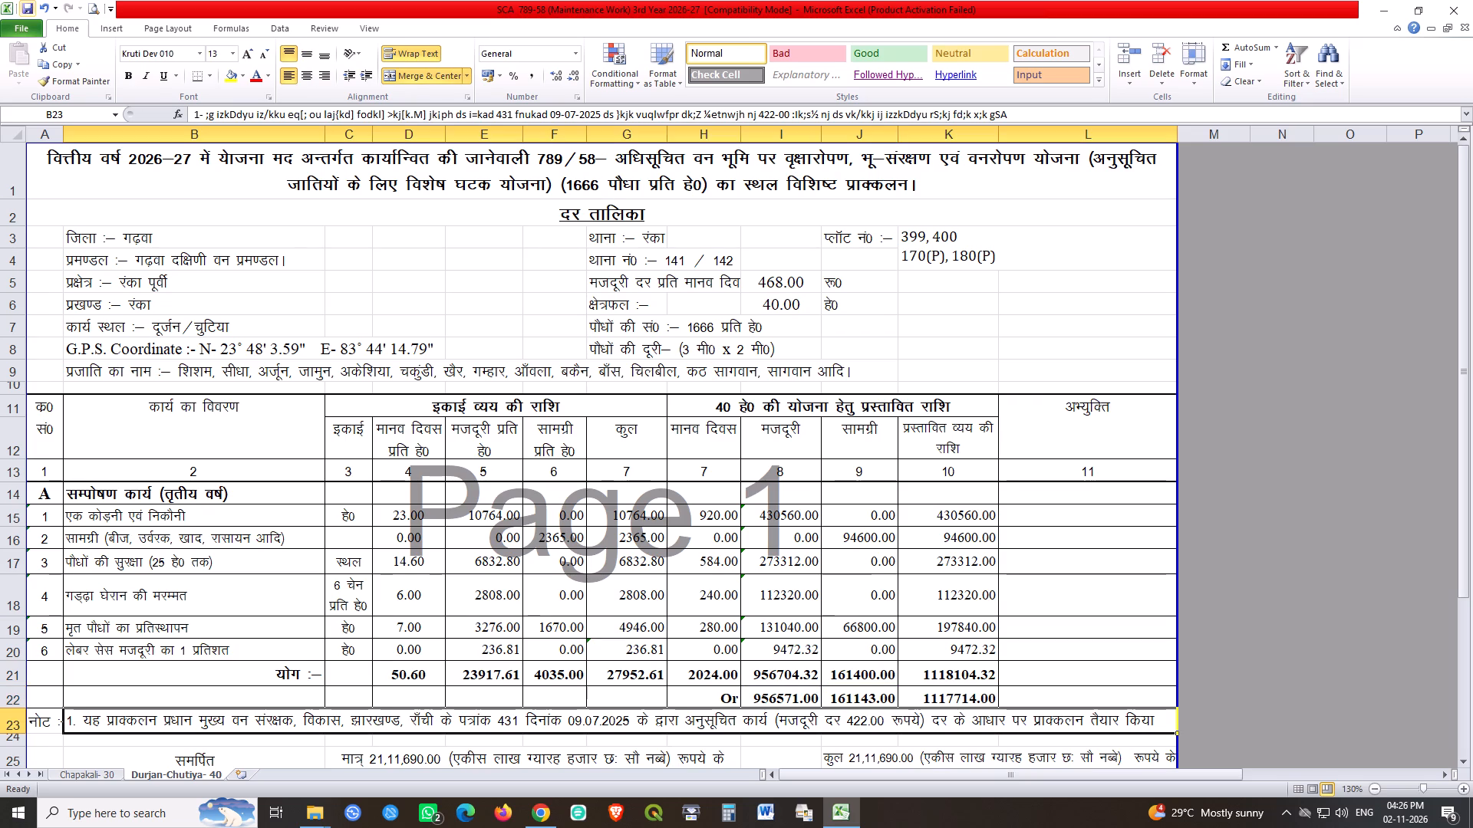
# Change the letter number (पत्रांक) in the row 23 note to 490.
pyautogui.doubleClick(503, 722)
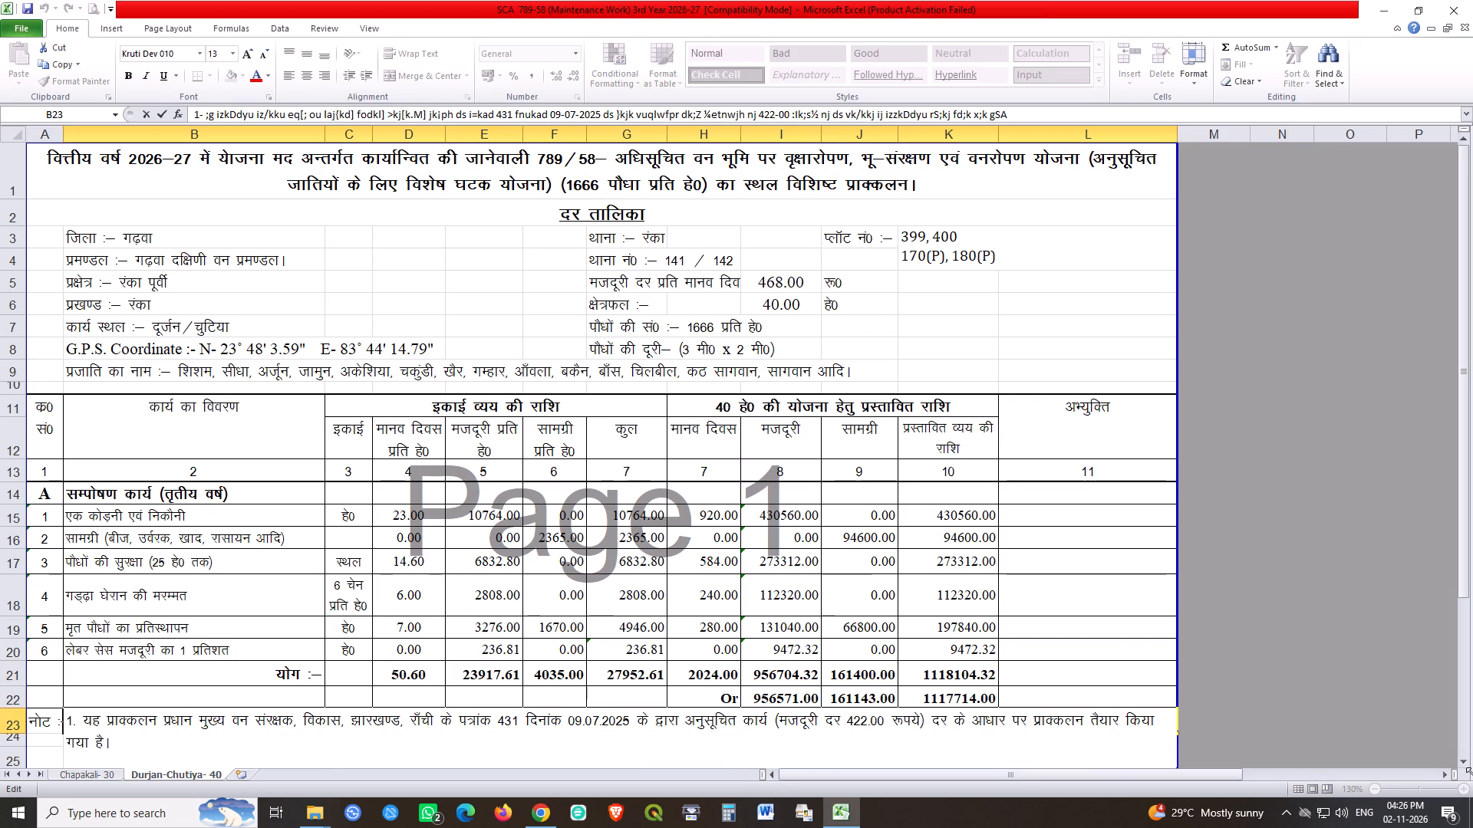
pyautogui.press('Left')
pyautogui.press('Right')
pyautogui.hotkey('shift', 'Right')
pyautogui.hotkey('shift', 'Right')
pyautogui.write('90')
# Change the letter date (दिनांक) in the row 23 note to 06.08.2026.
pyautogui.press('Right')
pyautogui.press('Right')
pyautogui.press('Right')
pyautogui.press('Right')
pyautogui.press('Right')
pyautogui.press('Right')
pyautogui.press('Right')
pyautogui.press('Right')
pyautogui.hotkey('ctrl', 'shift', 'Right')
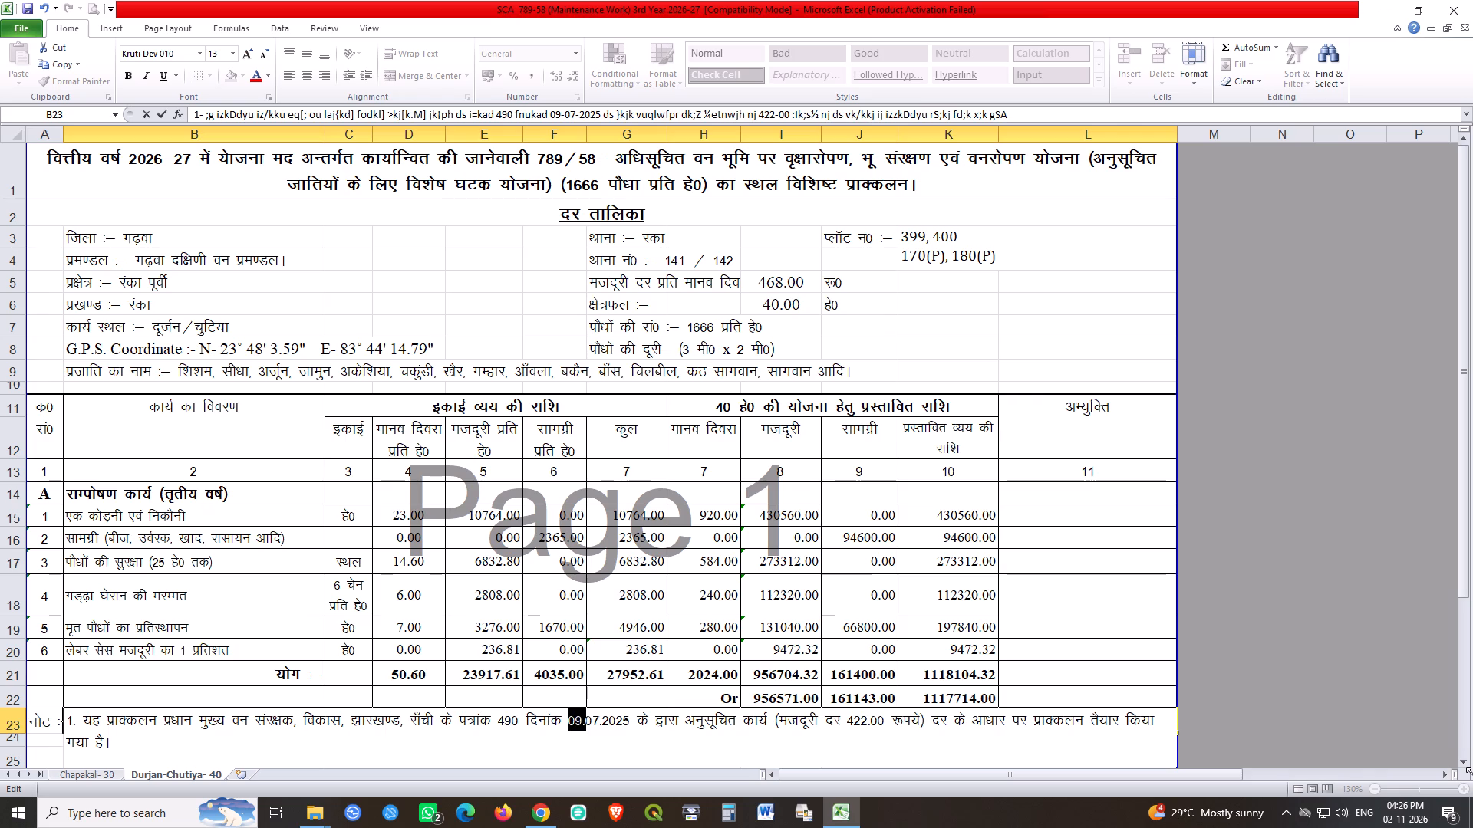
pyautogui.hotkey('ctrl', 'shift', 'Right')
pyautogui.hotkey('ctrl', 'shift', 'Right')
pyautogui.hotkey('shift', 'Left')
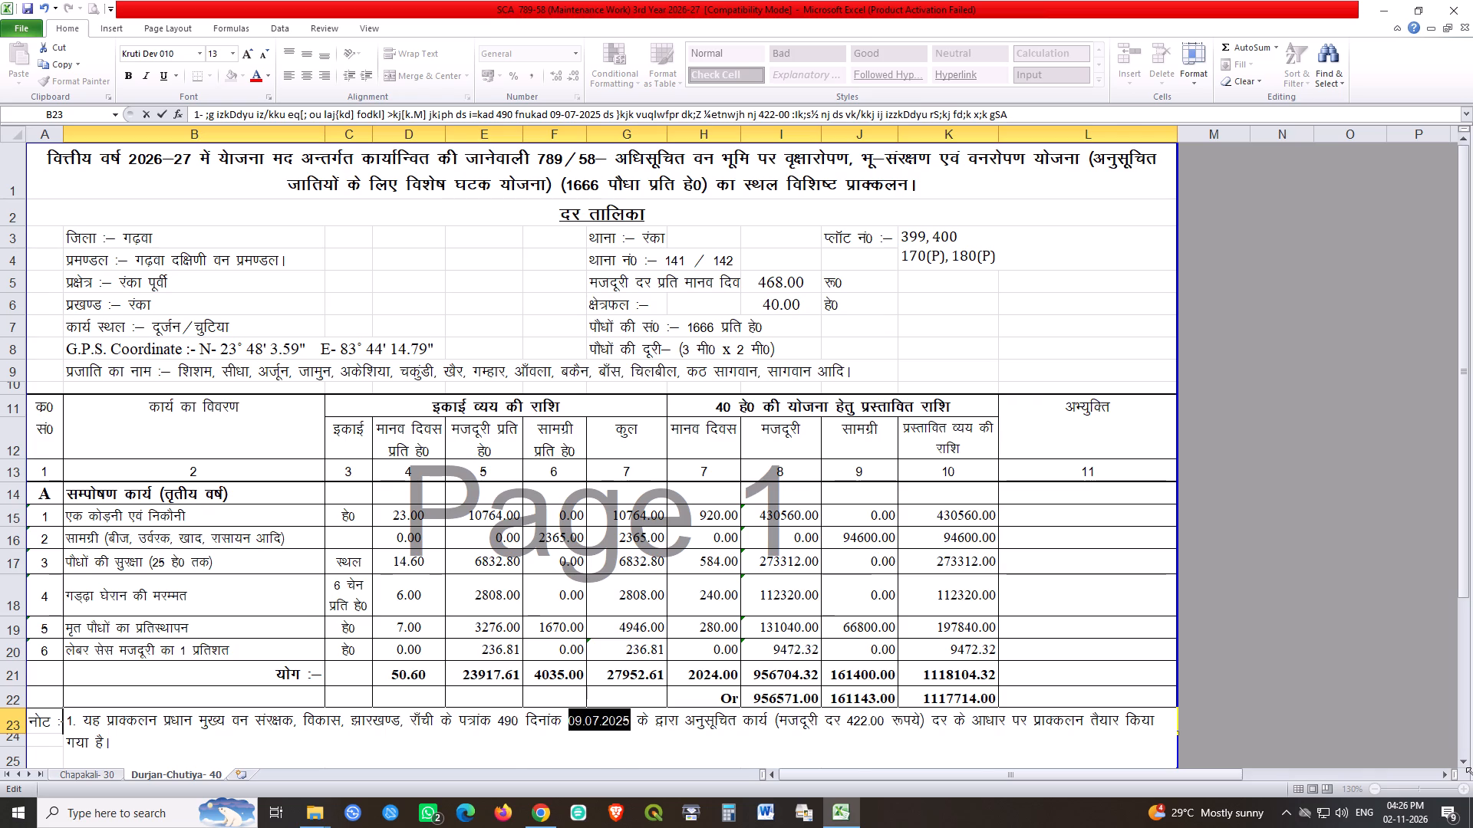
pyautogui.write('06-08-2026')
# Change the wage rate (मजदूरी दर) in the row 23 note to 468.00 rupees.
pyautogui.press('Right')
pyautogui.press('Right')
pyautogui.press('Right')
pyautogui.press('Right')
pyautogui.press('Right')
pyautogui.press('Right')
pyautogui.press('Right')
pyautogui.press('Right')
pyautogui.press('Right')
pyautogui.press('Right')
pyautogui.press('Right')
pyautogui.press('Right')
pyautogui.press('Right')
pyautogui.press('Right')
pyautogui.press('Right')
pyautogui.press('Right')
pyautogui.press('Right')
pyautogui.press('Right')
pyautogui.press('Right')
pyautogui.press('Right')
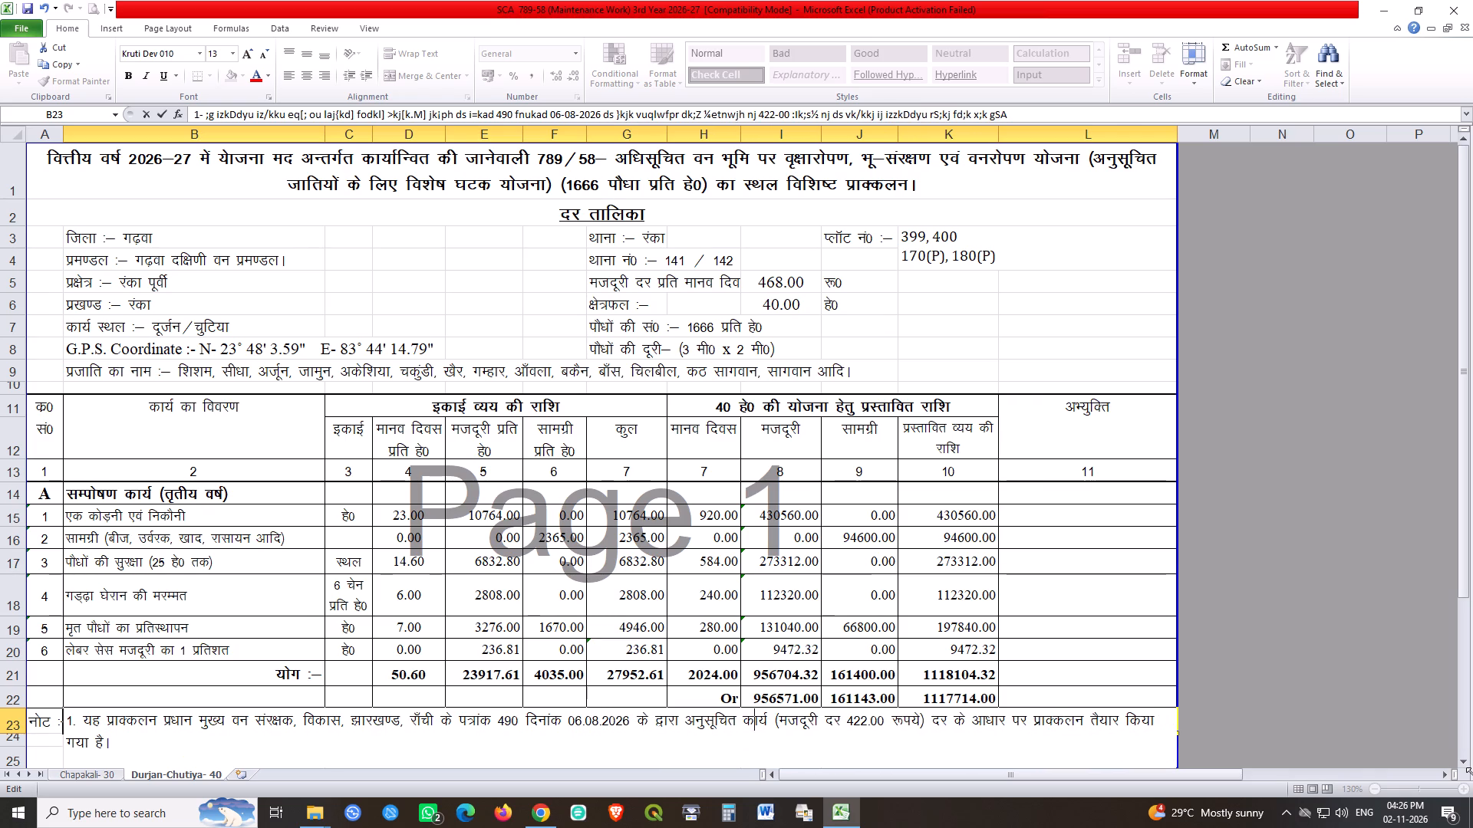
pyautogui.press('Right')
pyautogui.press('Right')
pyautogui.press('Right')
pyautogui.hotkey('shift', 'Right')
pyautogui.hotkey('shift', 'Right')
pyautogui.write('68')
pyautogui.press('Return')
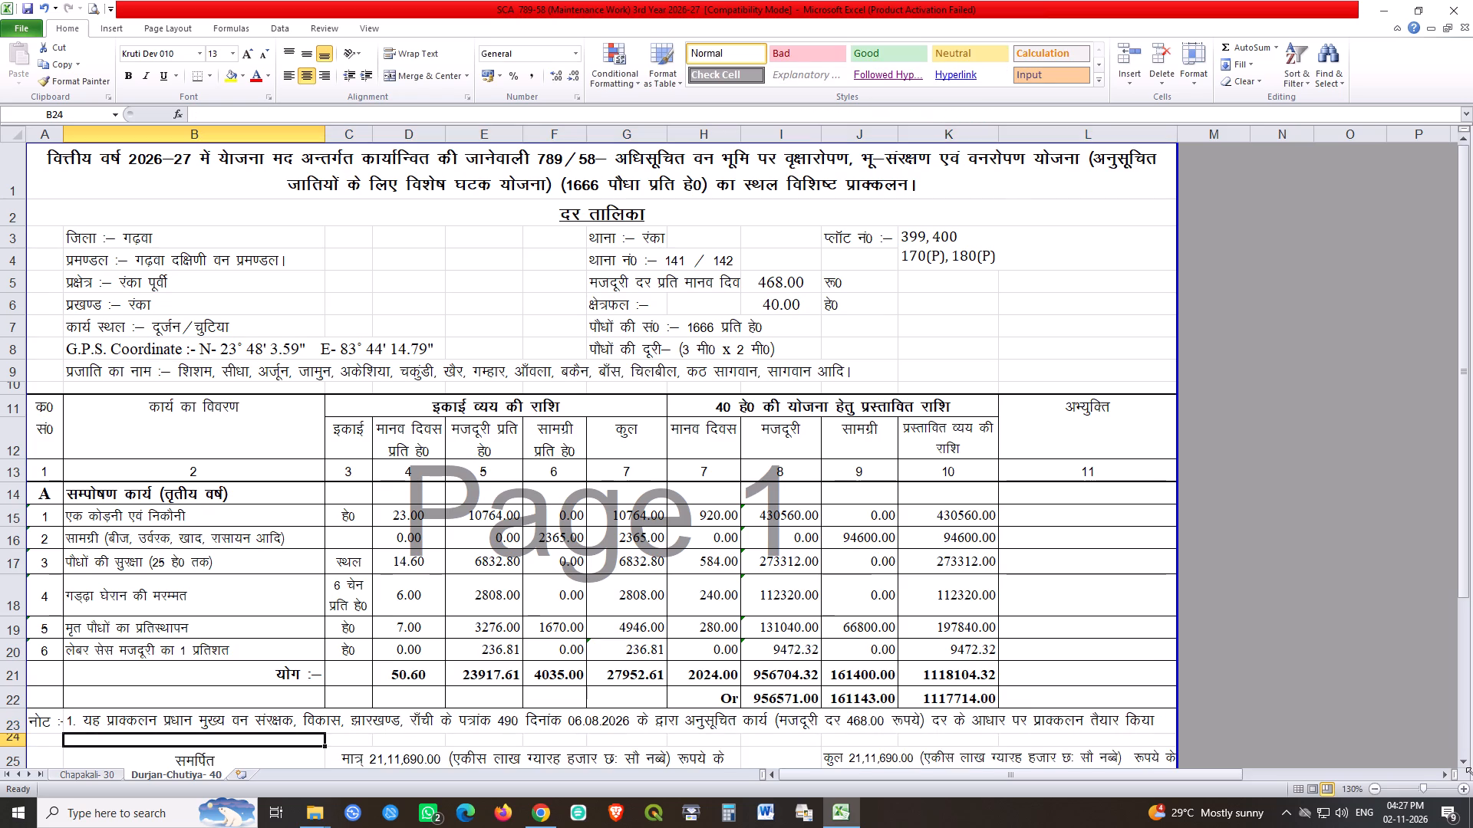
# Change the amount in figures in the technical sanction text in C25 to 11,17,714.00.
pyautogui.scroll(-2, 938, 583)
pyautogui.doubleClick(376, 581)
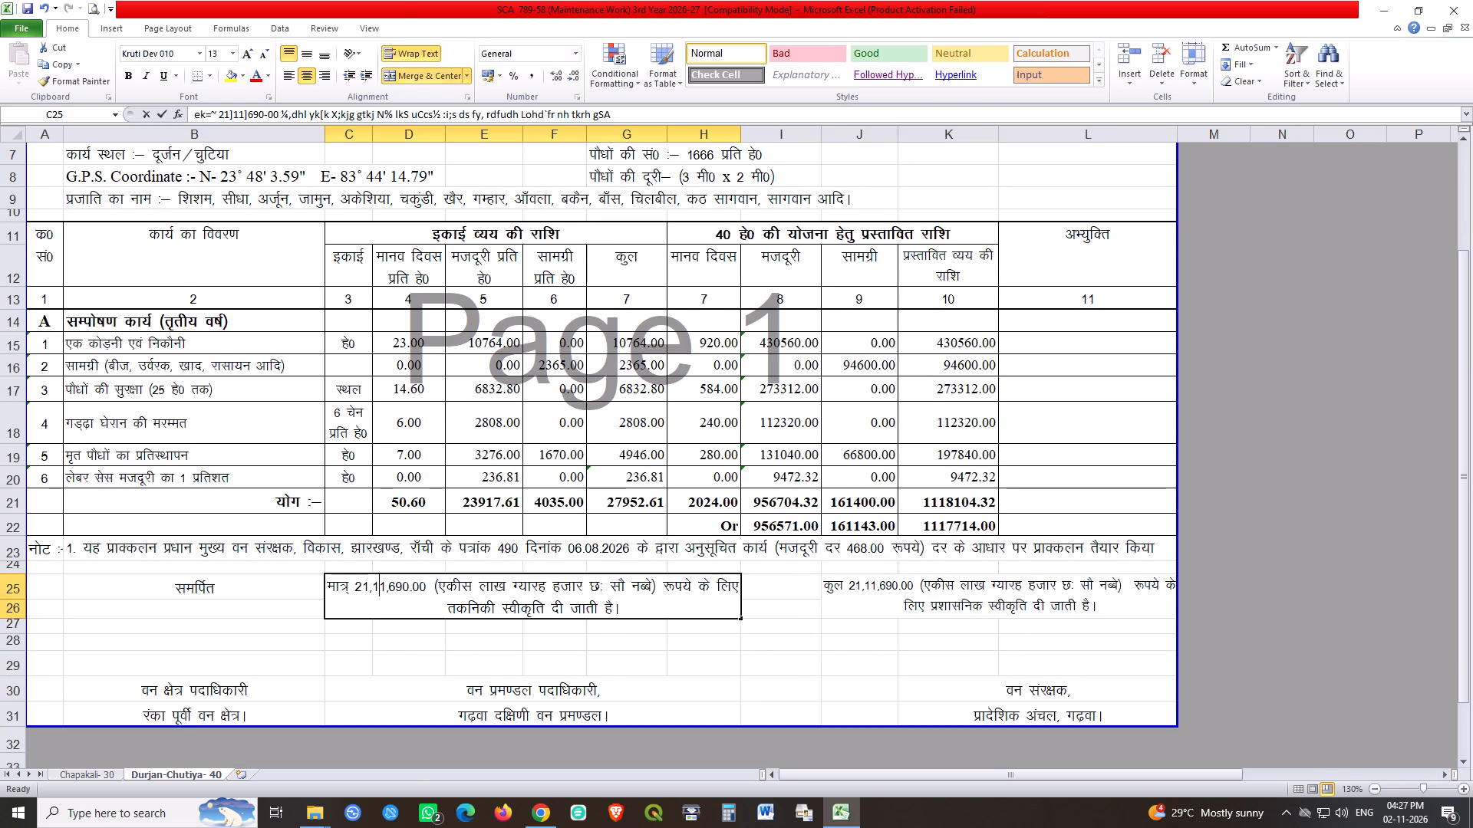
pyautogui.press('Left')
pyautogui.press('Left')
pyautogui.hotkey('shift', 'Left')
pyautogui.hotkey('shift', 'Left')
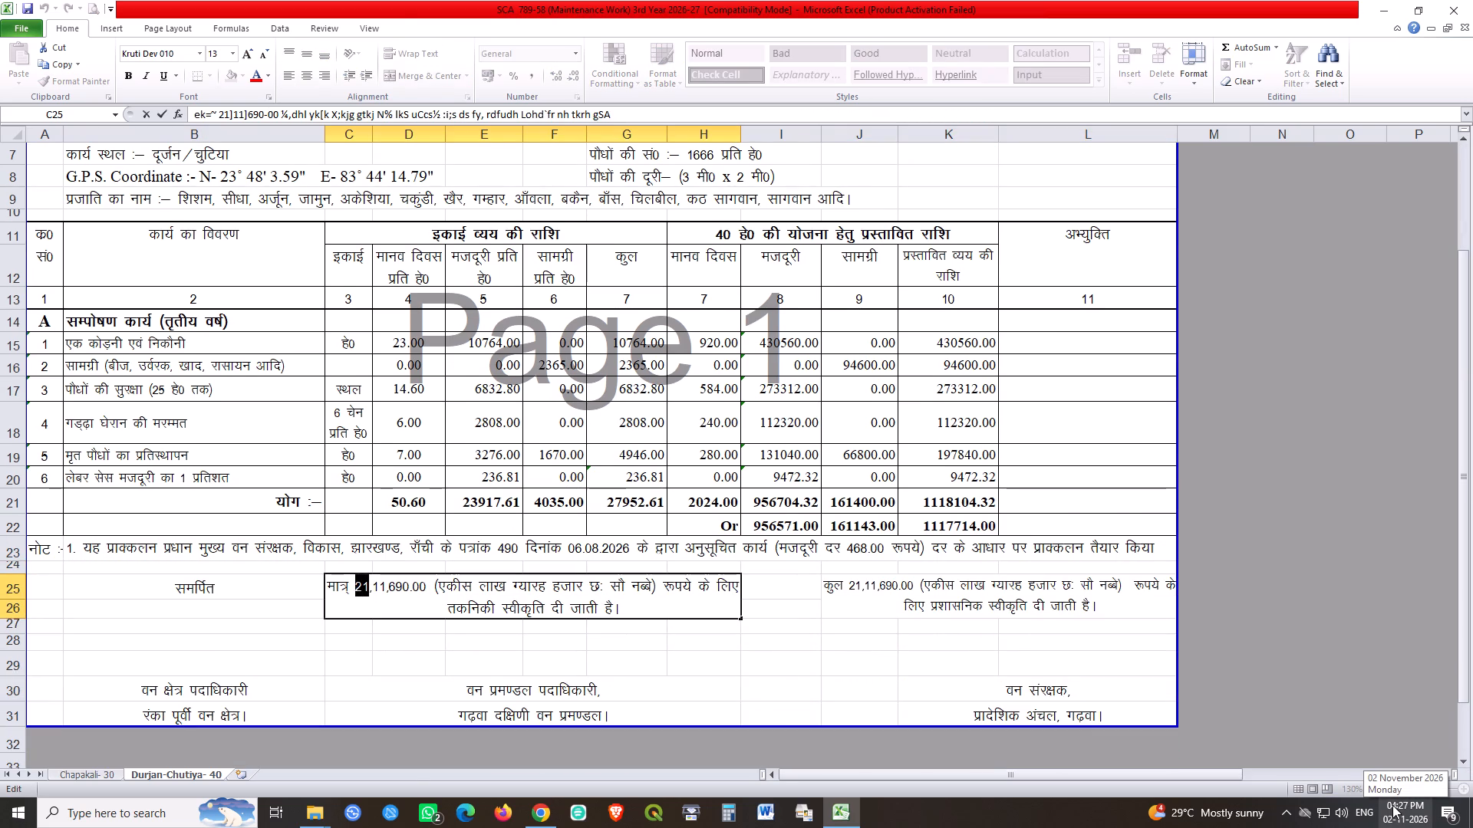
pyautogui.write('11')
pyautogui.press('Right')
pyautogui.hotkey('shift', 'Right')
pyautogui.hotkey('shift', 'Right')
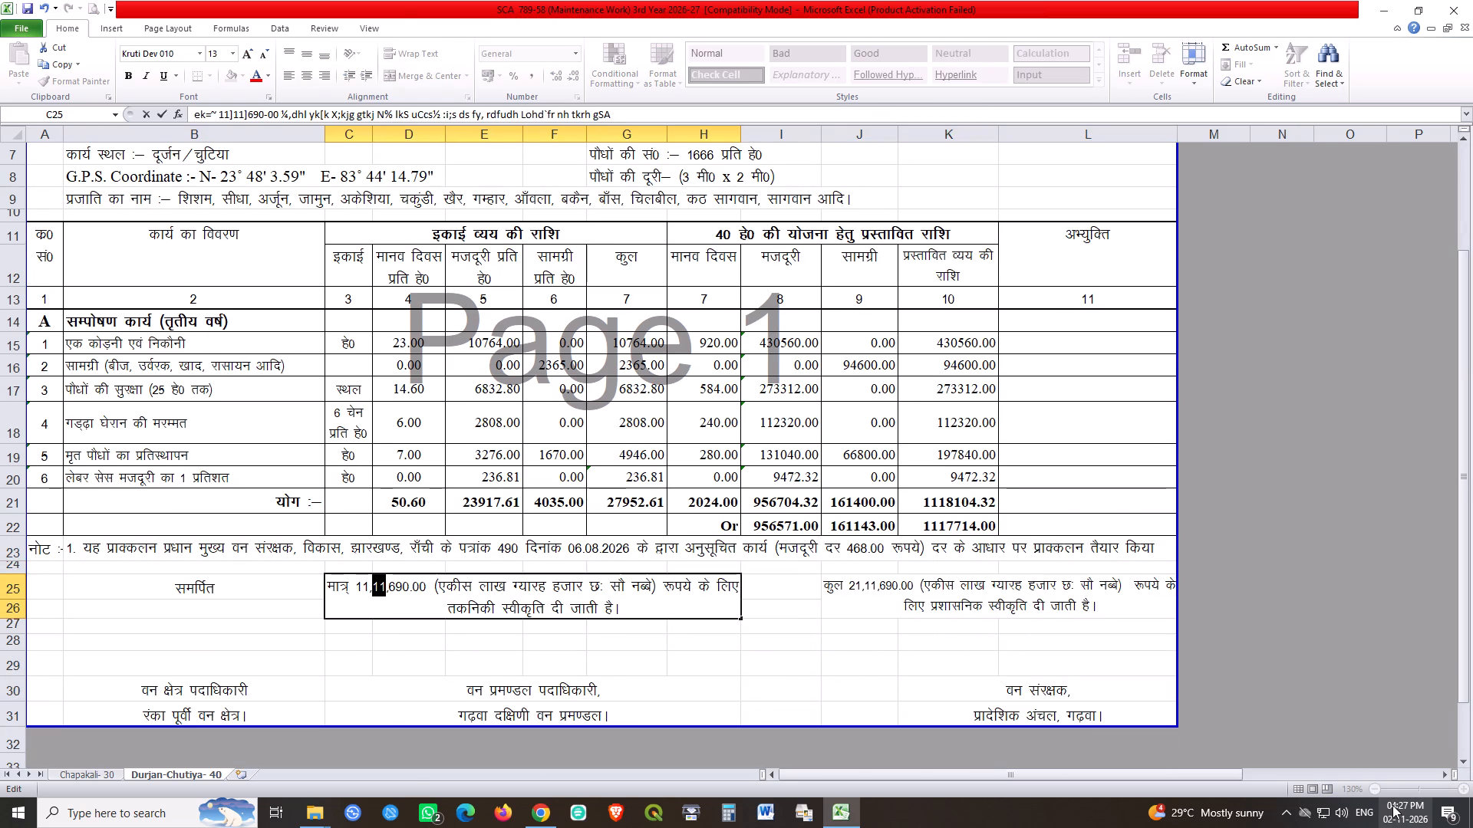
pyautogui.write('17')
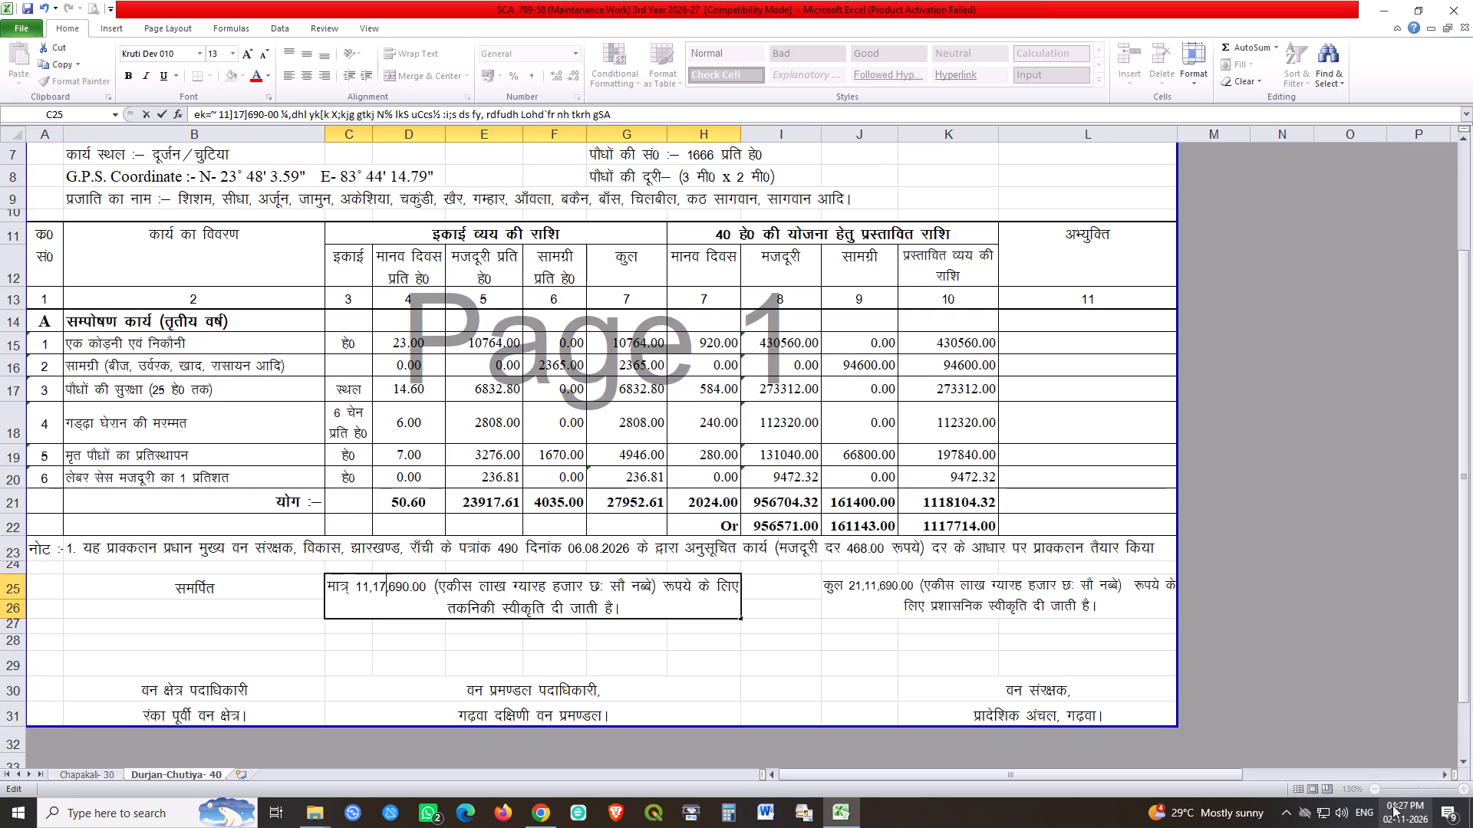
pyautogui.press('Right')
pyautogui.hotkey('shift', 'Right')
pyautogui.hotkey('shift', 'Right')
pyautogui.hotkey('shift', 'Right')
pyautogui.press('7')
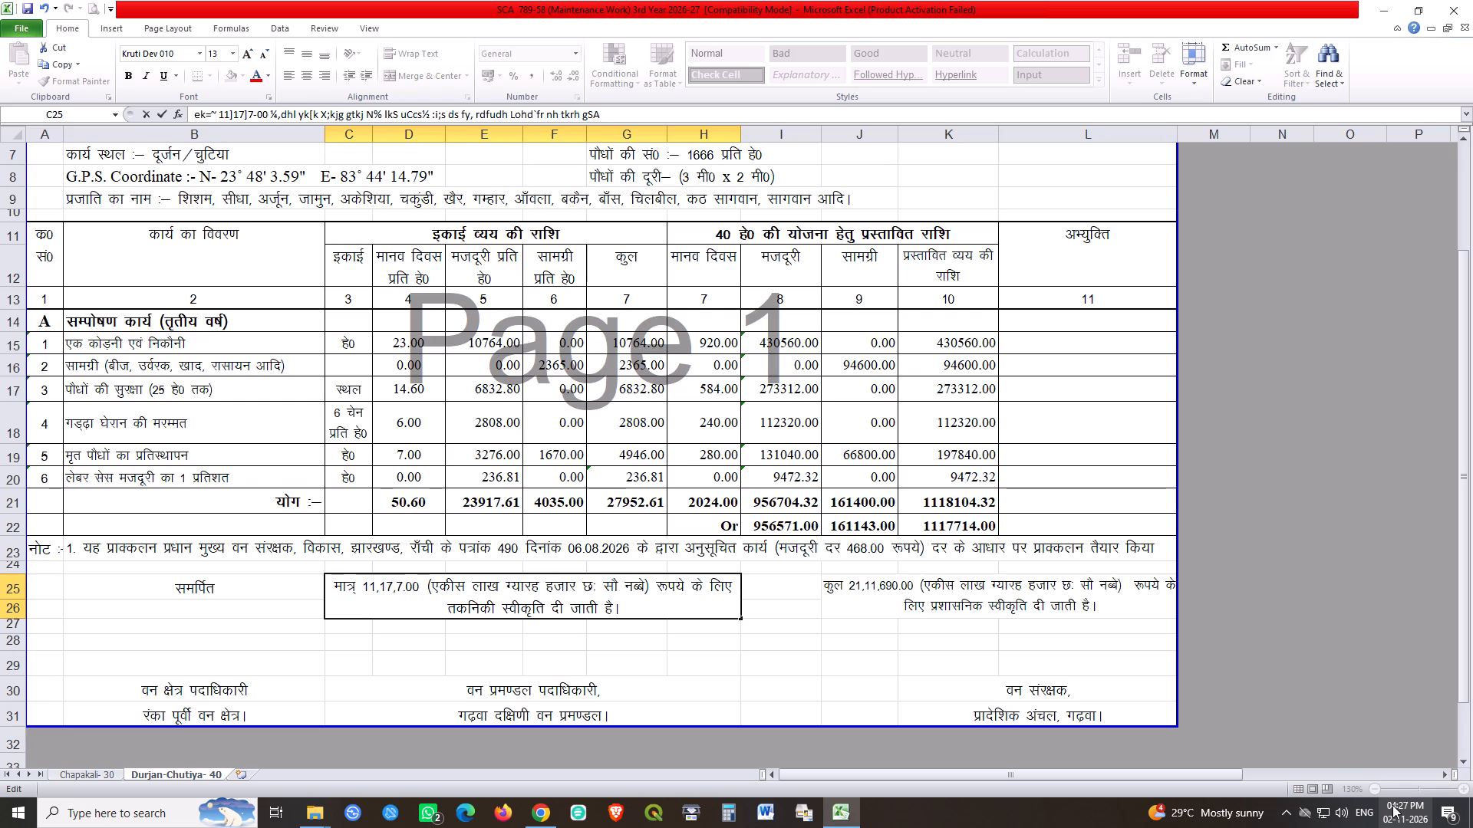
pyautogui.write('14')
# Change the lakh word of the amount in words in C25 to ग्यारह, using Kruti Dev text X;kjg.
pyautogui.press('Right')
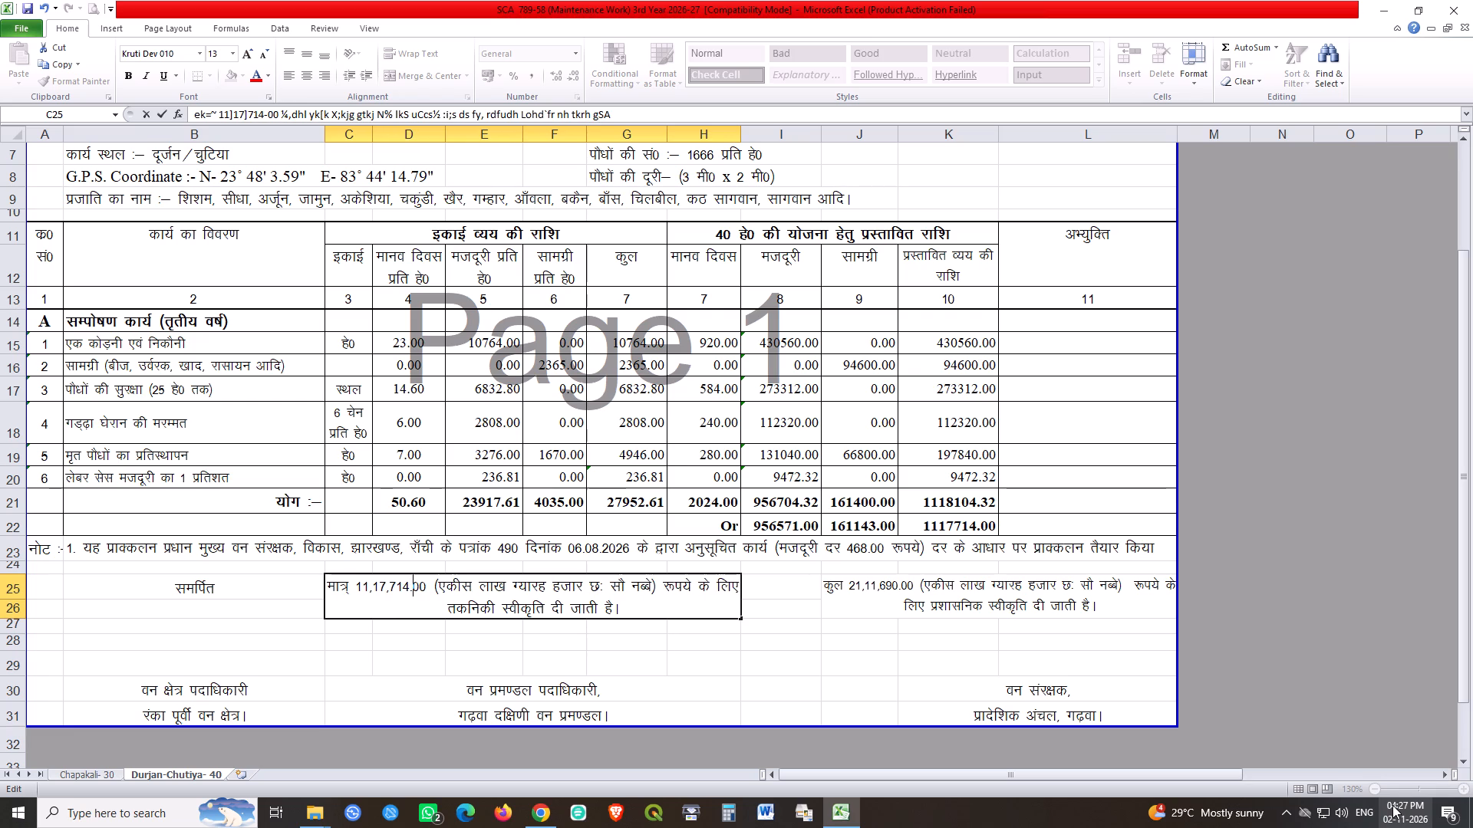
pyautogui.press('Right')
pyautogui.press('Right')
pyautogui.press('Right')
pyautogui.press('Right')
pyautogui.hotkey('shift', 'Right')
pyautogui.hotkey('shift', 'Right')
pyautogui.hotkey('shift', 'Right')
pyautogui.hotkey('shift', 'Right')
pyautogui.hotkey('shift', 'Right')
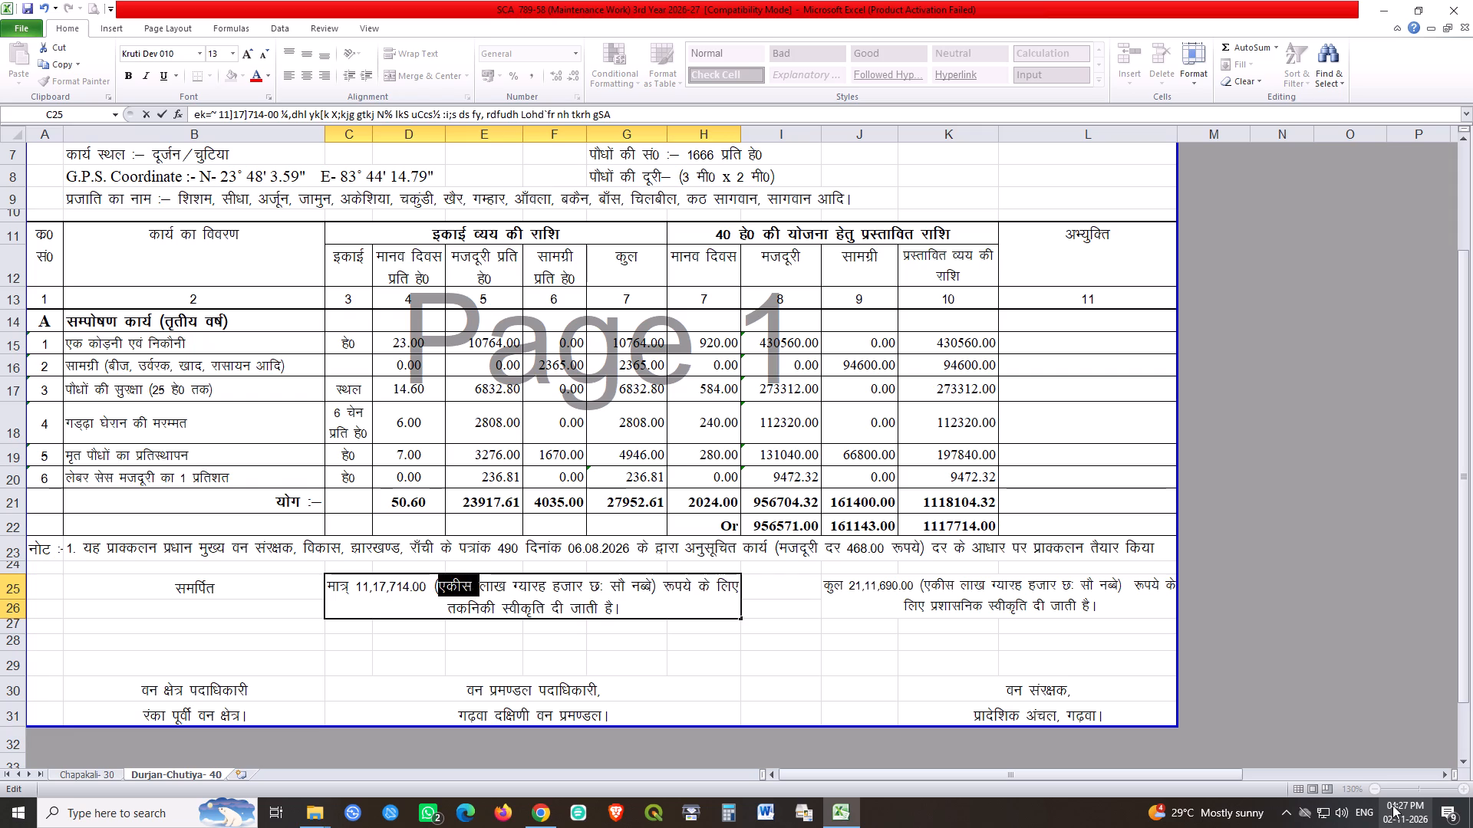
pyautogui.hotkey('shift', 'Left')
pyautogui.write('X;kjg')
# Change the thousands word of the amount in words in C25 to सतरह, using Kruti Dev text lrjg.
pyautogui.press('Right')
pyautogui.press('Right')
pyautogui.press('Right')
pyautogui.press('Right')
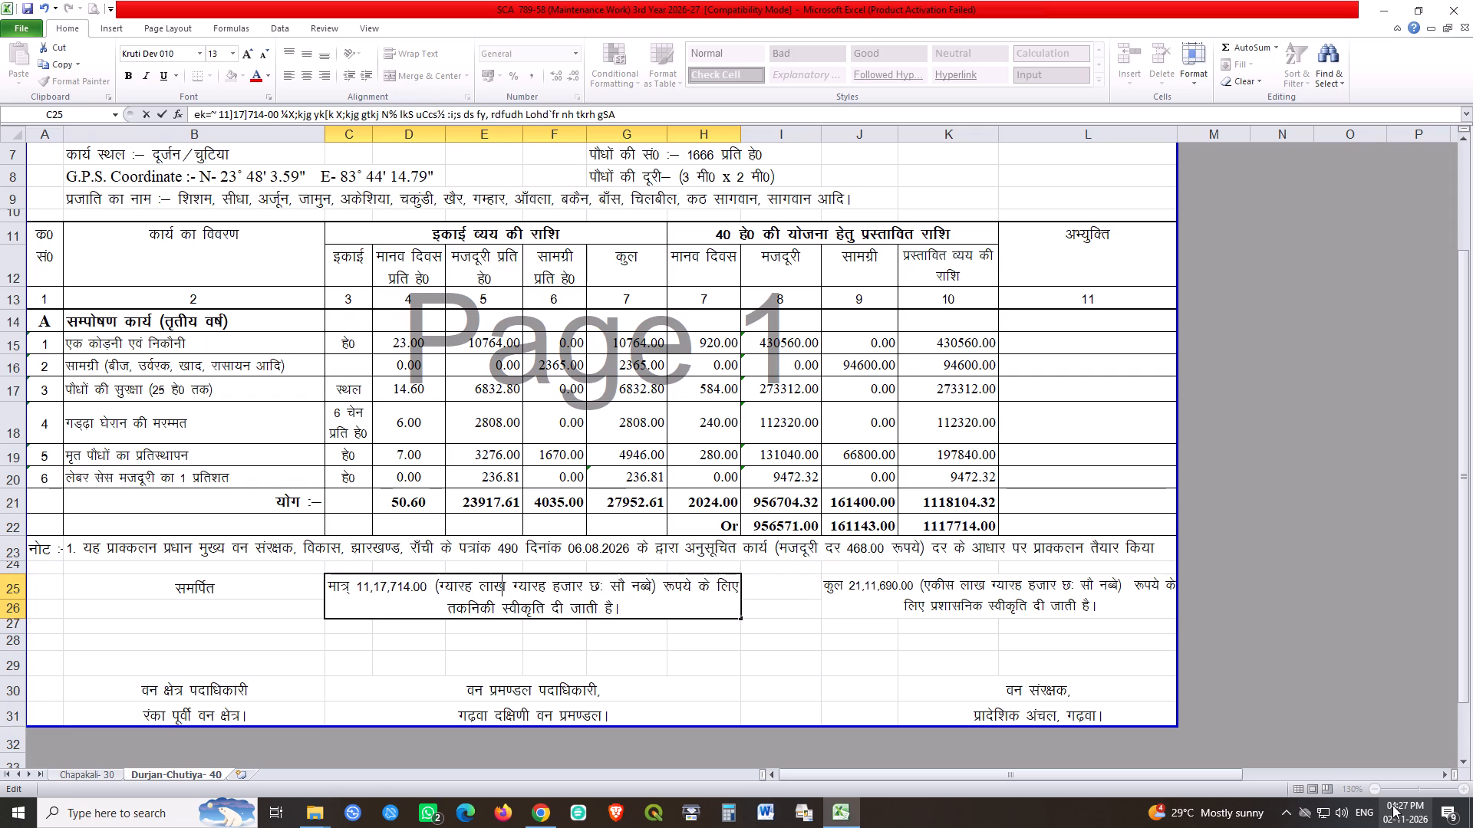
pyautogui.press('Right')
pyautogui.press('Right')
pyautogui.hotkey('shift', 'Right')
pyautogui.hotkey('shift', 'Right')
pyautogui.hotkey('shift', 'Right')
pyautogui.hotkey('shift', 'Right')
pyautogui.hotkey('shift', 'Right')
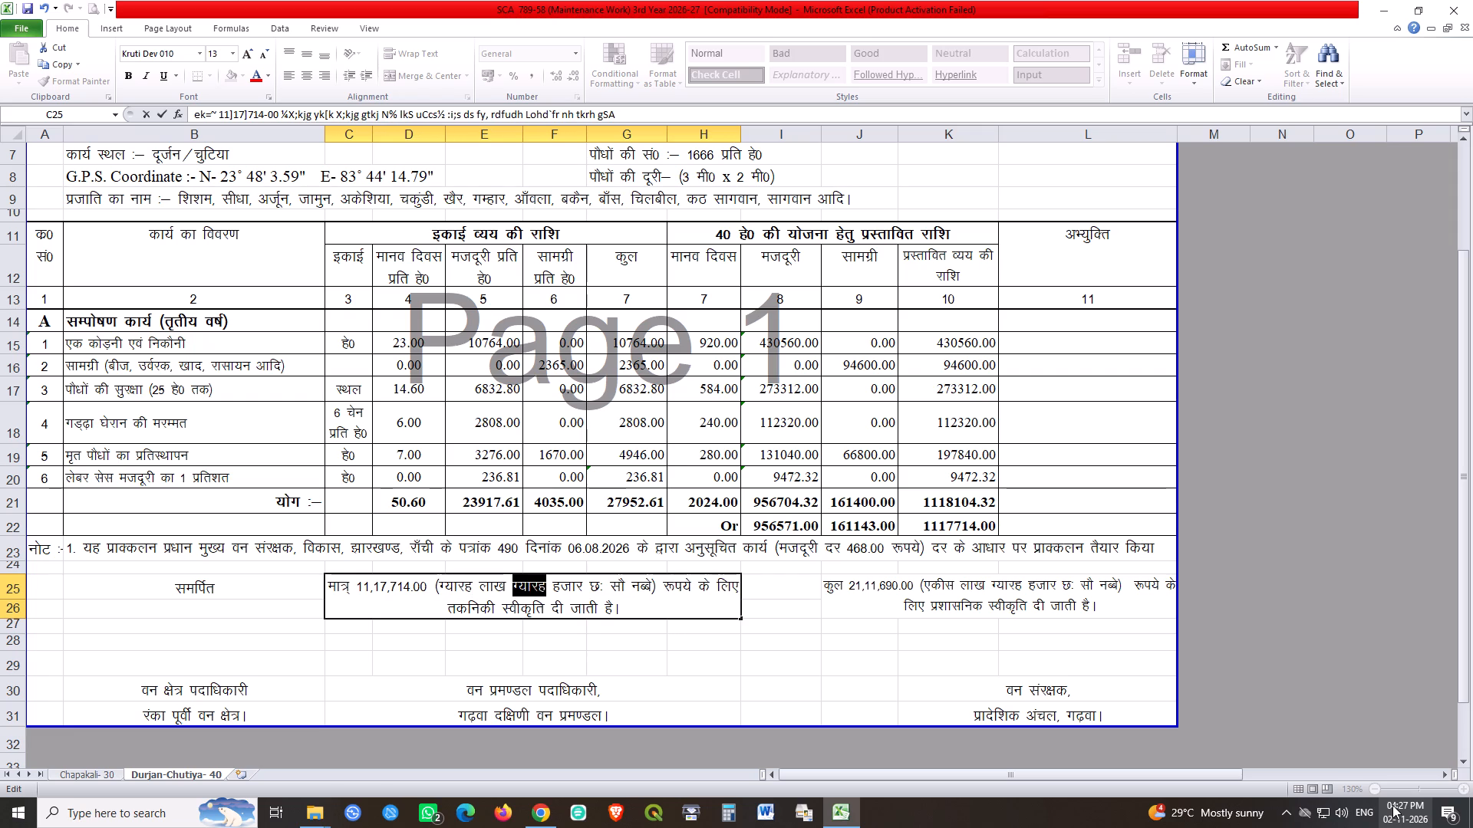
pyautogui.write('lrjg')
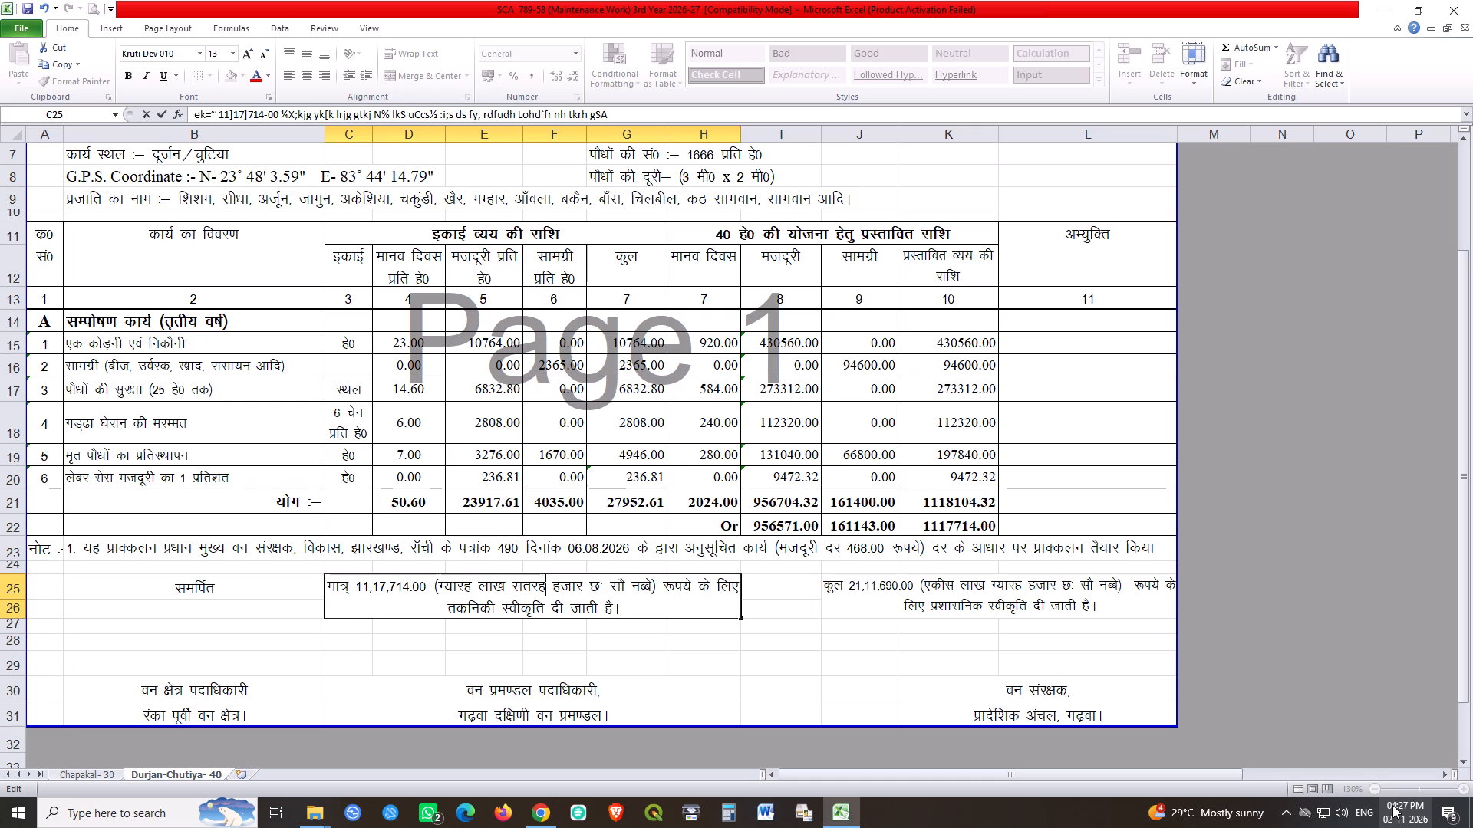
# Change the hundreds word of the amount in words in C25 to सात, using Kruti Dev text lkr.
pyautogui.press('Right')
pyautogui.press('Right')
pyautogui.press('Right')
pyautogui.press('Right')
pyautogui.press('Right')
pyautogui.press('Right')
pyautogui.hotkey('shift', 'Right')
pyautogui.hotkey('shift', 'Right')
pyautogui.write('lkr')
# Change the last word of the amount in words in C25 to चौदह, using Kruti Dev text pkSng.
pyautogui.press('Right')
pyautogui.press('Right')
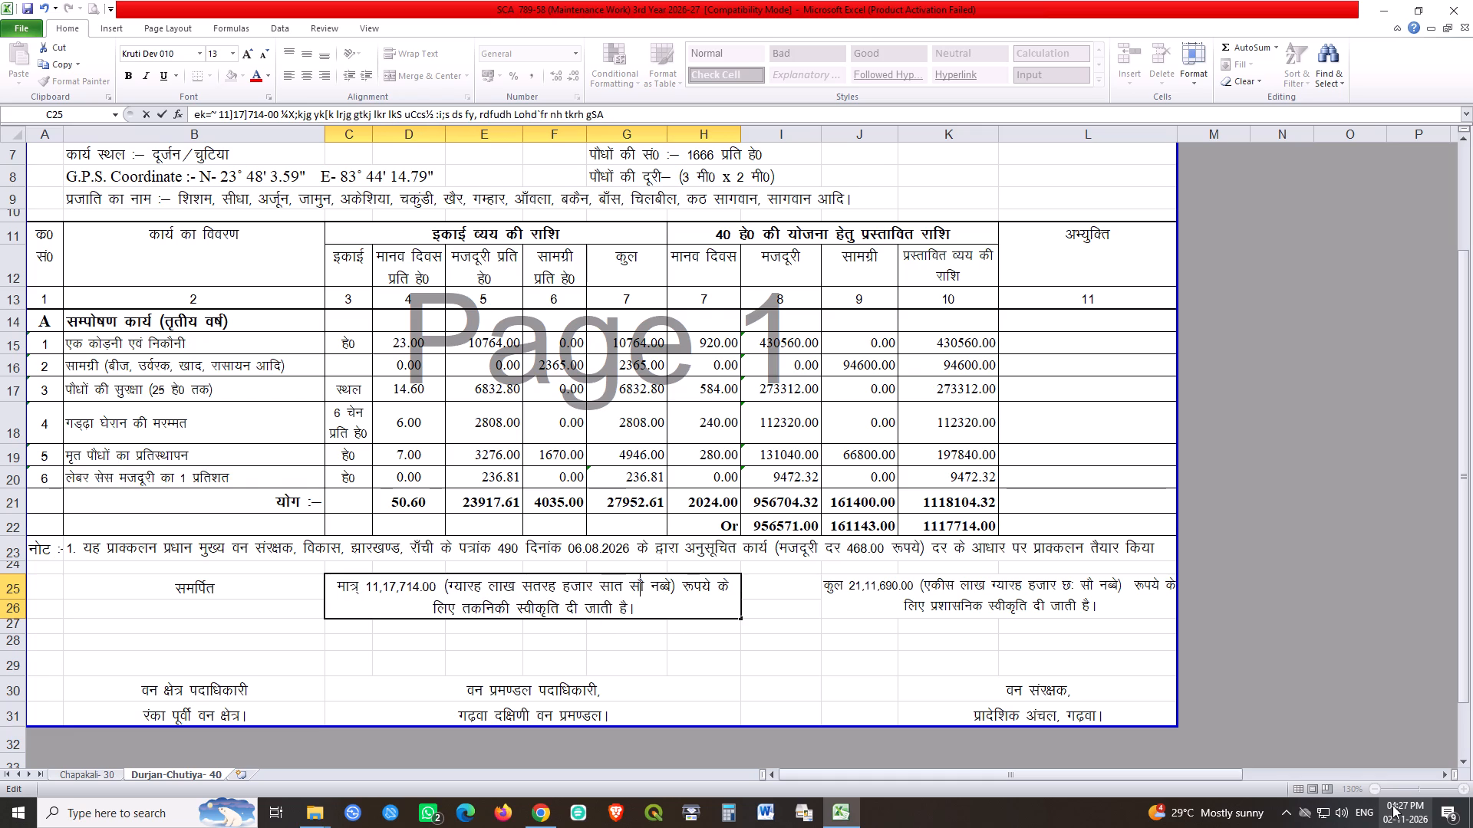
pyautogui.press('Right')
pyautogui.press('Right')
pyautogui.press('Right')
pyautogui.hotkey('shift', 'Right')
pyautogui.hotkey('shift', 'Right')
pyautogui.hotkey('shift', 'Right')
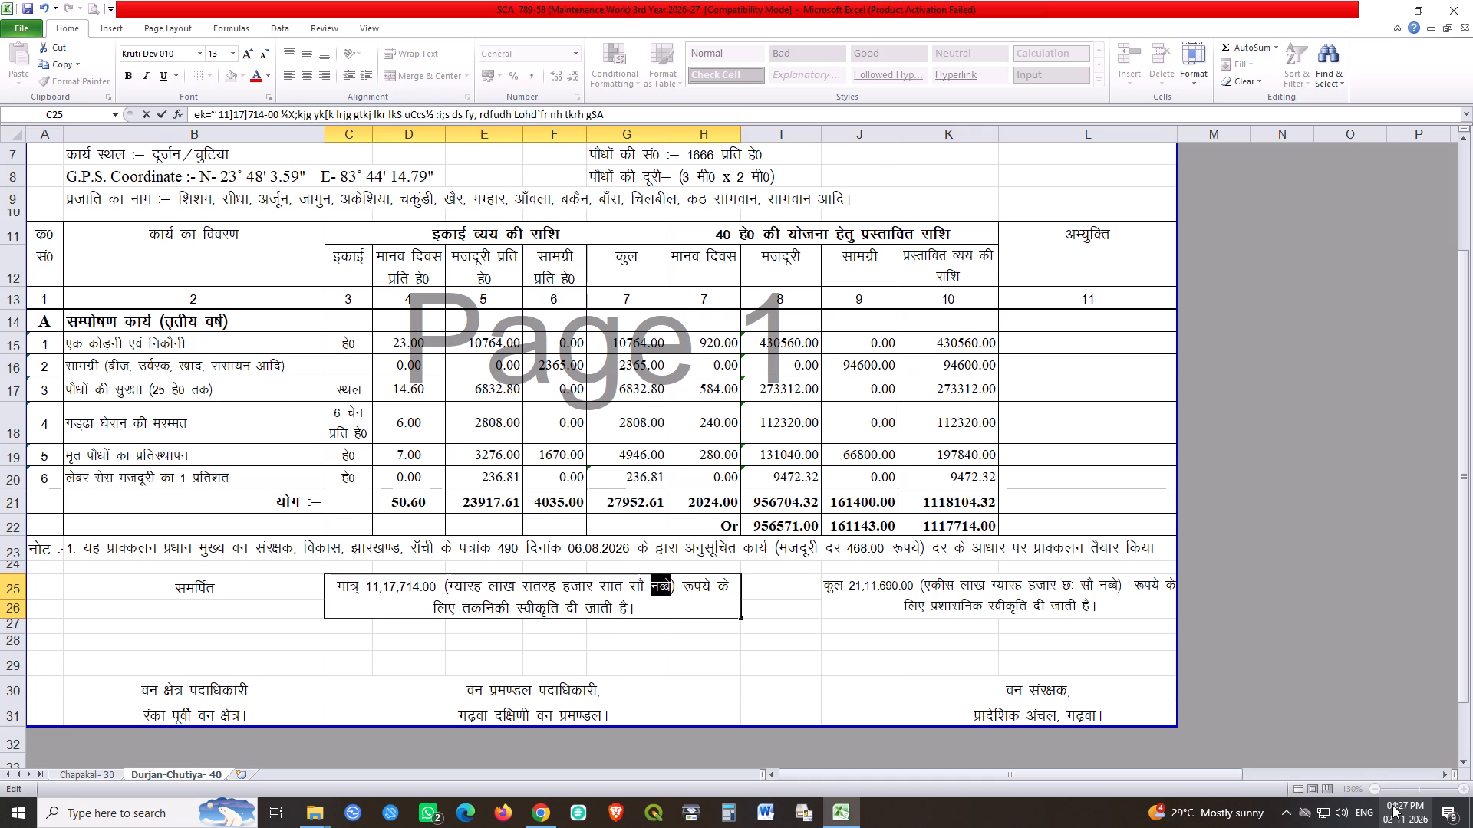
pyautogui.write('pkS')
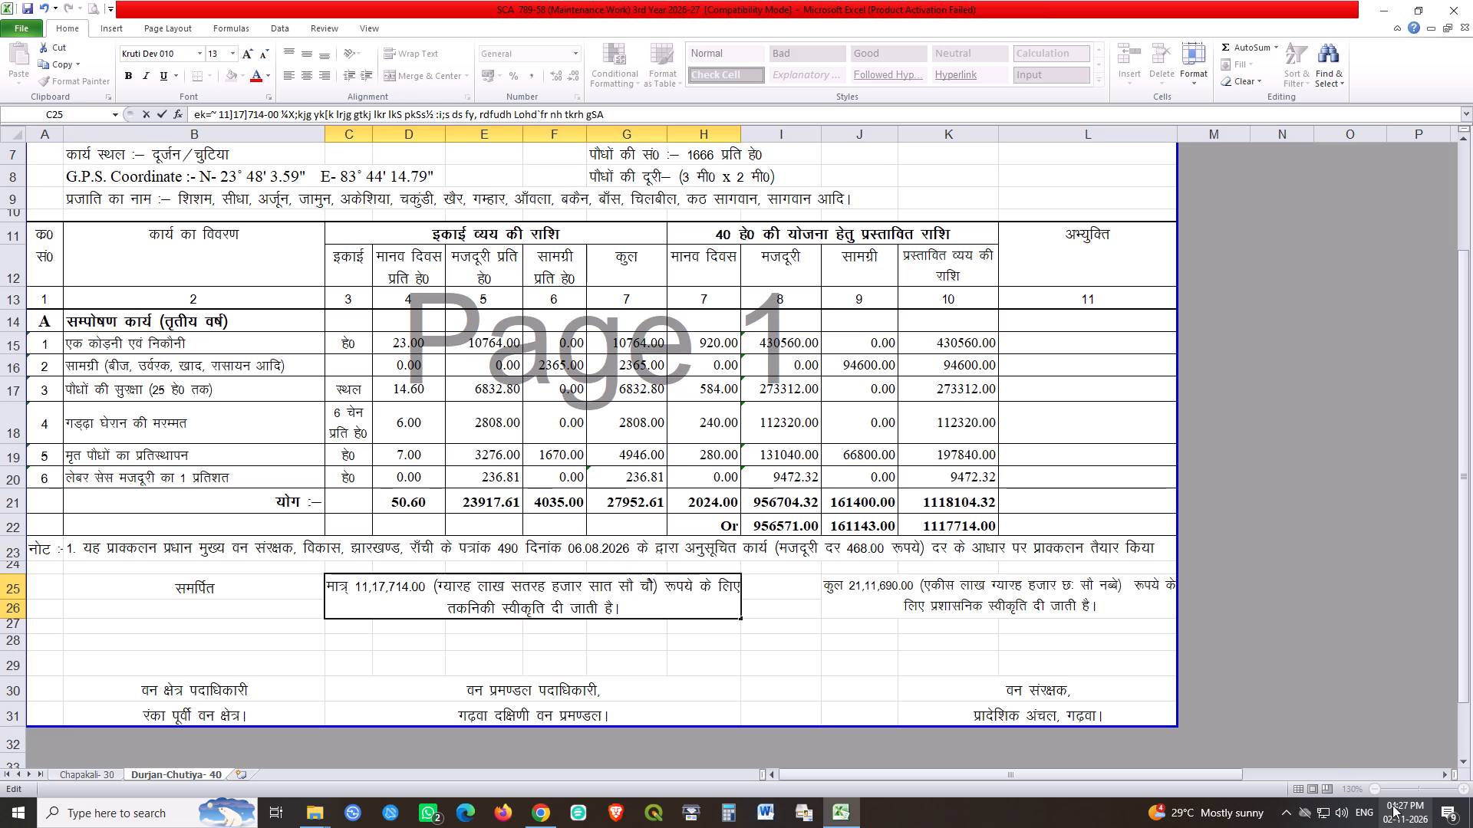
pyautogui.write('ng')
pyautogui.press('Delete')
pyautogui.press('Return')
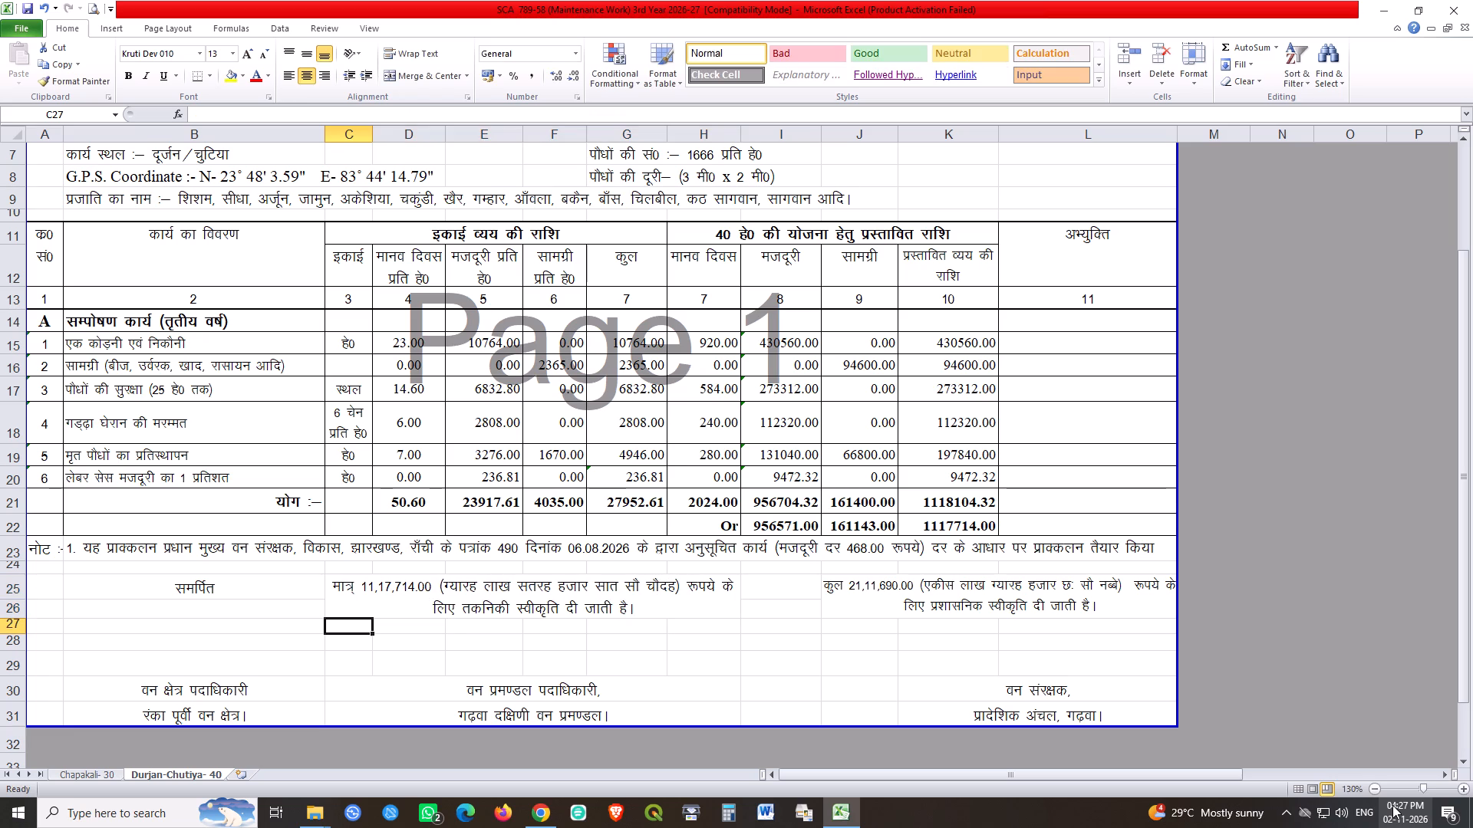
# Copy the amount in figures and words from C25 over the one in the J25 administrative sanction text and remove the extra space after it.
pyautogui.doubleClick(441, 605)
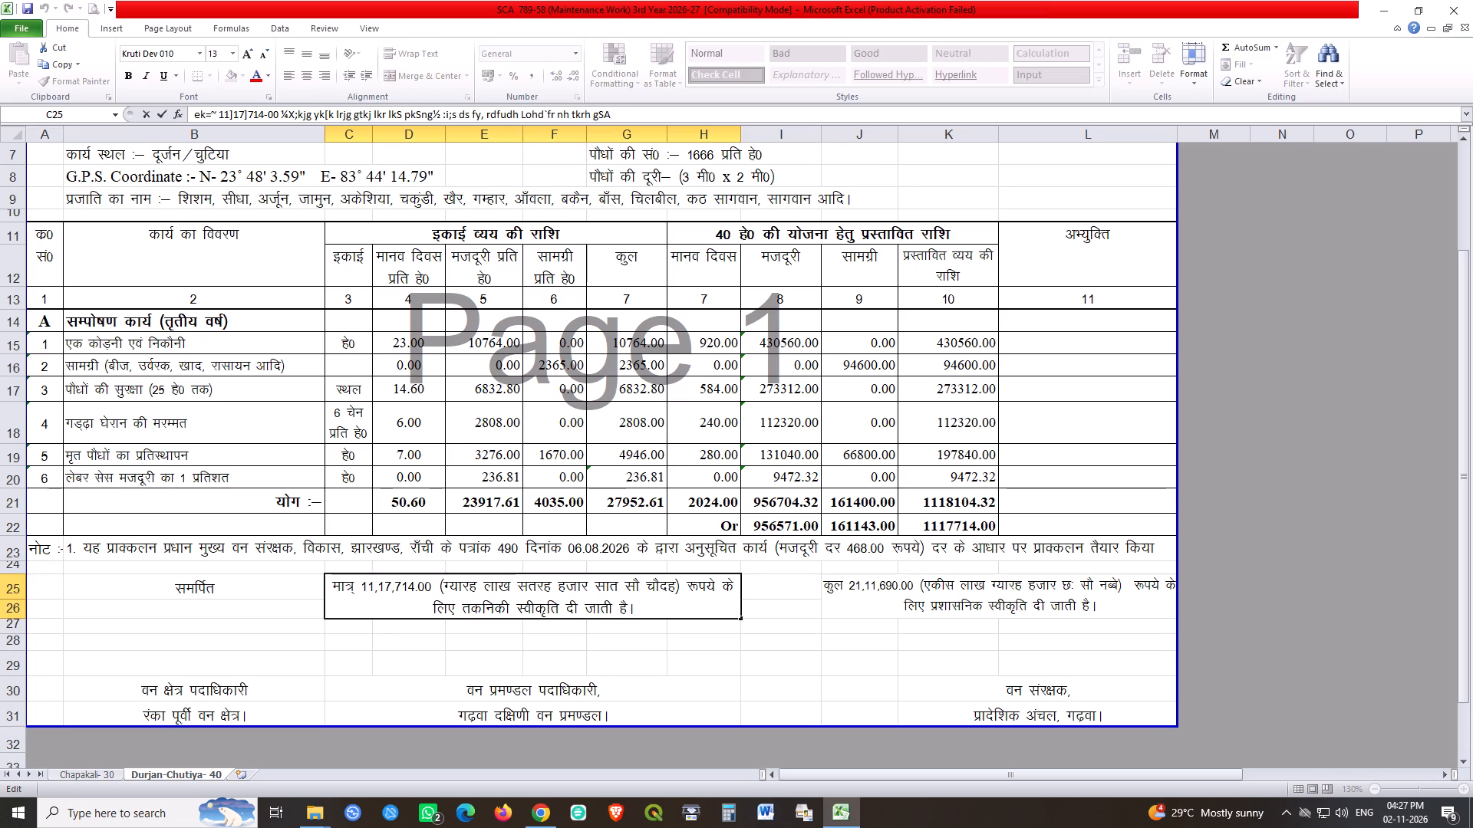
pyautogui.moveTo(361, 586); pyautogui.dragTo(682, 586)
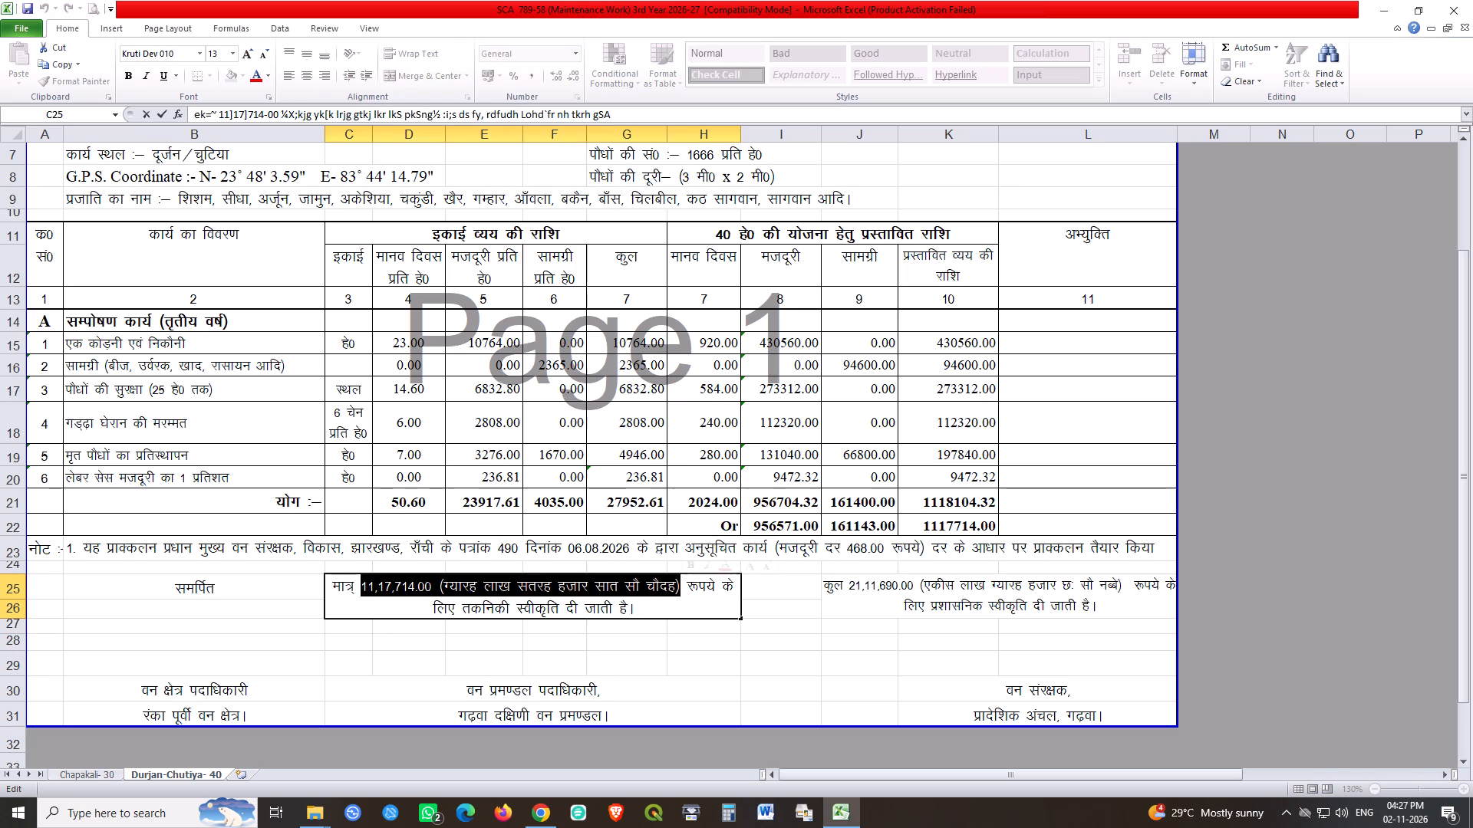
pyautogui.hotkey('ctrl', 'c')
pyautogui.doubleClick(870, 590)
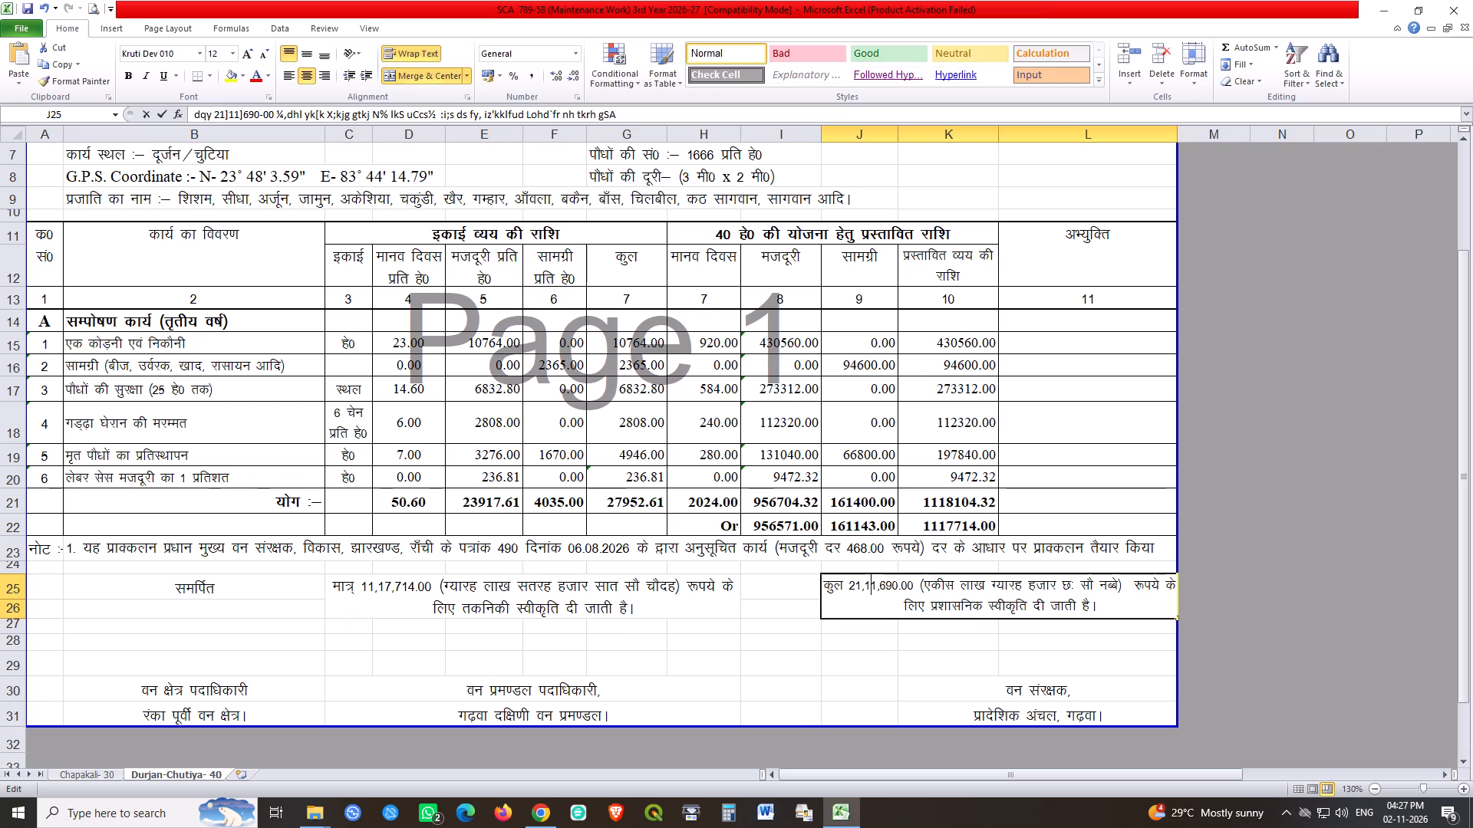
pyautogui.moveTo(850, 589); pyautogui.dragTo(1111, 575)
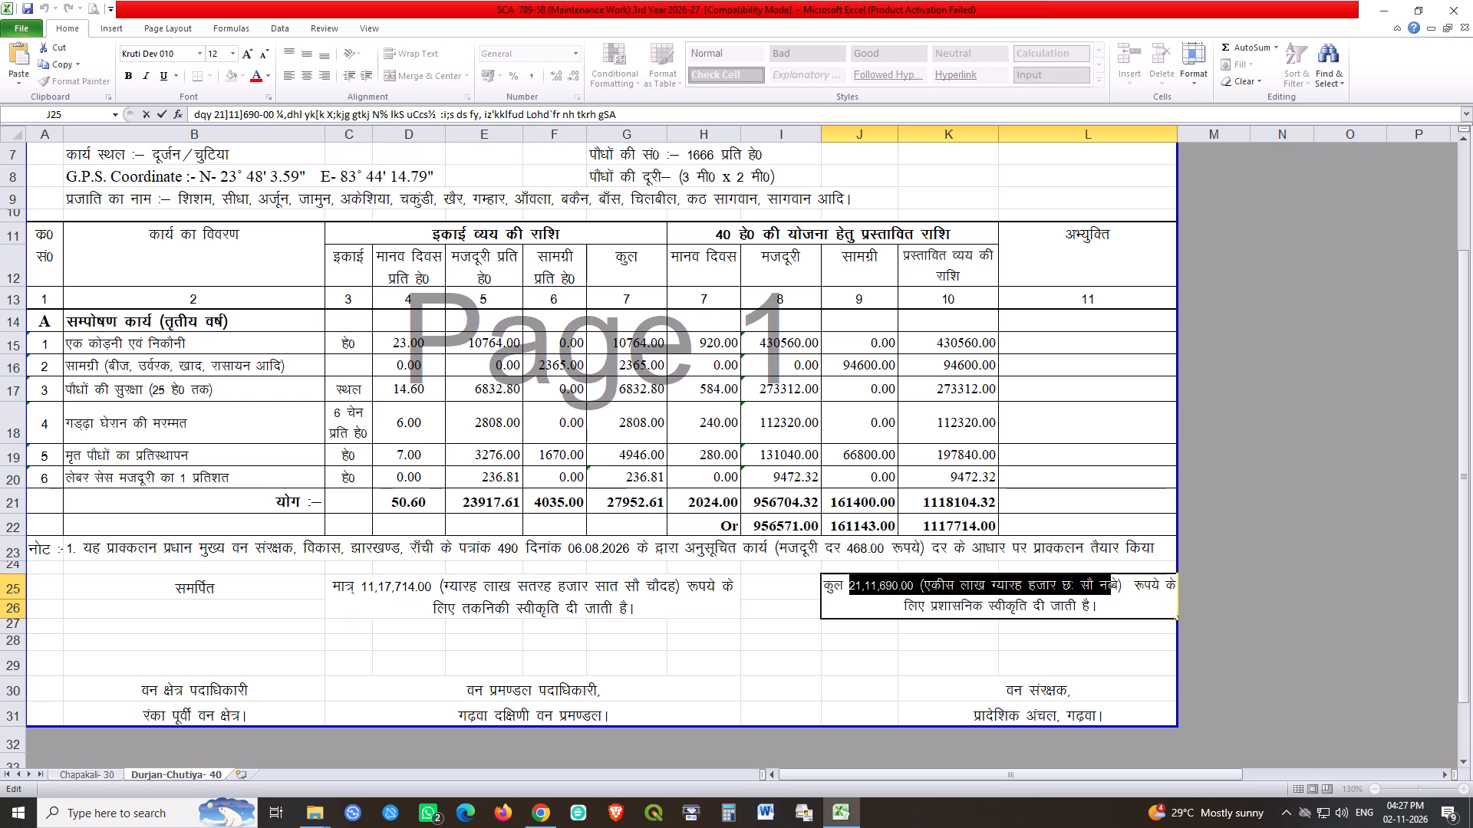
pyautogui.moveTo(1111, 575); pyautogui.dragTo(1122, 582)
pyautogui.hotkey('ctrl', 'v')
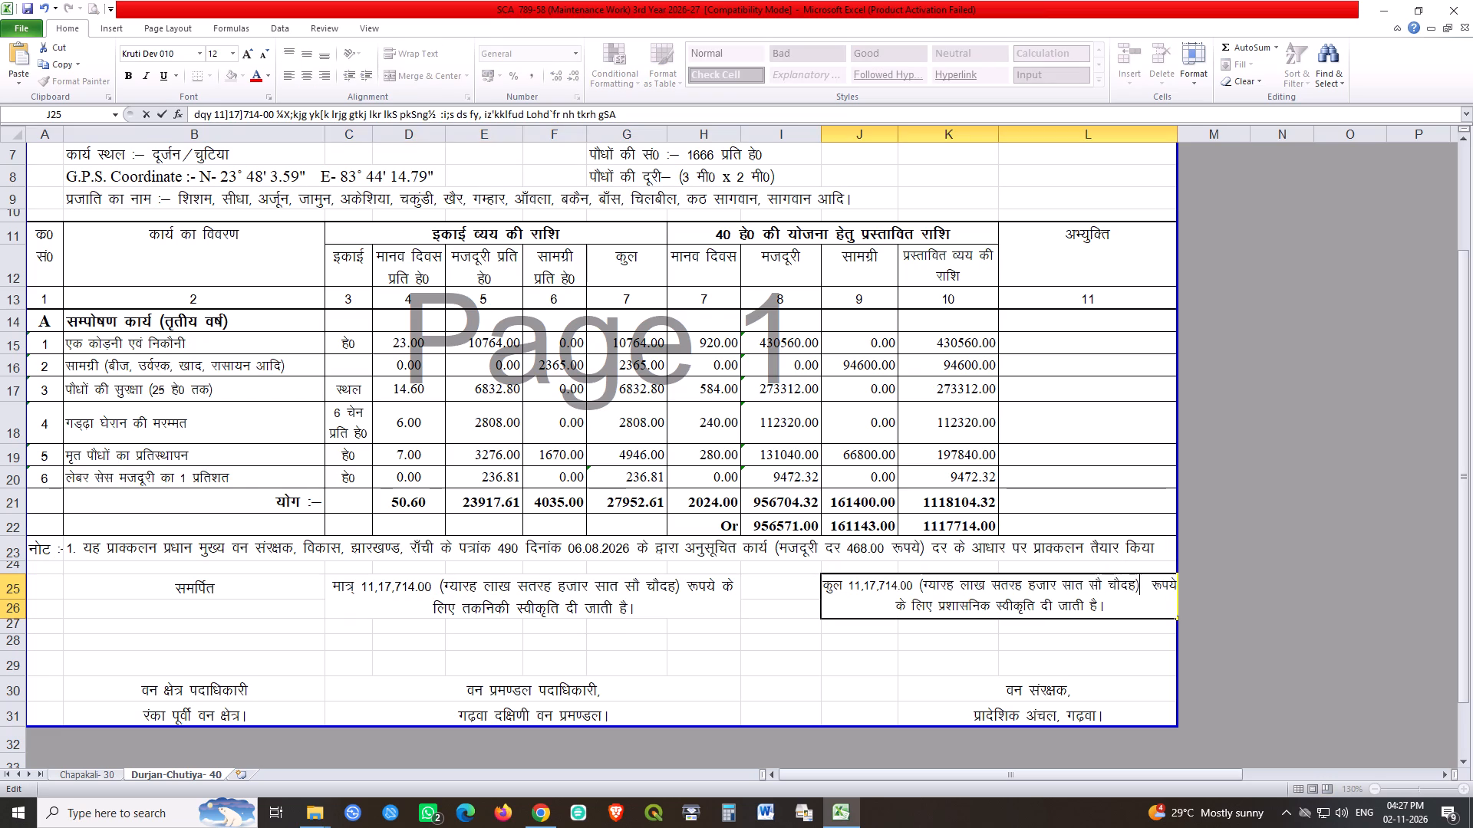
pyautogui.press('Right')
pyautogui.press('Delete')
pyautogui.press('Return')
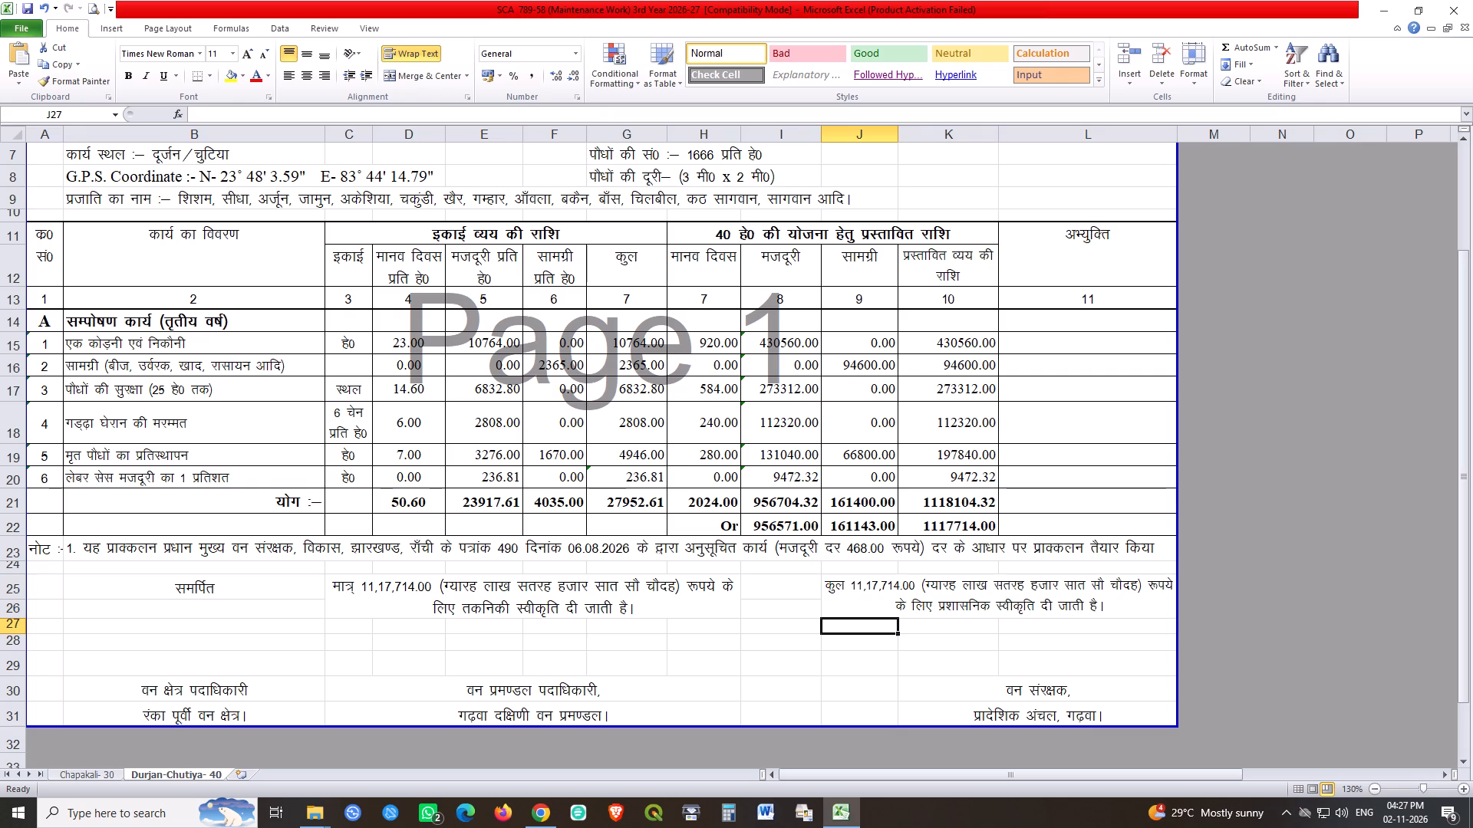
# Save the workbook.
pyautogui.hotkey('ctrl', 's')
pyautogui.hotkey('ctrl', 's')
pyautogui.hotkey('ctrl', 's')
pyautogui.hotkey('ctrl', 's')
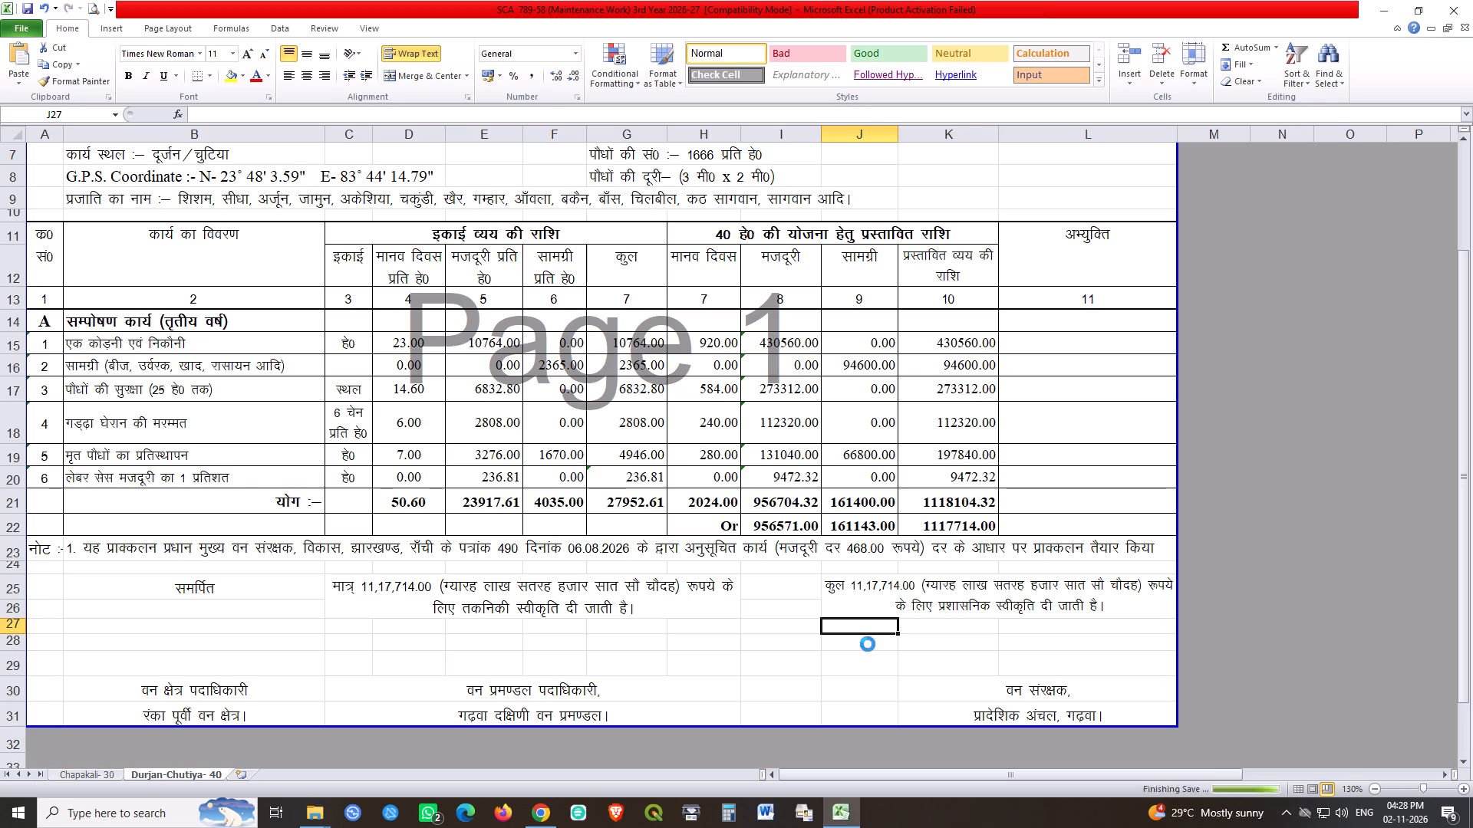
pyautogui.hotkey('ctrl', 's')
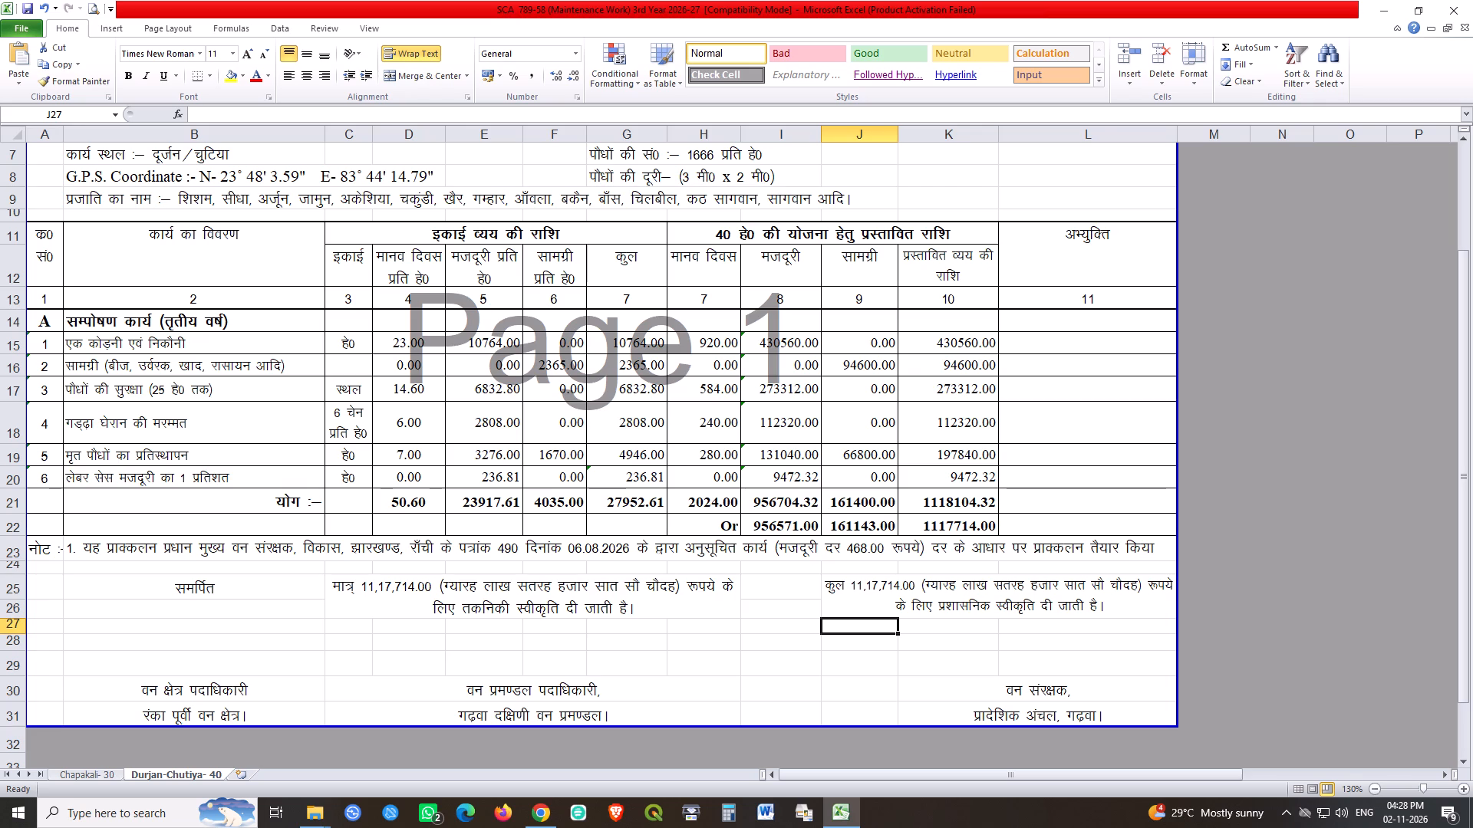
# On the Chapakali- 30 sheet, delete row 21 with the miscellaneous work item (विविध कार्य).
pyautogui.click(86, 770)
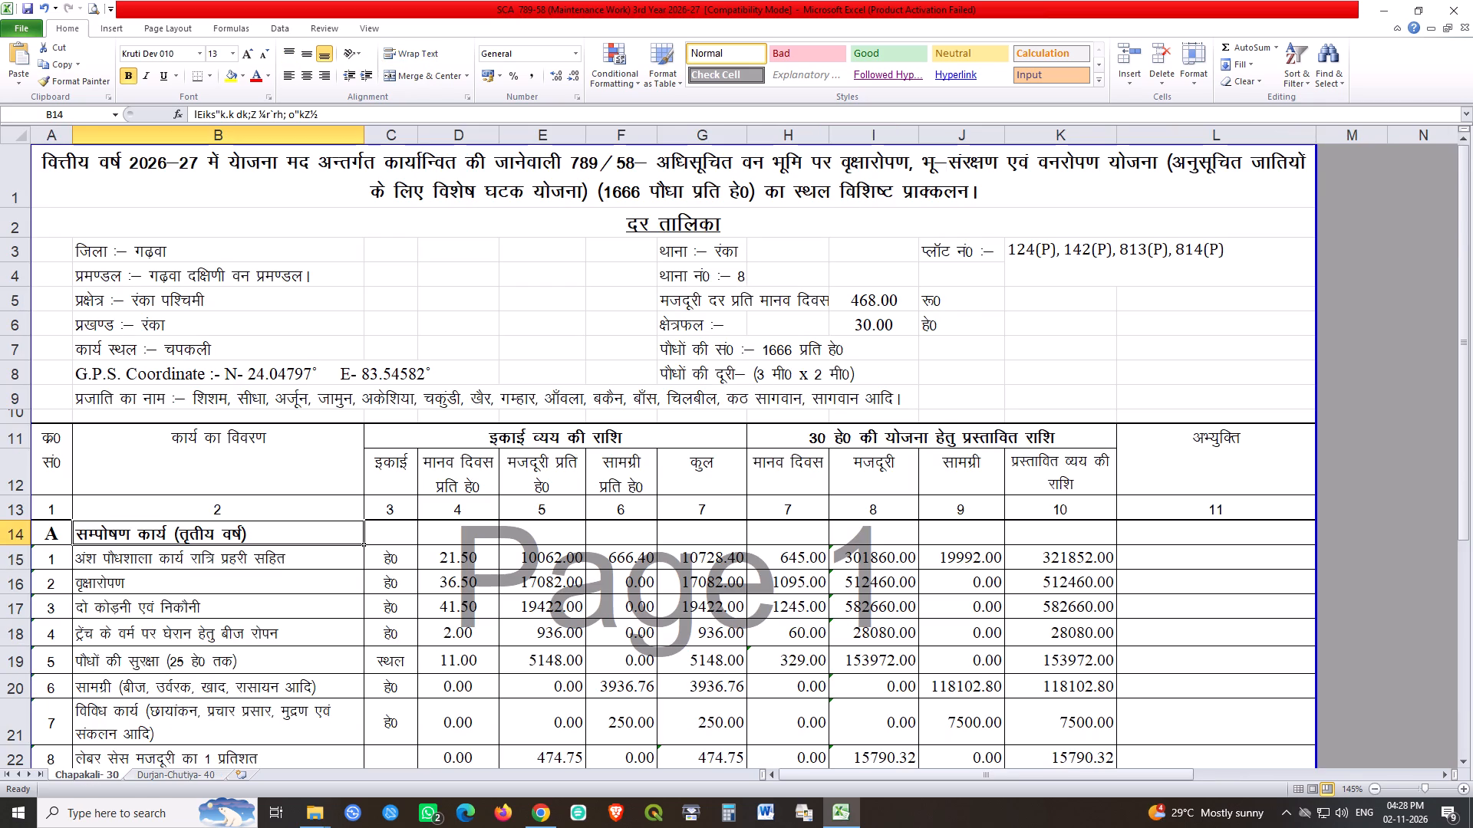
pyautogui.click(61, 590)
pyautogui.click(56, 606)
pyautogui.click(60, 628)
pyautogui.click(60, 653)
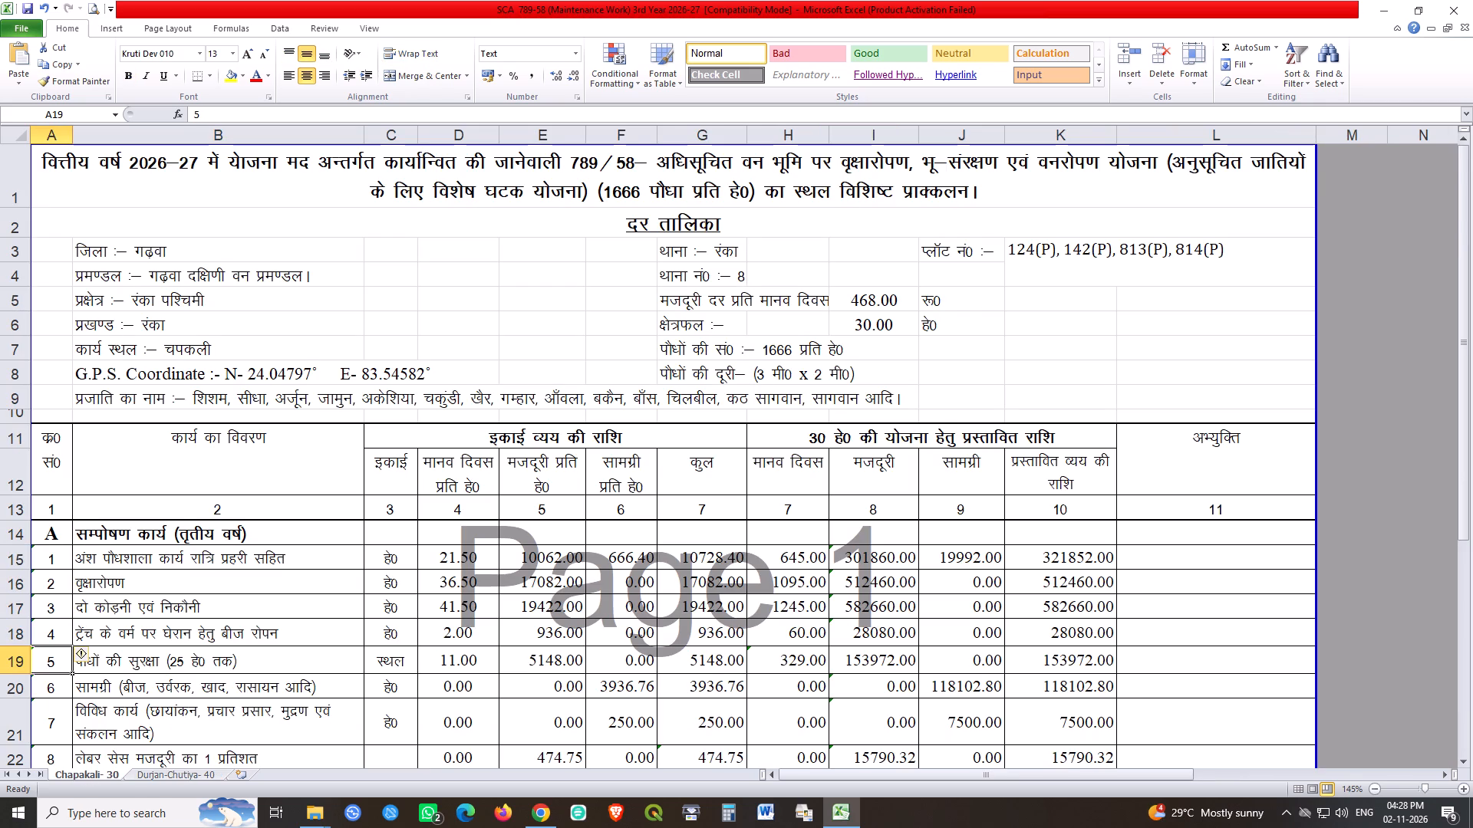
pyautogui.click(60, 688)
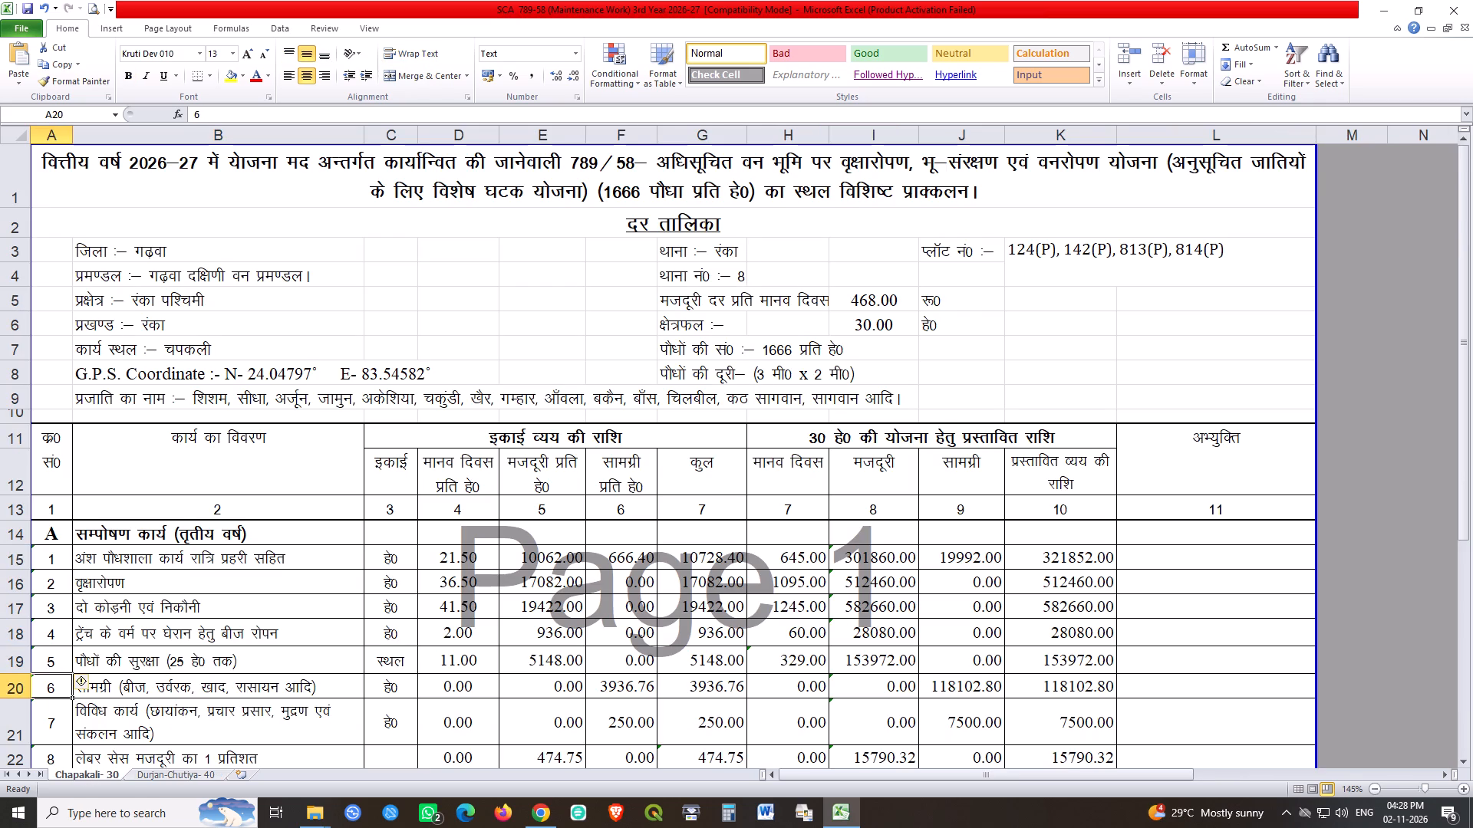
pyautogui.click(46, 711)
pyautogui.scroll(-1, 196, 692)
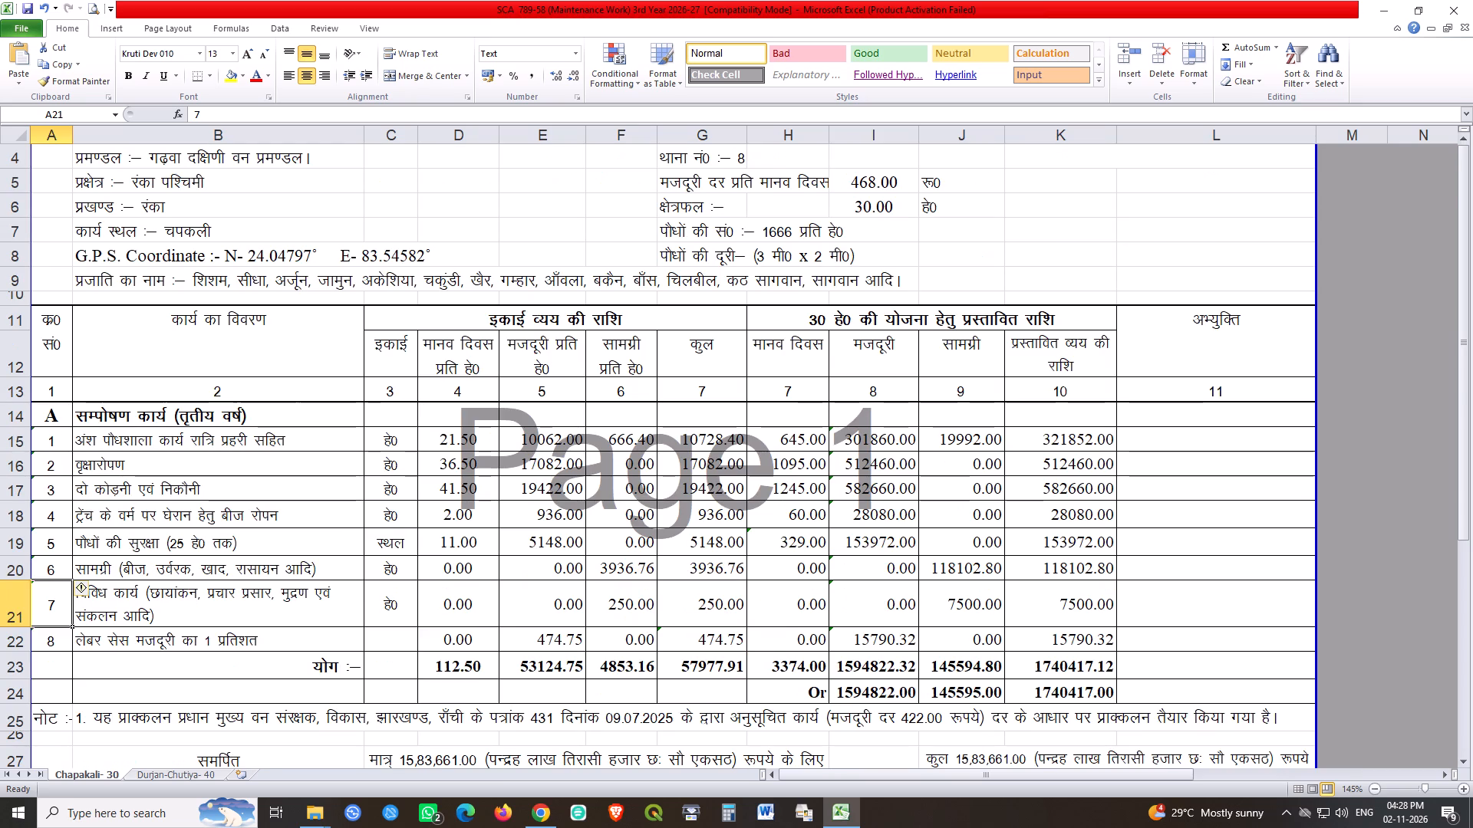
pyautogui.click(21, 607)
pyautogui.hotkey('ctrl', '-')
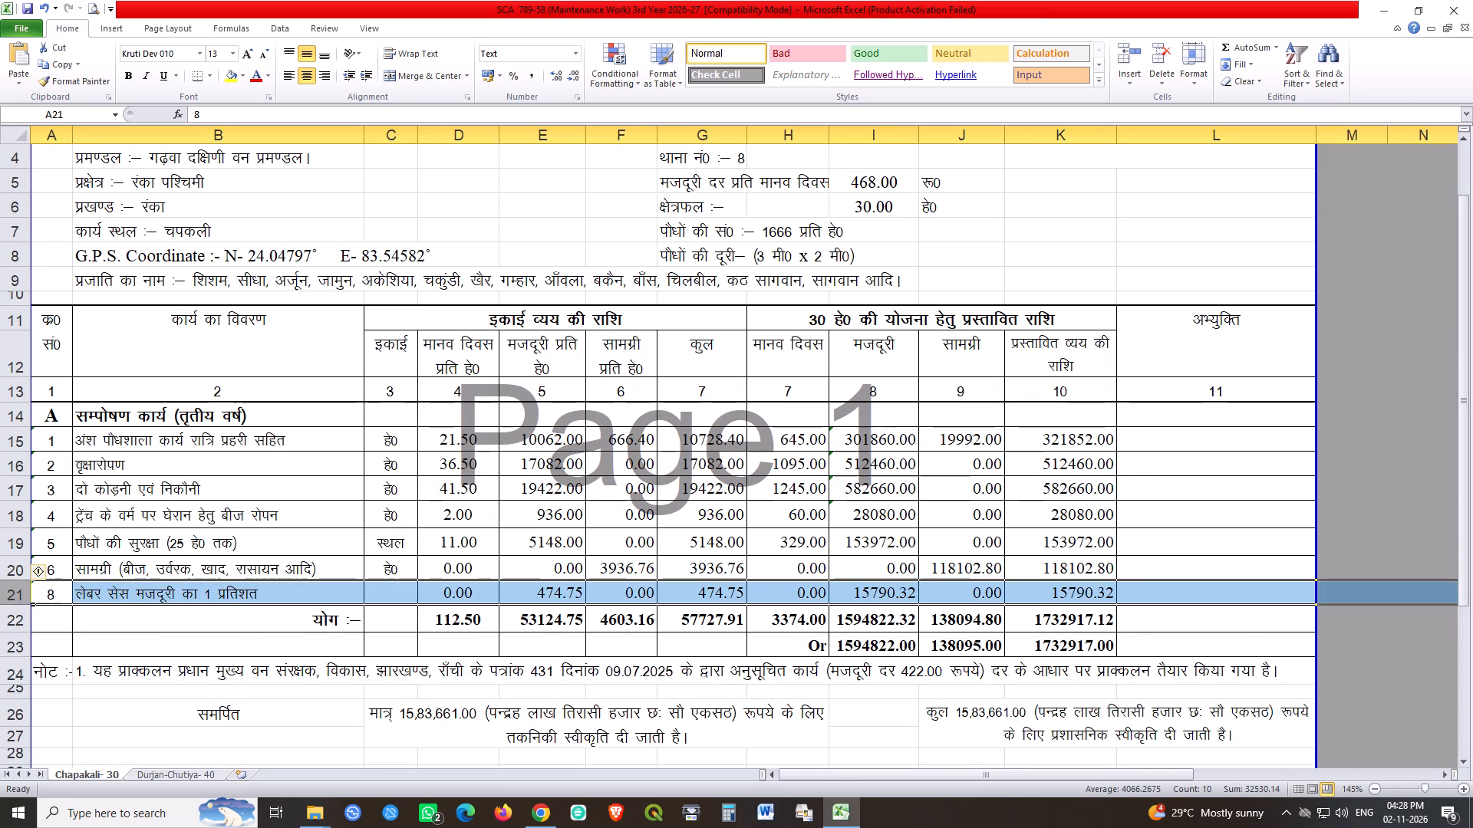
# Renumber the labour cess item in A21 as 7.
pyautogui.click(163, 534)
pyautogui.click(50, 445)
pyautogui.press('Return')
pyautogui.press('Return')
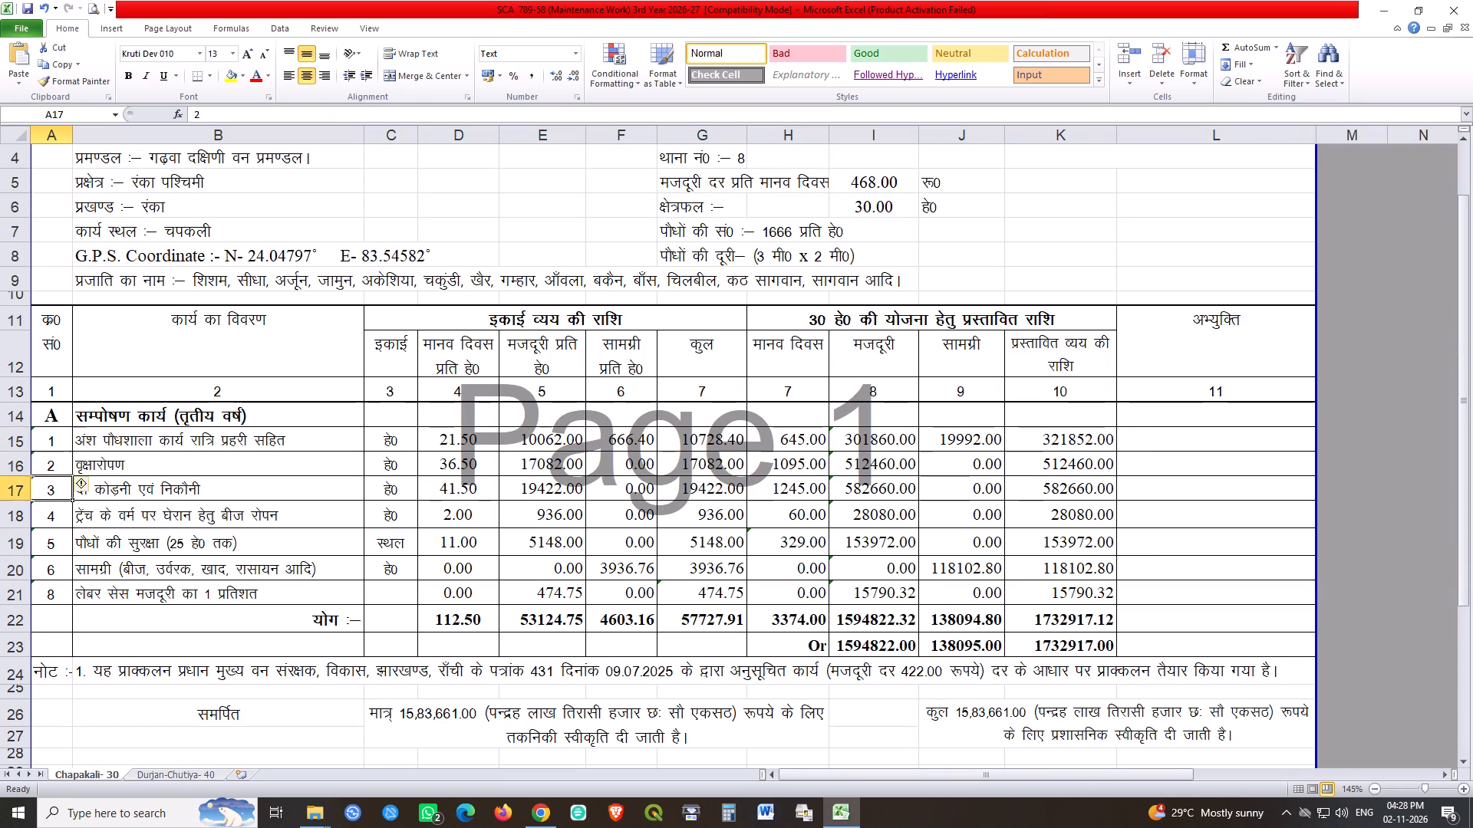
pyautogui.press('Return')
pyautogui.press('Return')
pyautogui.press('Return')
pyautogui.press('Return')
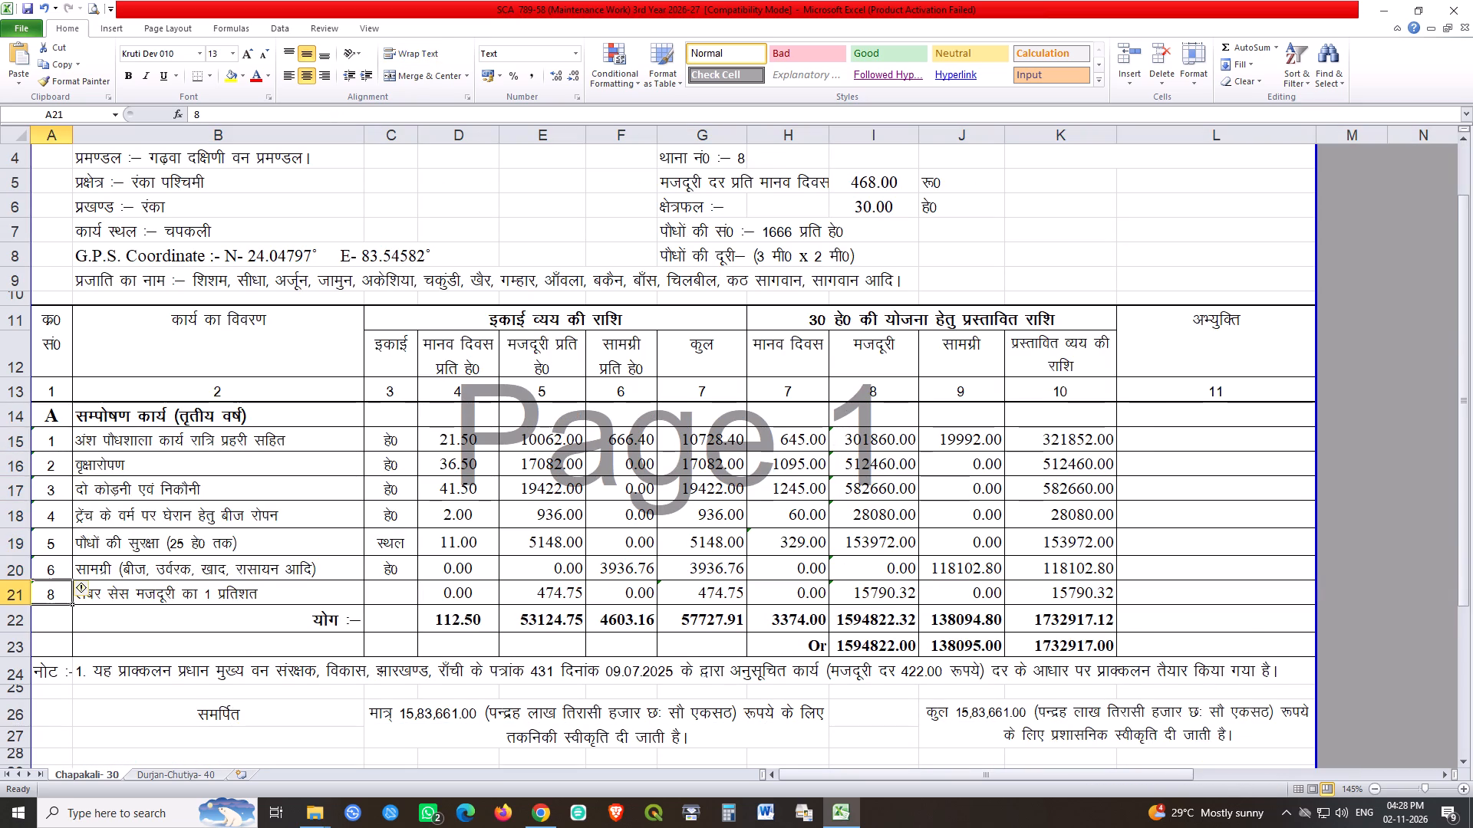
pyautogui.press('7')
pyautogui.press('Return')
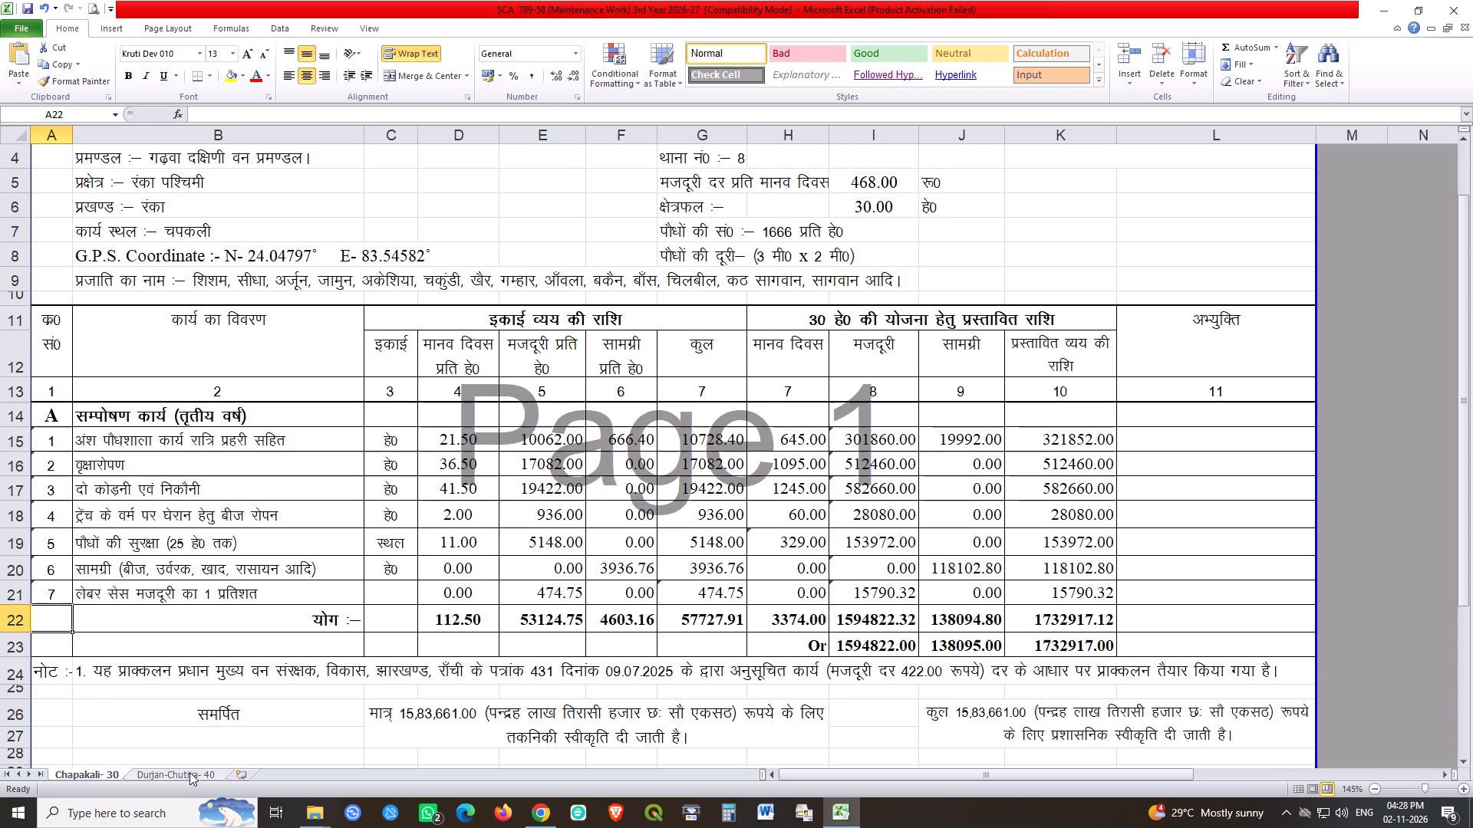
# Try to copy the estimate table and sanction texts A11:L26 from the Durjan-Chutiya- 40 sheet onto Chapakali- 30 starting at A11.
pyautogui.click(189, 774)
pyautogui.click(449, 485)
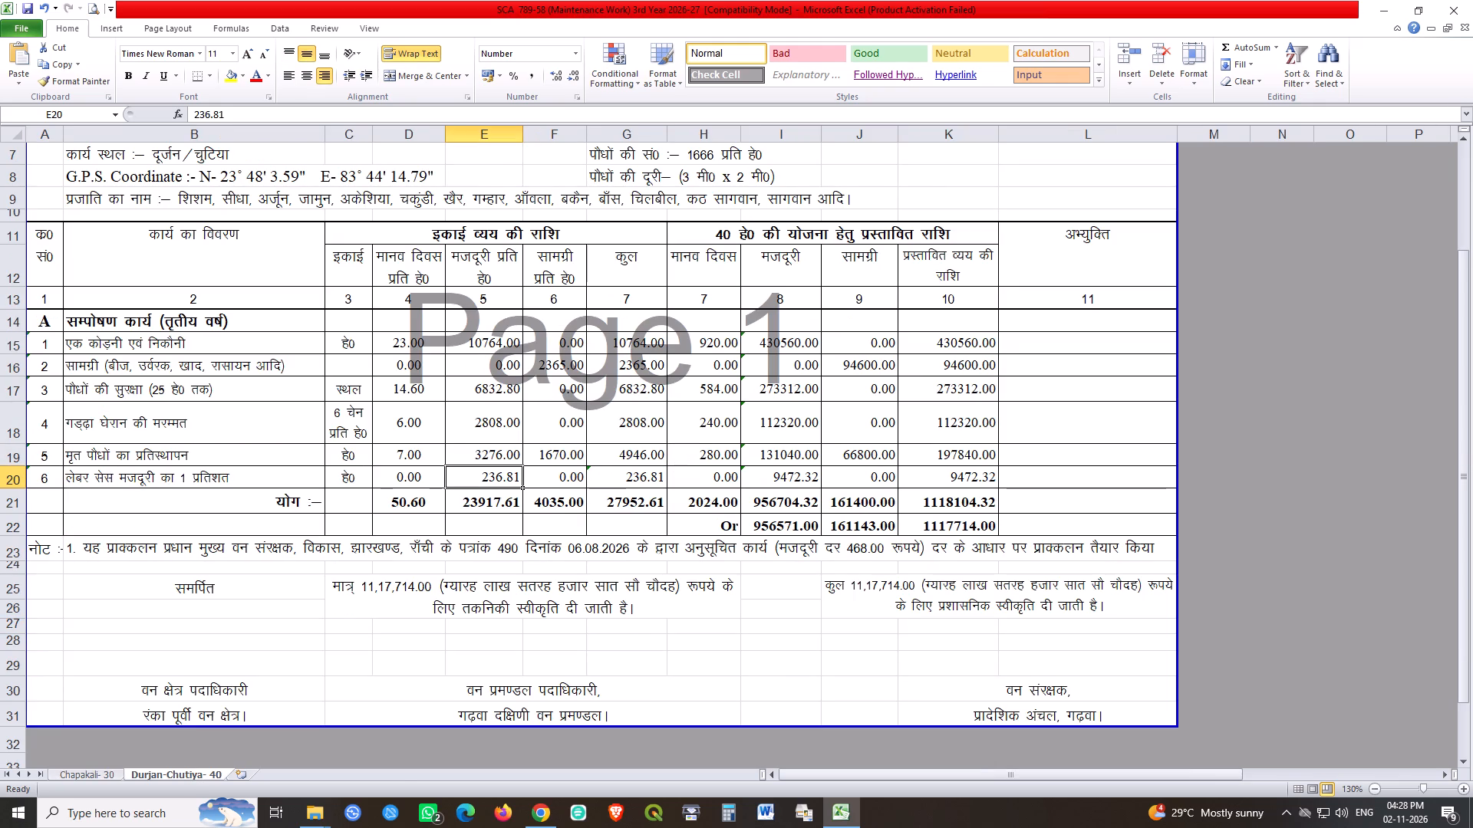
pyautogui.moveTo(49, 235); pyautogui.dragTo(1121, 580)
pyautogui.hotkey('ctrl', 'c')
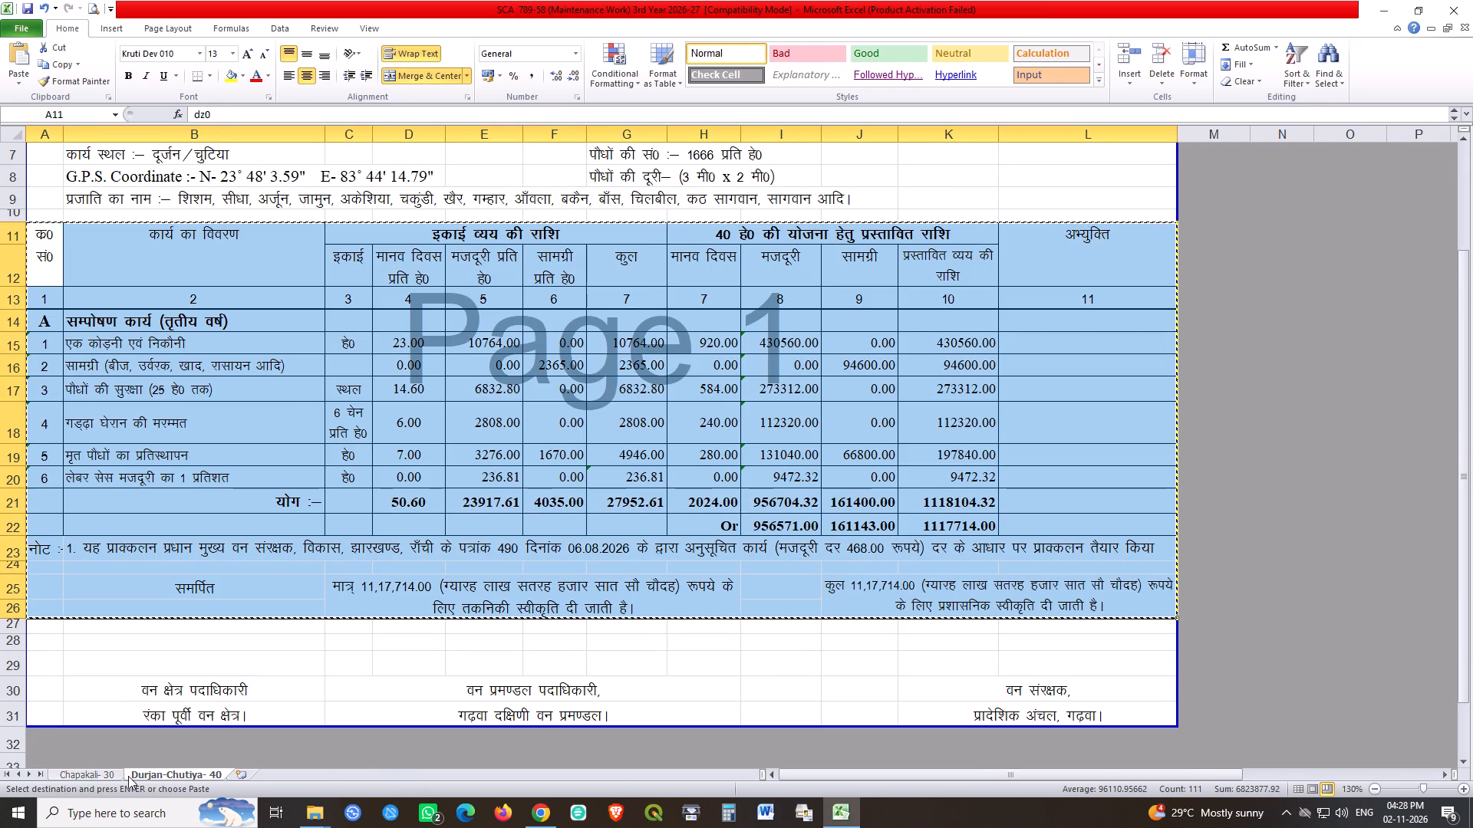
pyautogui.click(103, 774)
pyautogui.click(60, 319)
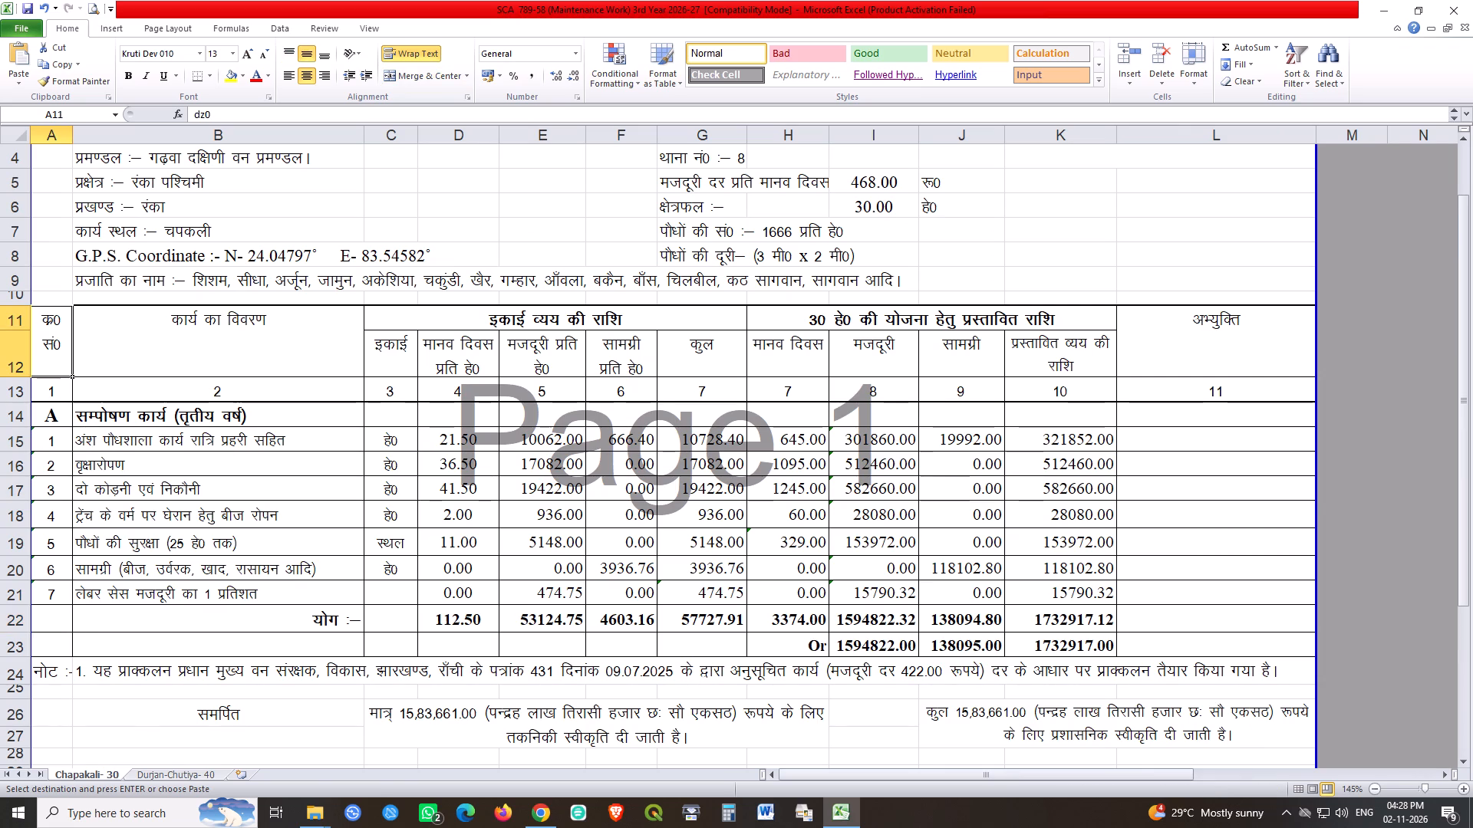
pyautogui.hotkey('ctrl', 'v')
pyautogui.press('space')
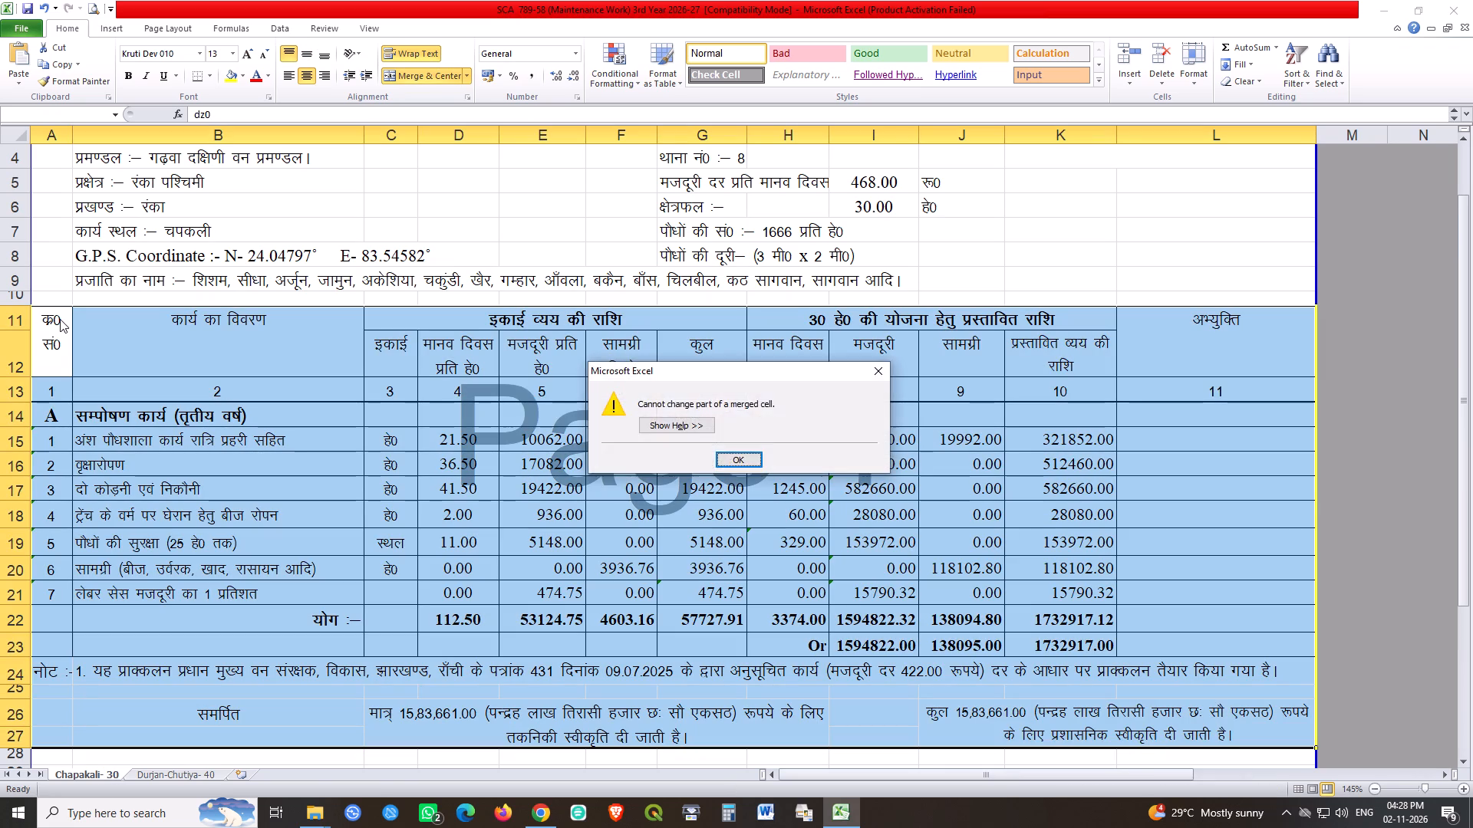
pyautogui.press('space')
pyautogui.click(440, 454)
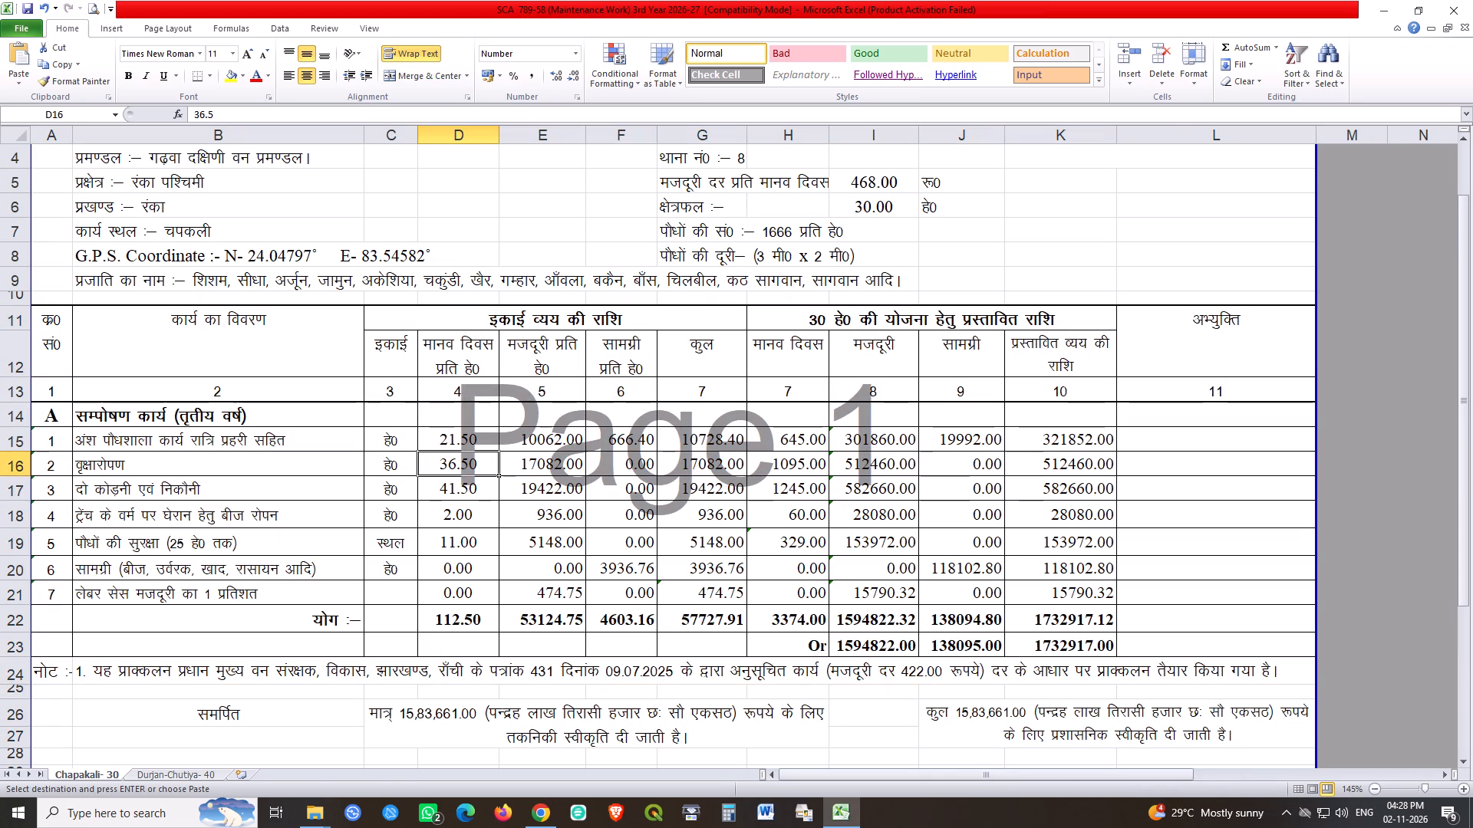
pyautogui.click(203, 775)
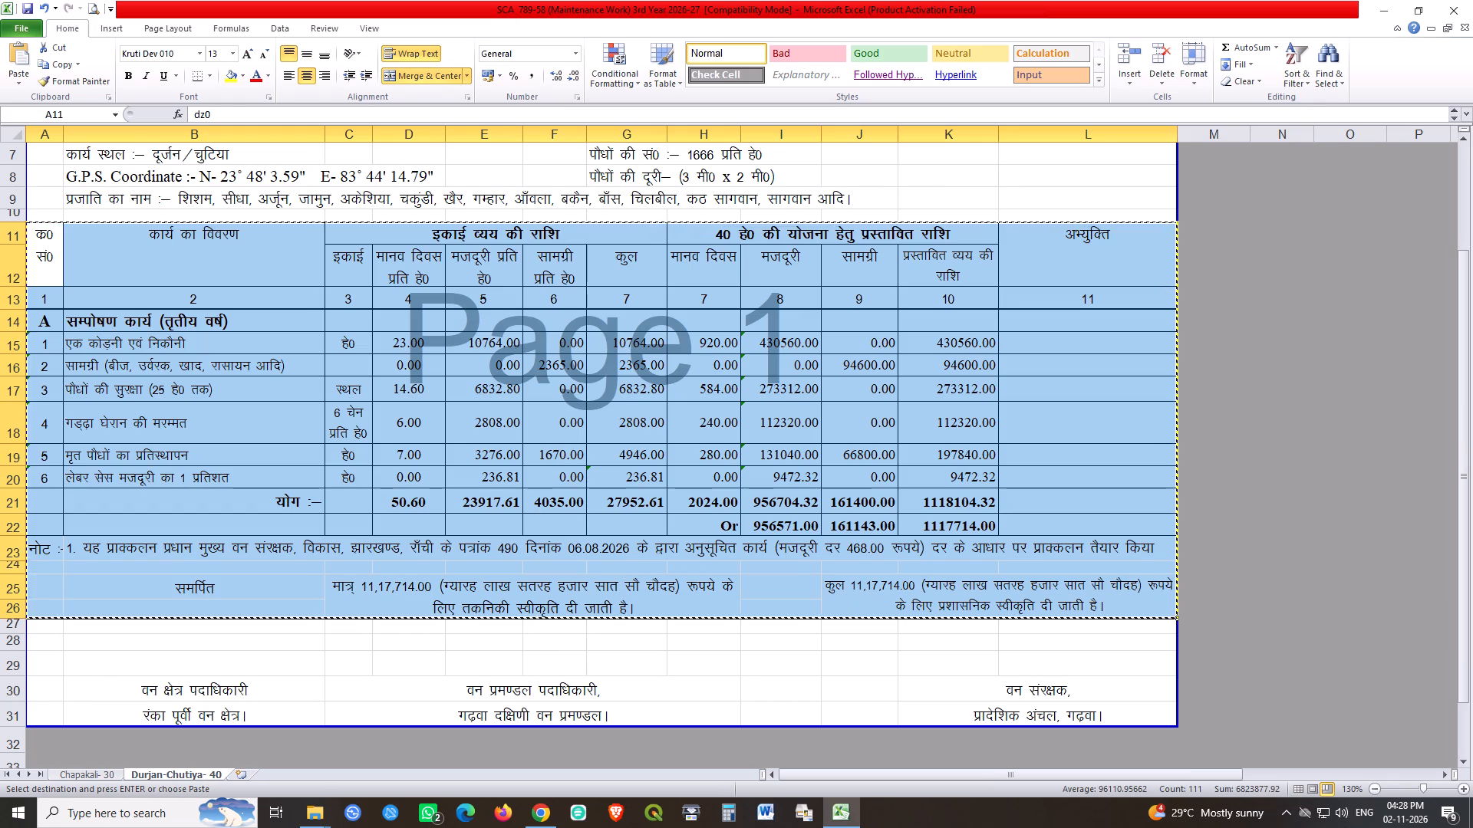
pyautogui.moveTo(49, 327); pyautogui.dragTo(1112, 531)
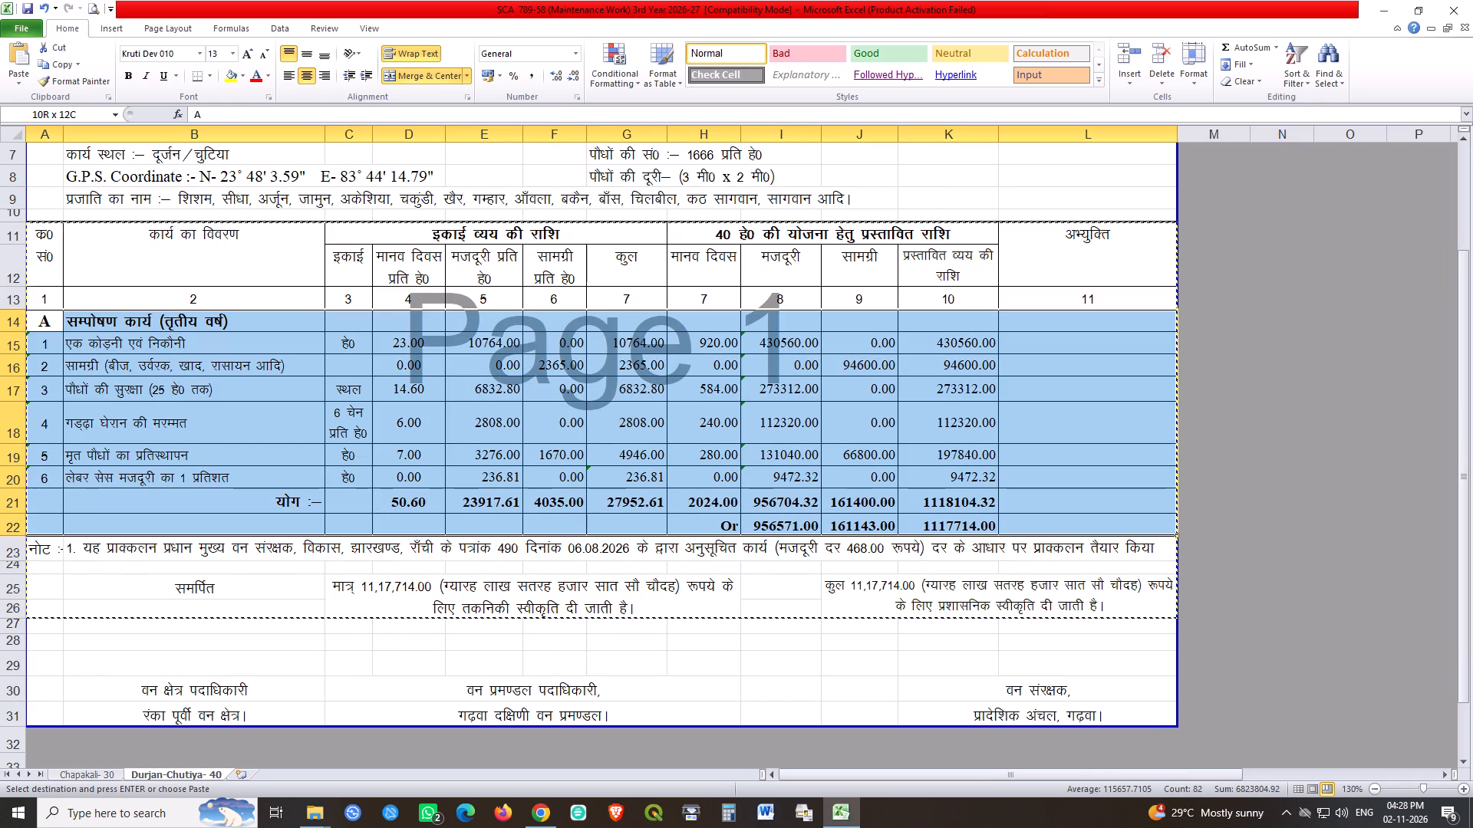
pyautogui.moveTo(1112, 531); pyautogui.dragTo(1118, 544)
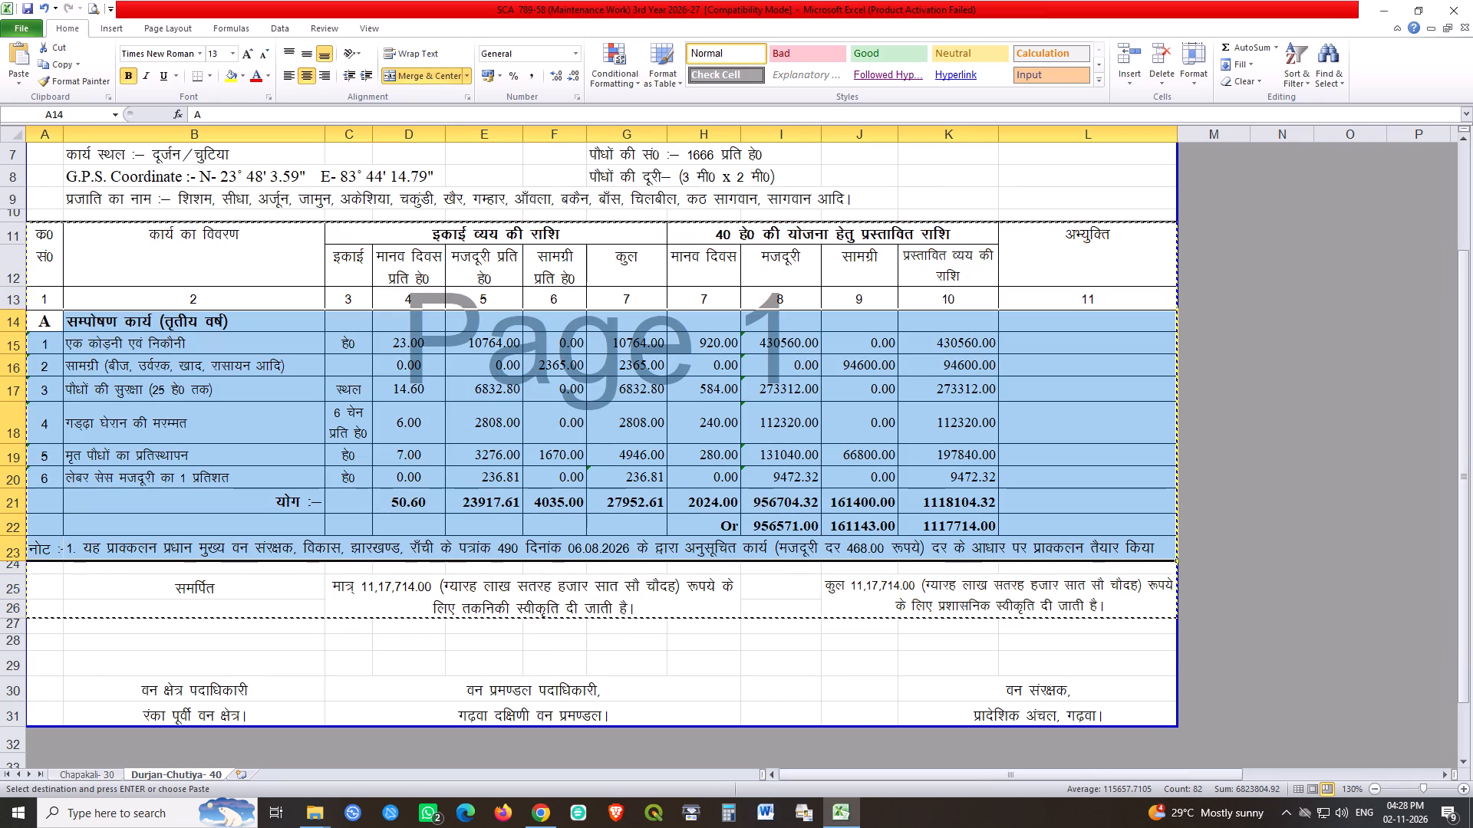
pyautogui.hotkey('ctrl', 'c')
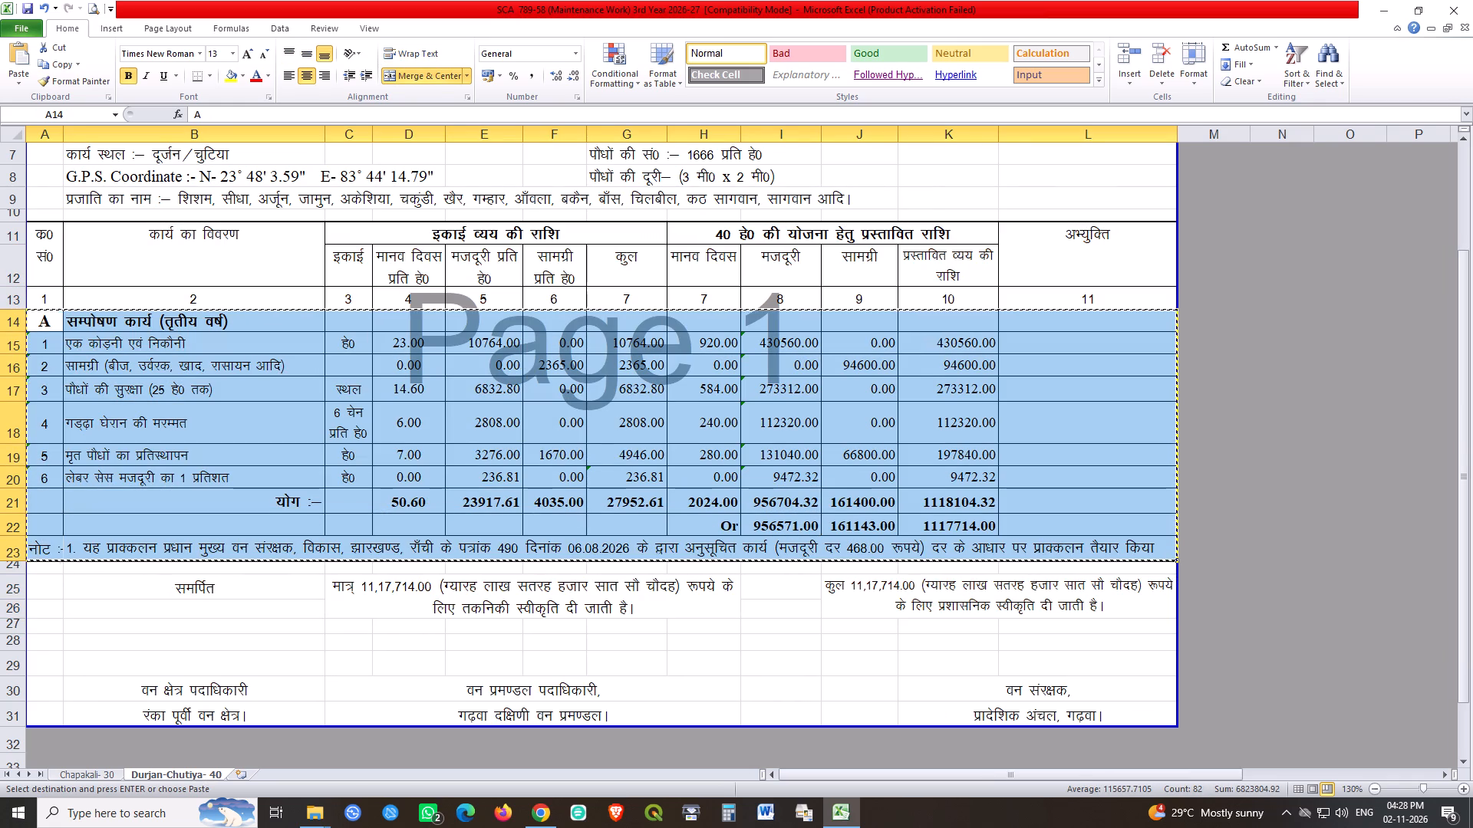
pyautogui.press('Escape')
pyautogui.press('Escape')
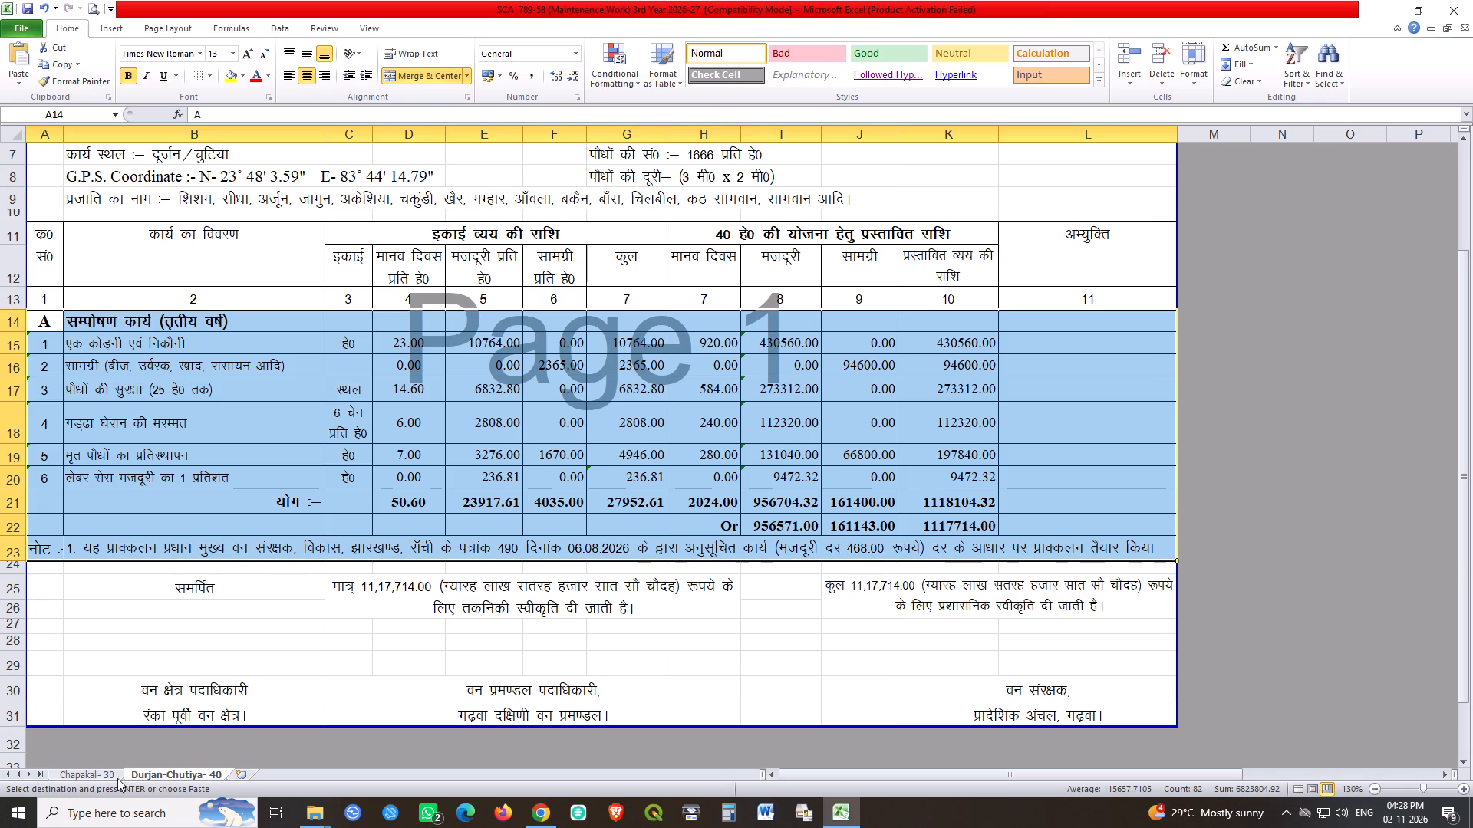
# On the Chapakali- 30 sheet, delete row 19 with the plant protection item (पौधों की सुरक्षा).
pyautogui.click(93, 780)
pyautogui.click(17, 547)
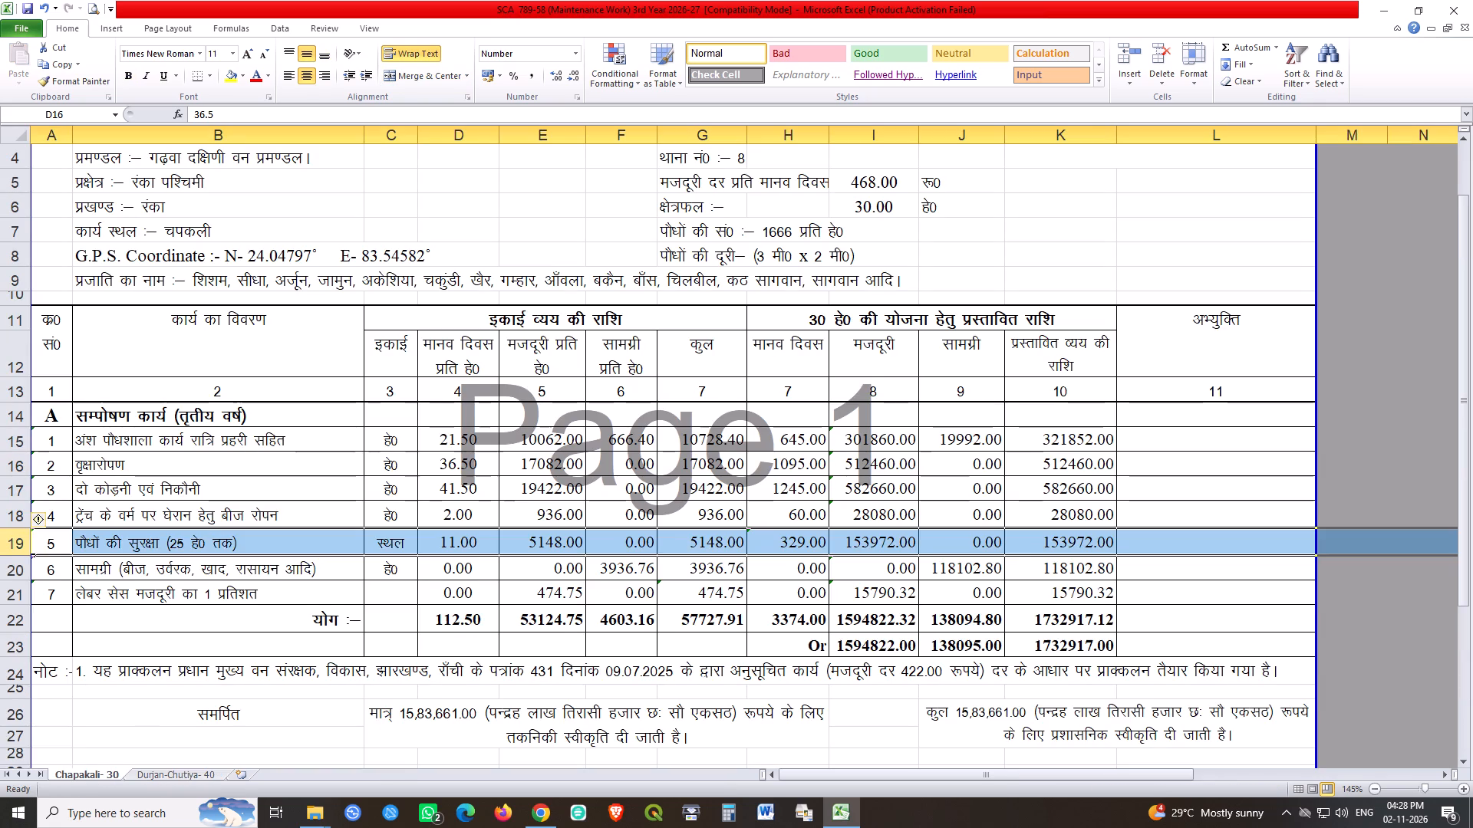
pyautogui.hotkey('ctrl', '-')
# Renumber the material item in A19 as 5 and the labour cess item in A20 as 6.
pyautogui.click(58, 563)
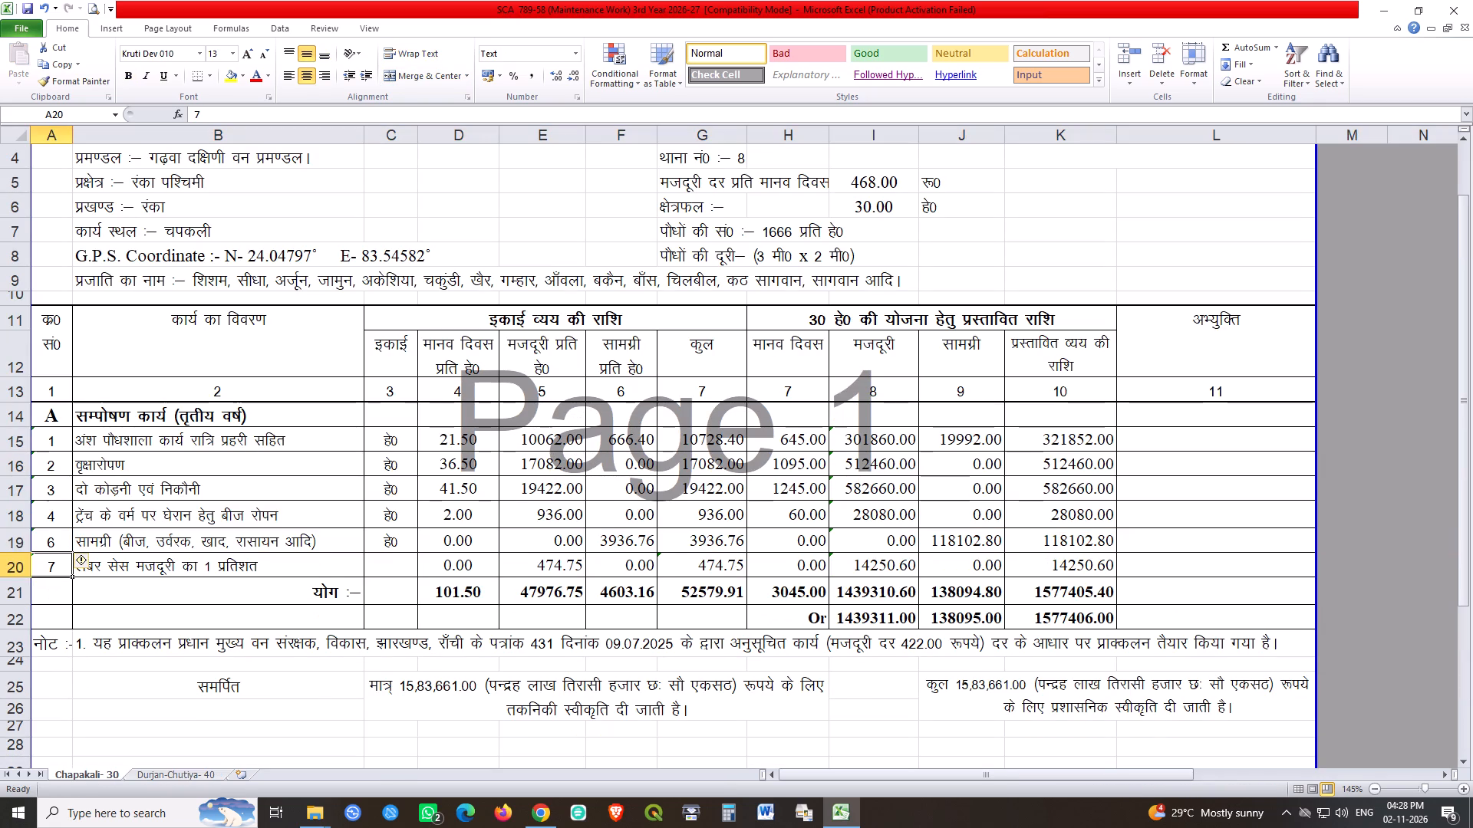
pyautogui.press('Up')
pyautogui.press('5')
pyautogui.press('Return')
pyautogui.press('6')
pyautogui.press('Return')
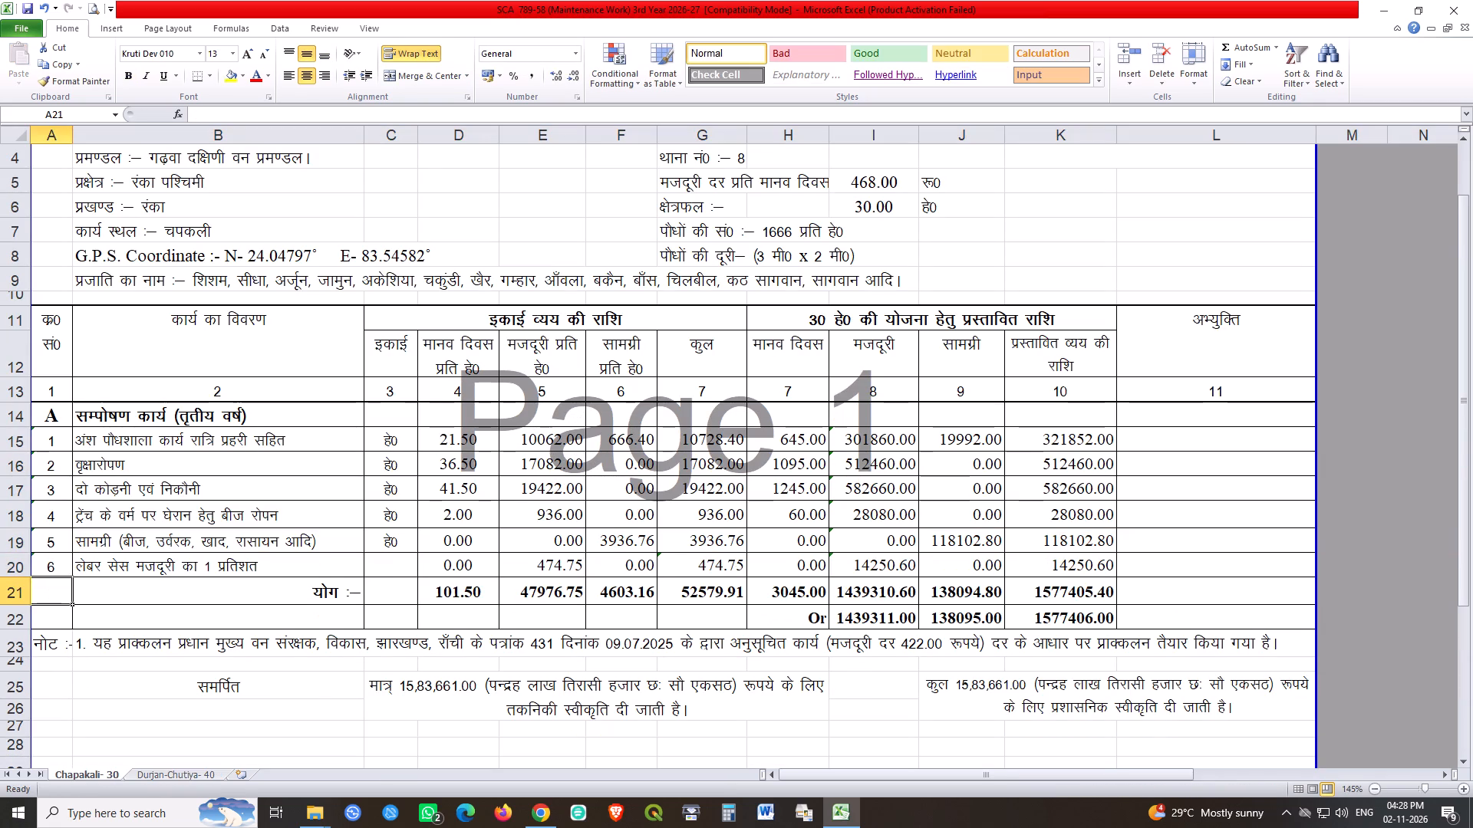
# Copy the estimate rows, note and sanction texts A14:L26 from the Durjan-Chutiya- 40 sheet for use on Chapakali- 30.
pyautogui.click(189, 780)
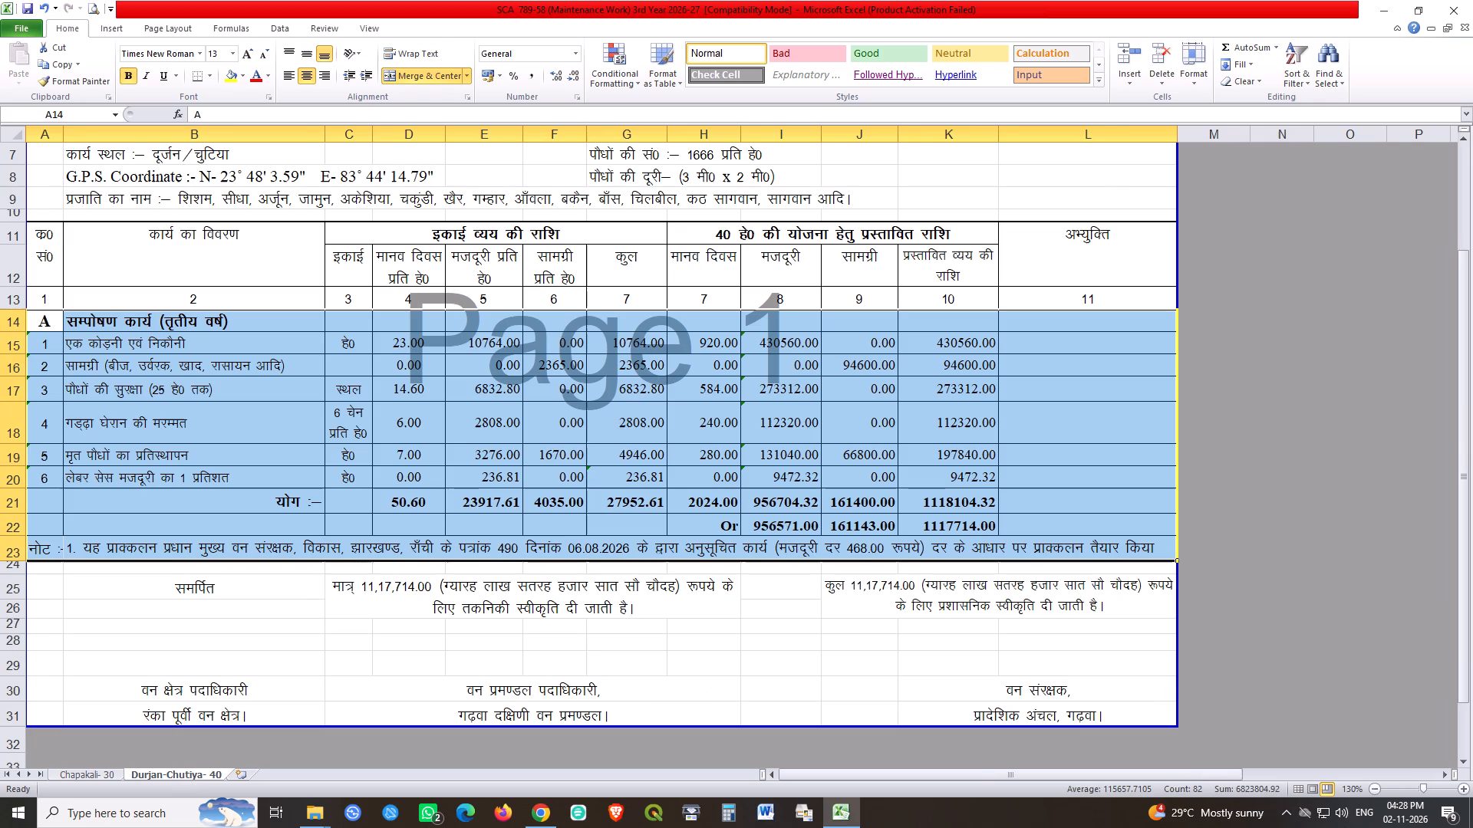
pyautogui.hotkey('shift', 'Down')
pyautogui.hotkey('shift', 'Down')
pyautogui.hotkey('ctrl', 'c')
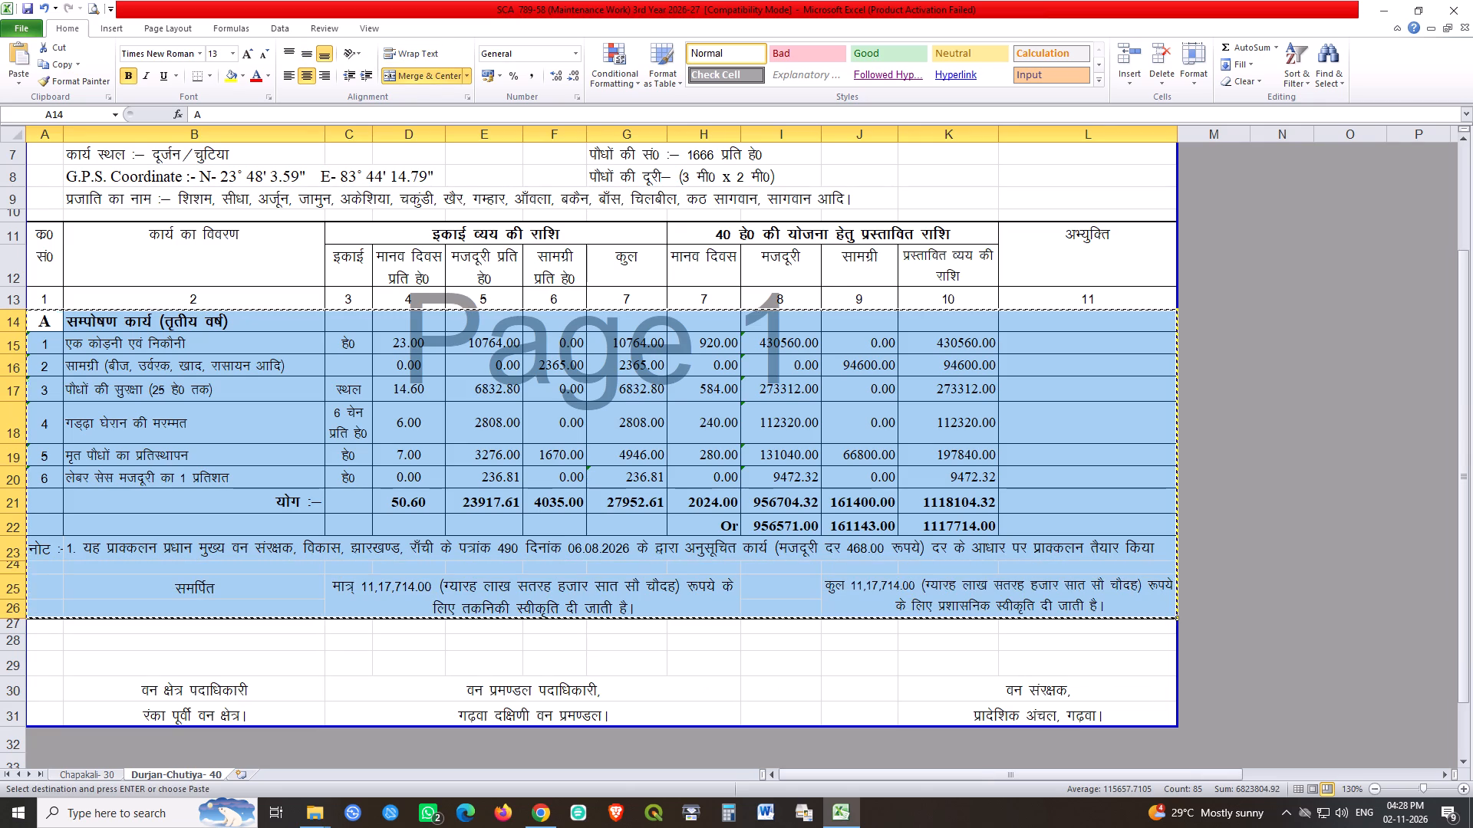
pyautogui.click(87, 774)
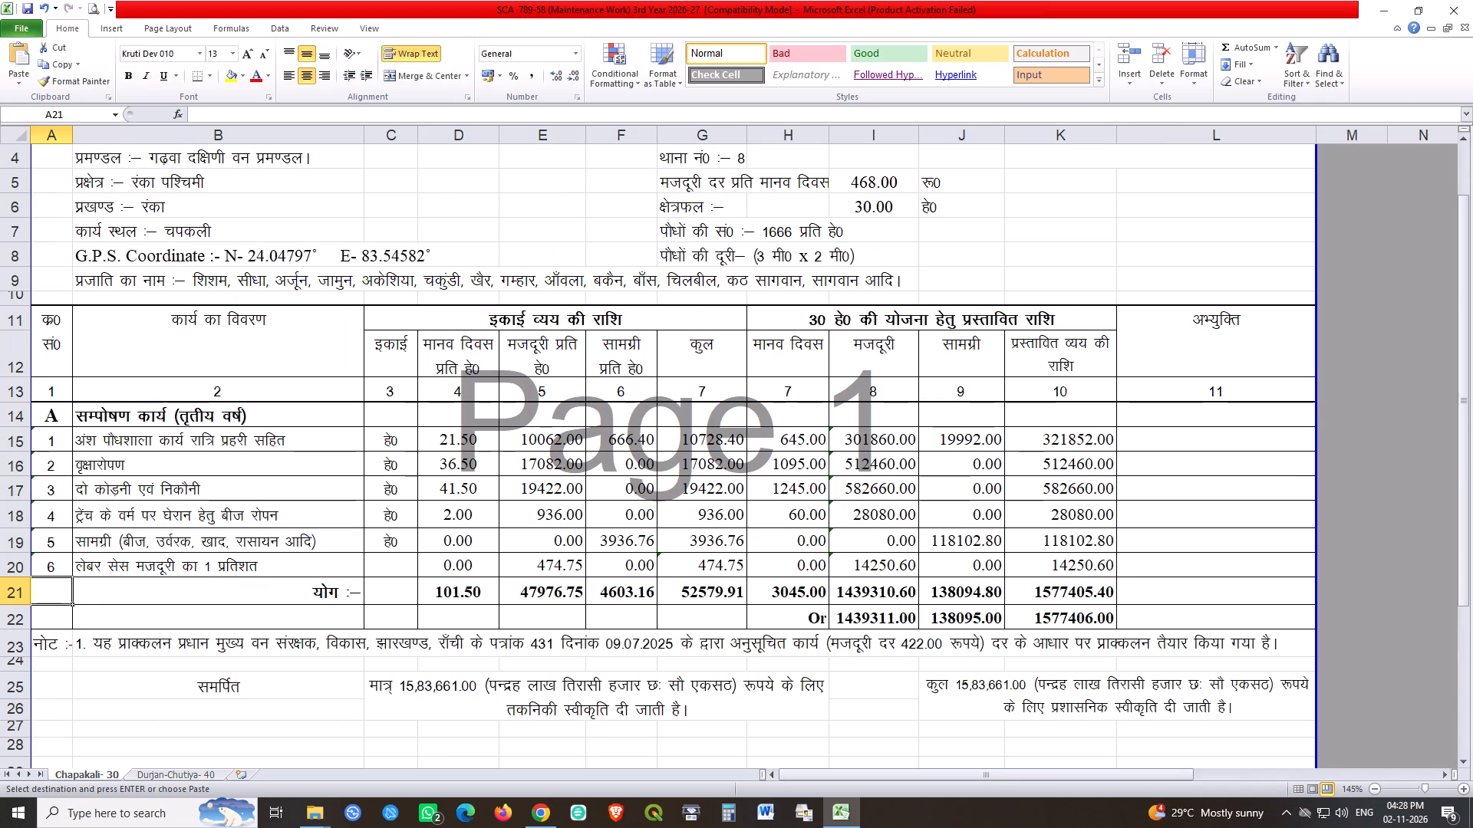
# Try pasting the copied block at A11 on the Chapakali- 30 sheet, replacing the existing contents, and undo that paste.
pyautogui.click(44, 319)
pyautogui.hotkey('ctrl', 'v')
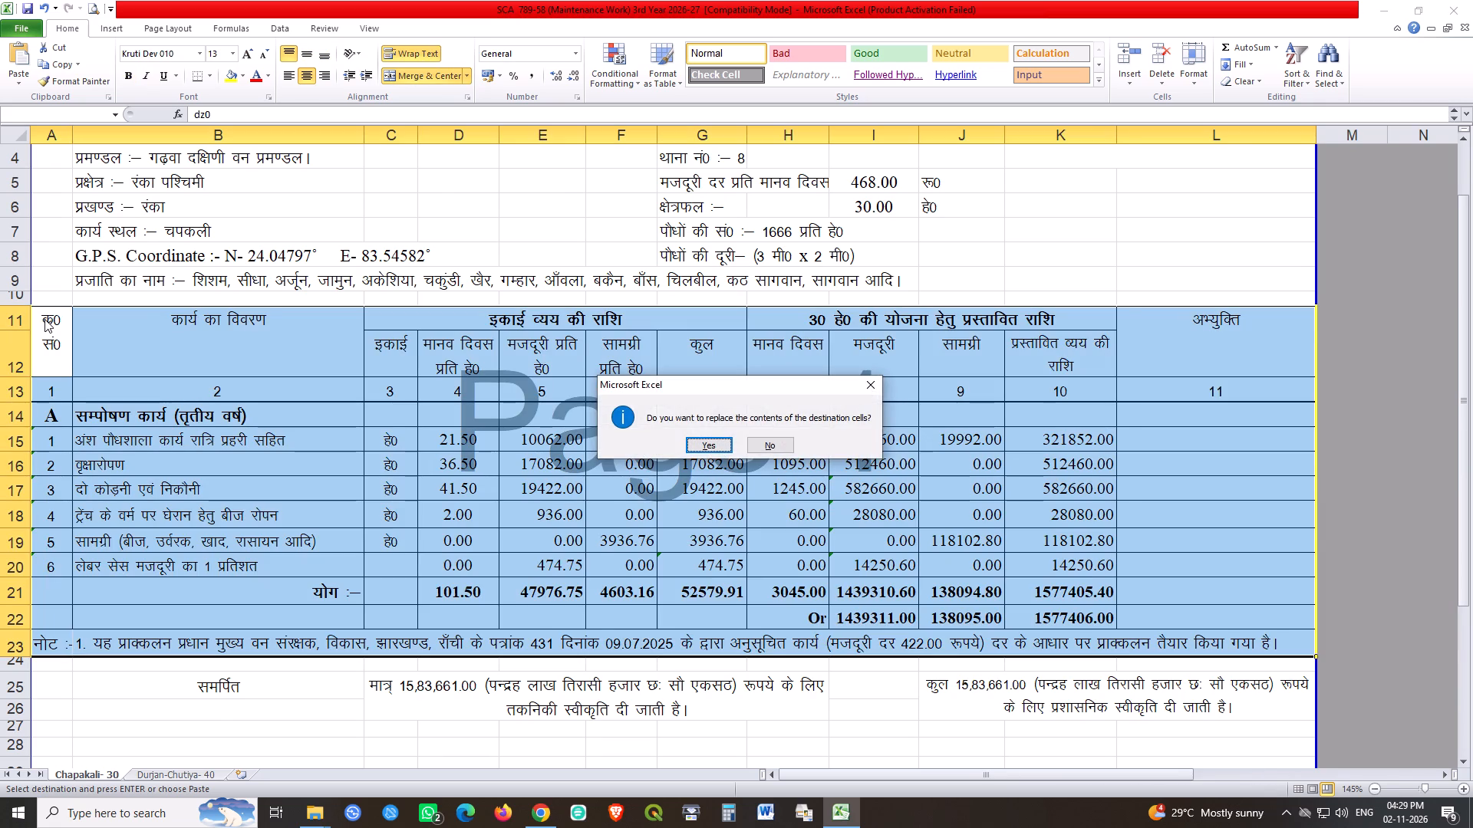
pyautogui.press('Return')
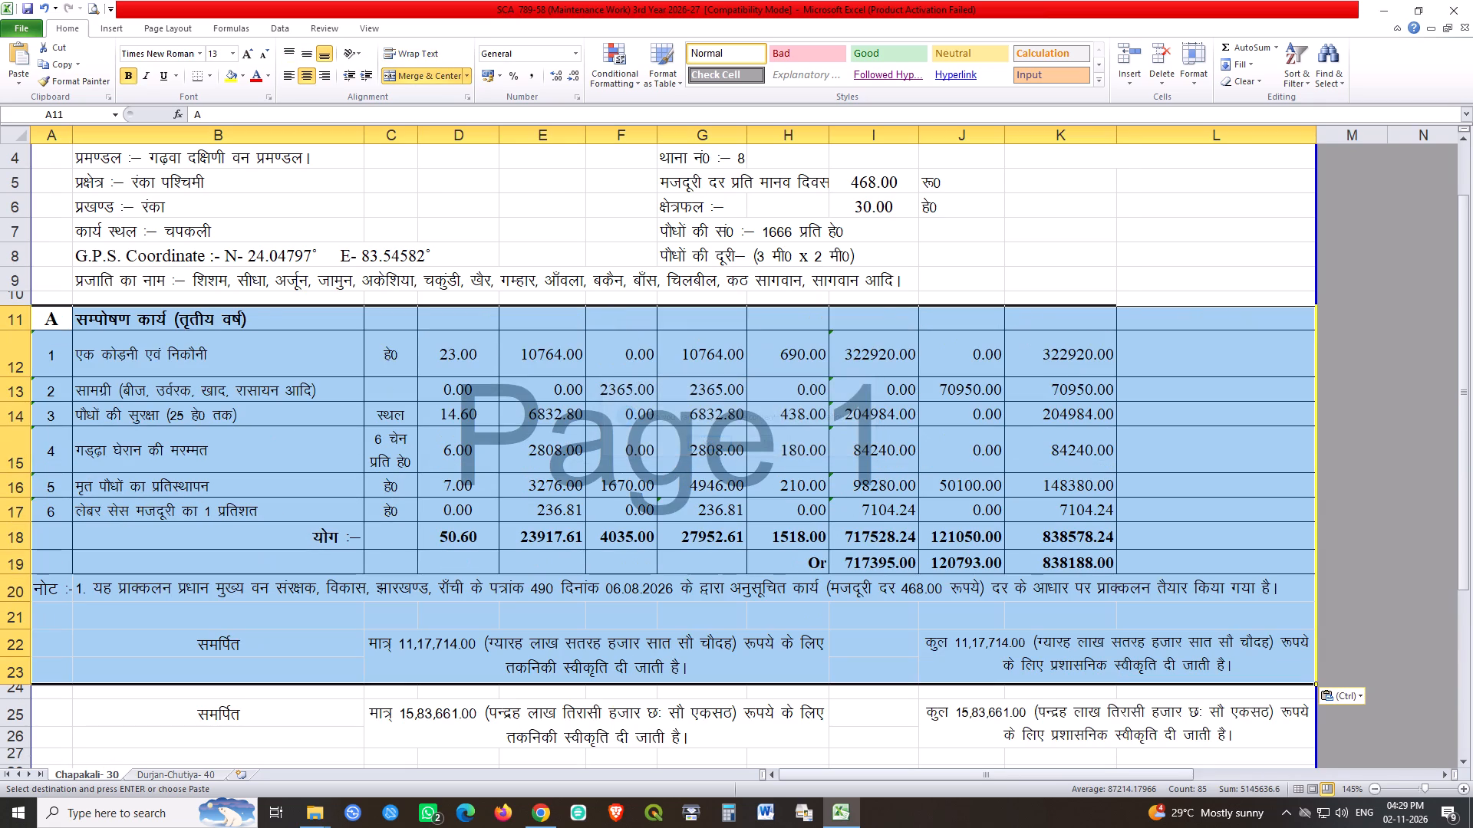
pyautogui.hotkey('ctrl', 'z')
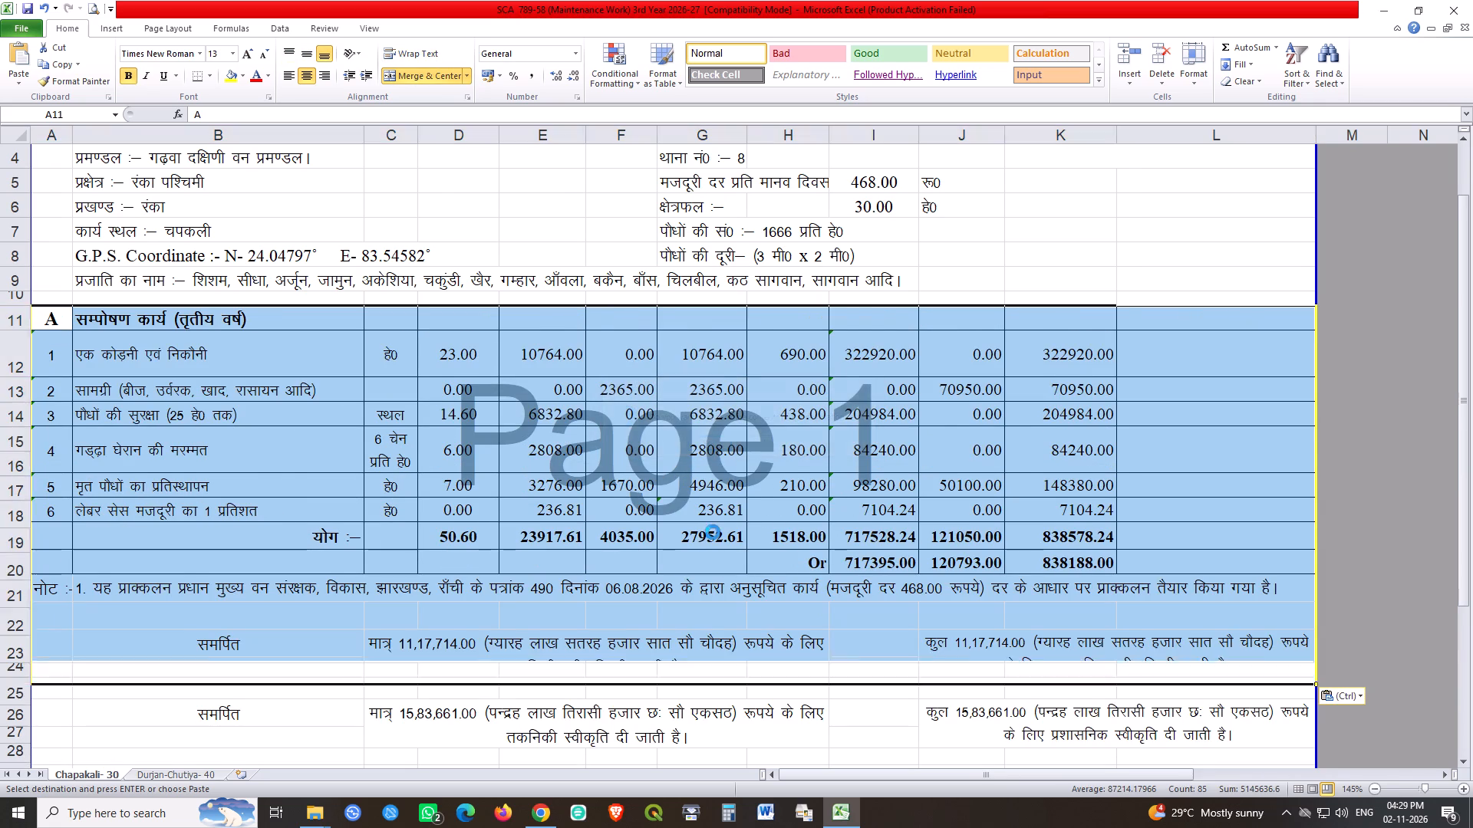
# Paste the copied estimate rows, note and sanction texts onto the Chapakali- 30 sheet starting at A14.
pyautogui.click(69, 404)
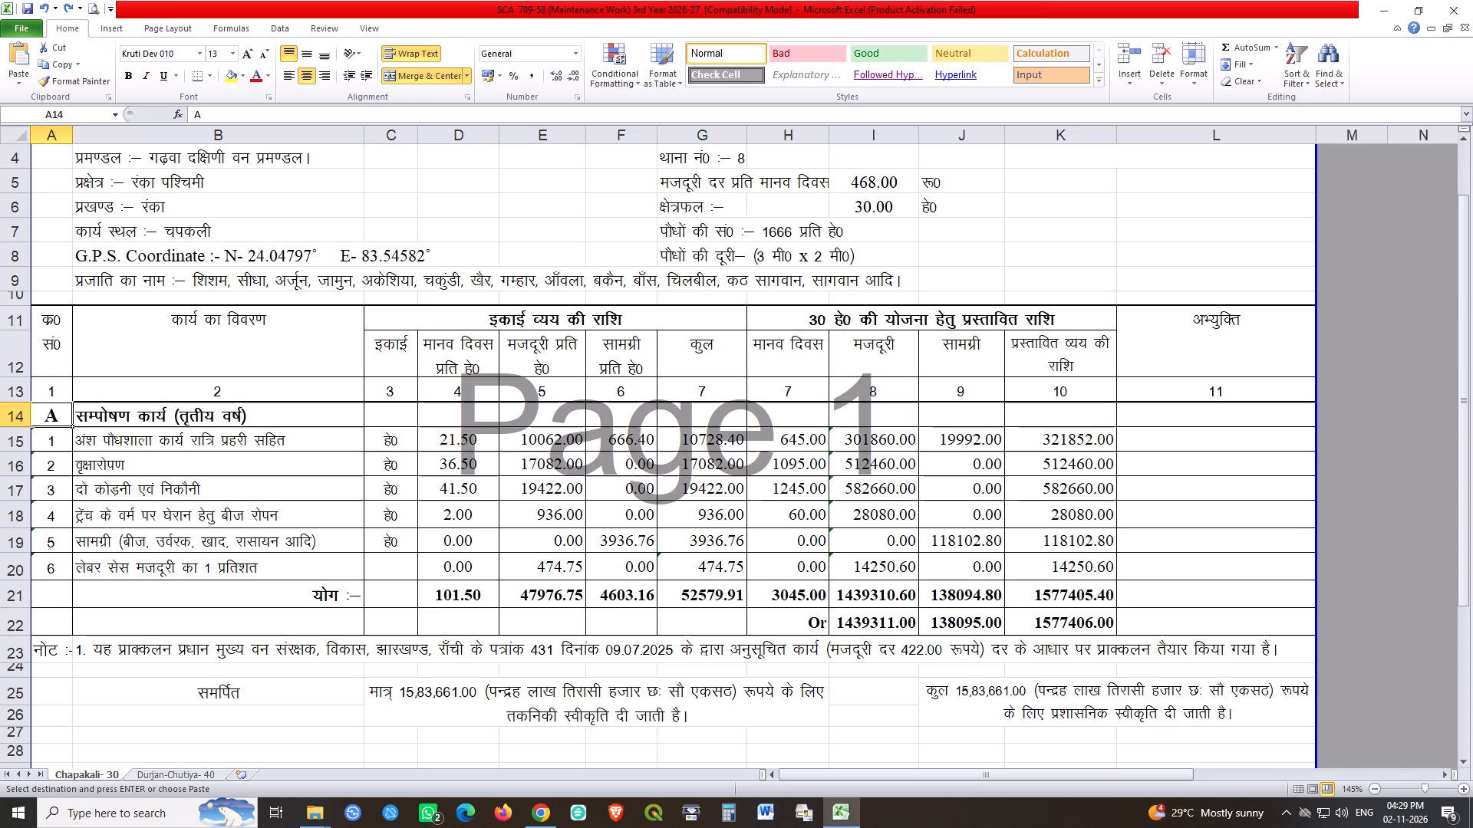
pyautogui.hotkey('ctrl', 'v')
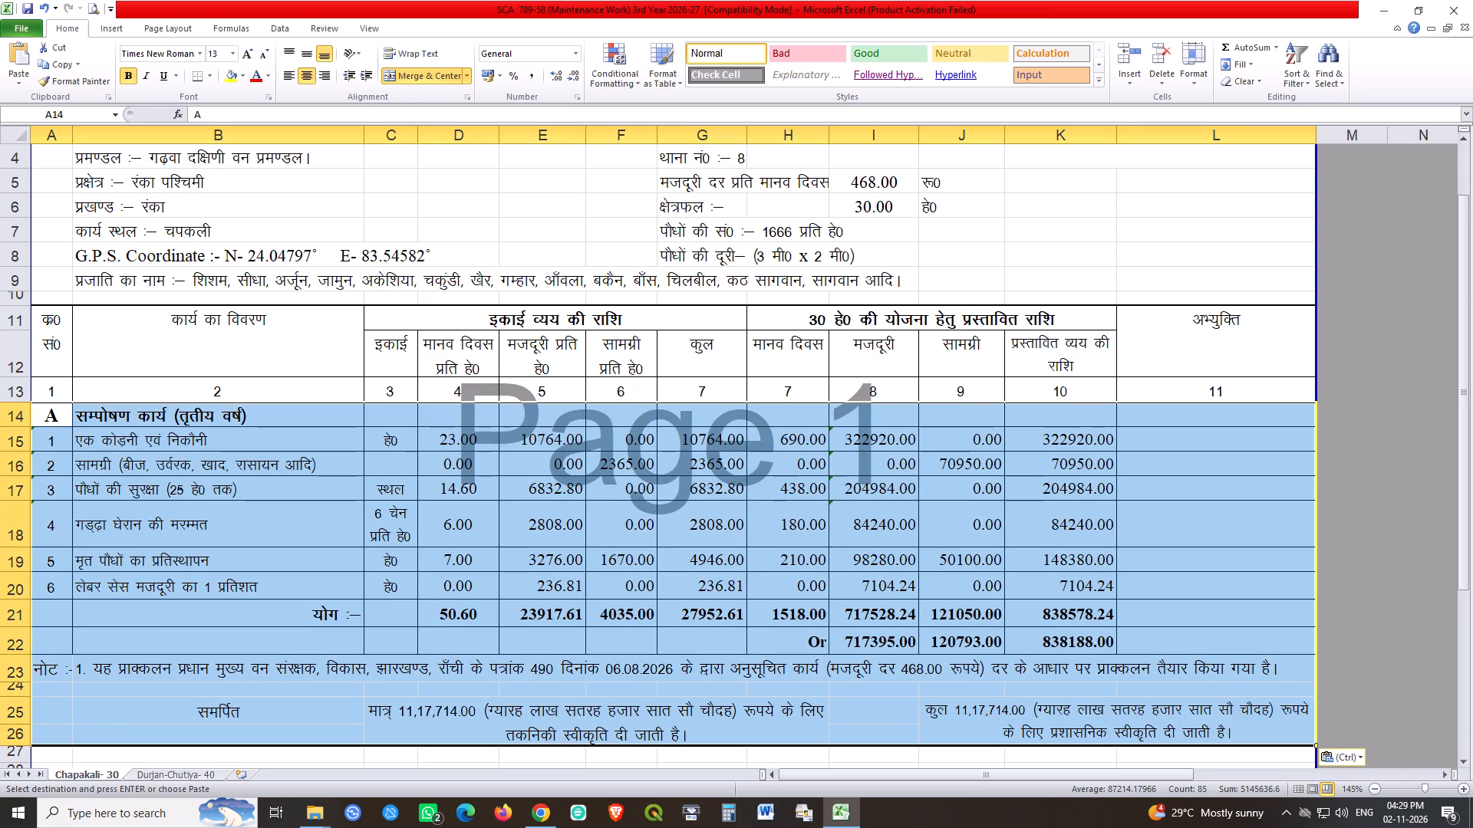
pyautogui.click(786, 457)
pyautogui.scroll(-1, 937, 481)
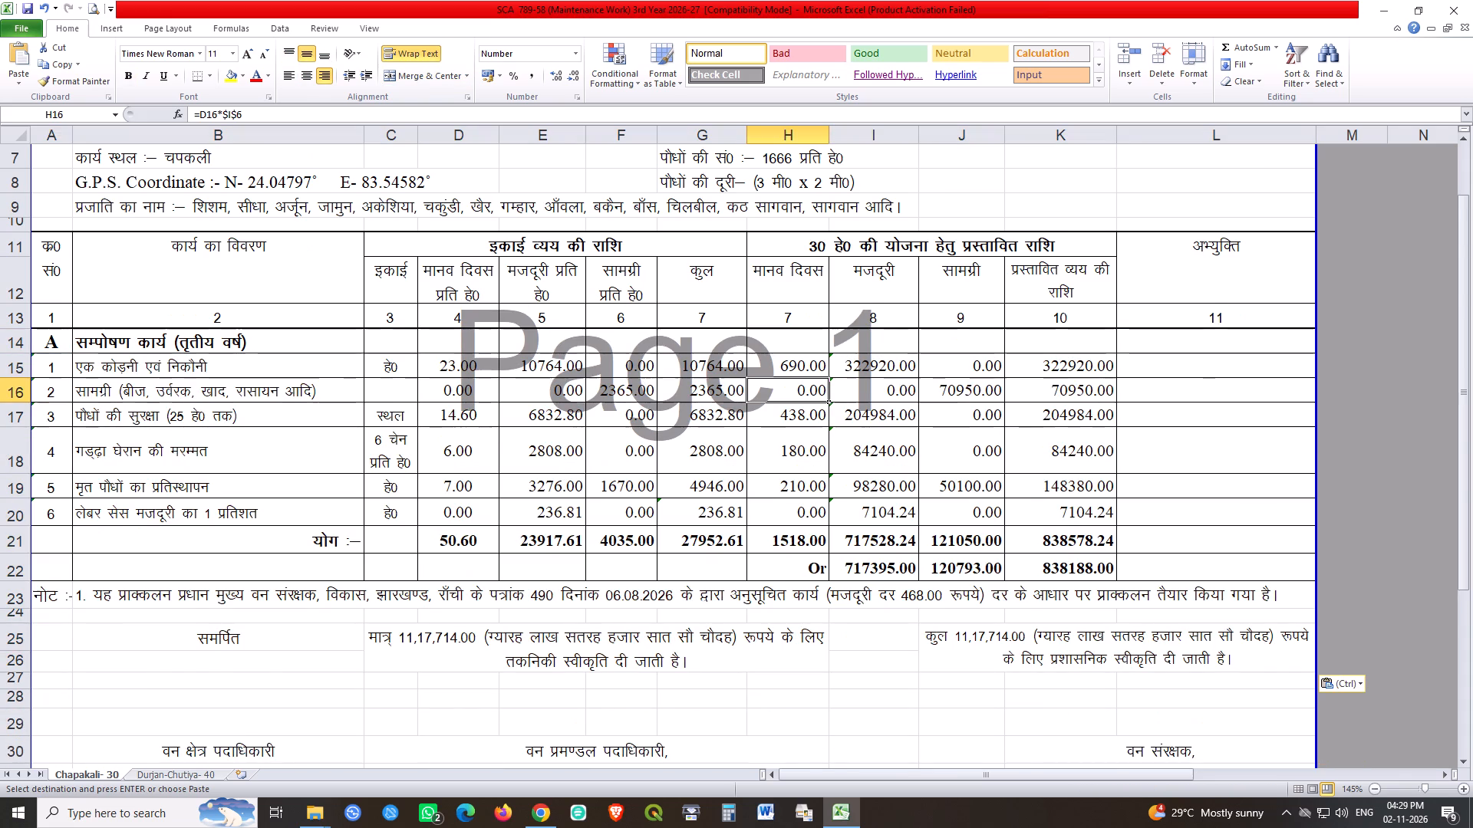
pyautogui.scroll(-1, 931, 488)
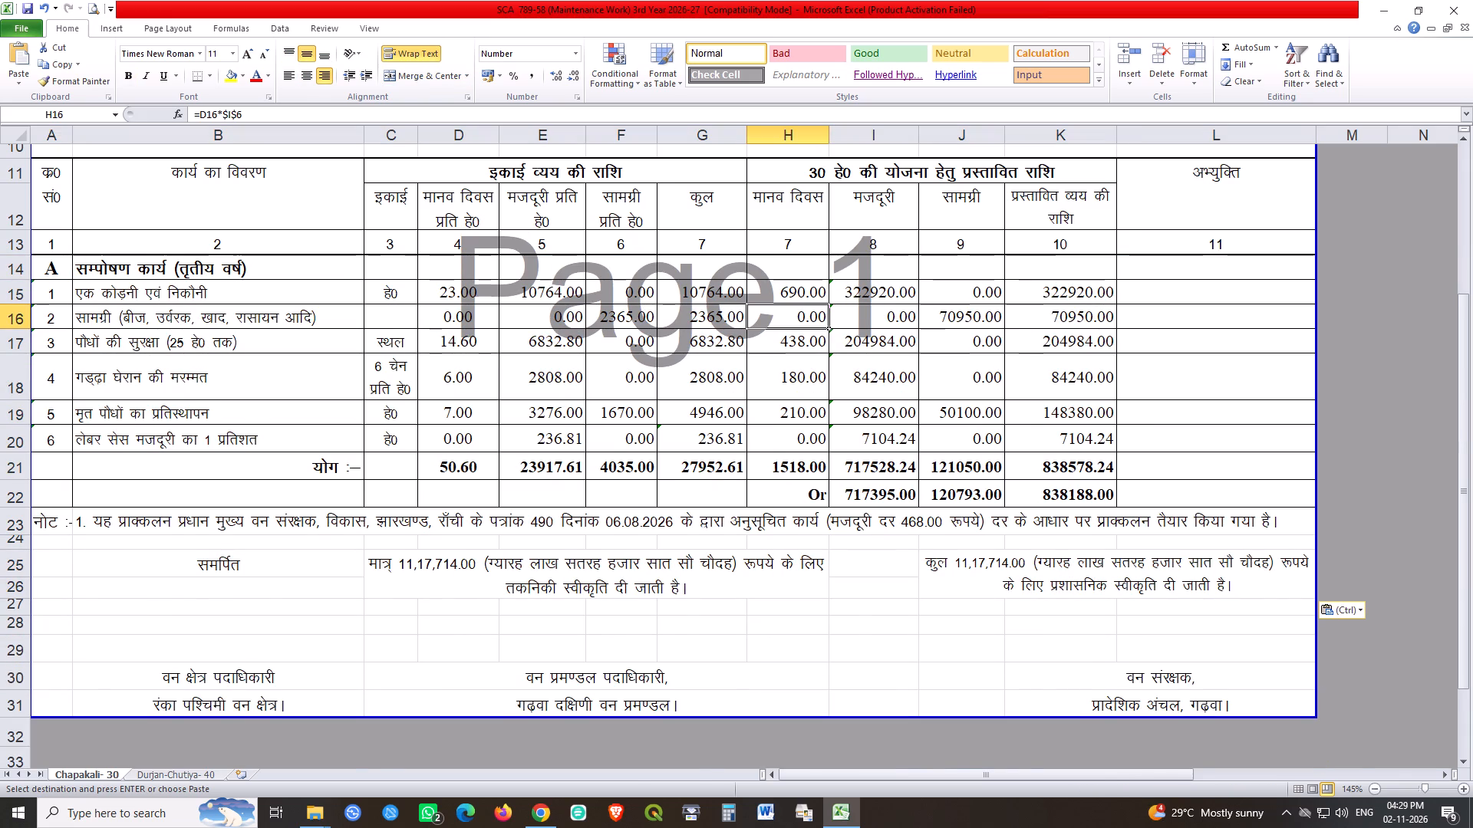
# Save the workbook.
pyautogui.scroll(2, 723, 524)
pyautogui.scroll(1, 861, 453)
pyautogui.hotkey('ctrl', 's')
pyautogui.hotkey('ctrl', 's')
pyautogui.hotkey('ctrl', 's')
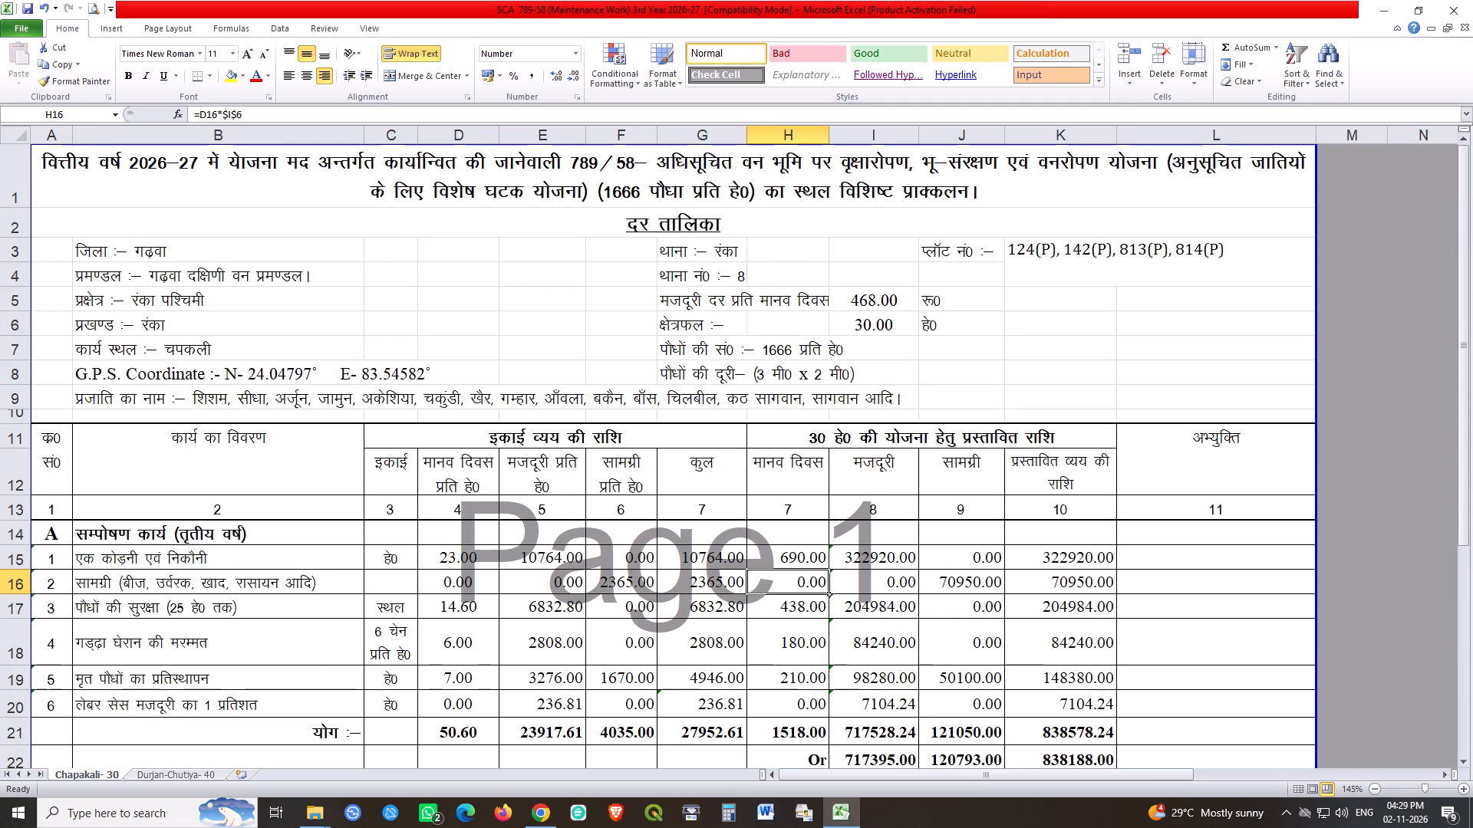
# Remove the deduction from the rounded labour total in I22 so its formula is =ROUND(I21,0).
pyautogui.scroll(-1, 933, 537)
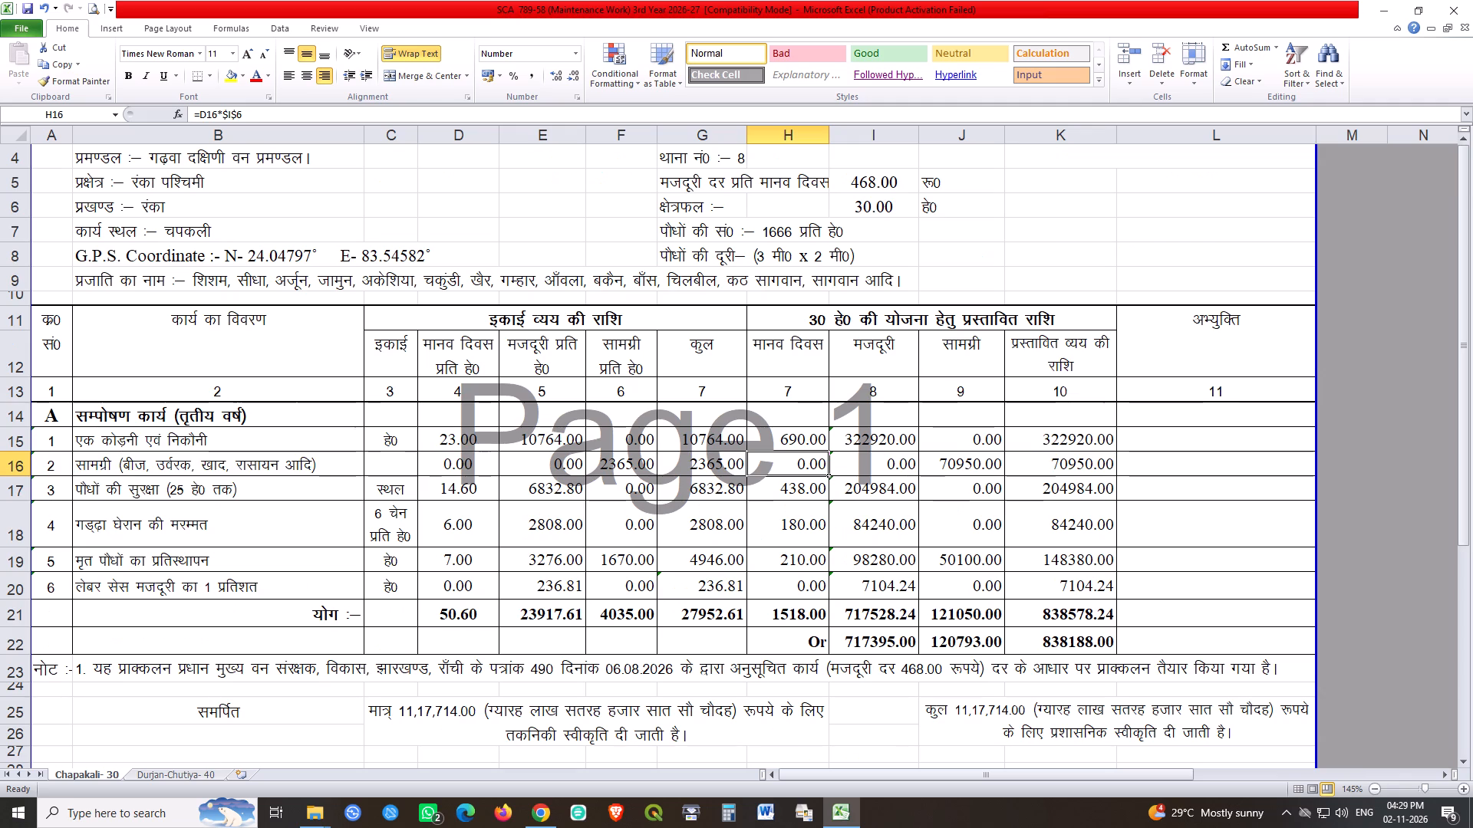
pyautogui.click(872, 609)
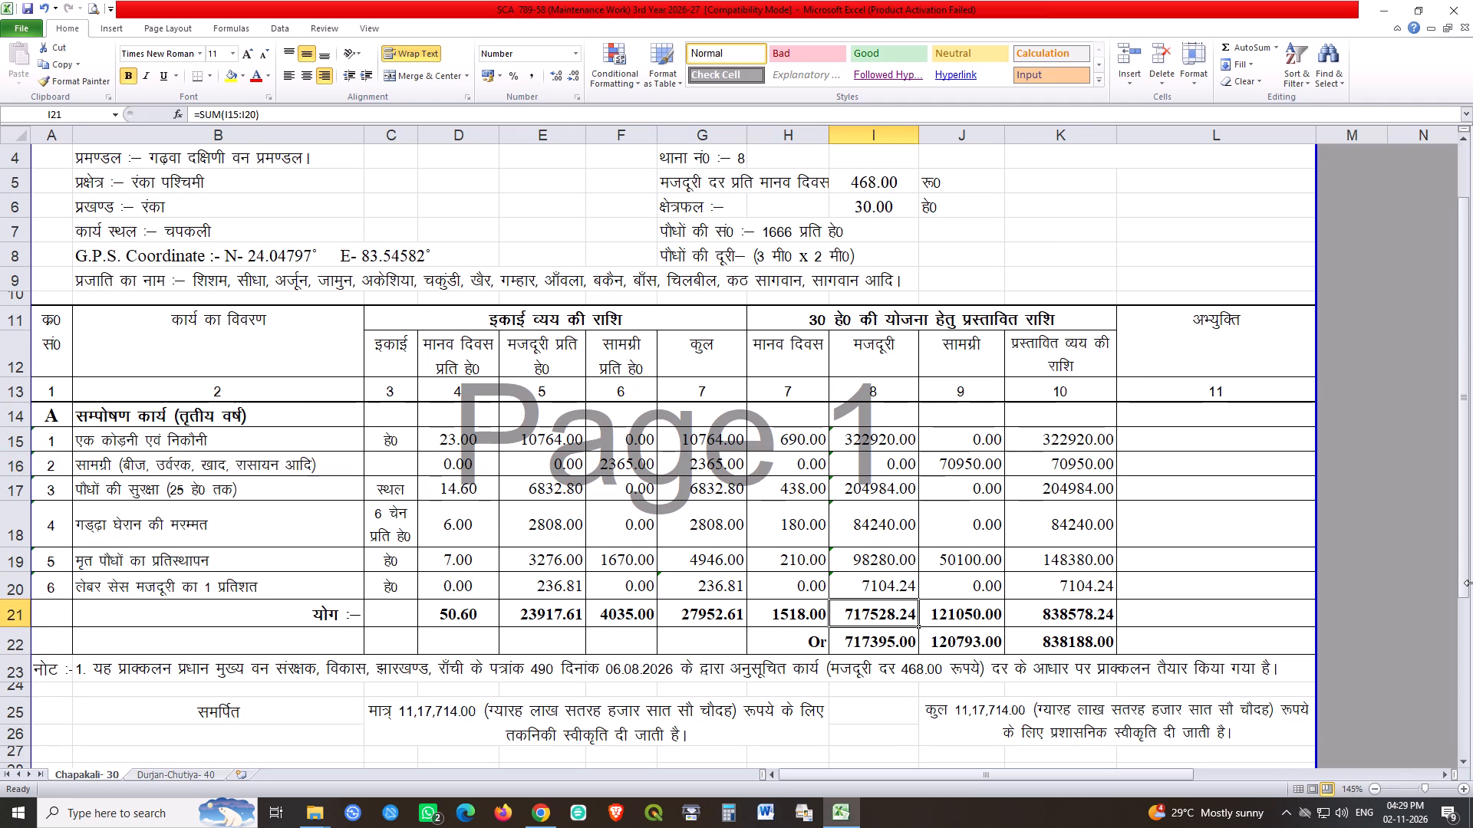
pyautogui.doubleClick(875, 642)
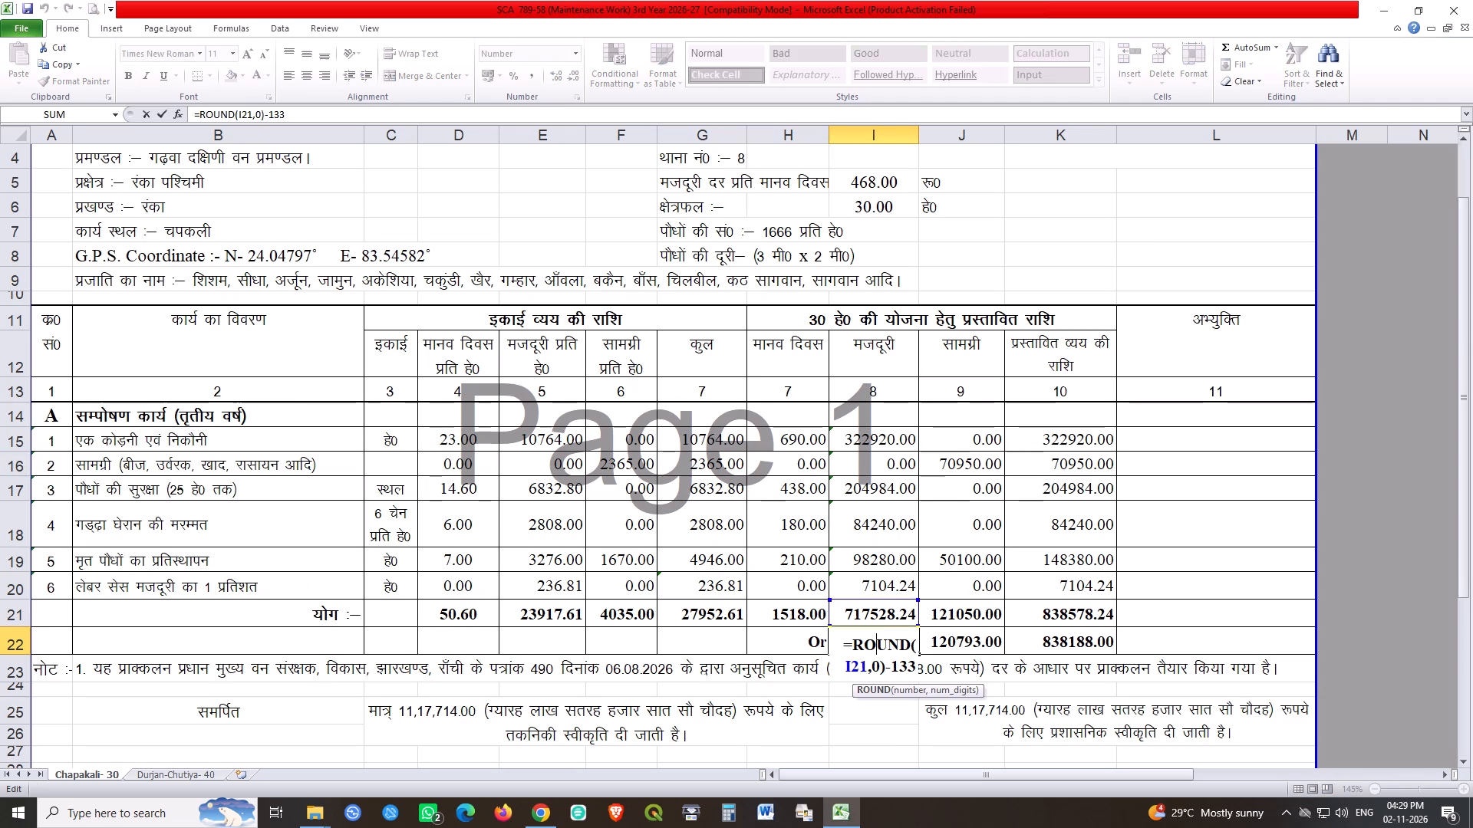
pyautogui.moveTo(887, 667); pyautogui.dragTo(952, 669)
pyautogui.press('Delete')
pyautogui.press('Return')
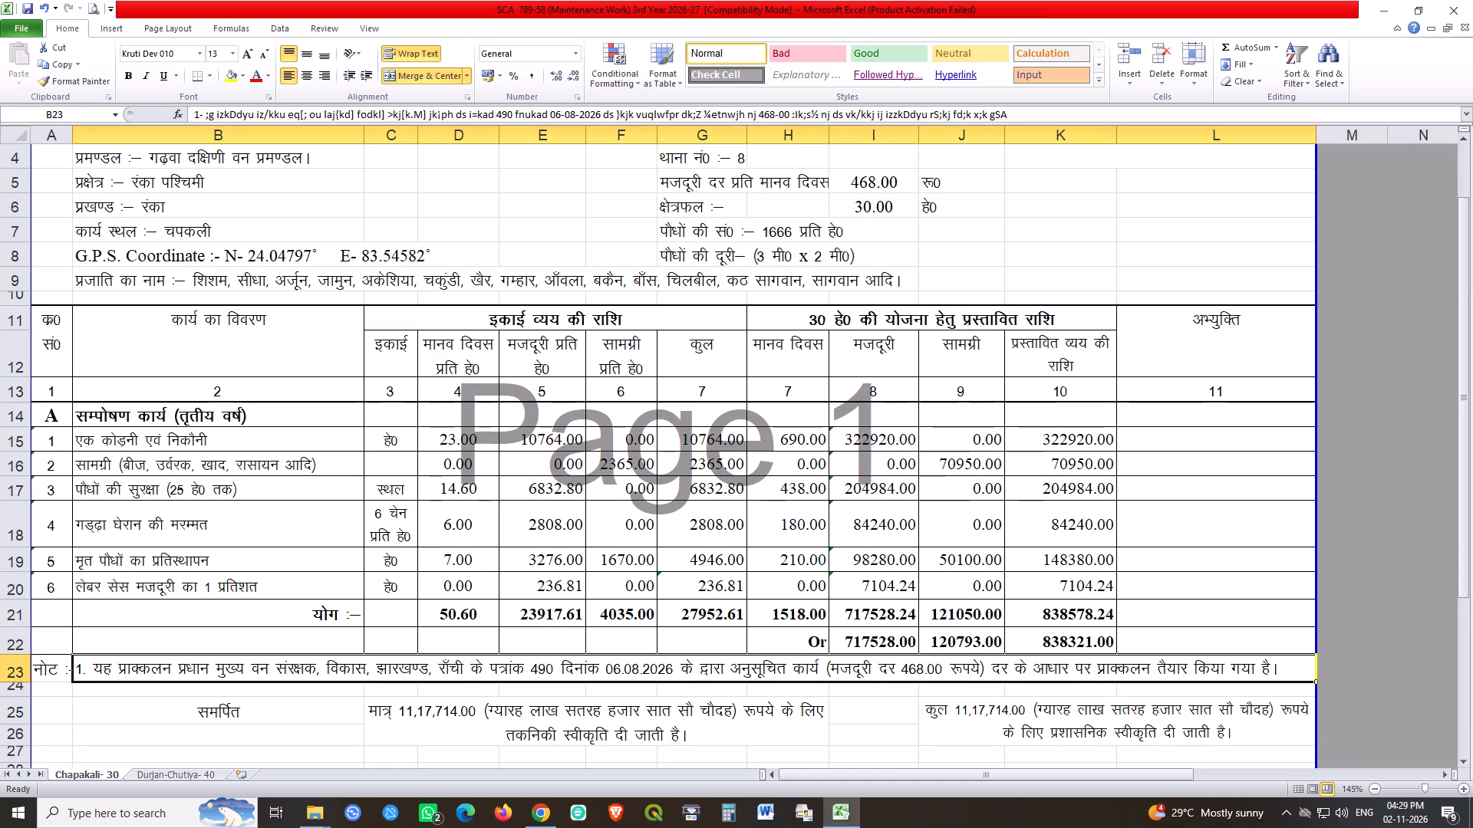
# Remove the deduction from the rounded material total in J22 so its formula is =ROUND(J21,0).
pyautogui.click(877, 639)
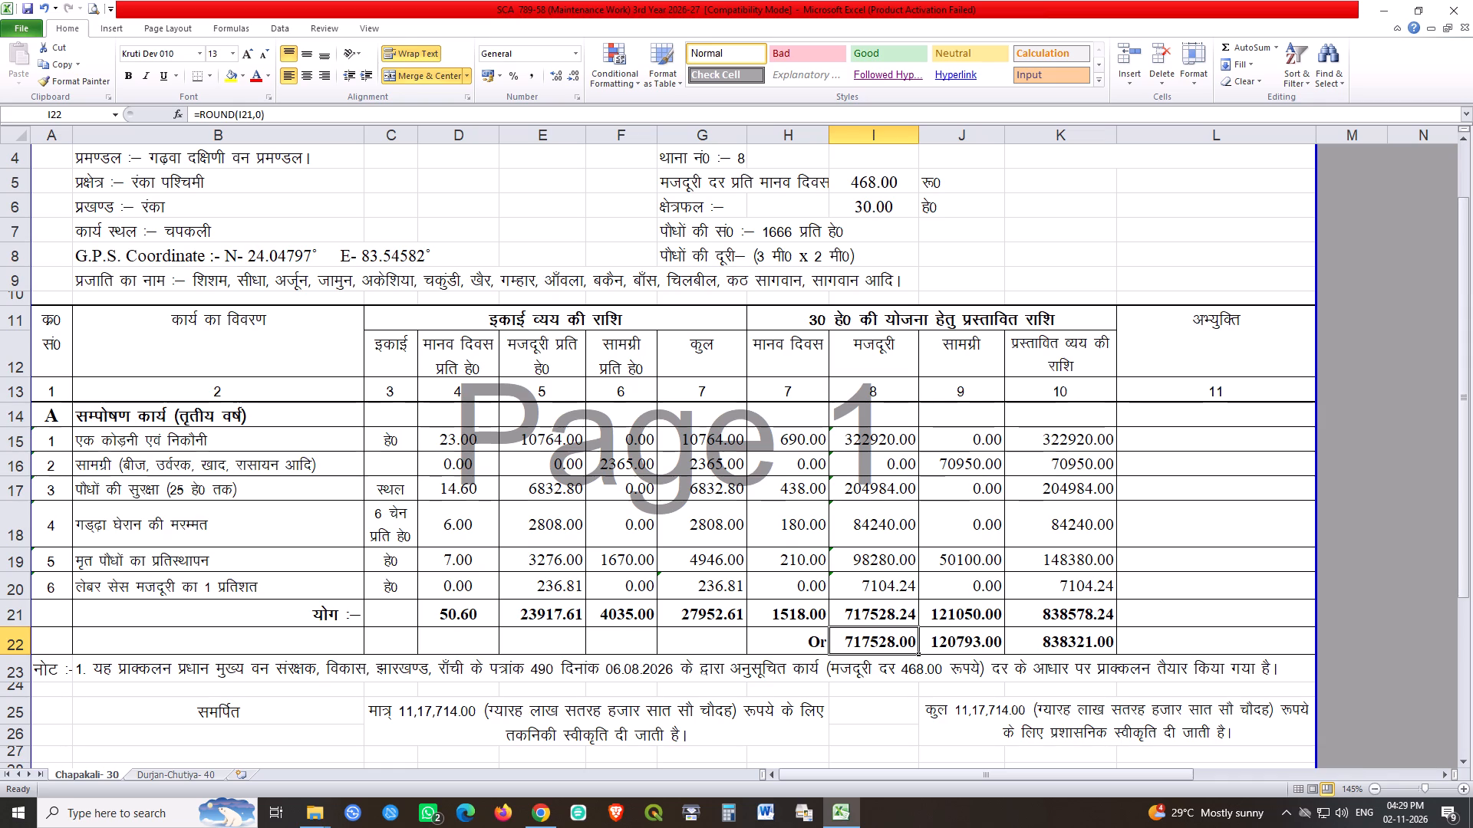
pyautogui.tripleClick(975, 644)
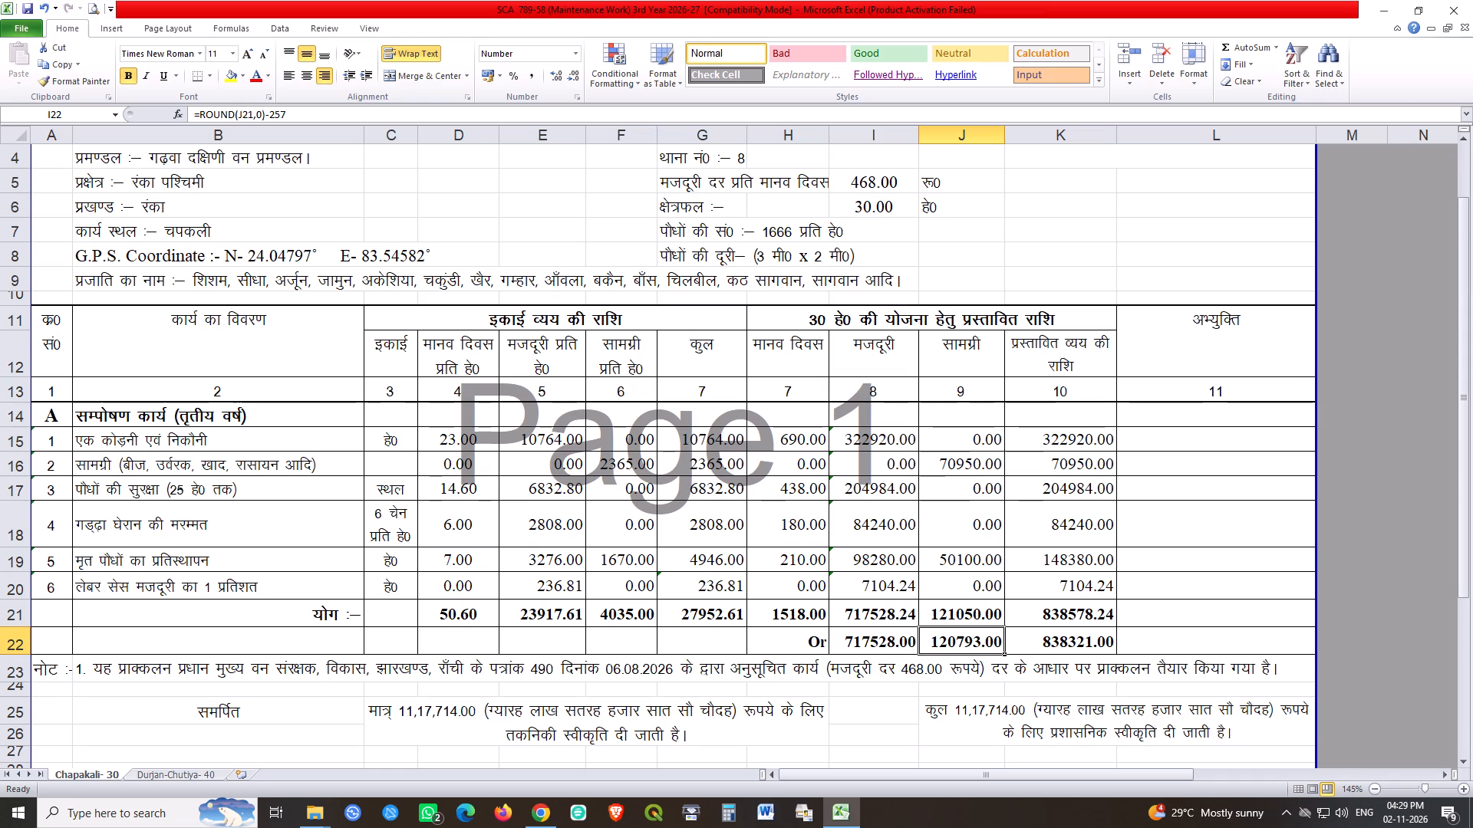
pyautogui.moveTo(977, 666); pyautogui.dragTo(1158, 693)
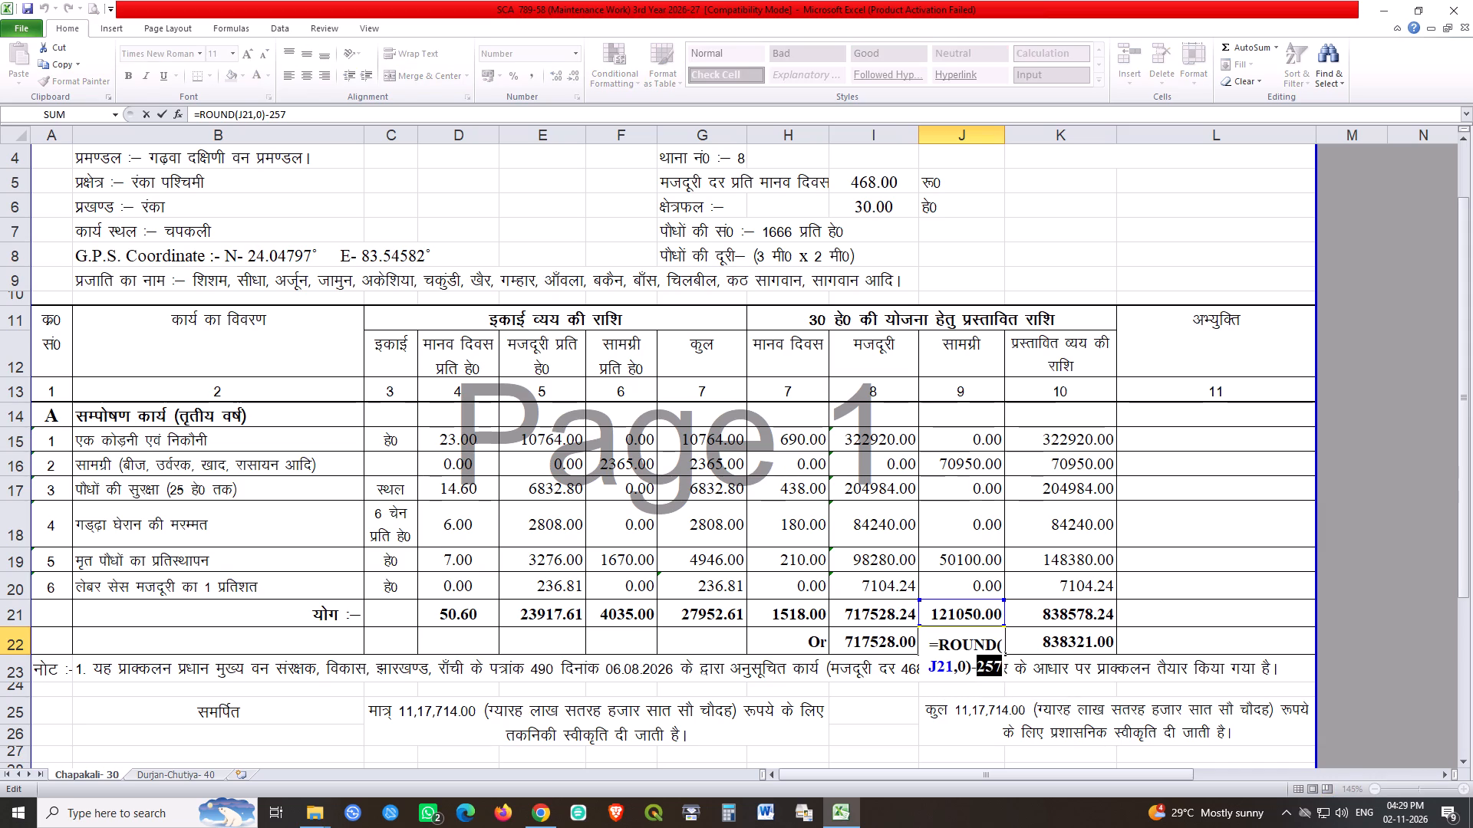
pyautogui.press('BackSpace')
pyautogui.press('BackSpace')
pyautogui.press('Return')
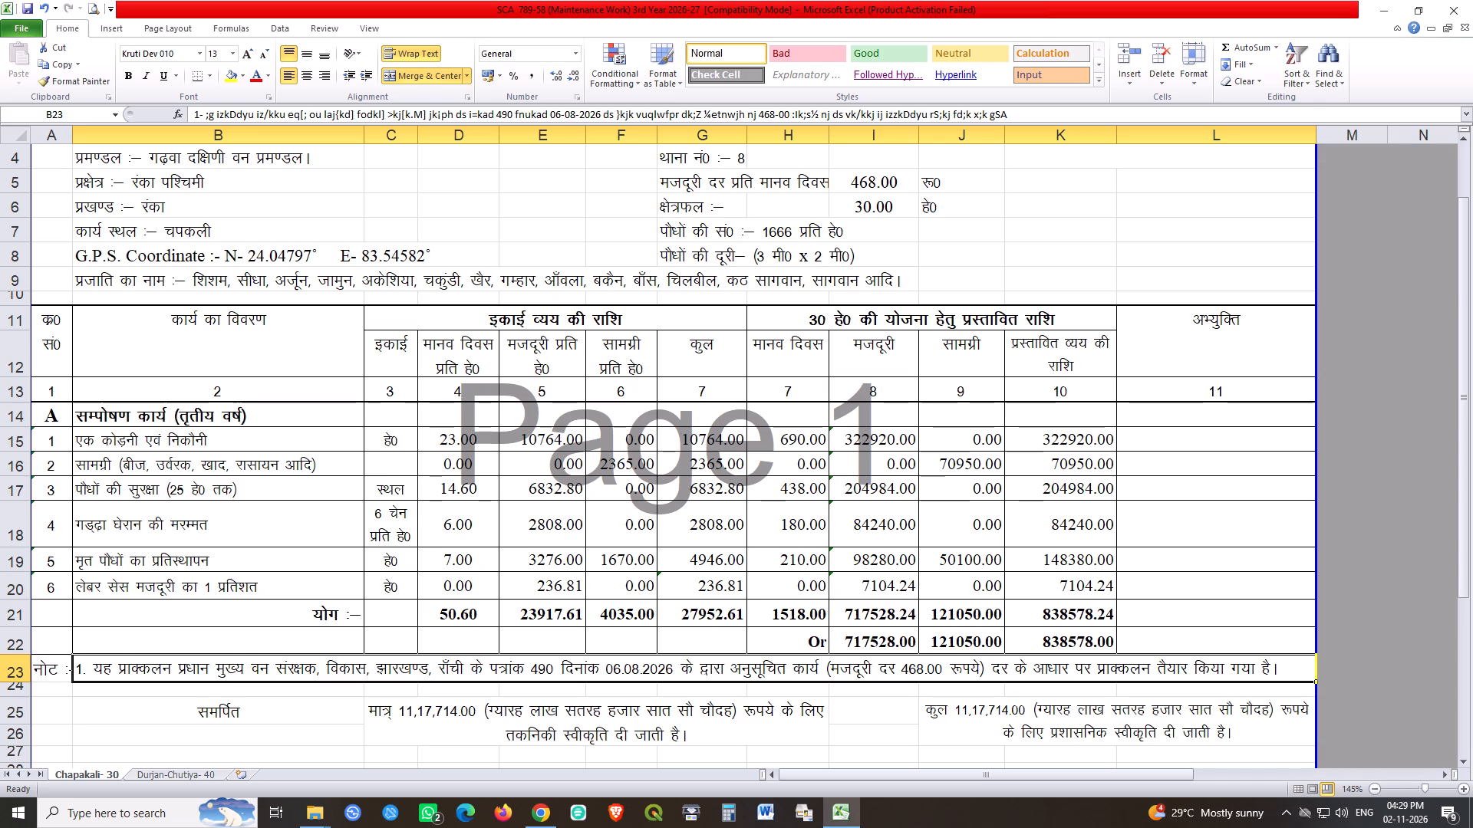
# Add a deduction of 200 to the rounded material total in J22, making its formula =ROUND(J21,0)-200.
pyautogui.doubleClick(997, 642)
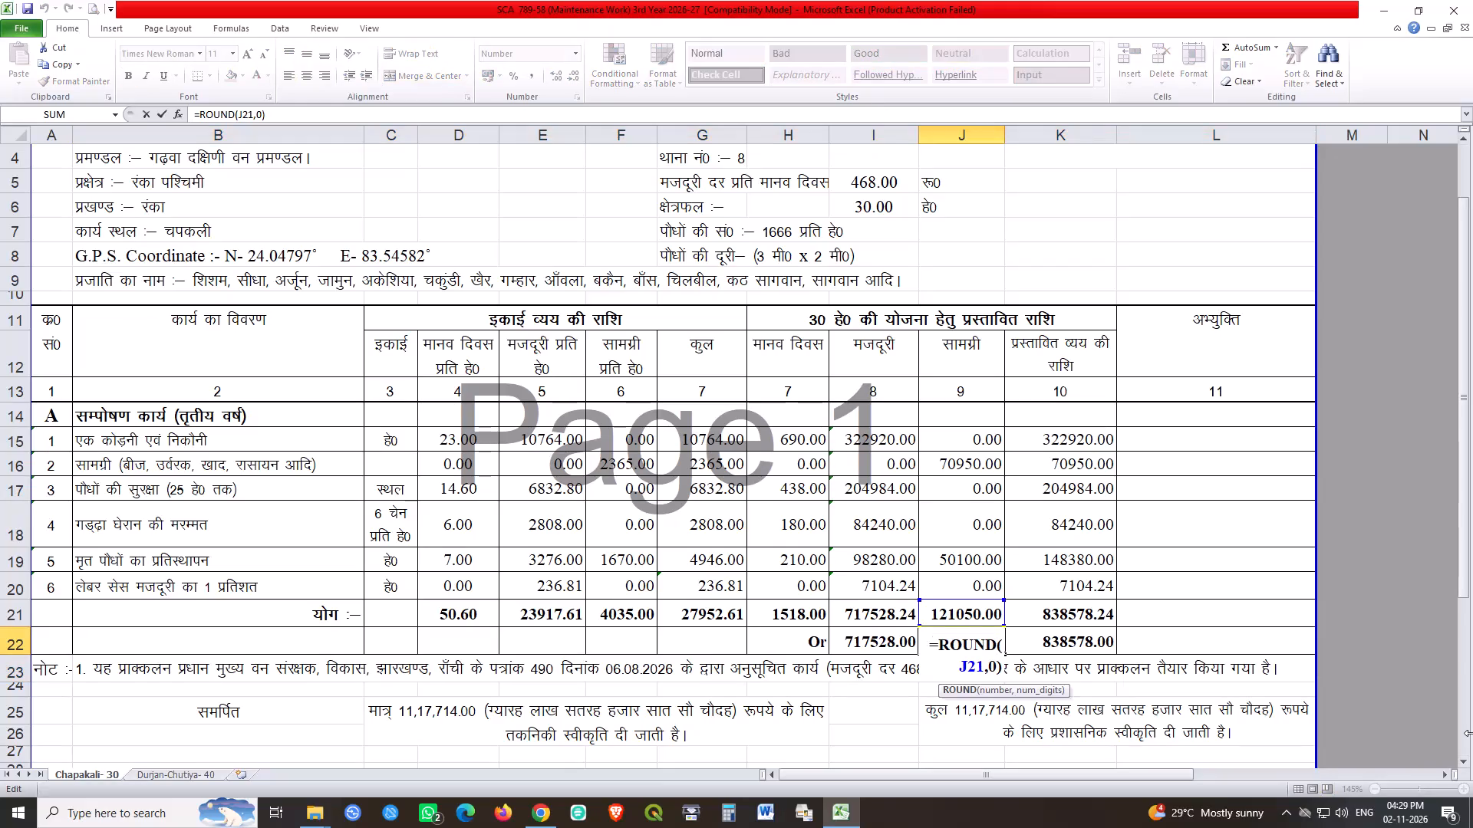
pyautogui.press('Down')
pyautogui.press('Right')
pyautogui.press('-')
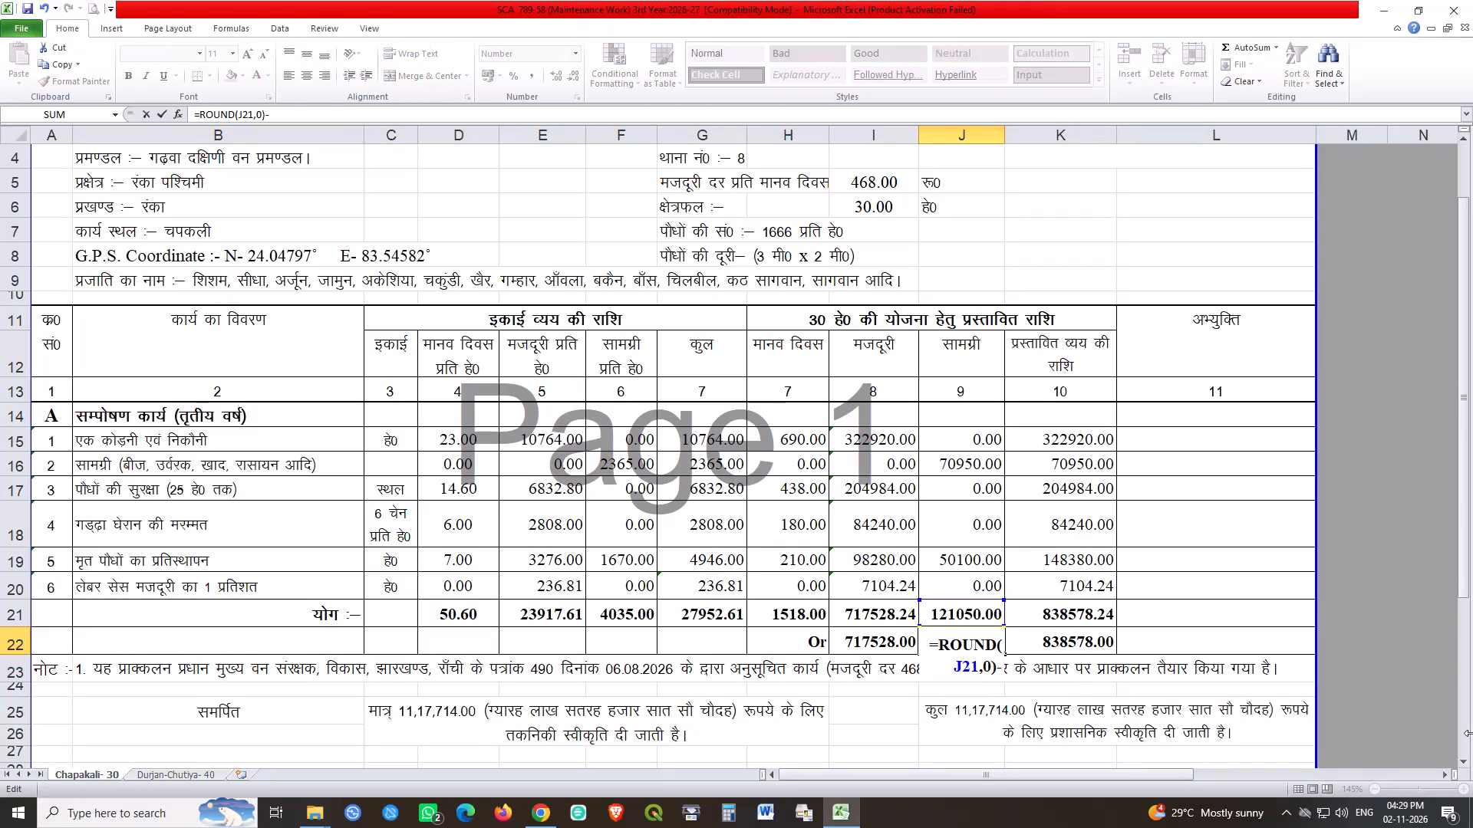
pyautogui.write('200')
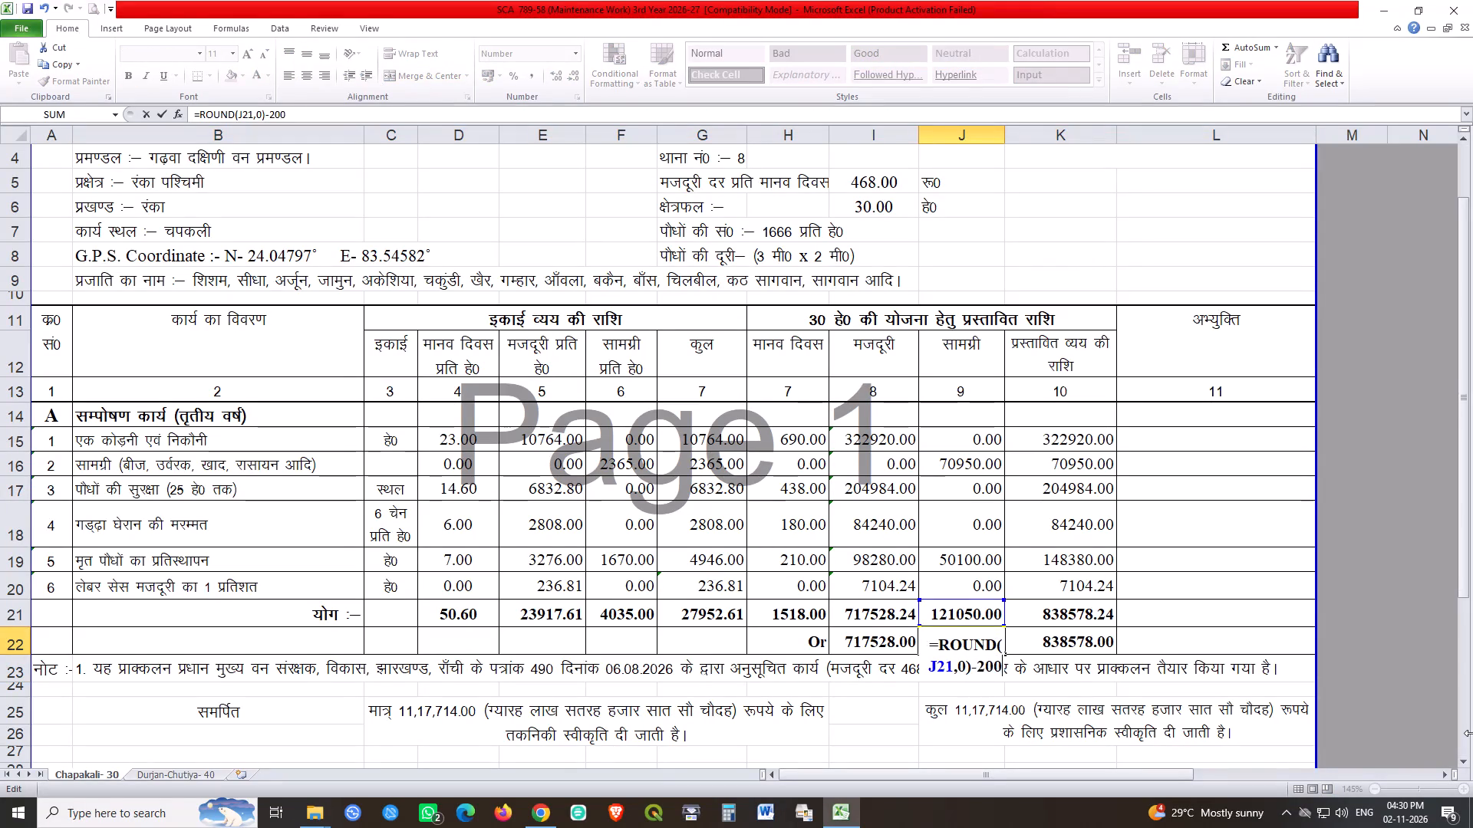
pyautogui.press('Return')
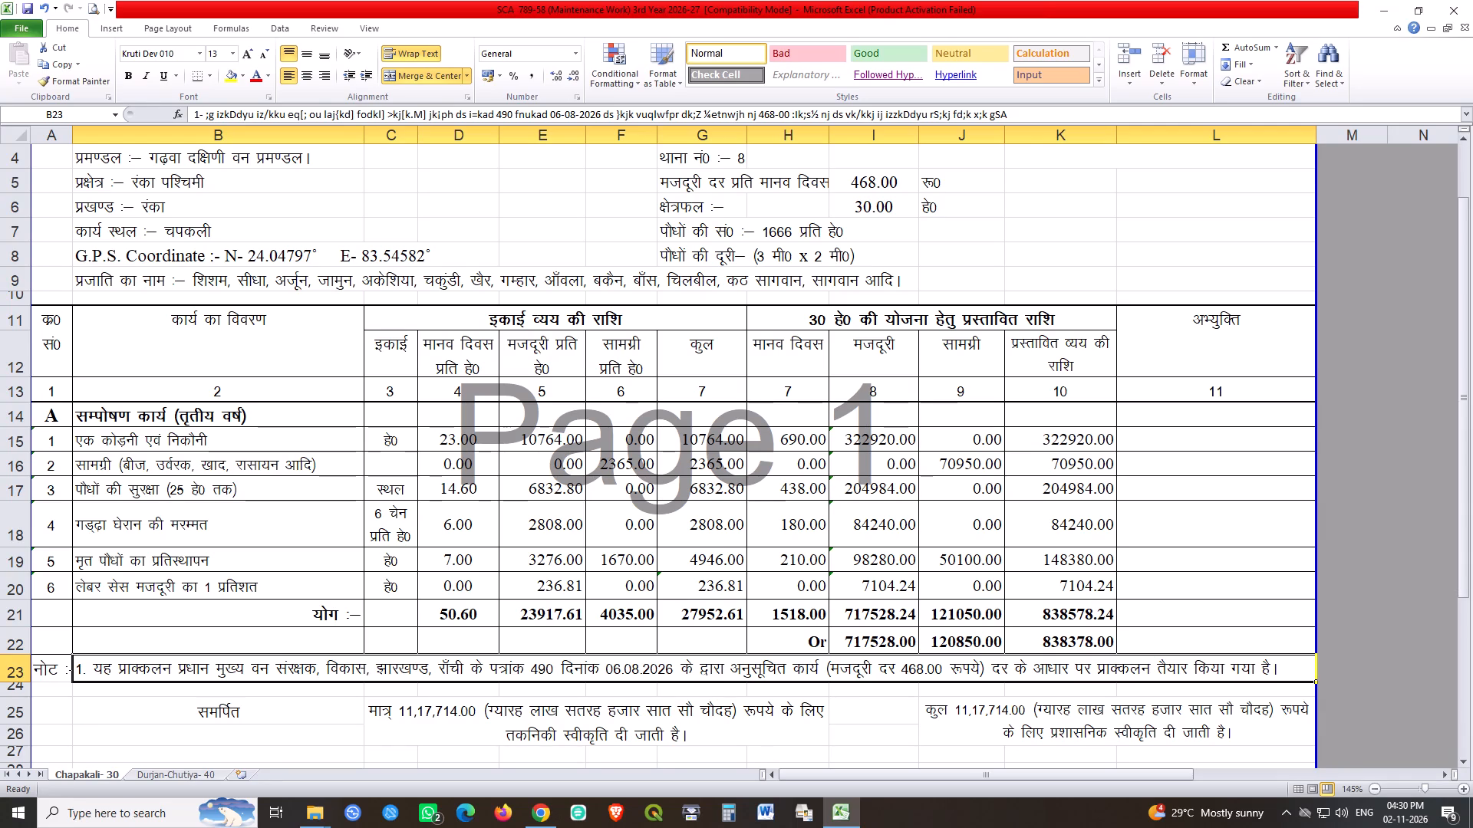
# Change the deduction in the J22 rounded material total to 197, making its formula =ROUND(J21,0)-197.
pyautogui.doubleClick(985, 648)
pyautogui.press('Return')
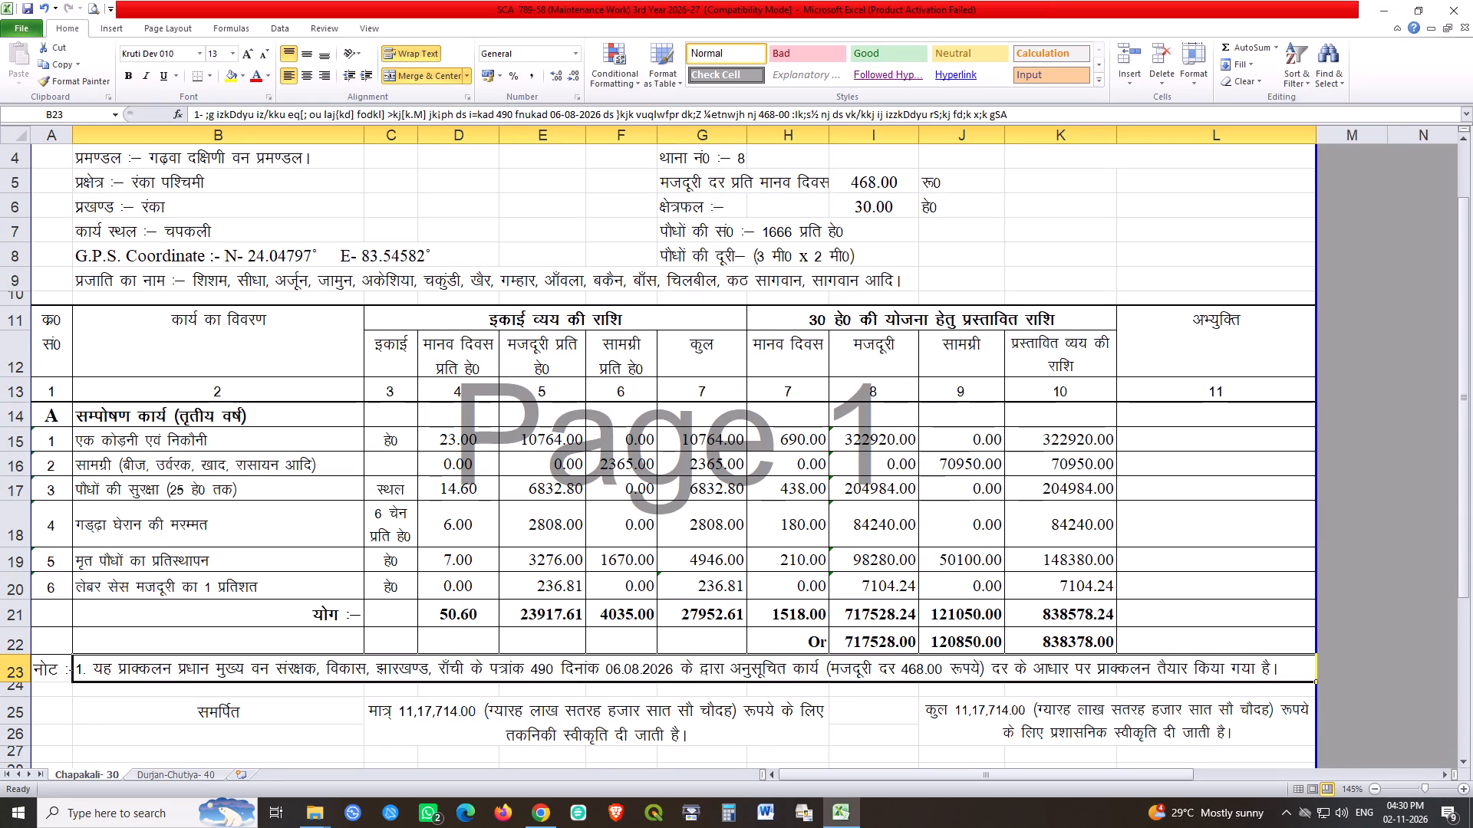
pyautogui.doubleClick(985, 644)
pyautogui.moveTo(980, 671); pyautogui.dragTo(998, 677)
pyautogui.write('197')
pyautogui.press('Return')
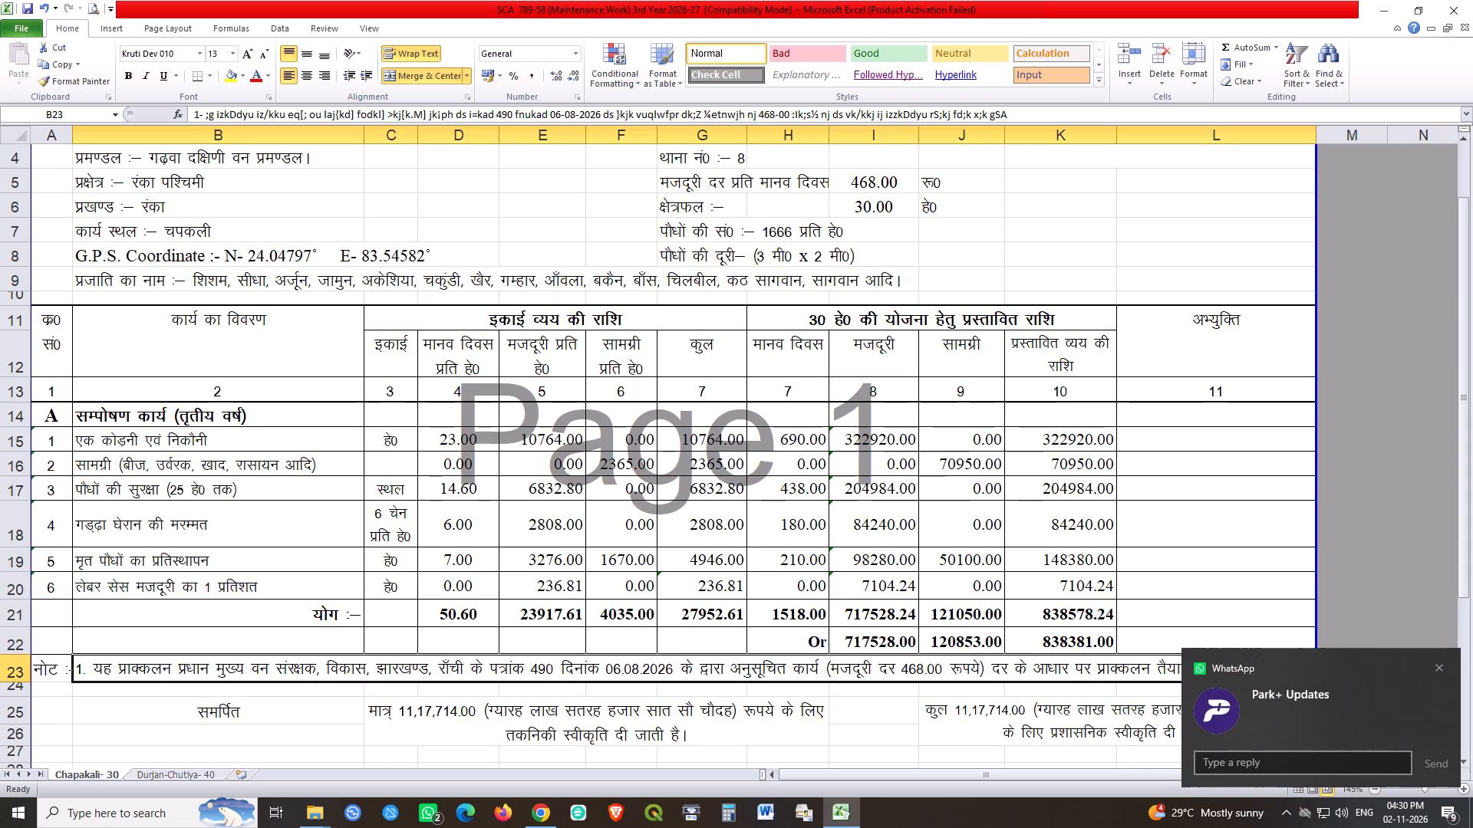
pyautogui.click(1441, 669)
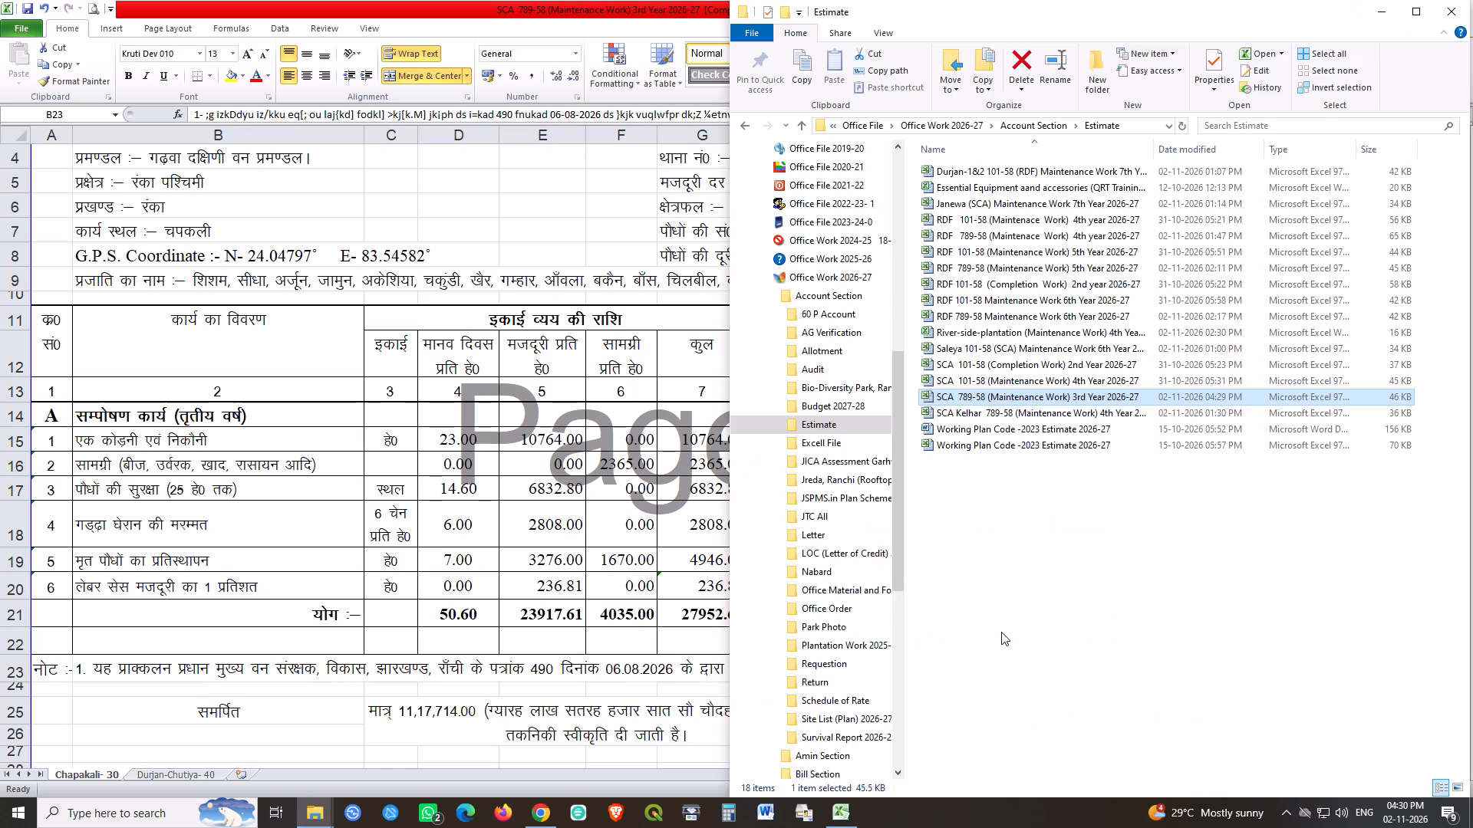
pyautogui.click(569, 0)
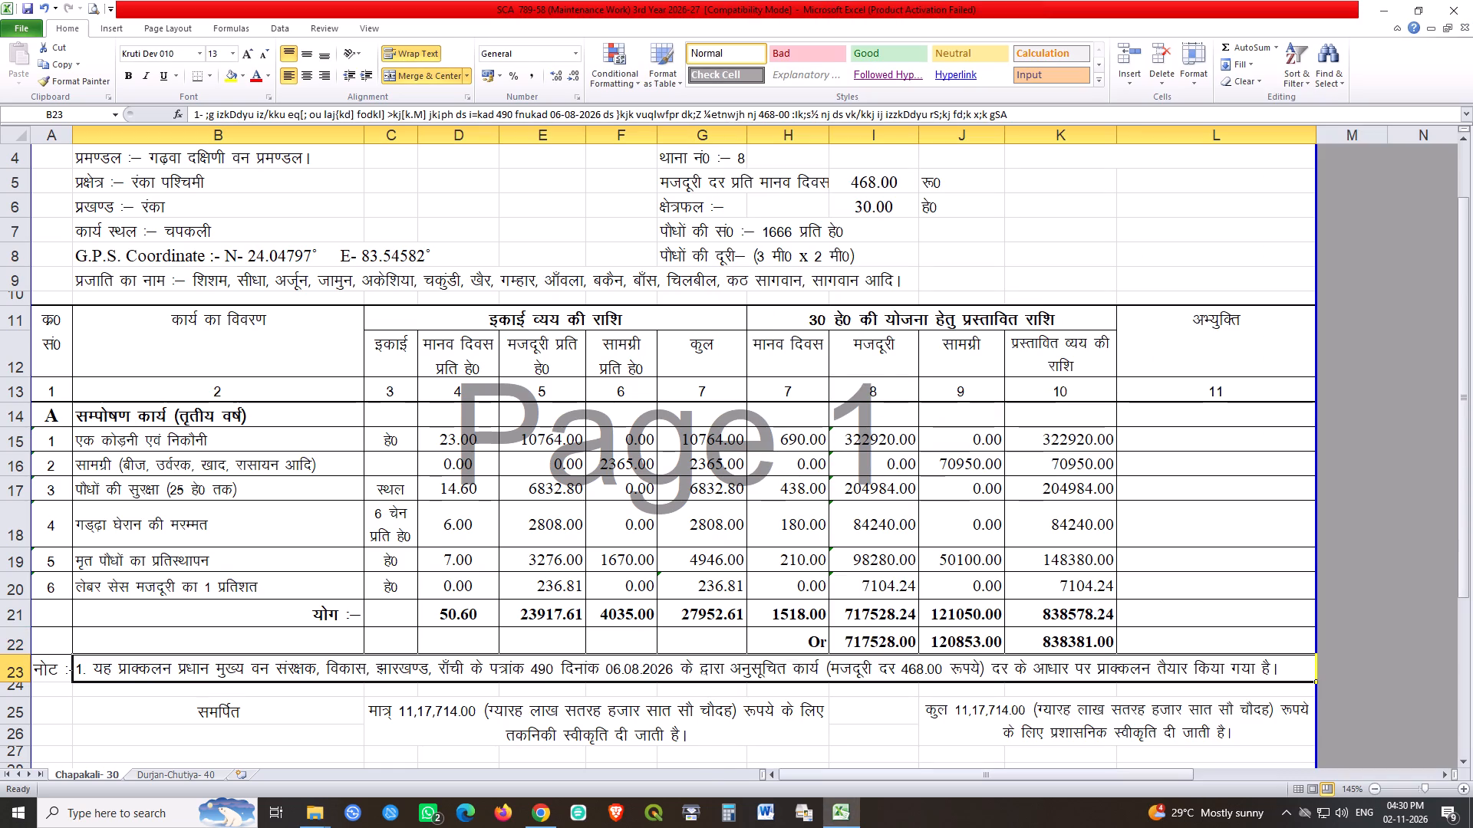
# Change the deduction in the J22 rounded material total to 194, making its formula =ROUND(J21,0)-194.
pyautogui.click(932, 646)
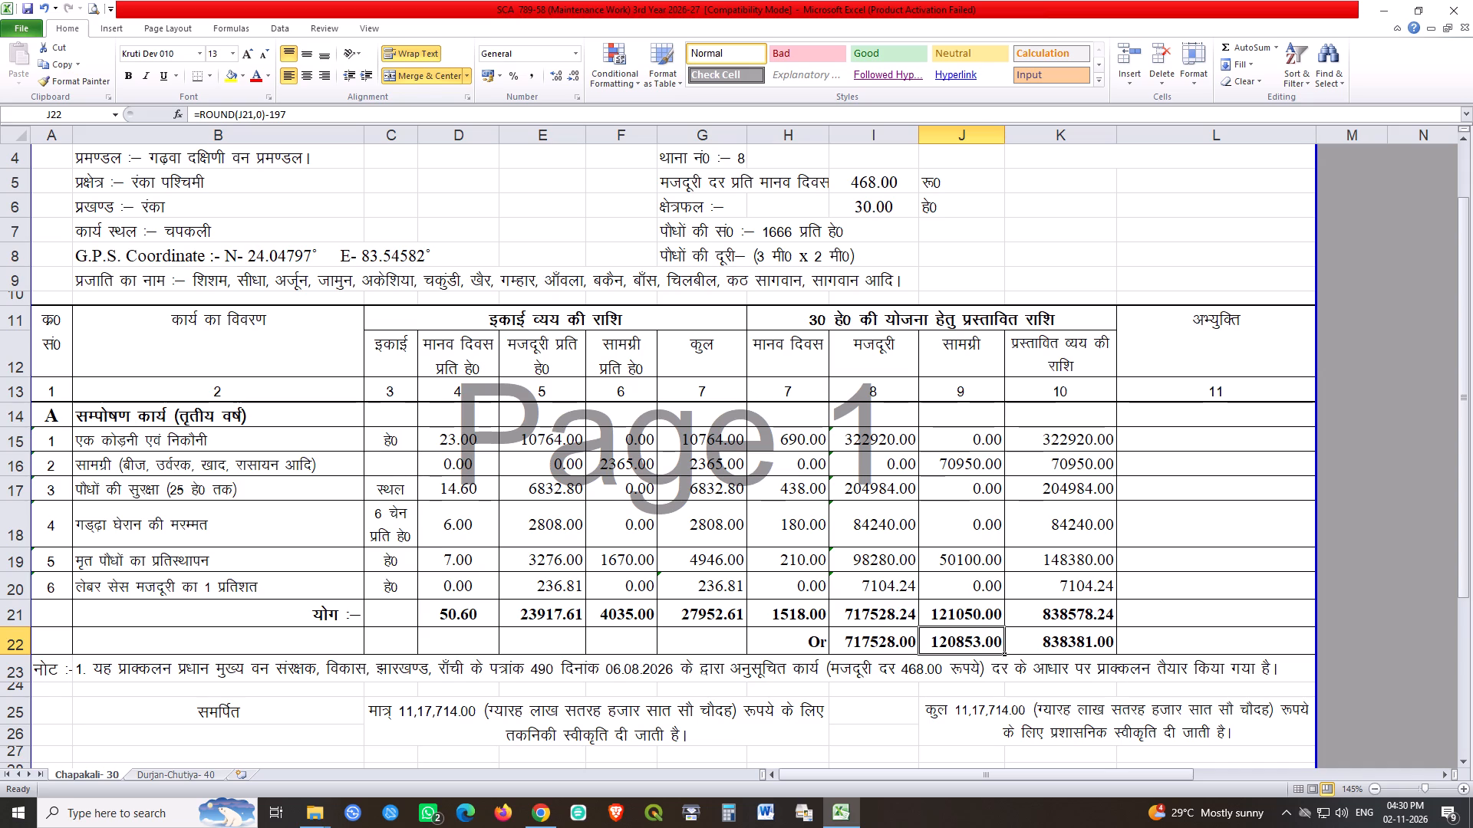
pyautogui.doubleClick(969, 646)
pyautogui.moveTo(1002, 662); pyautogui.dragTo(997, 665)
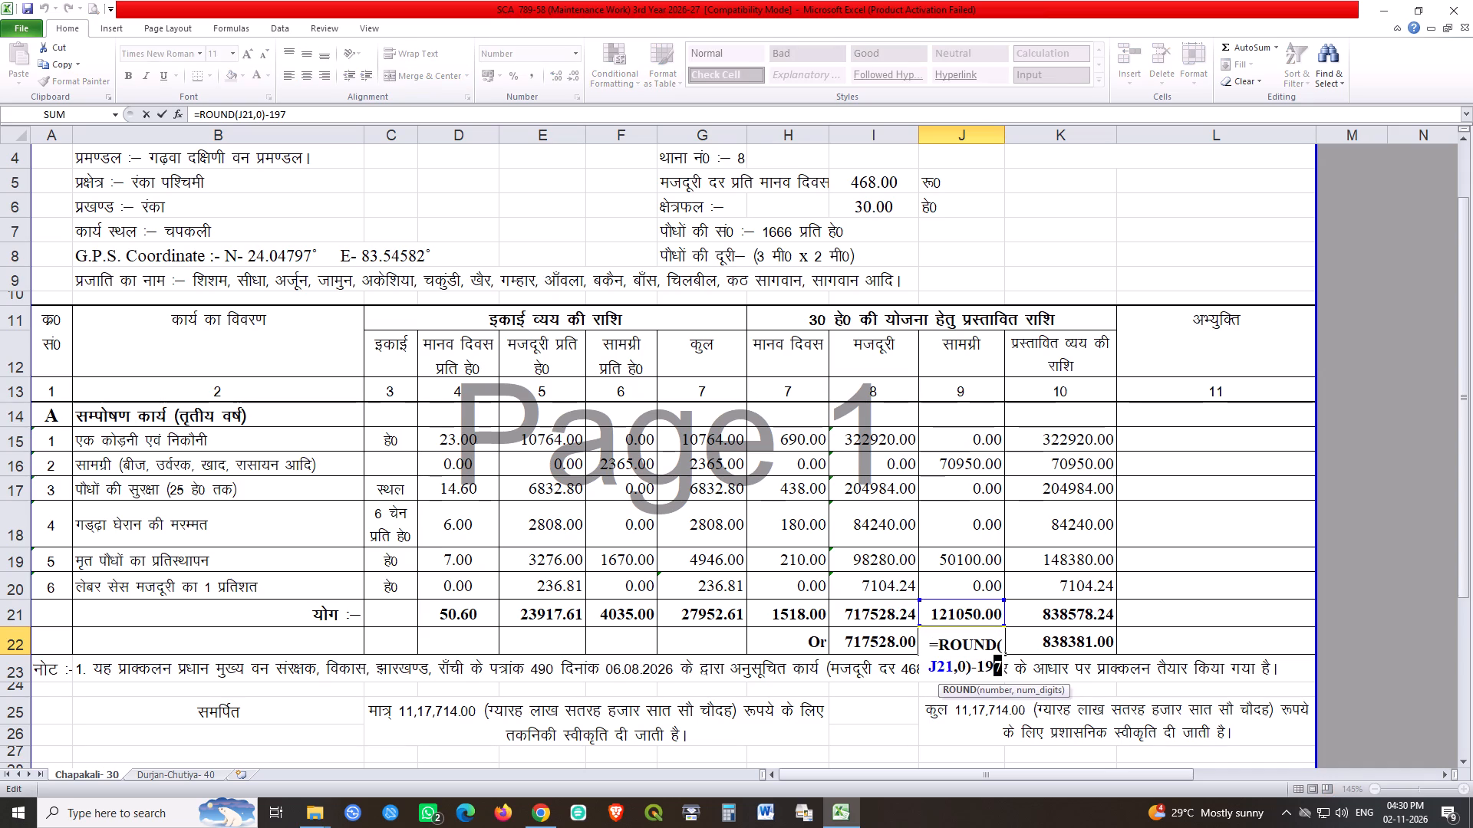
pyautogui.moveTo(997, 665); pyautogui.dragTo(995, 665)
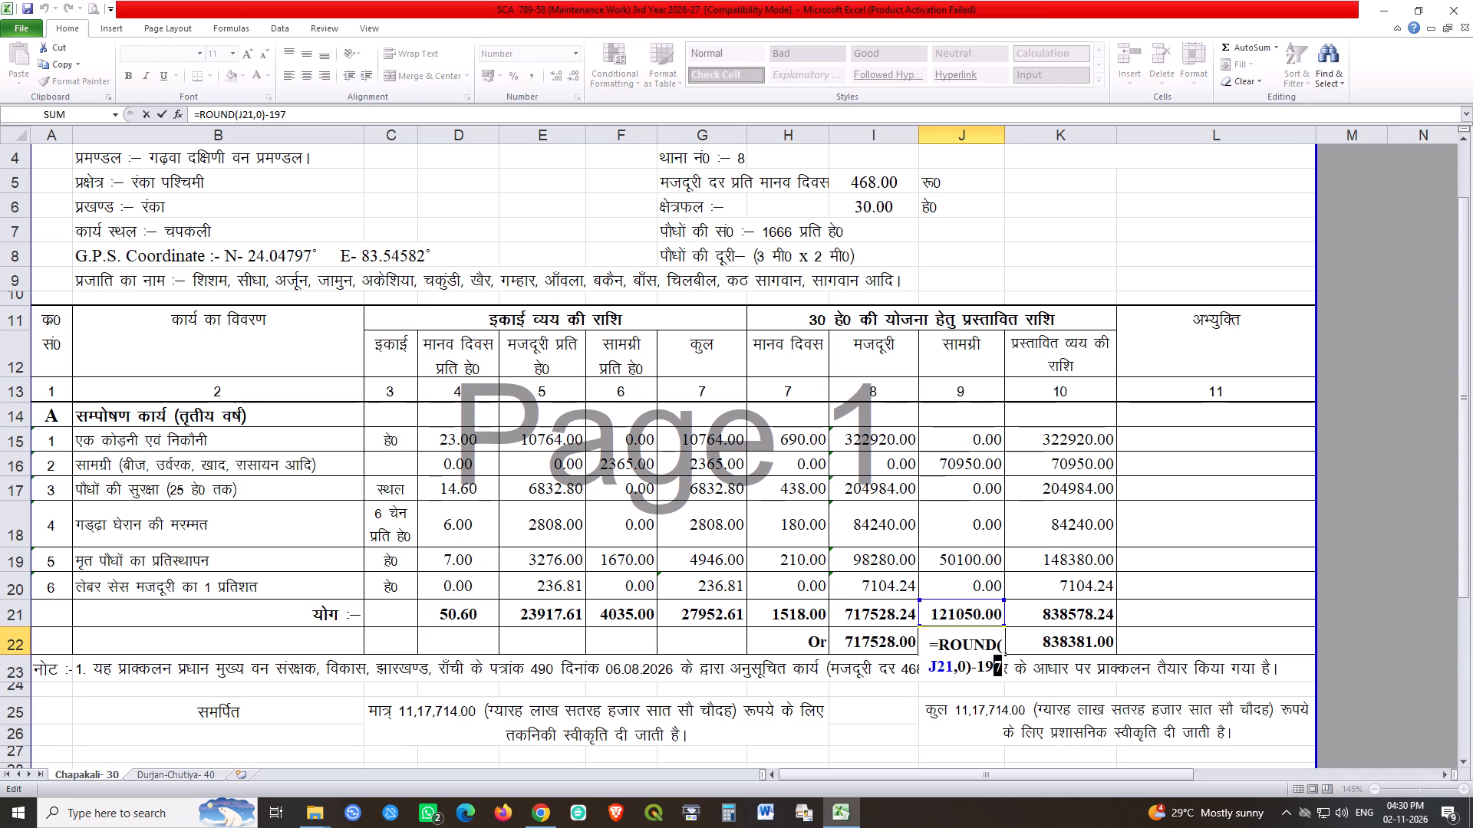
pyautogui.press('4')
pyautogui.press('Return')
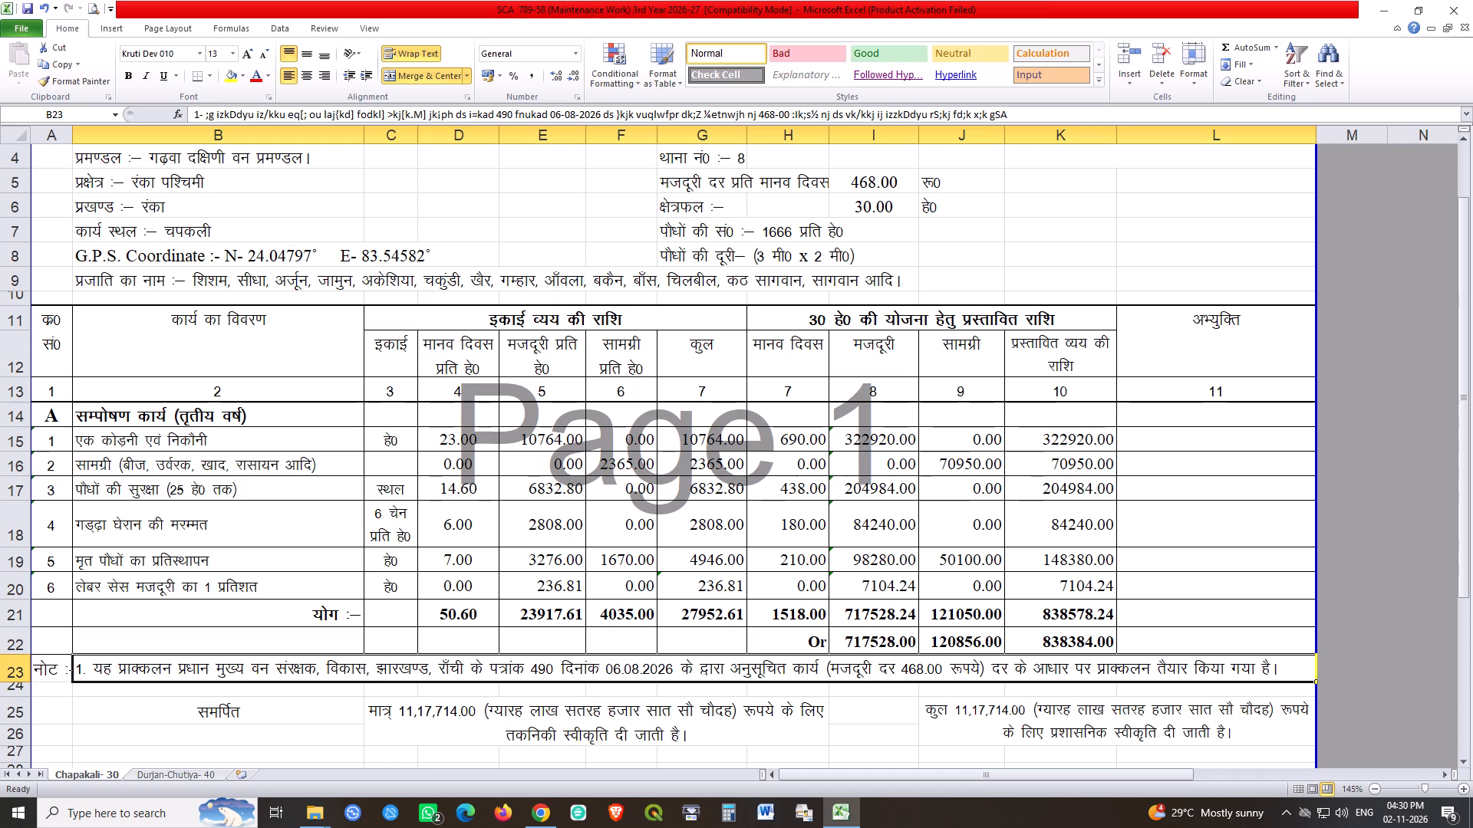
# Change the deduction in the J22 material total formula to 193.
pyautogui.doubleClick(980, 646)
pyautogui.doubleClick(980, 646)
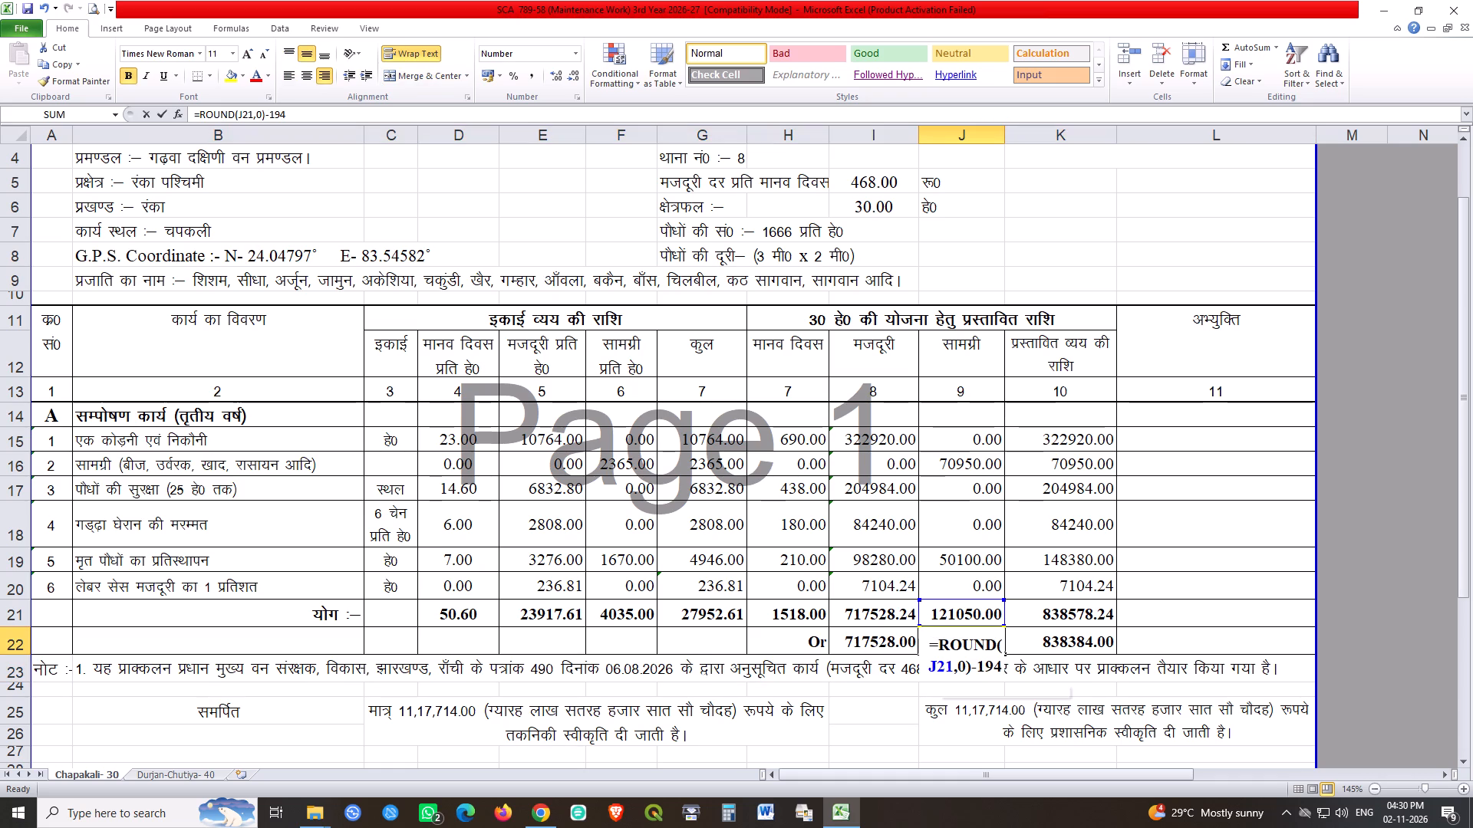
pyautogui.moveTo(993, 662); pyautogui.dragTo(1001, 663)
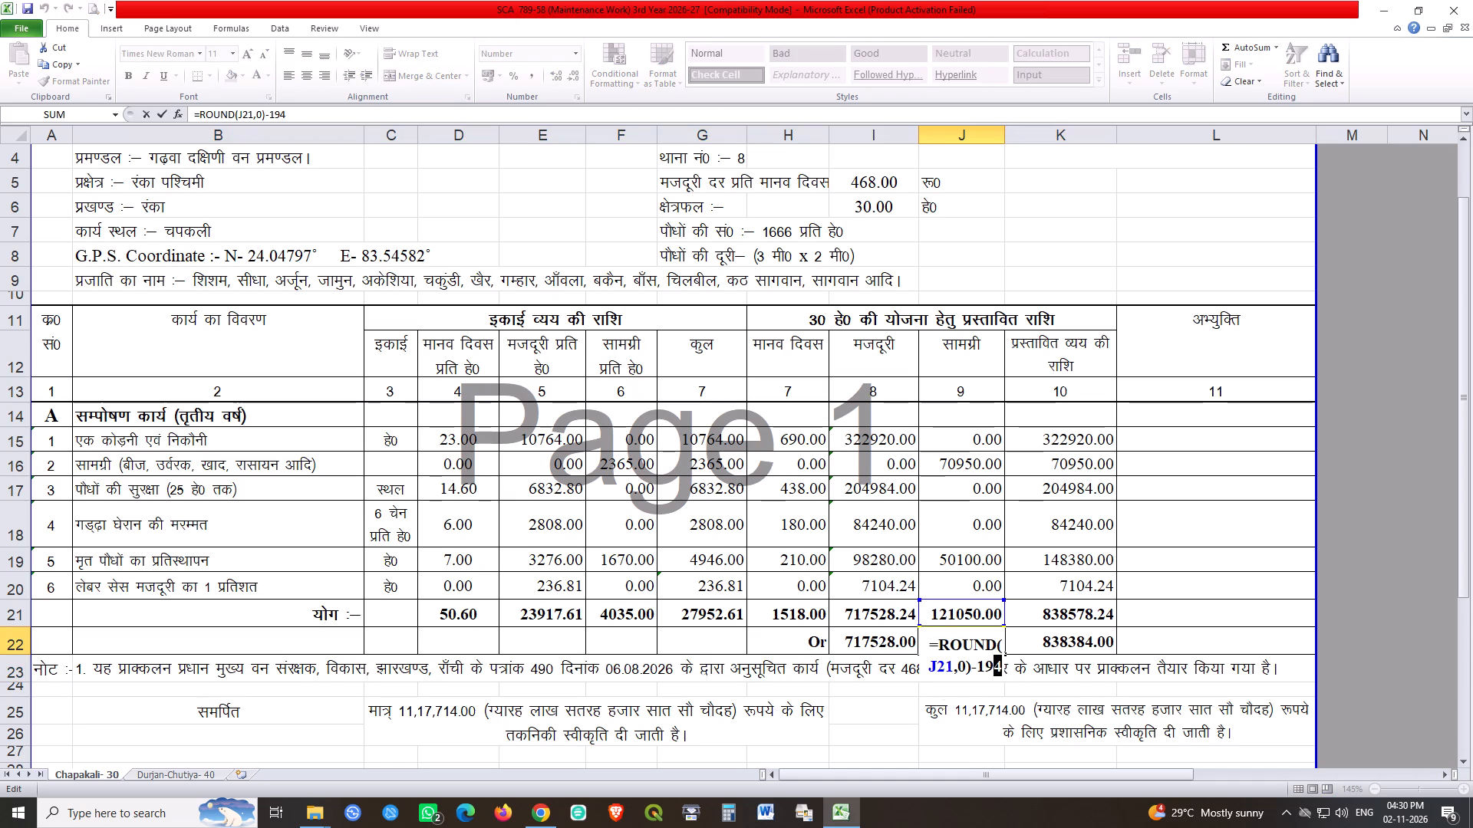
pyautogui.press('3')
pyautogui.press('Return')
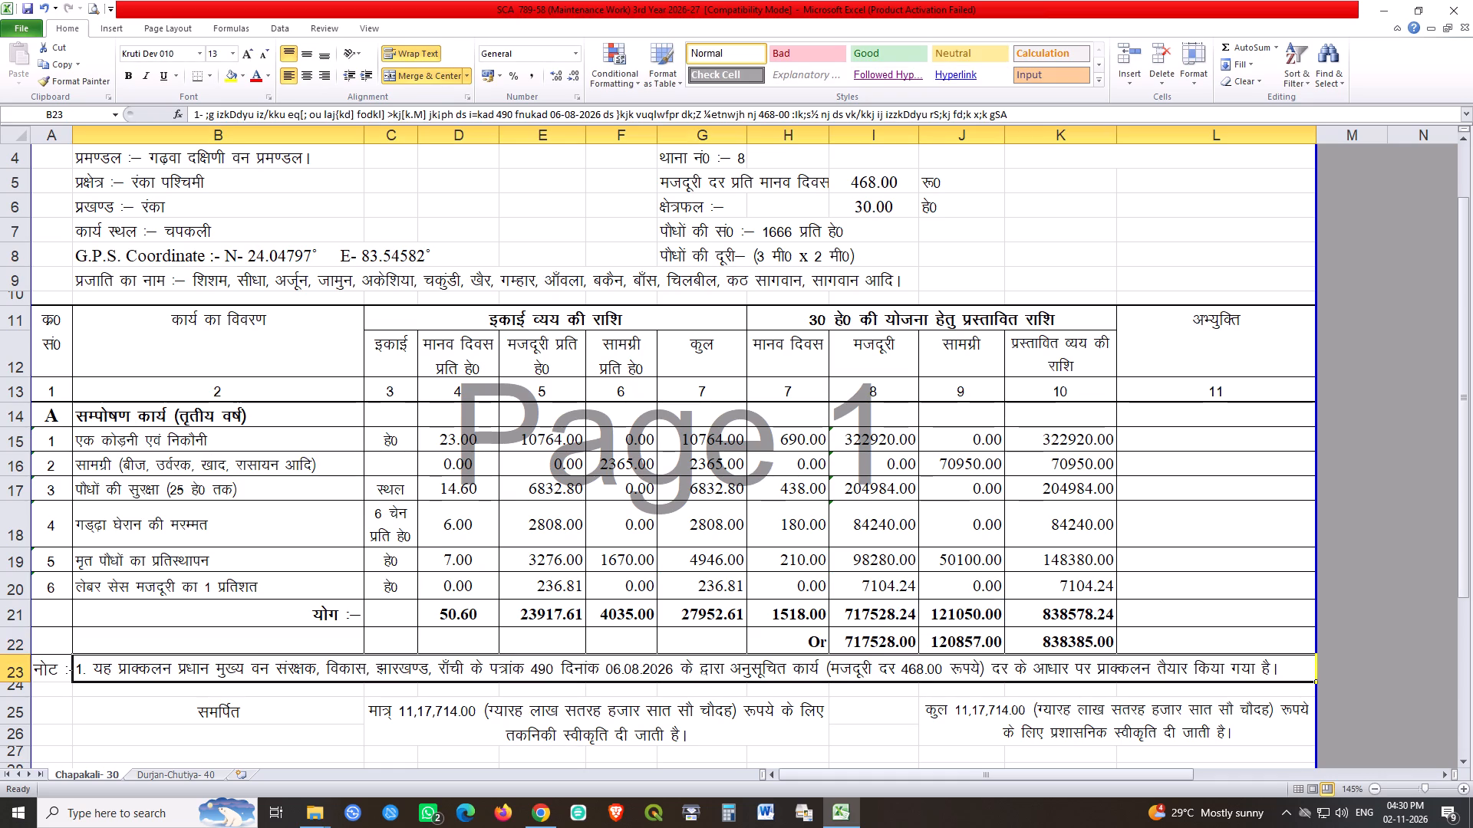
pyautogui.click(940, 692)
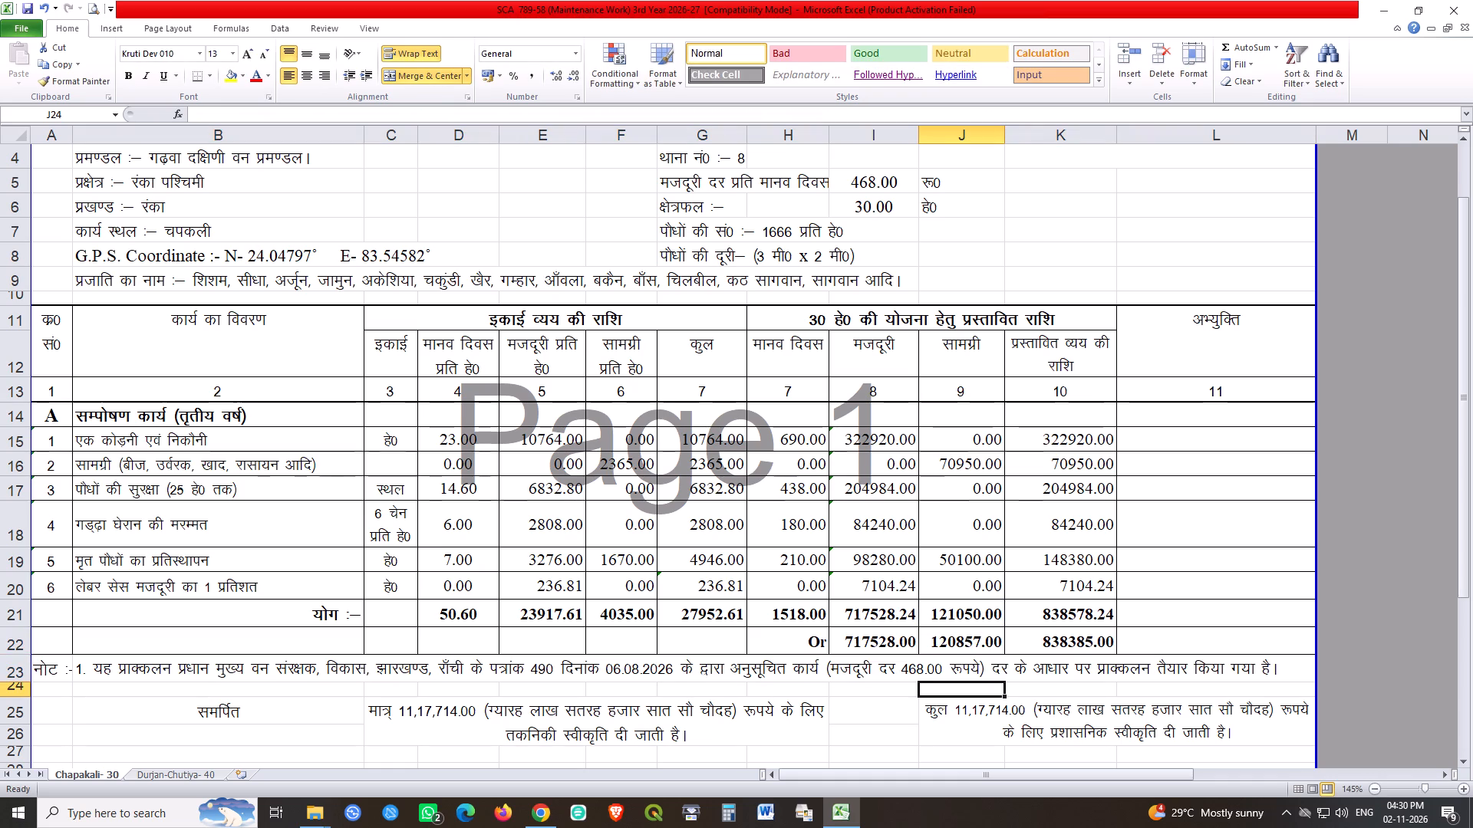
# Open the rounded grand total formula in K22 to check which cells it adds.
pyautogui.click(1079, 653)
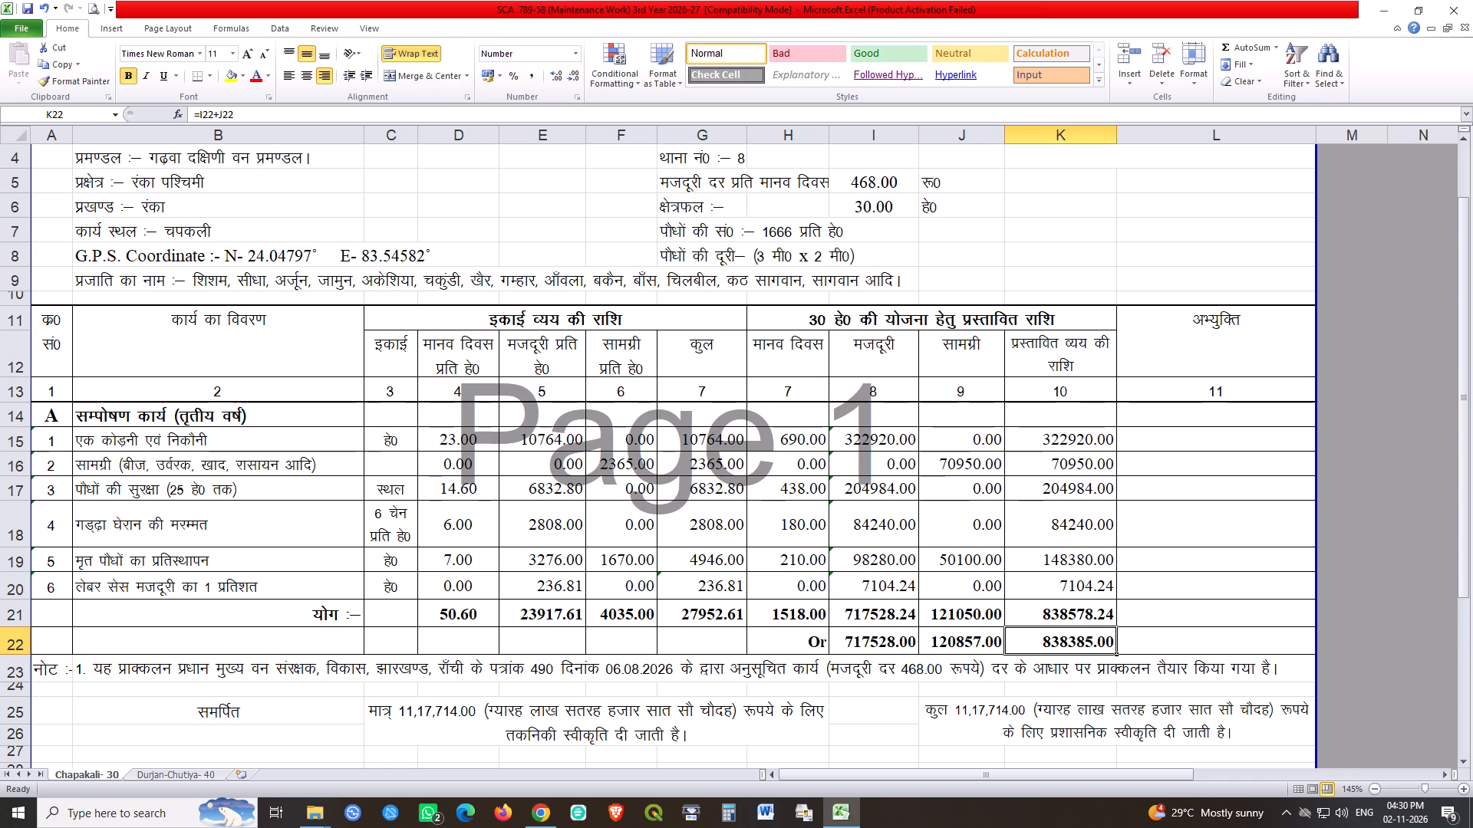
pyautogui.click(1083, 658)
pyautogui.doubleClick(1096, 639)
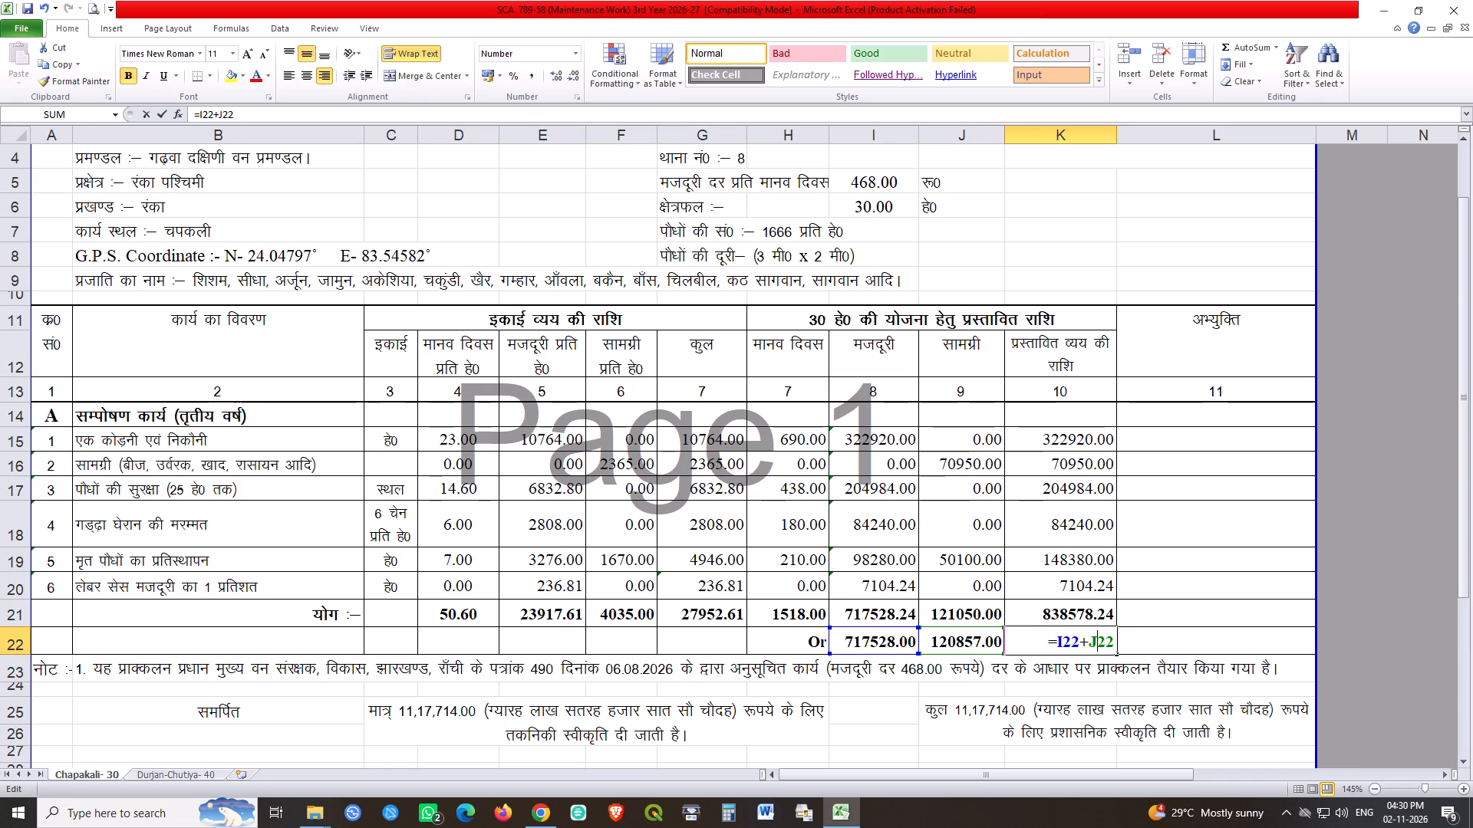
pyautogui.press('Return')
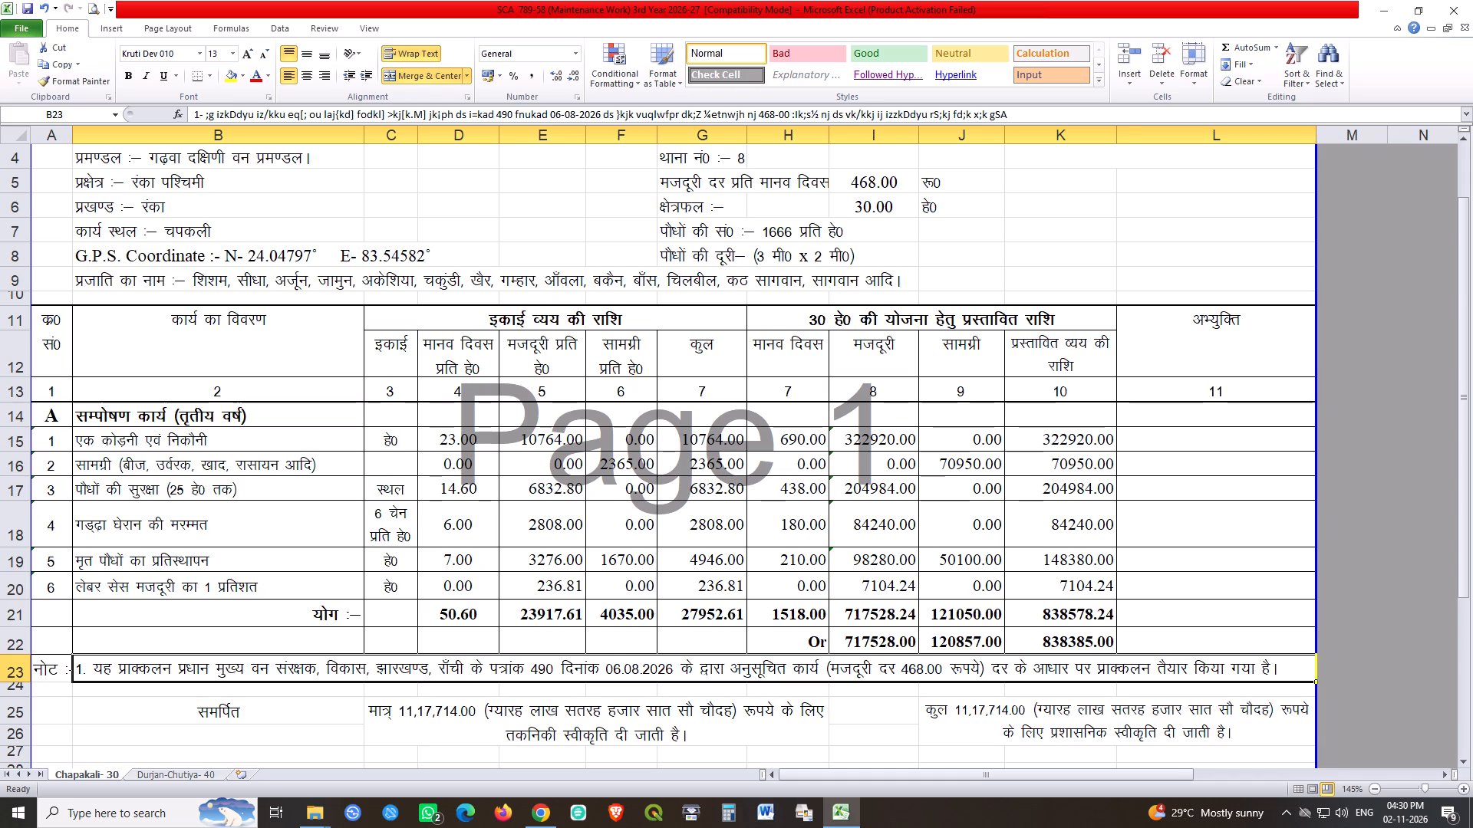
# Deduct 100 from the rounded labour total in I22, making its formula =ROUND(I21,0)-100.
pyautogui.click(872, 642)
pyautogui.doubleClick(872, 642)
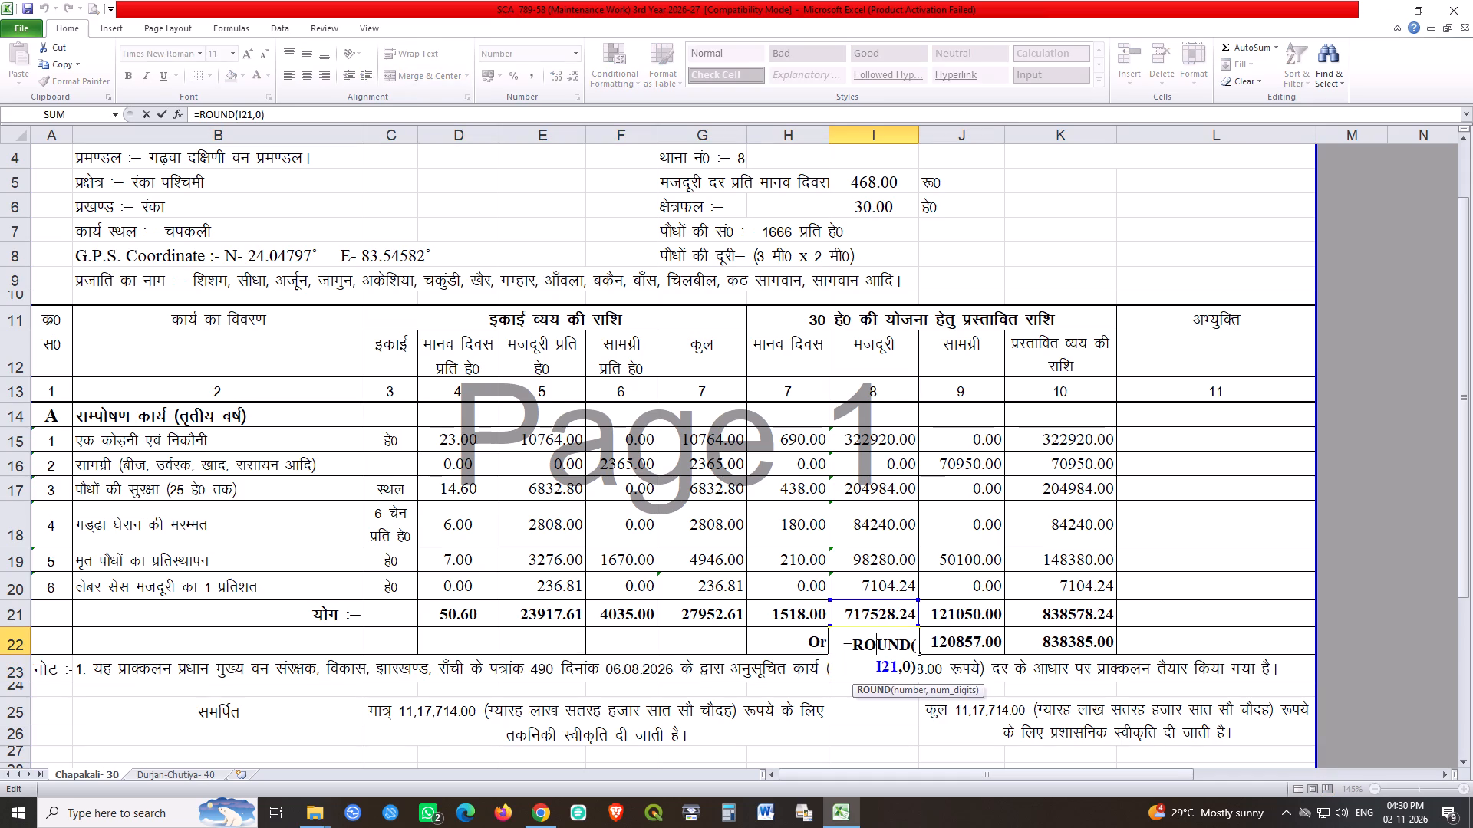
pyautogui.click(914, 667)
pyautogui.press('-')
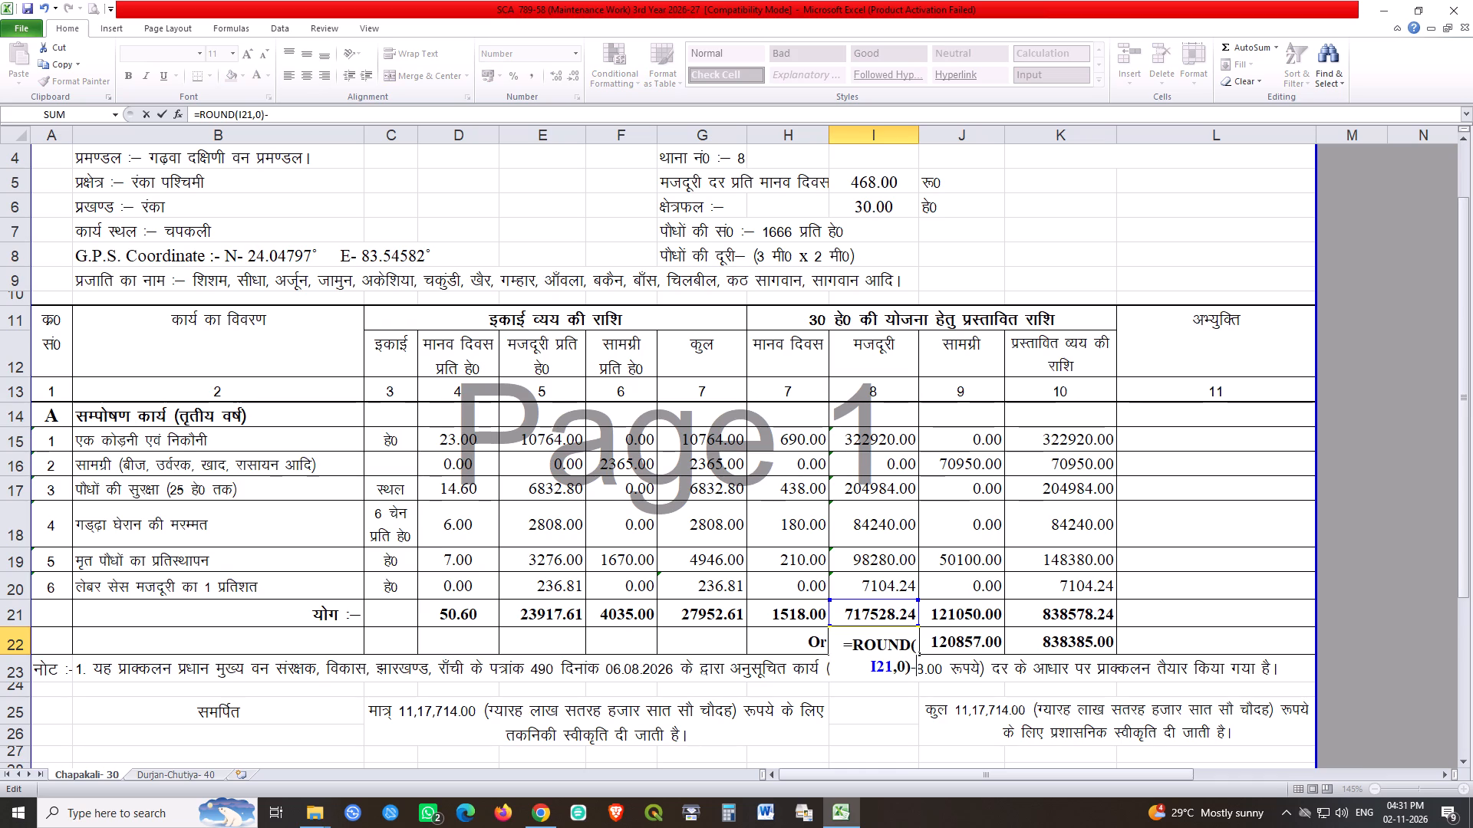
pyautogui.write('100')
pyautogui.press('Return')
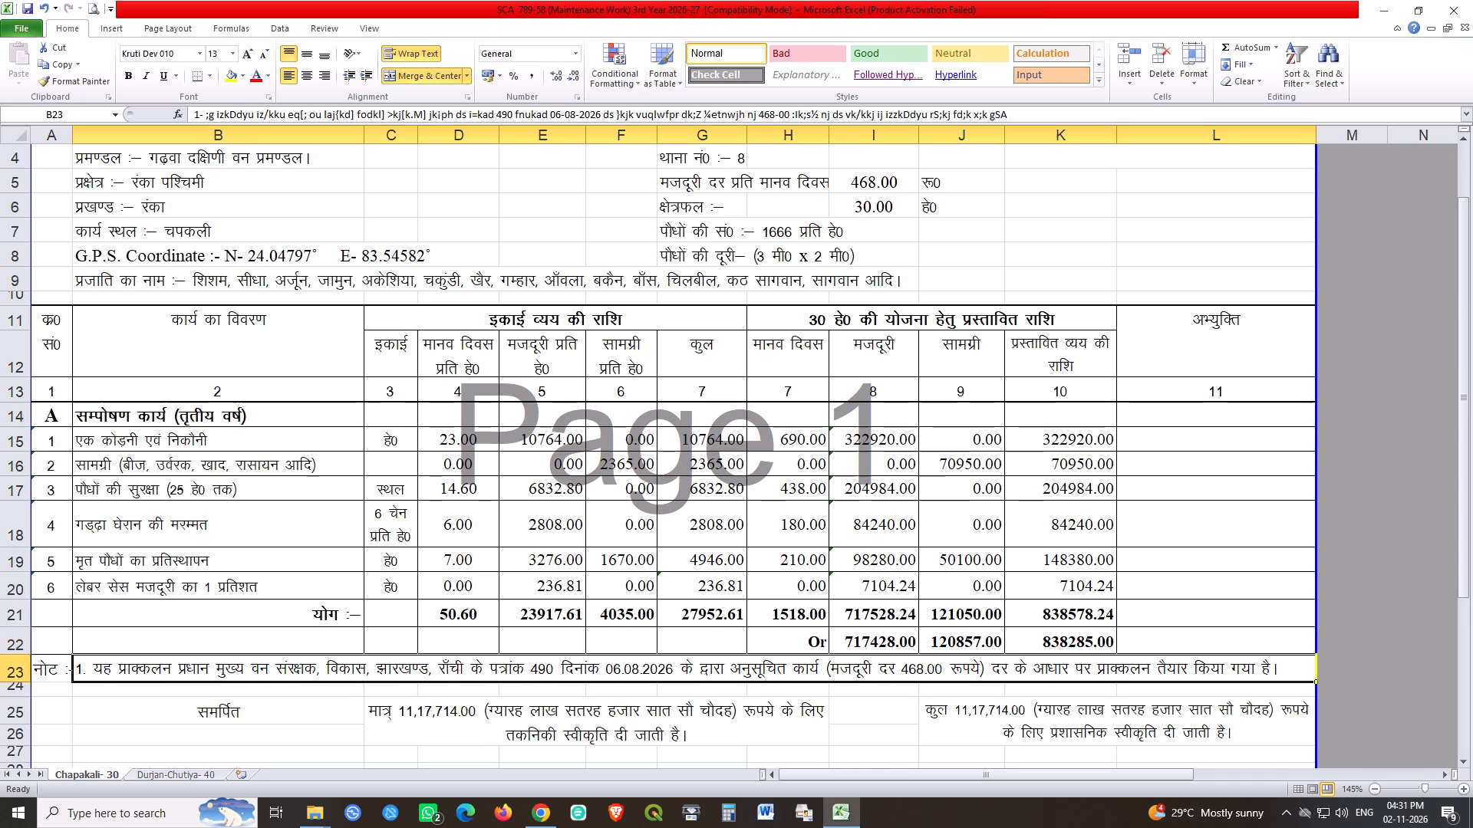
# Change the deduction in the I22 labour total formula to 99.
pyautogui.click(880, 641)
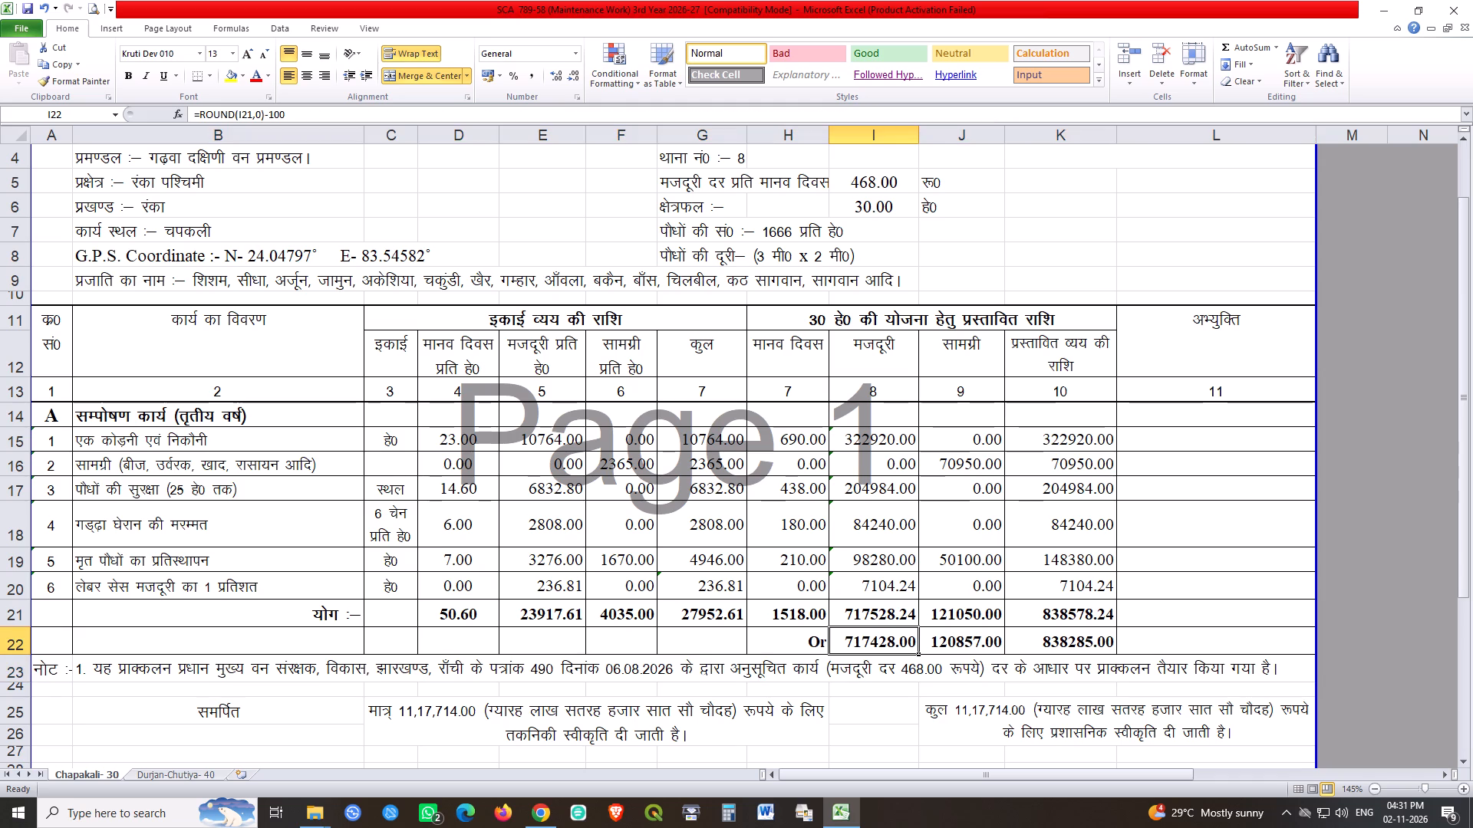
pyautogui.doubleClick(880, 641)
pyautogui.moveTo(894, 668); pyautogui.dragTo(903, 668)
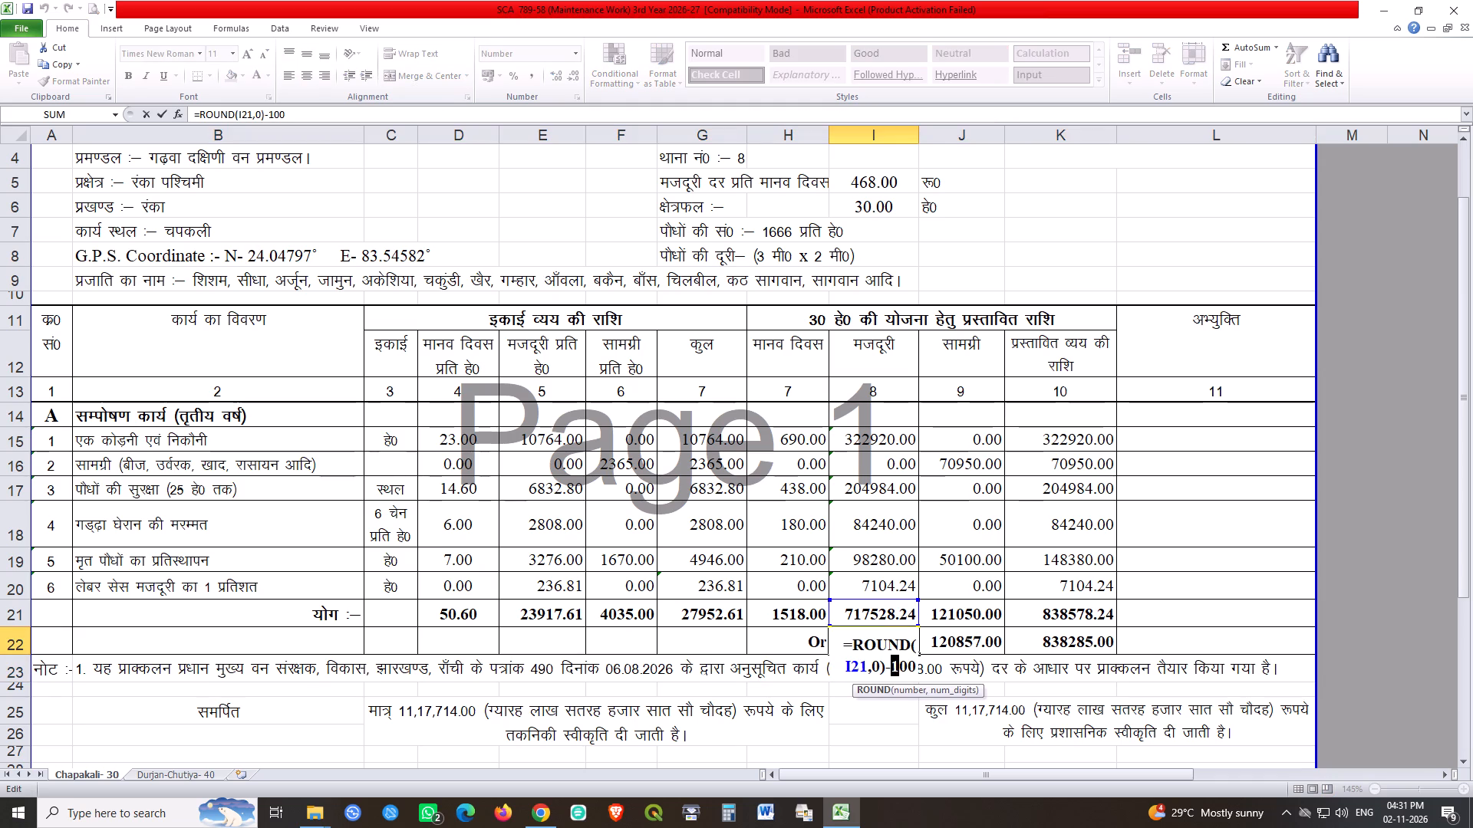
pyautogui.moveTo(903, 668); pyautogui.dragTo(917, 672)
pyautogui.write('99')
pyautogui.press('Return')
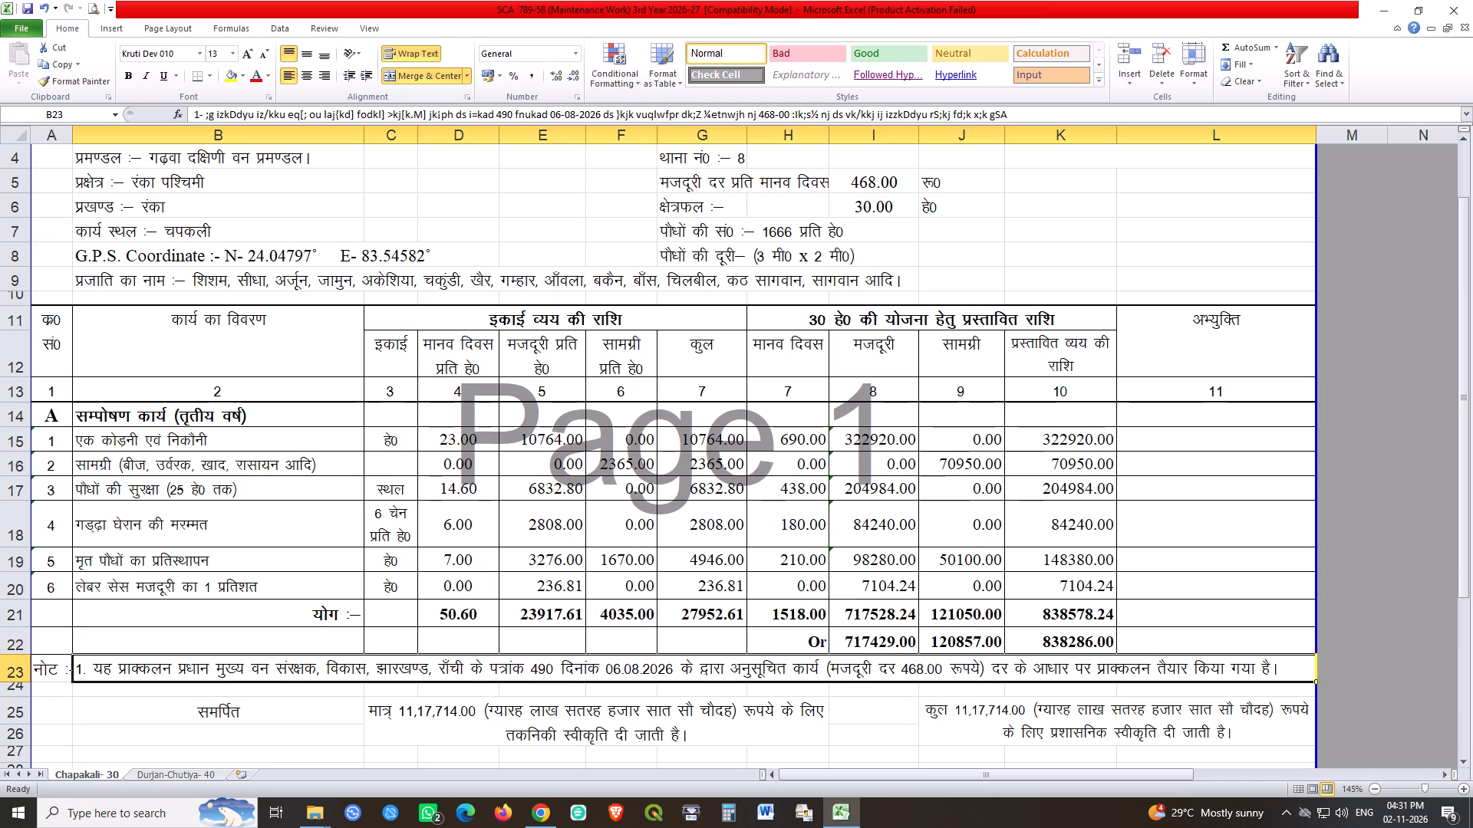
pyautogui.click(875, 639)
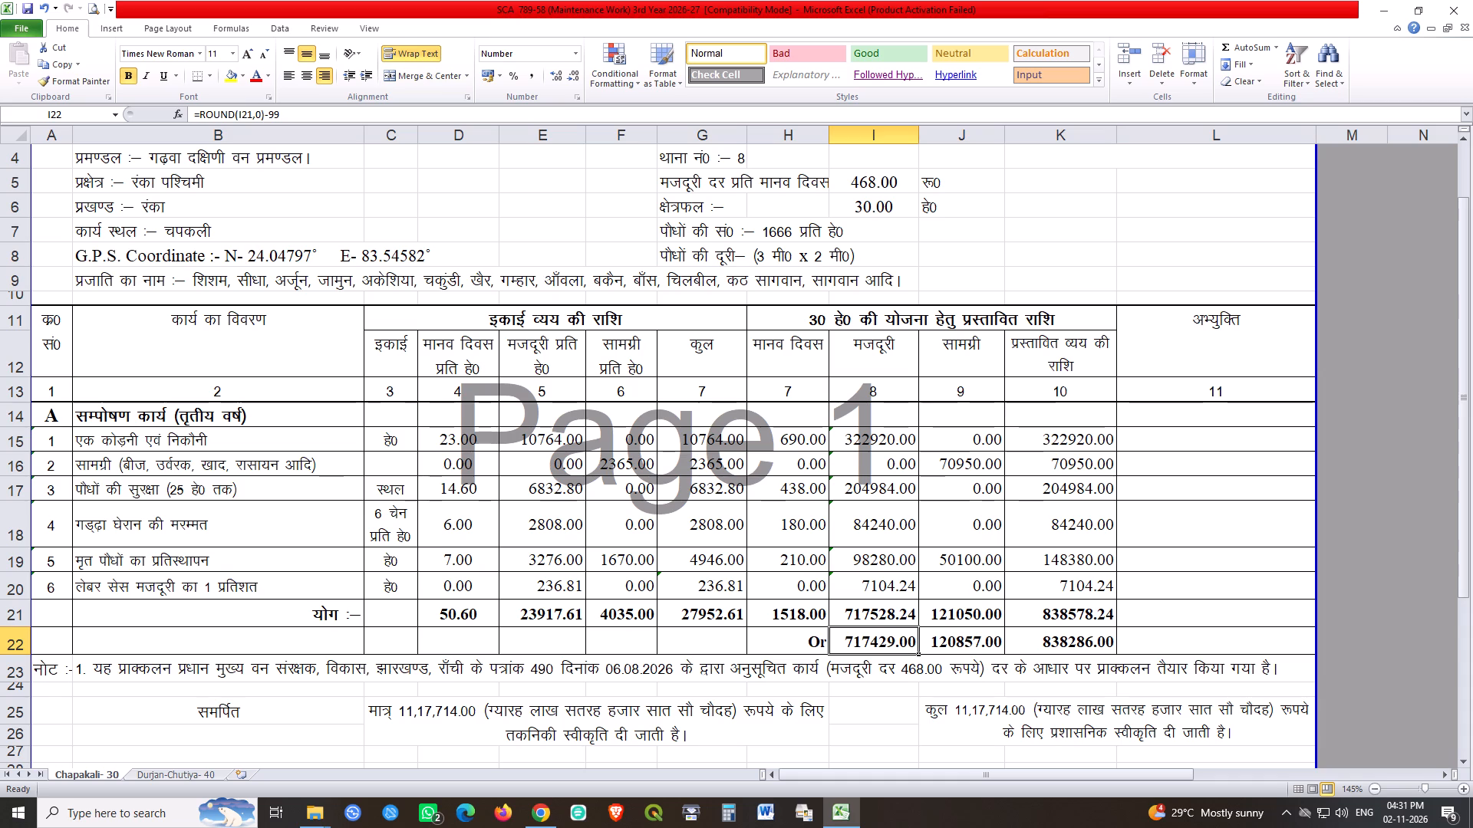
# Check the rounded material total formula in J22 and save the workbook.
pyautogui.click(977, 640)
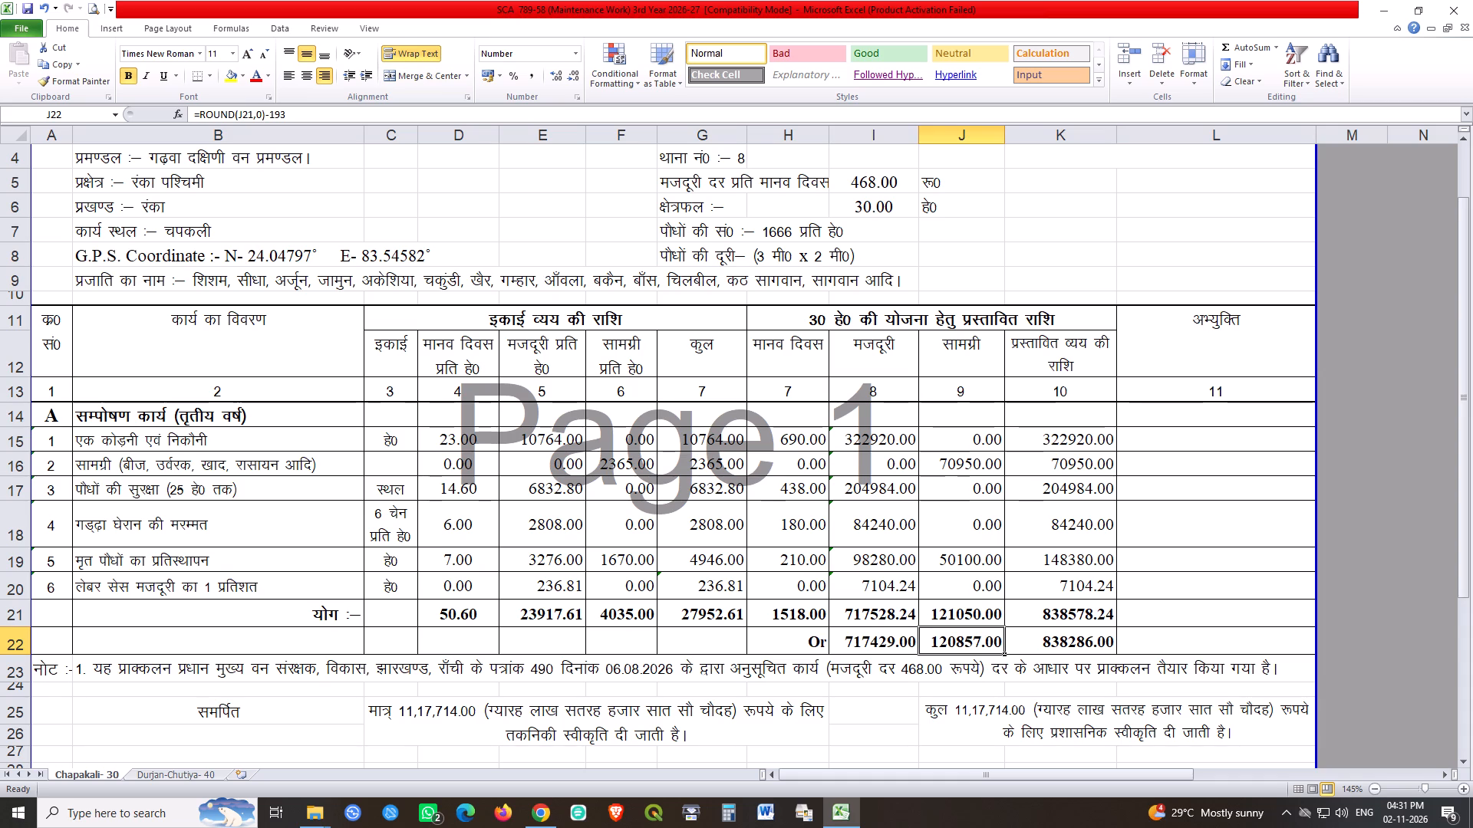
pyautogui.click(1192, 659)
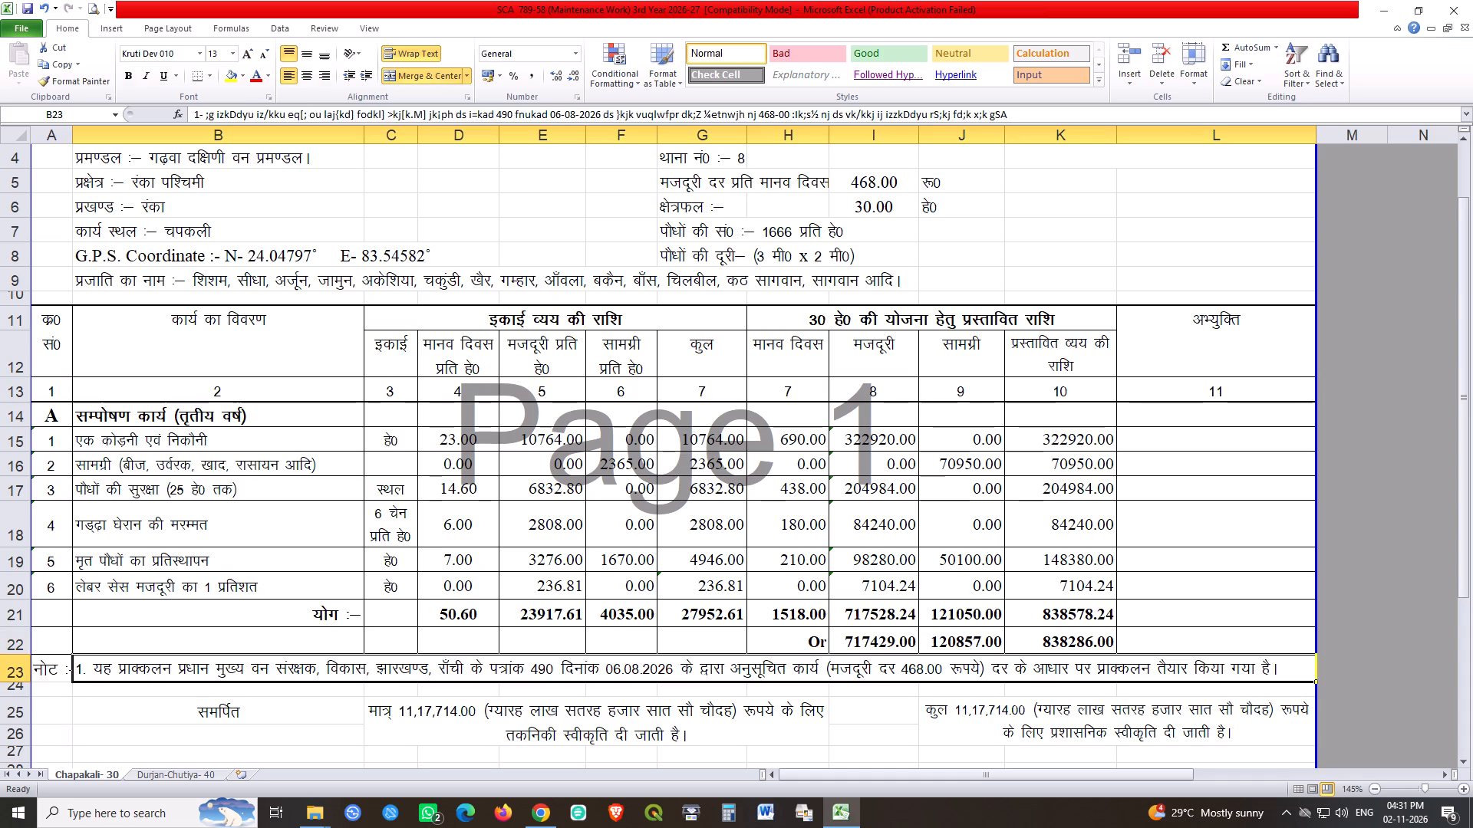
pyautogui.click(1209, 645)
pyautogui.hotkey('ctrl', 's')
pyautogui.hotkey('ctrl', 's')
pyautogui.hotkey('ctrl', 's')
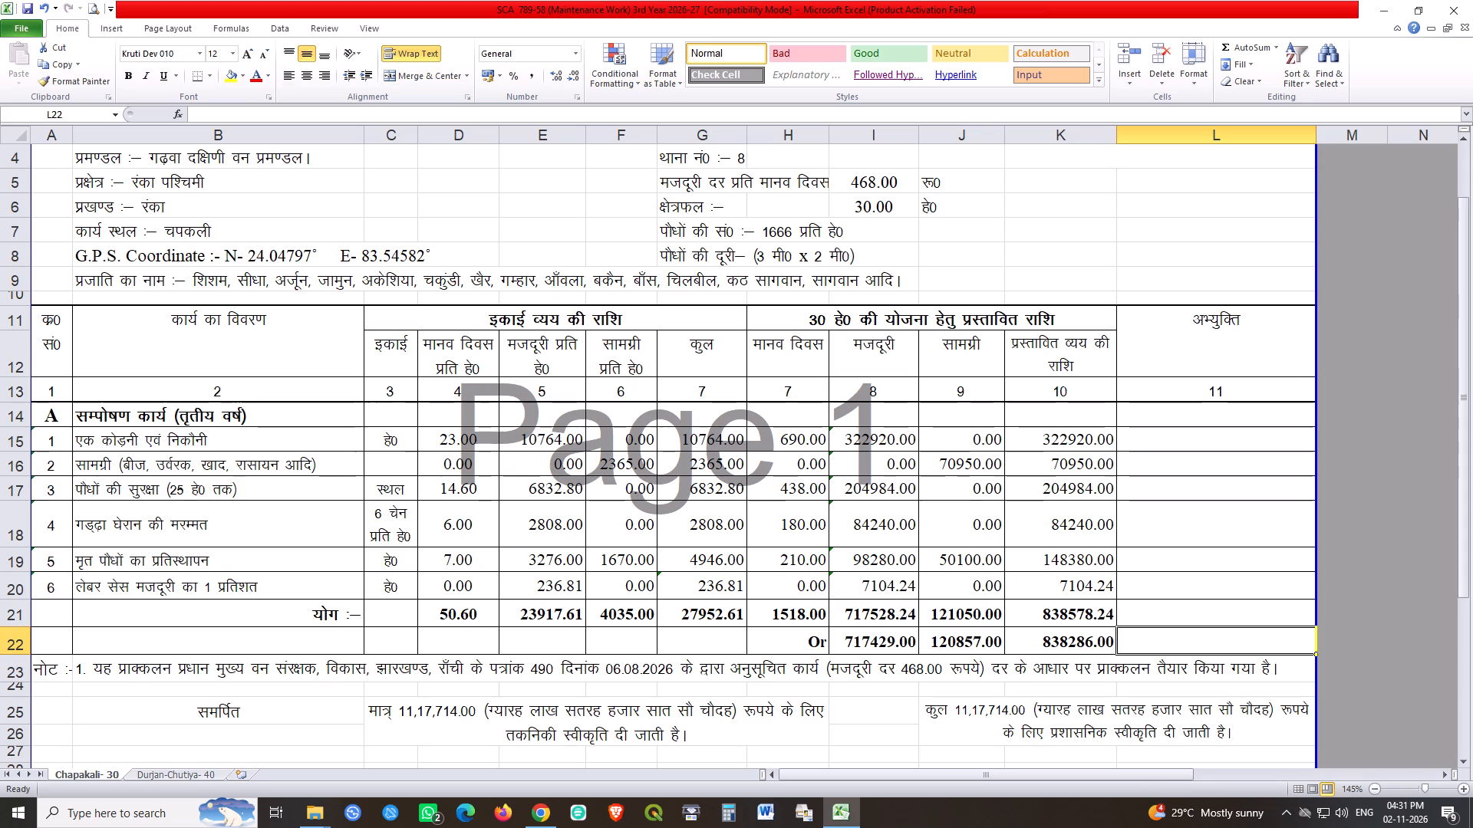
# Review the Chapakali- 30 sheet and compare its totals and sanction texts with the Durjan-Chutiya- 40 sheet.
pyautogui.scroll(11, 811, 488)
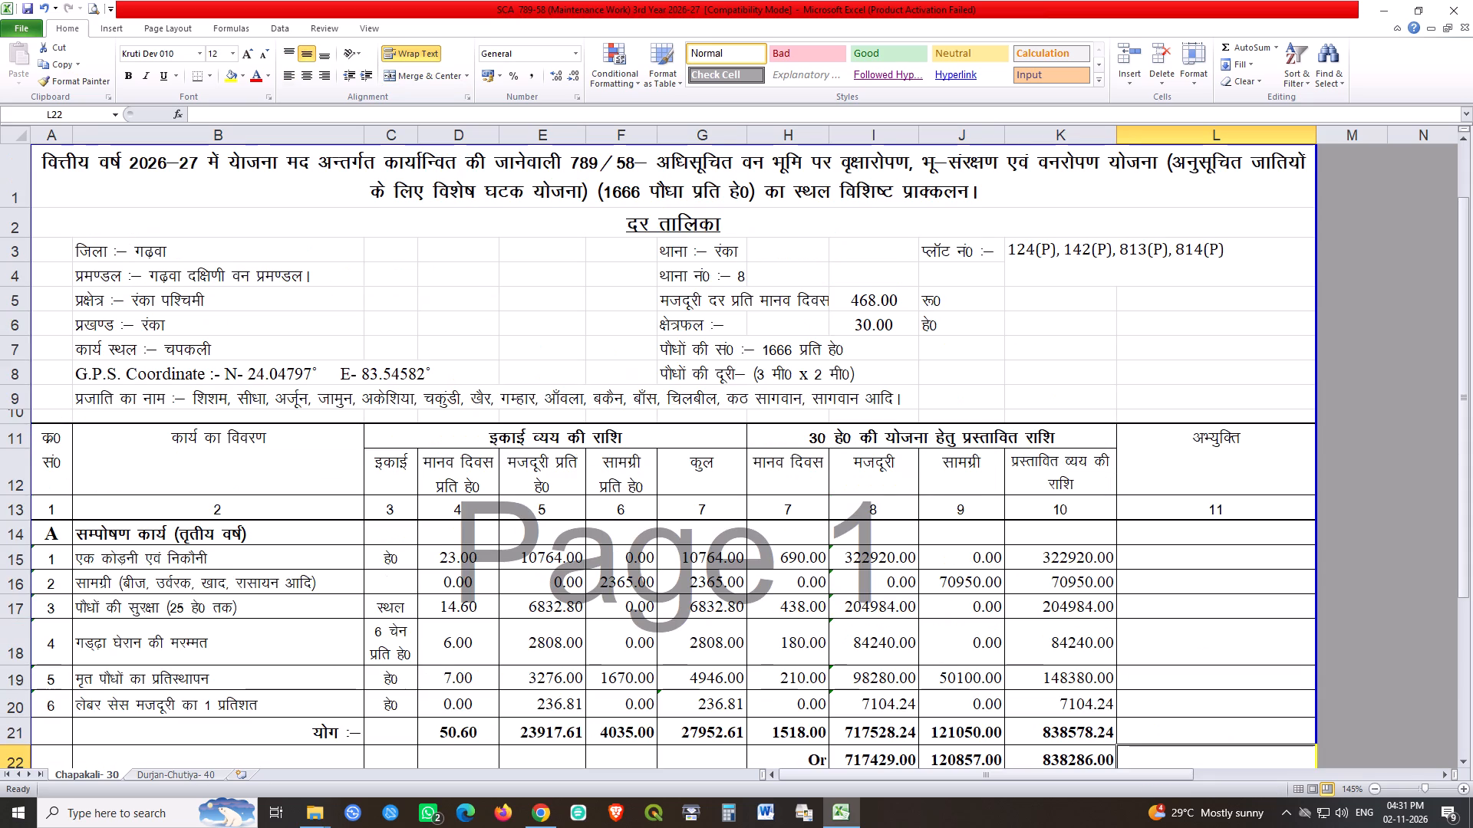
pyautogui.hotkey('ctrl', 'F2')
pyautogui.press('Escape')
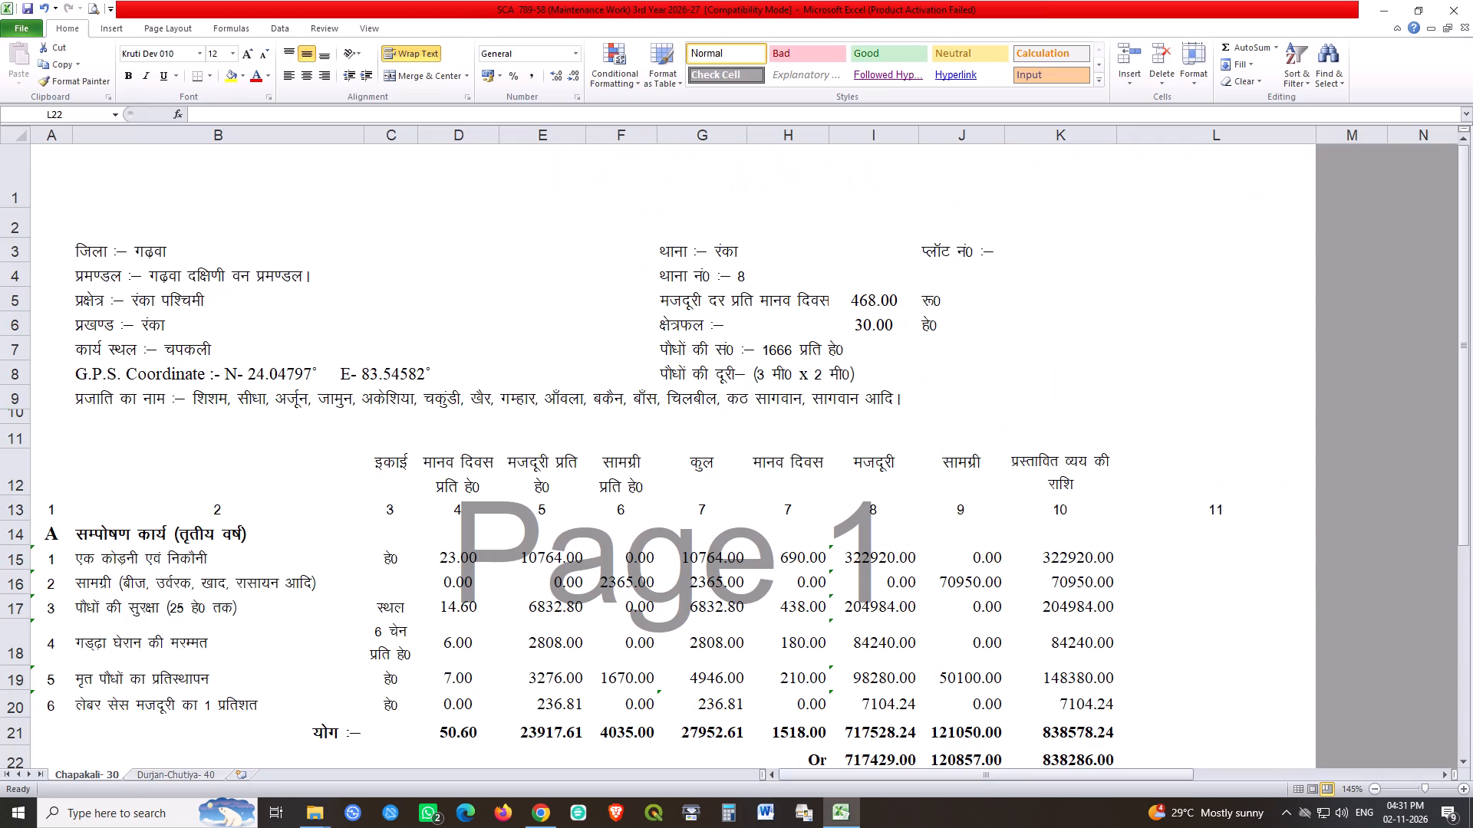
pyautogui.scroll(-2, 1011, 570)
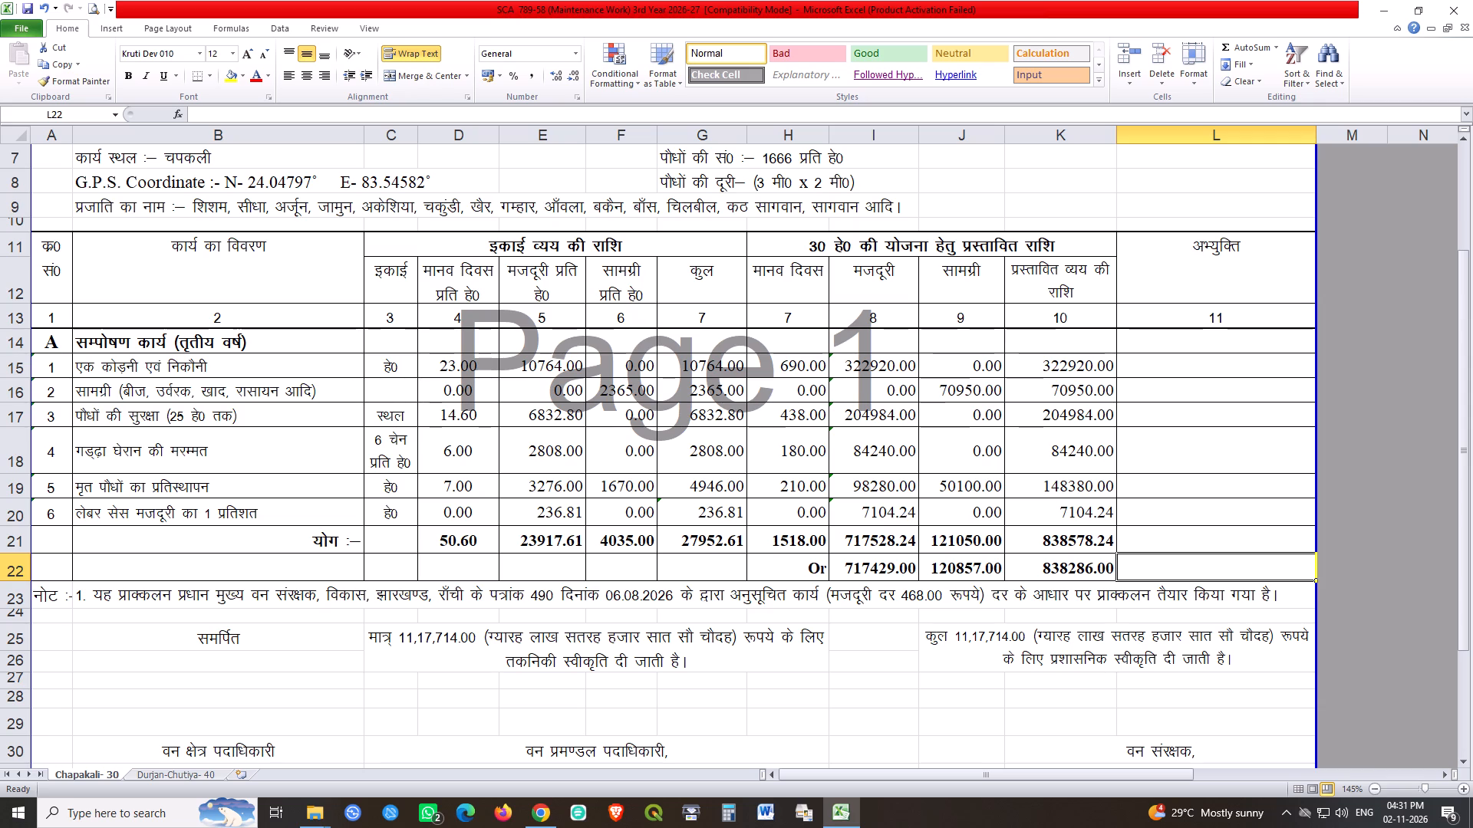
pyautogui.click(163, 770)
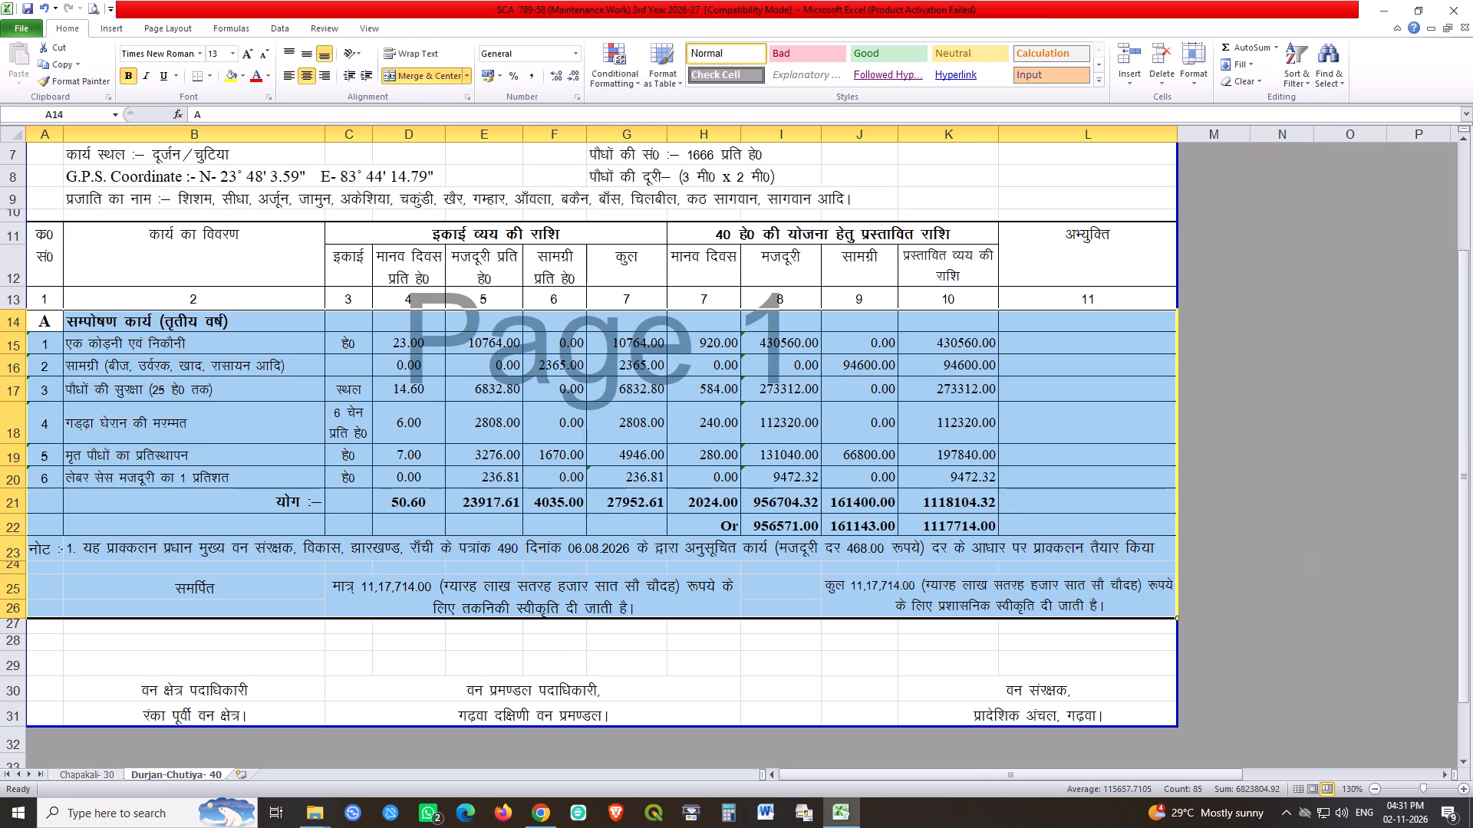
pyautogui.click(839, 634)
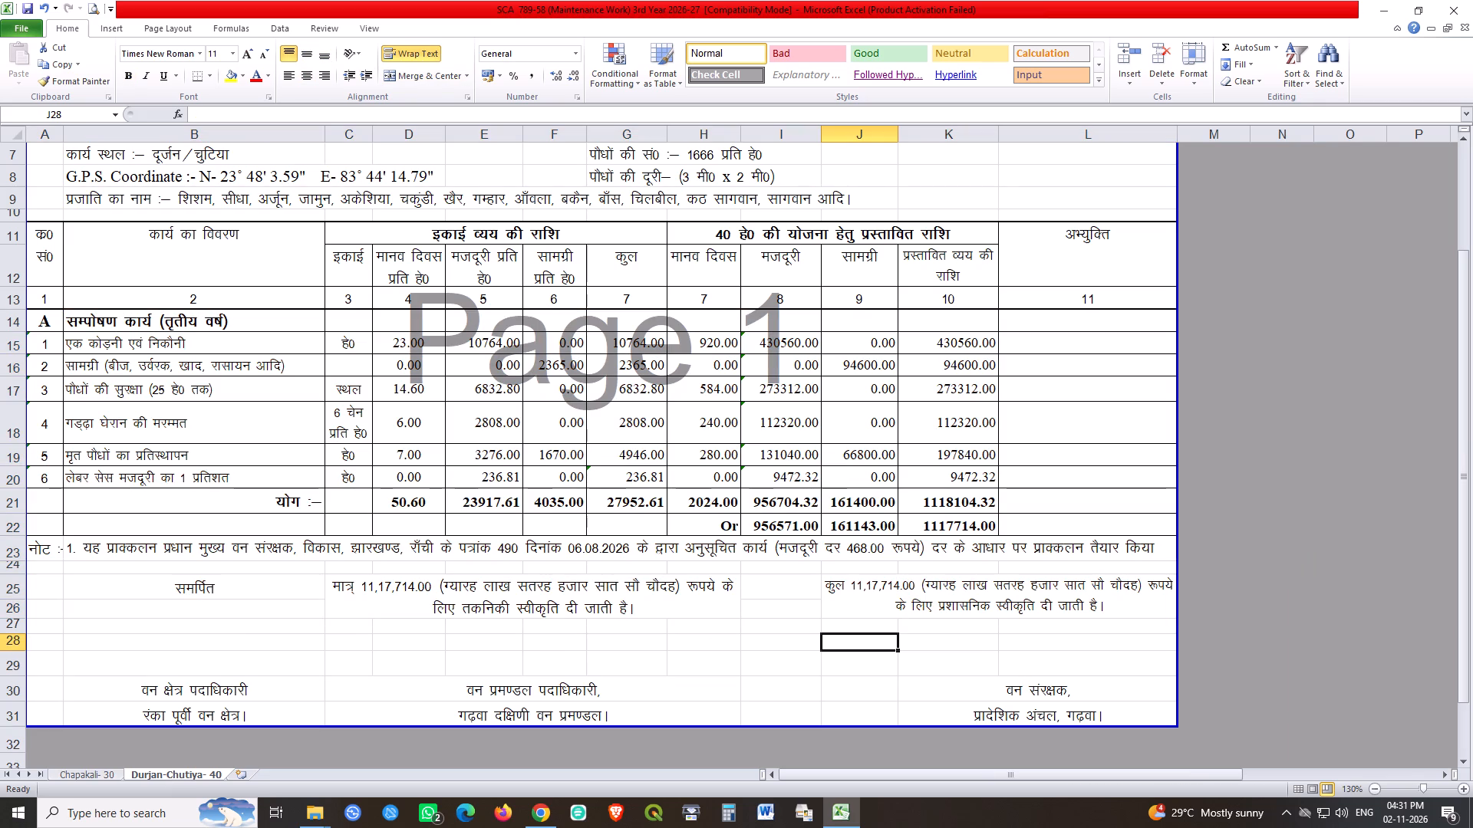
pyautogui.click(84, 772)
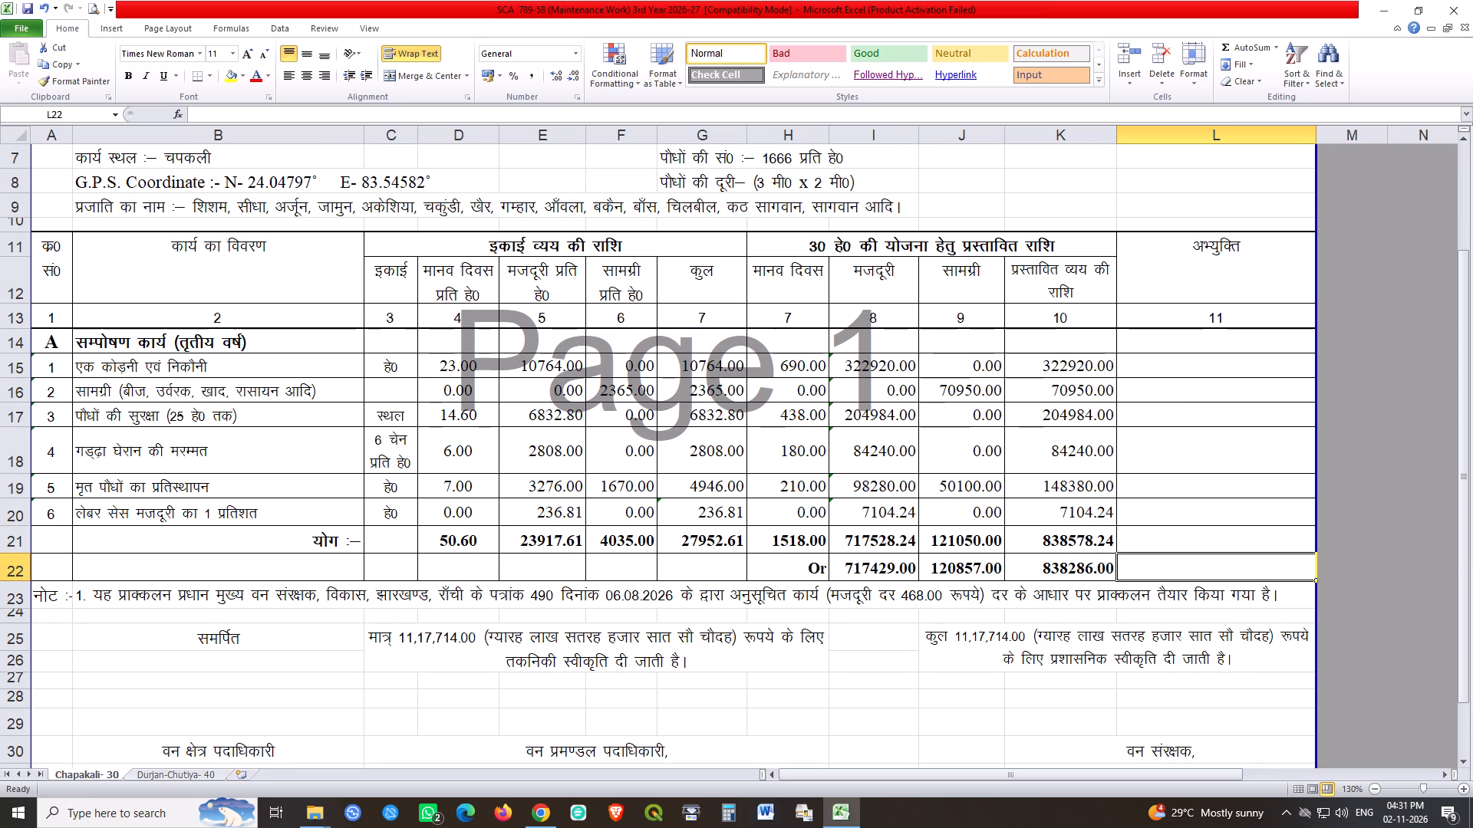
pyautogui.click(530, 597)
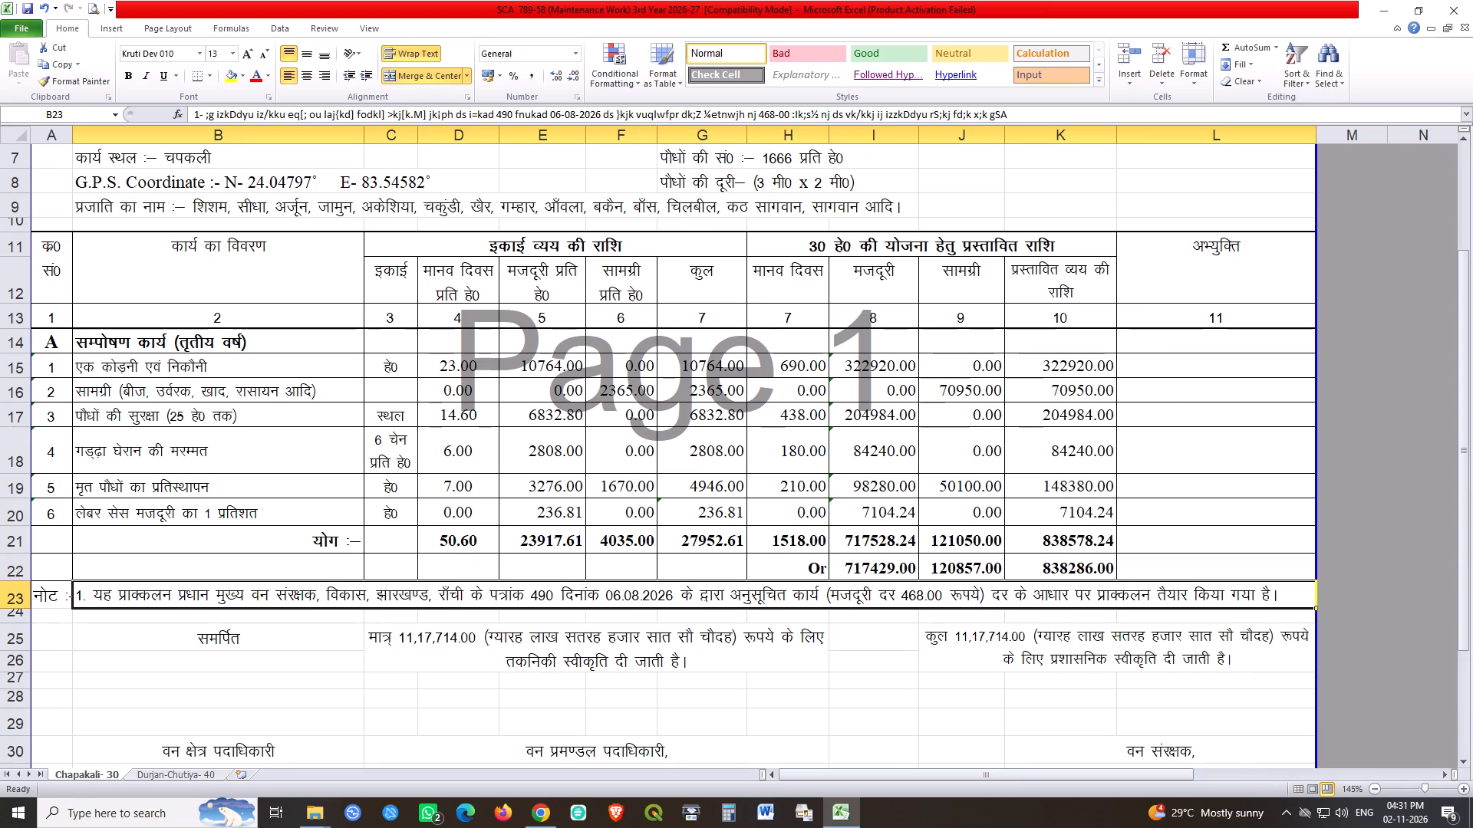
# Change the technical sanction amount in figures in C25 of Chapakali- 30 to 8,38,286.00.
pyautogui.doubleClick(416, 642)
pyautogui.hotkey('shift', 'Left')
pyautogui.hotkey('shift', 'Left')
pyautogui.press('8')
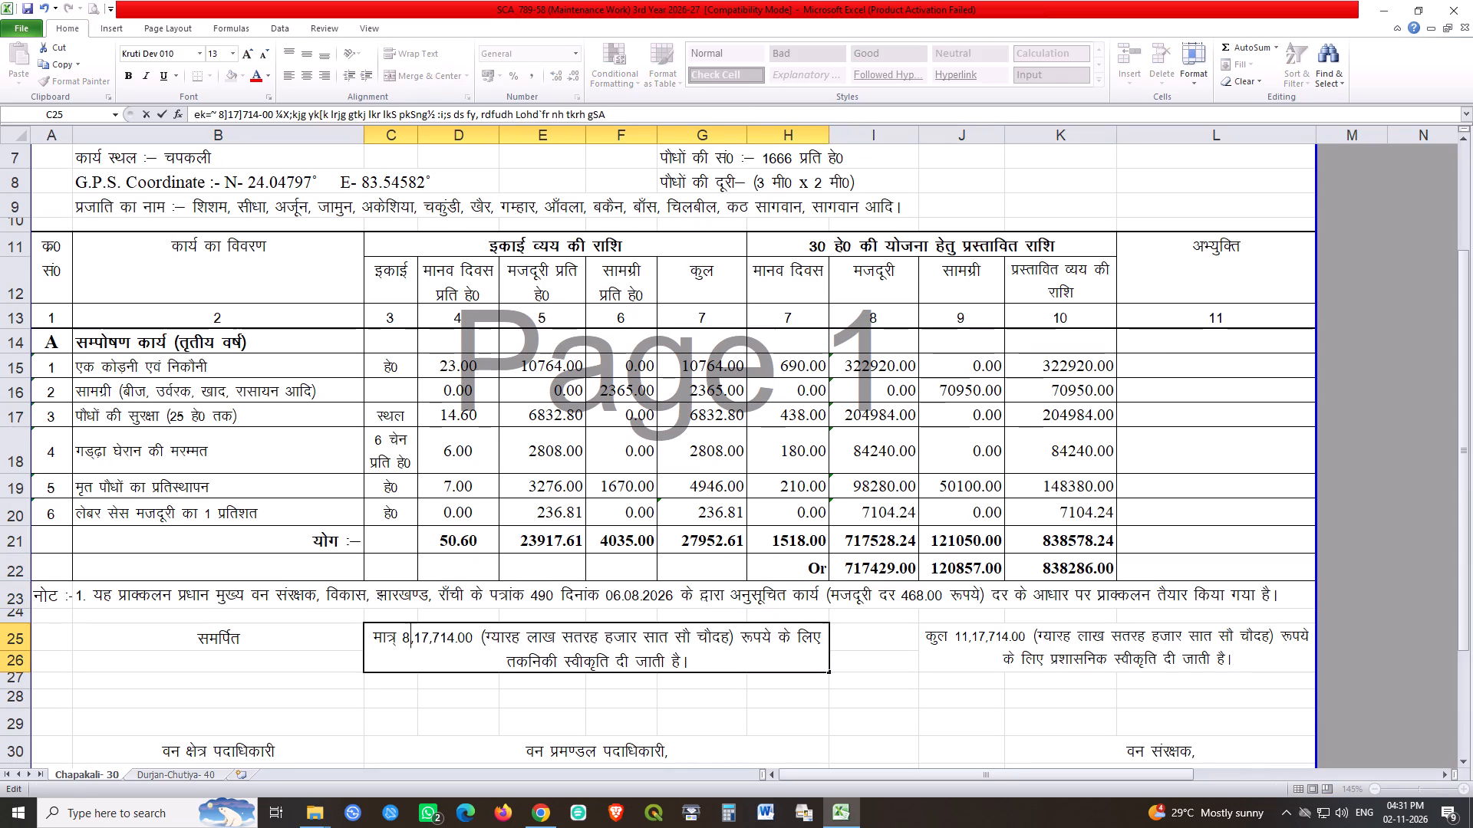
pyautogui.press('Right')
pyautogui.press('Right')
pyautogui.press('Left')
pyautogui.hotkey('shift', 'Right')
pyautogui.hotkey('shift', 'Right')
pyautogui.write('38')
pyautogui.press('Right')
pyautogui.hotkey('shift', 'Right')
pyautogui.hotkey('shift', 'Right')
pyautogui.hotkey('shift', 'Right')
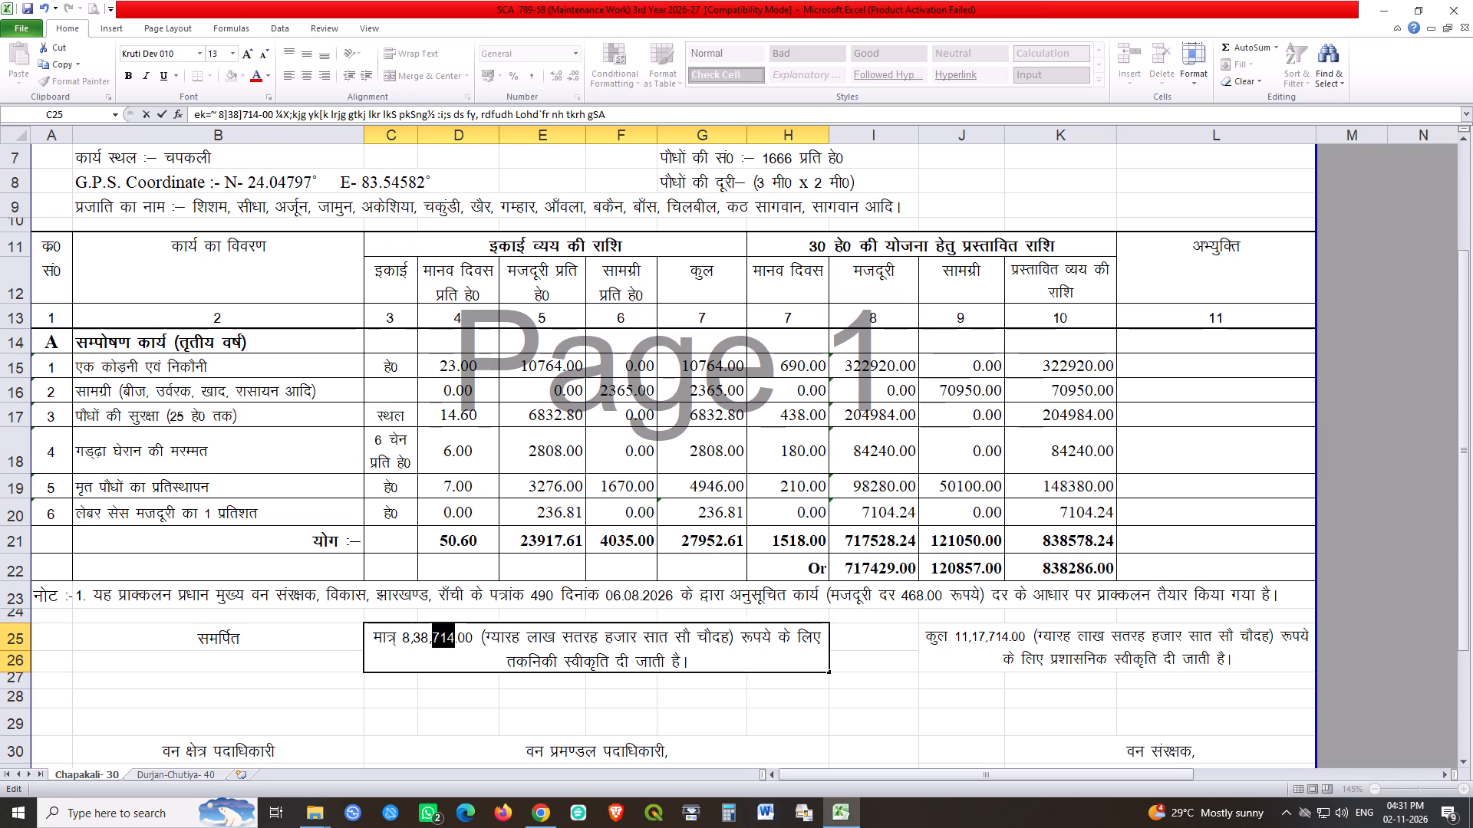
pyautogui.write('286')
# In C25's amount in words, change the lakh word to आठ and the thousand word to अड़तीस.
pyautogui.press('Right')
pyautogui.press('Right')
pyautogui.press('Right')
pyautogui.press('Right')
pyautogui.press('Right')
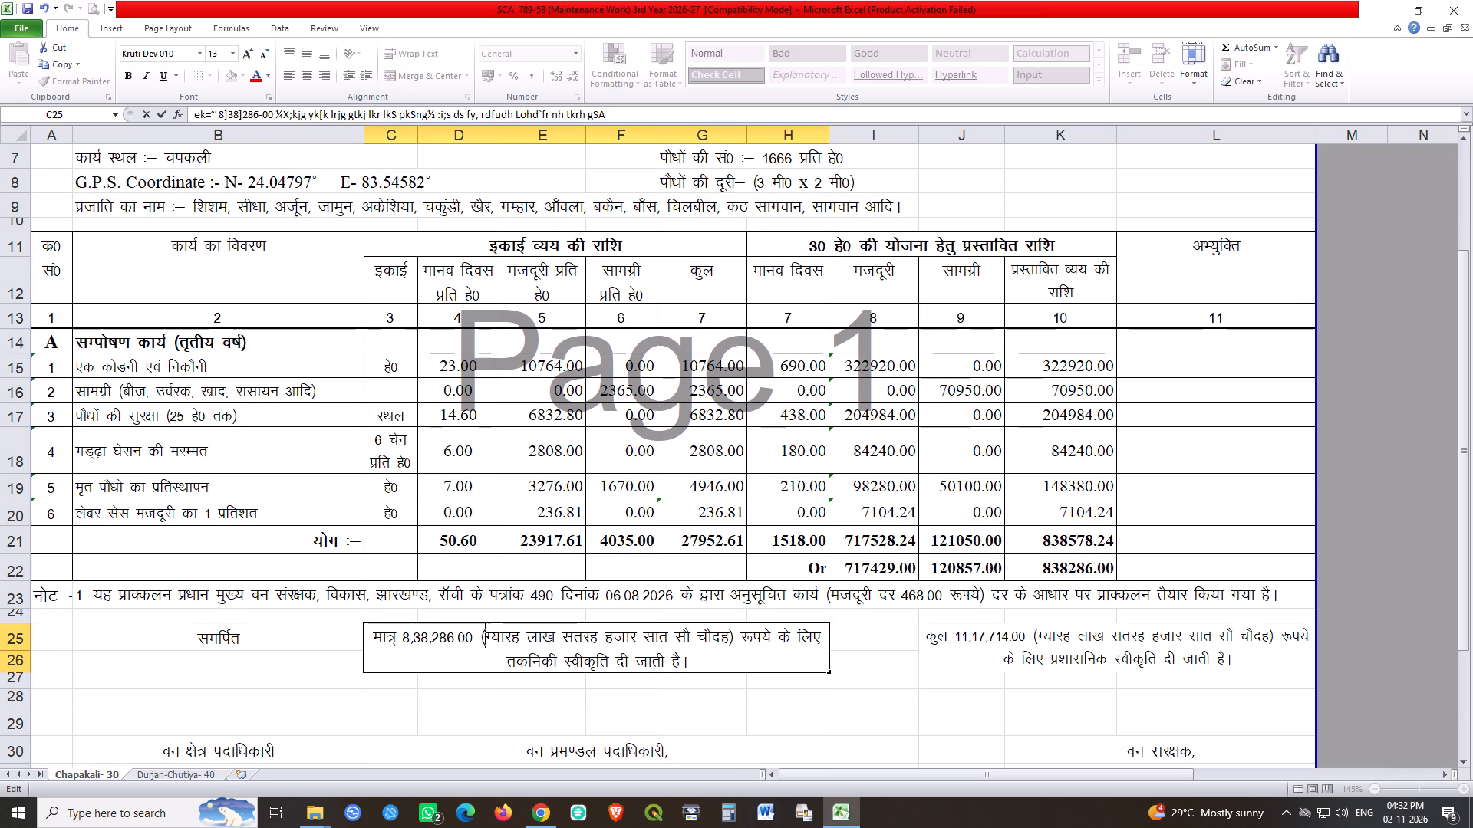
pyautogui.hotkey('ctrl', 'shift', 'Right')
pyautogui.write('vkB')
pyautogui.press('space')
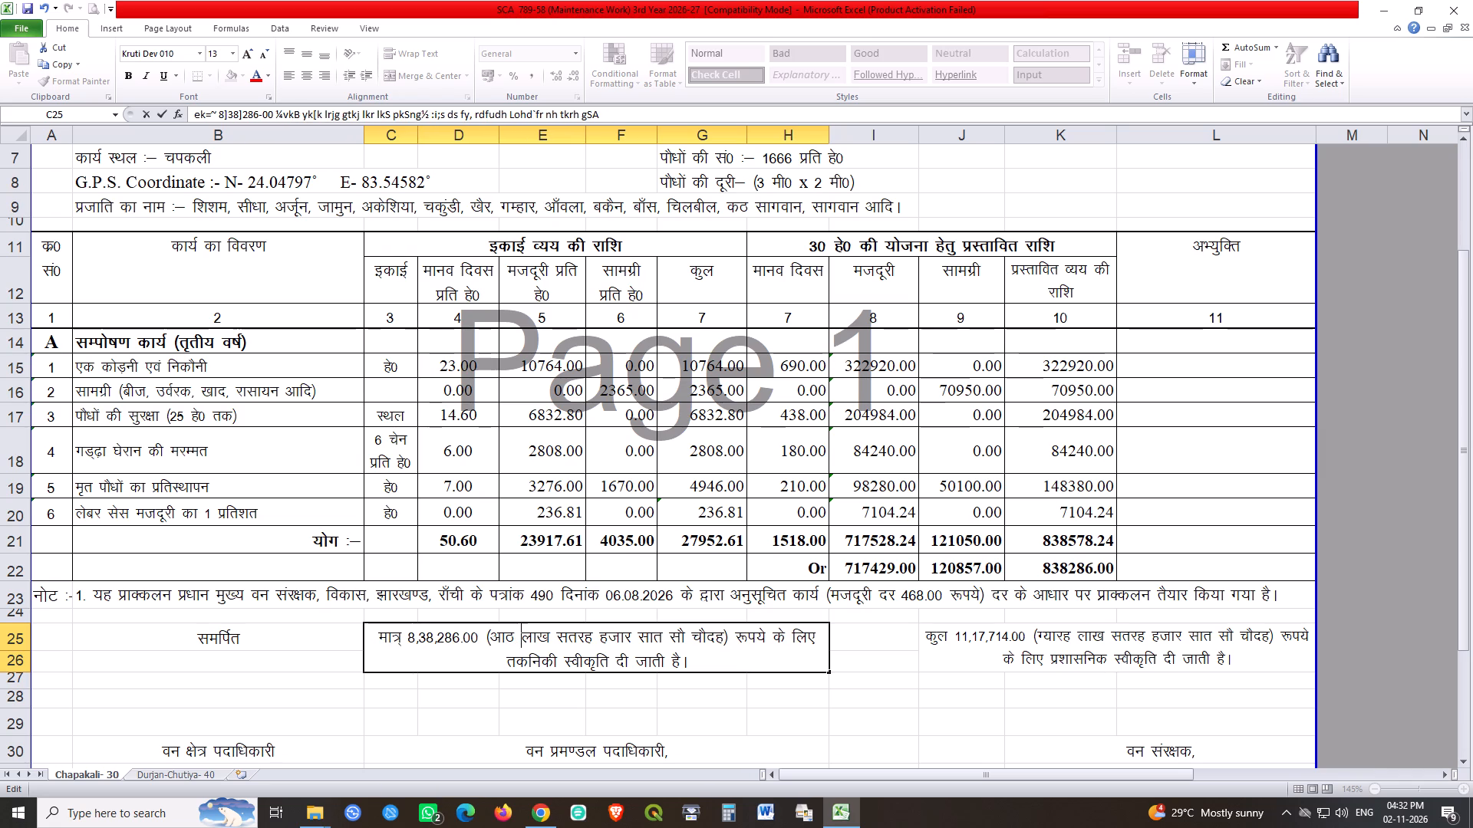
pyautogui.press('Right')
pyautogui.press('Right')
pyautogui.press('Right')
pyautogui.press('Right')
pyautogui.press('Right')
pyautogui.hotkey('ctrl', 'shift', 'Right')
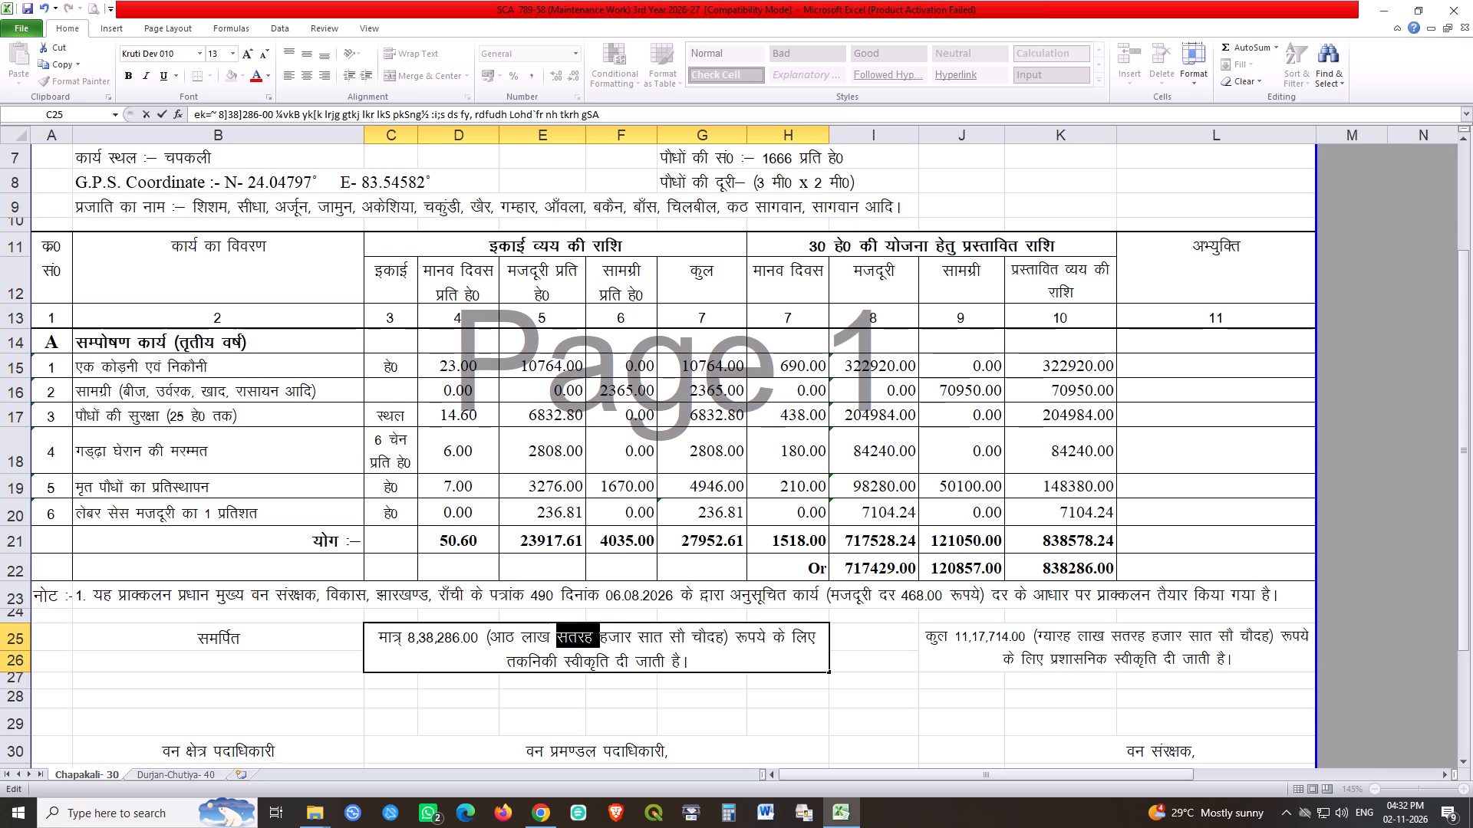
pyautogui.write('vM+rhl')
pyautogui.press('space')
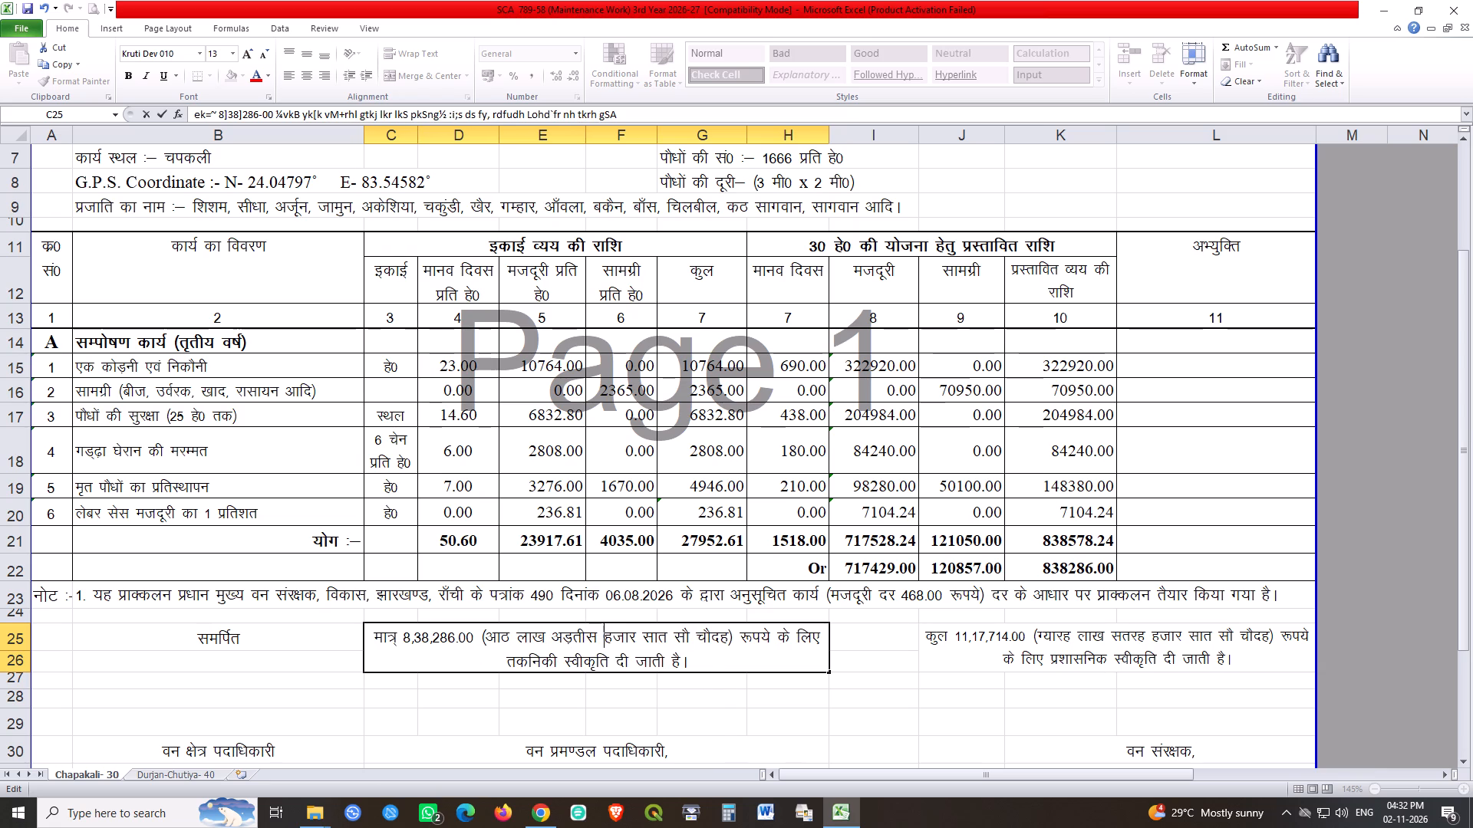
# Finish C25's amount in words by changing the hundreds word to दो and the last number word to छेयासी.
pyautogui.press('Right')
pyautogui.press('Right')
pyautogui.press('Right')
pyautogui.press('Right')
pyautogui.press('Right')
pyautogui.hotkey('shift', 'Right')
pyautogui.hotkey('shift', 'Right')
pyautogui.hotkey('shift', 'Right')
pyautogui.write('nks')
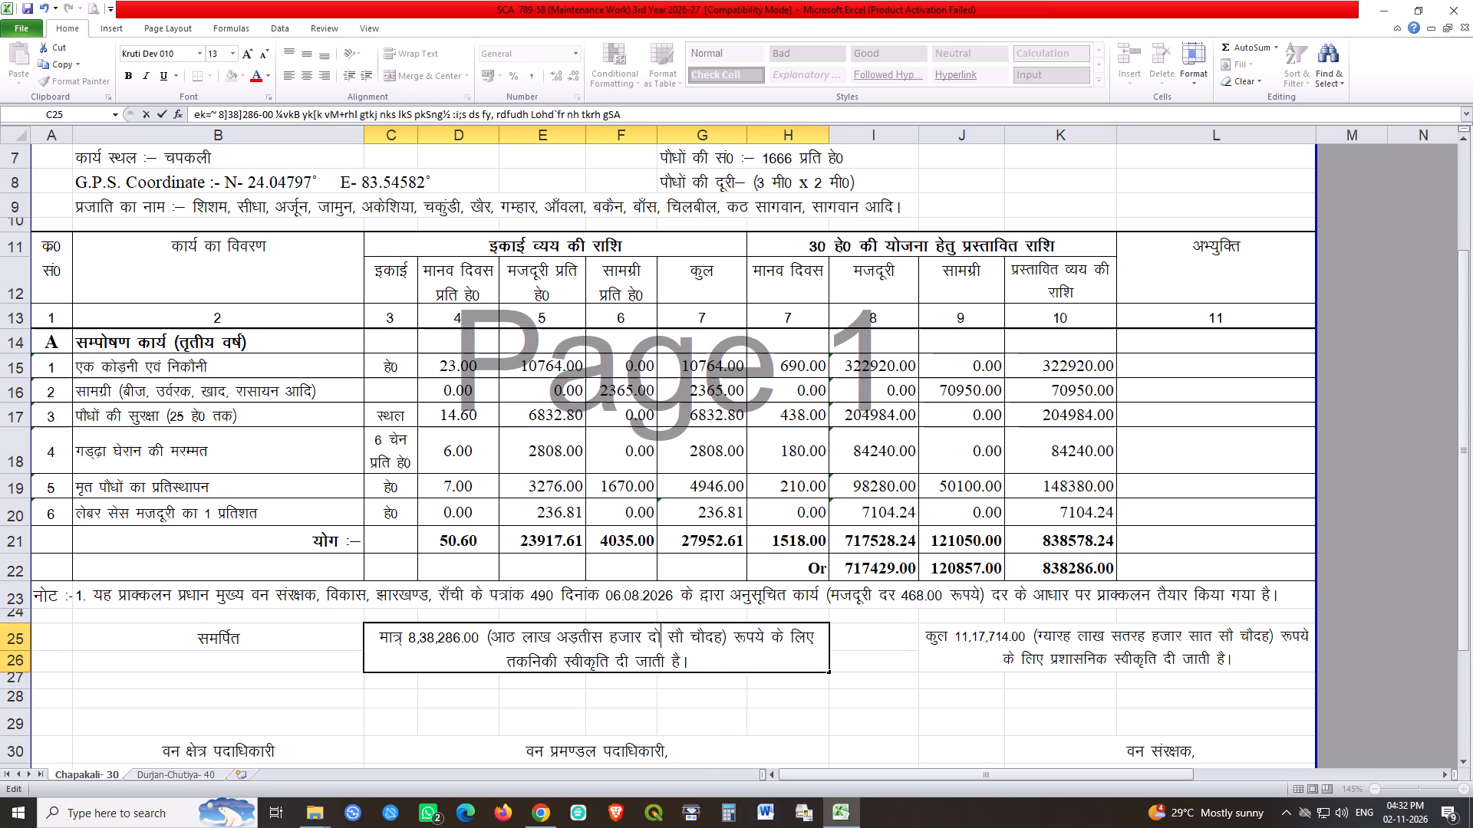
pyautogui.press('Right')
pyautogui.press('Right')
pyautogui.press('Right')
pyautogui.press('Right')
pyautogui.press('Right')
pyautogui.hotkey('shift', 'Right')
pyautogui.hotkey('shift', 'Right')
pyautogui.hotkey('shift', 'Right')
pyautogui.hotkey('shift', 'Right')
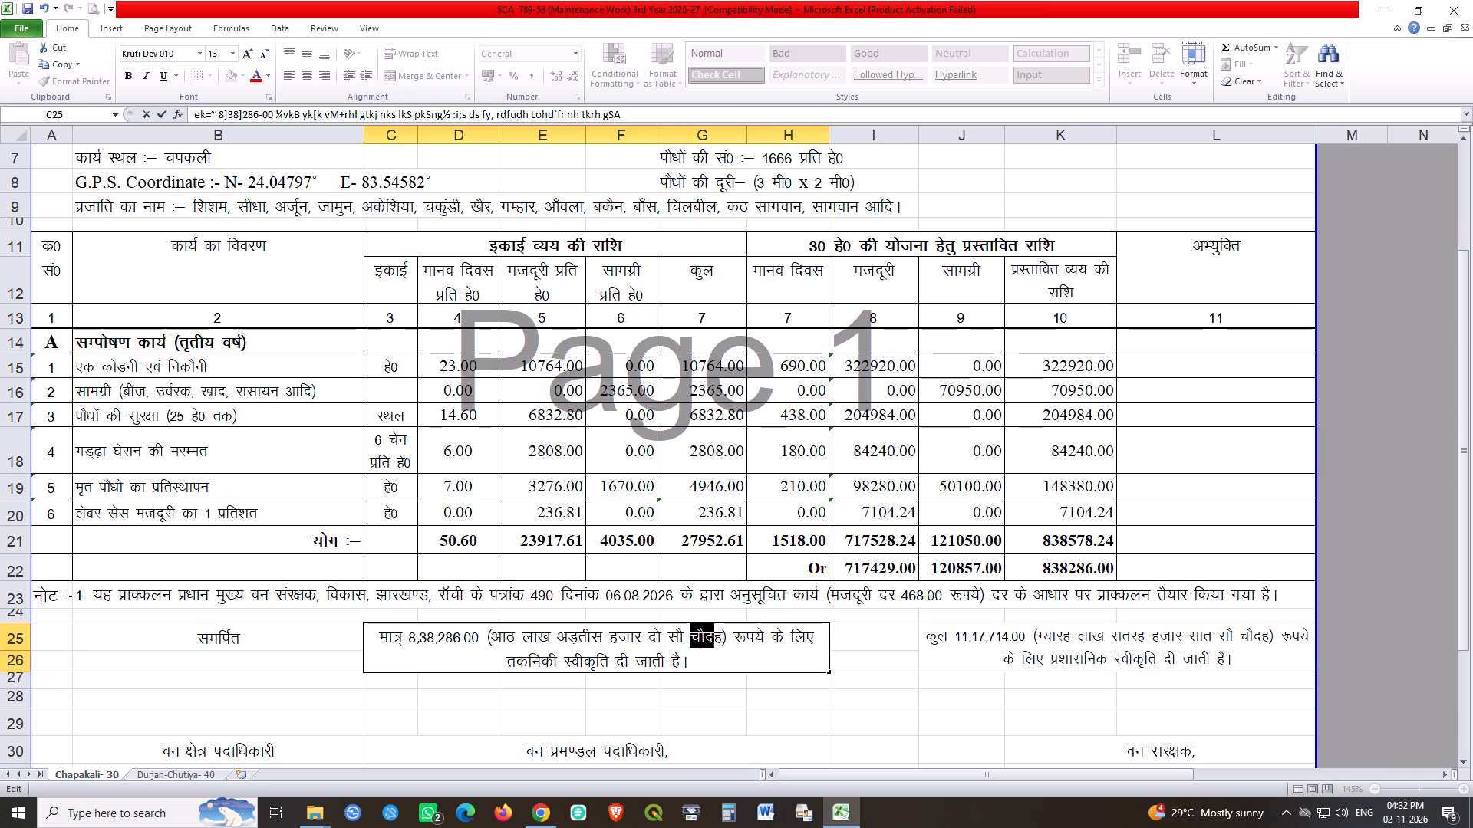
pyautogui.hotkey('shift', 'Right')
pyautogui.write('Ns;klh')
pyautogui.press('Return')
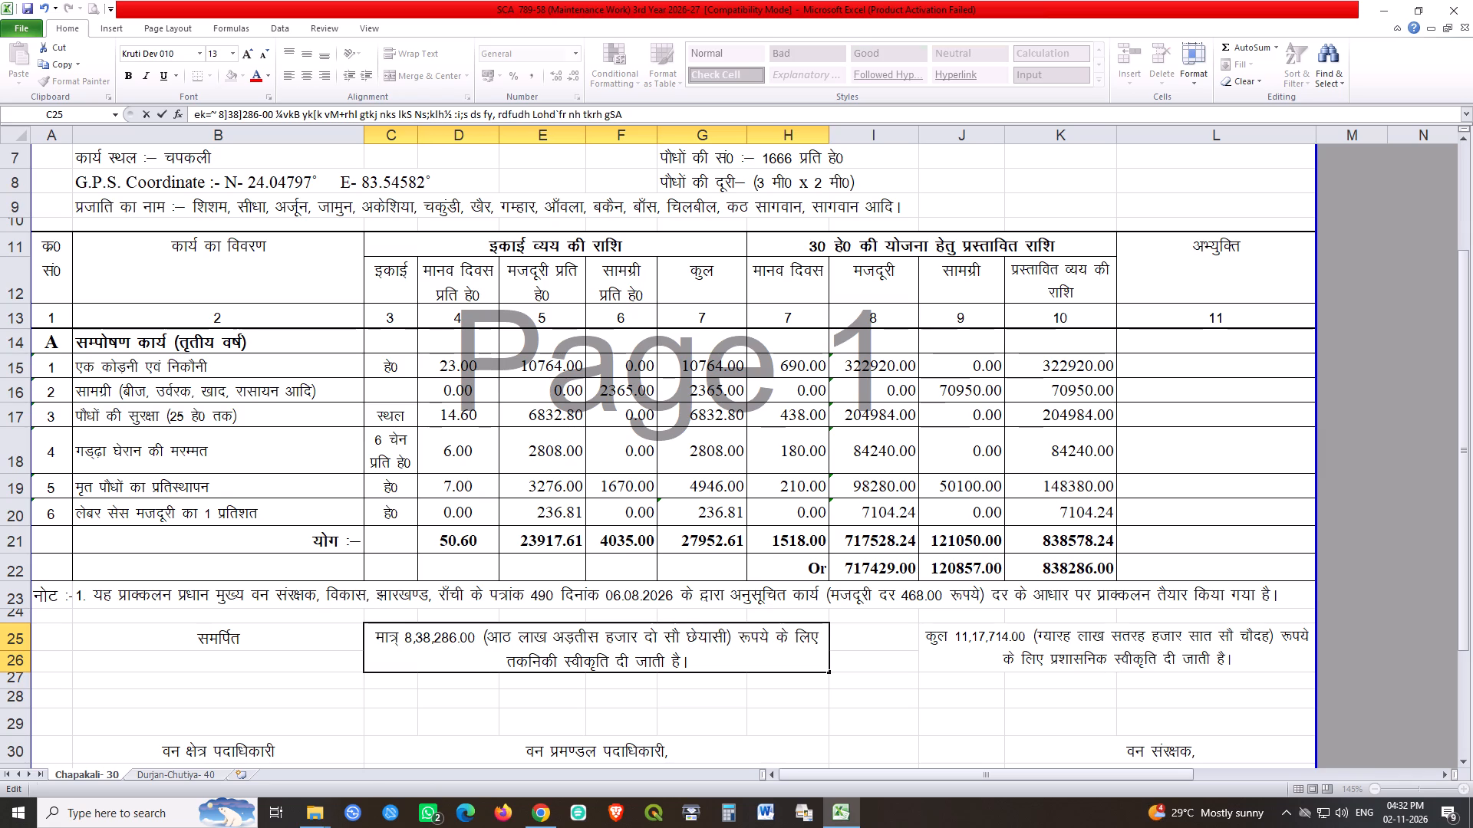
# Save the workbook with the updated technical sanction text.
pyautogui.hotkey('ctrl', 's')
pyautogui.hotkey('ctrl', 's')
pyautogui.hotkey('ctrl', 's')
pyautogui.hotkey('ctrl', 's')
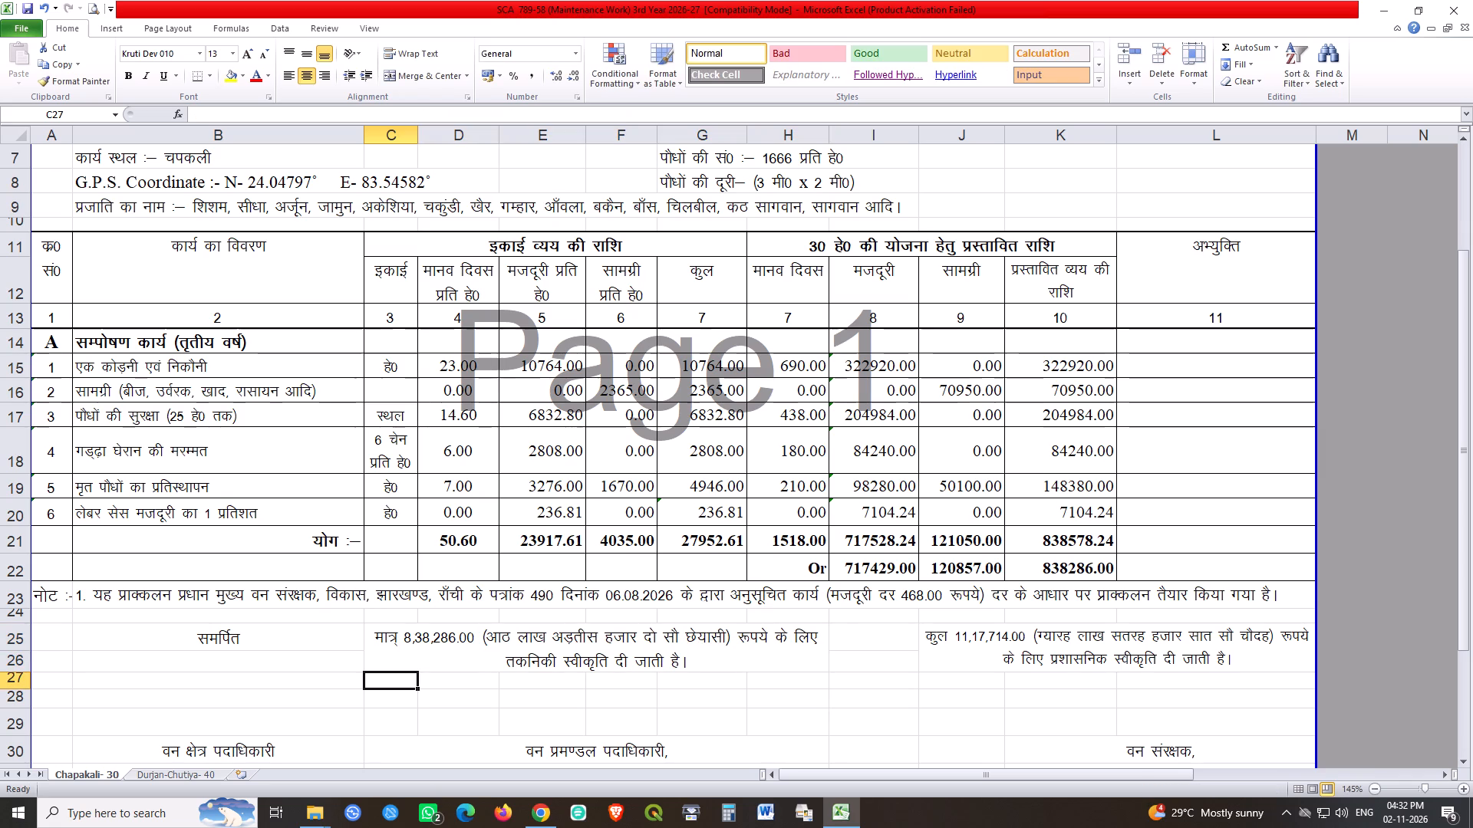
pyautogui.hotkey('ctrl', 's')
pyautogui.hotkey('ctrl', 's')
pyautogui.hotkey('ctrl', 's')
pyautogui.hotkey('ctrl', 's')
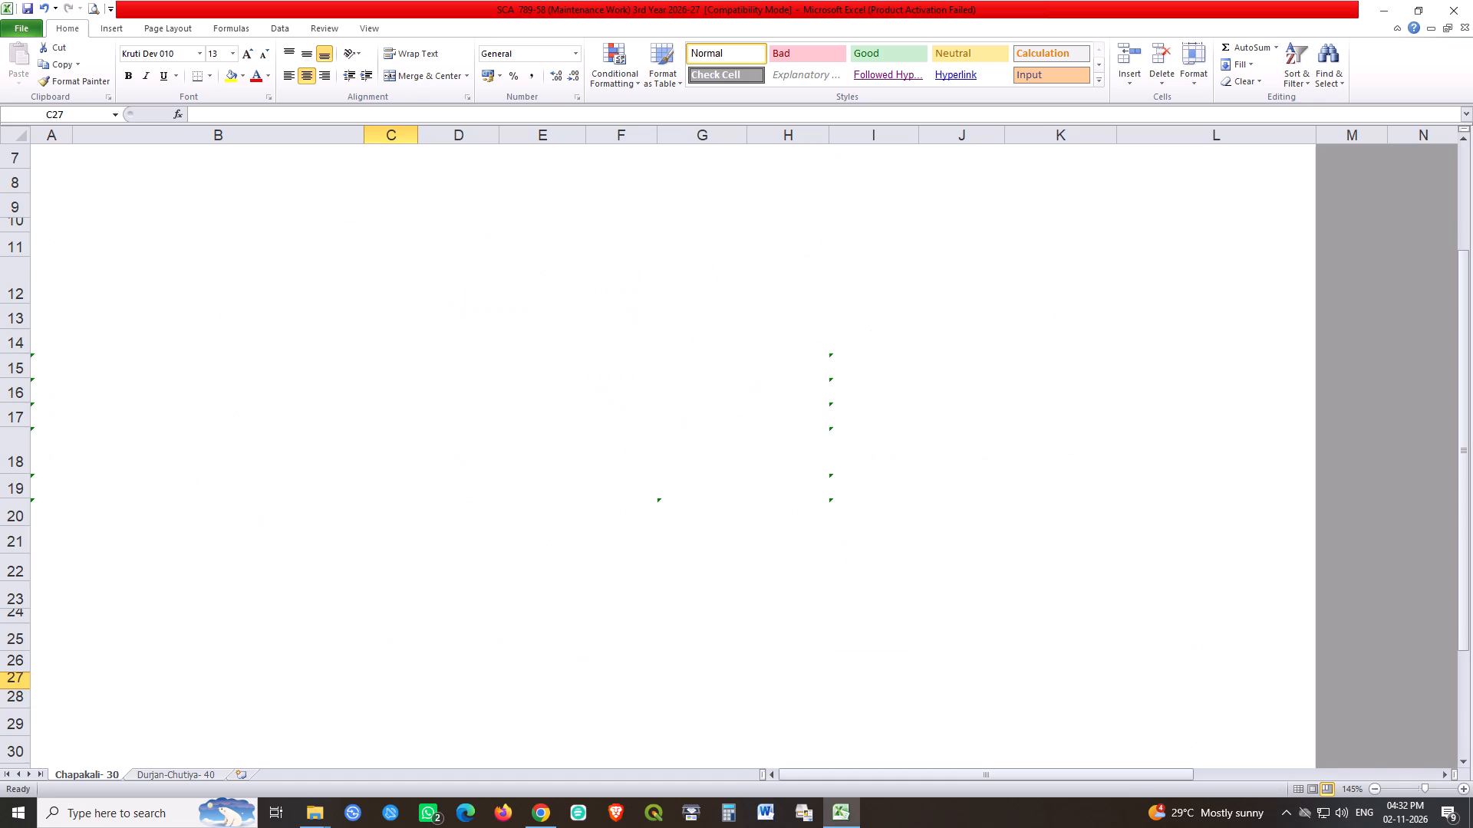
# Copy the amount 8,38,286.00 with its bracketed words from C25 over the old amount in J25's administrative sanction, removing the extra space.
pyautogui.doubleClick(516, 635)
pyautogui.moveTo(406, 635); pyautogui.dragTo(425, 637)
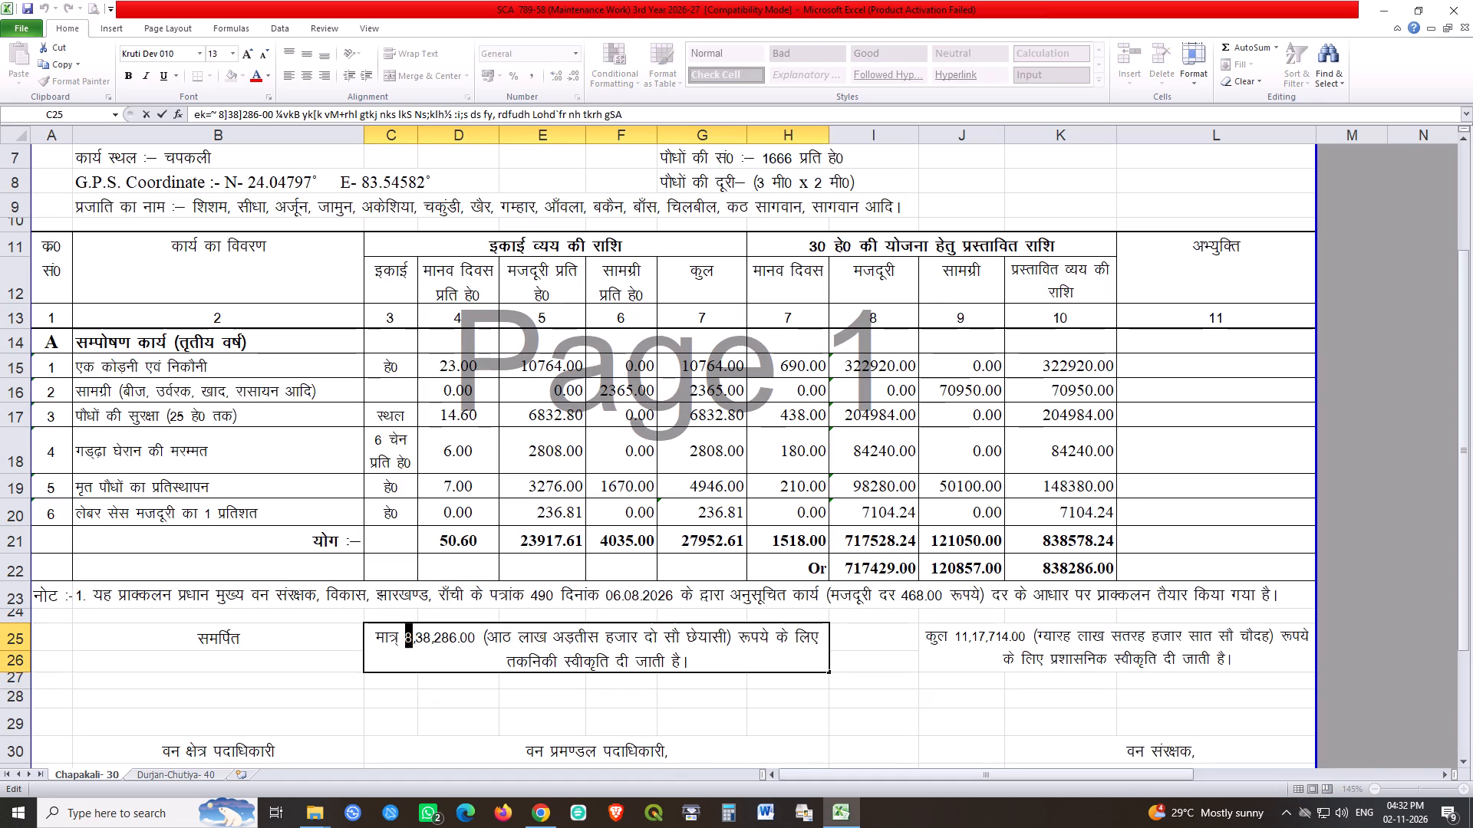
pyautogui.moveTo(425, 637); pyautogui.dragTo(739, 632)
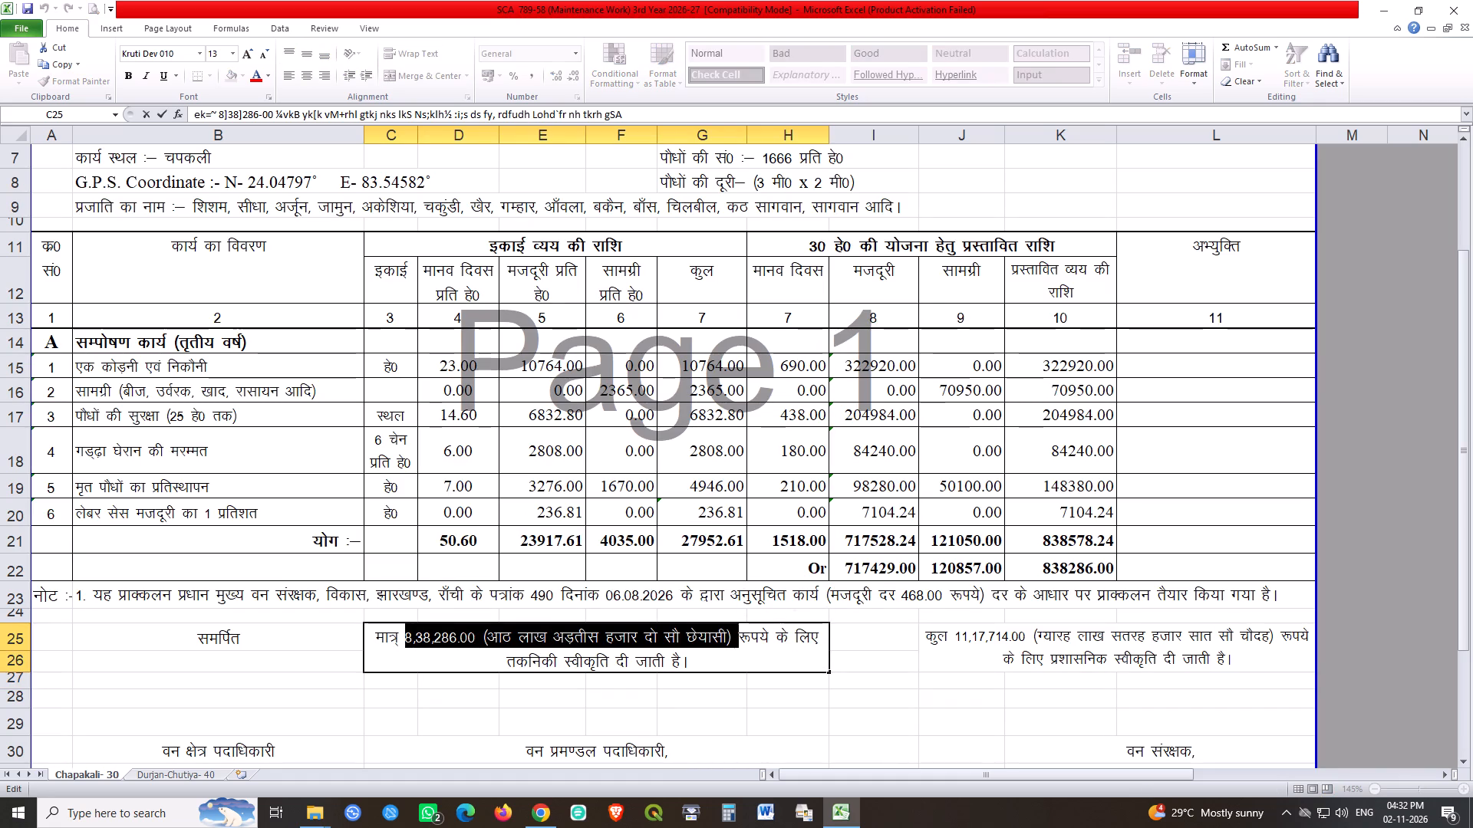
pyautogui.hotkey('ctrl', 'c')
pyautogui.doubleClick(1016, 655)
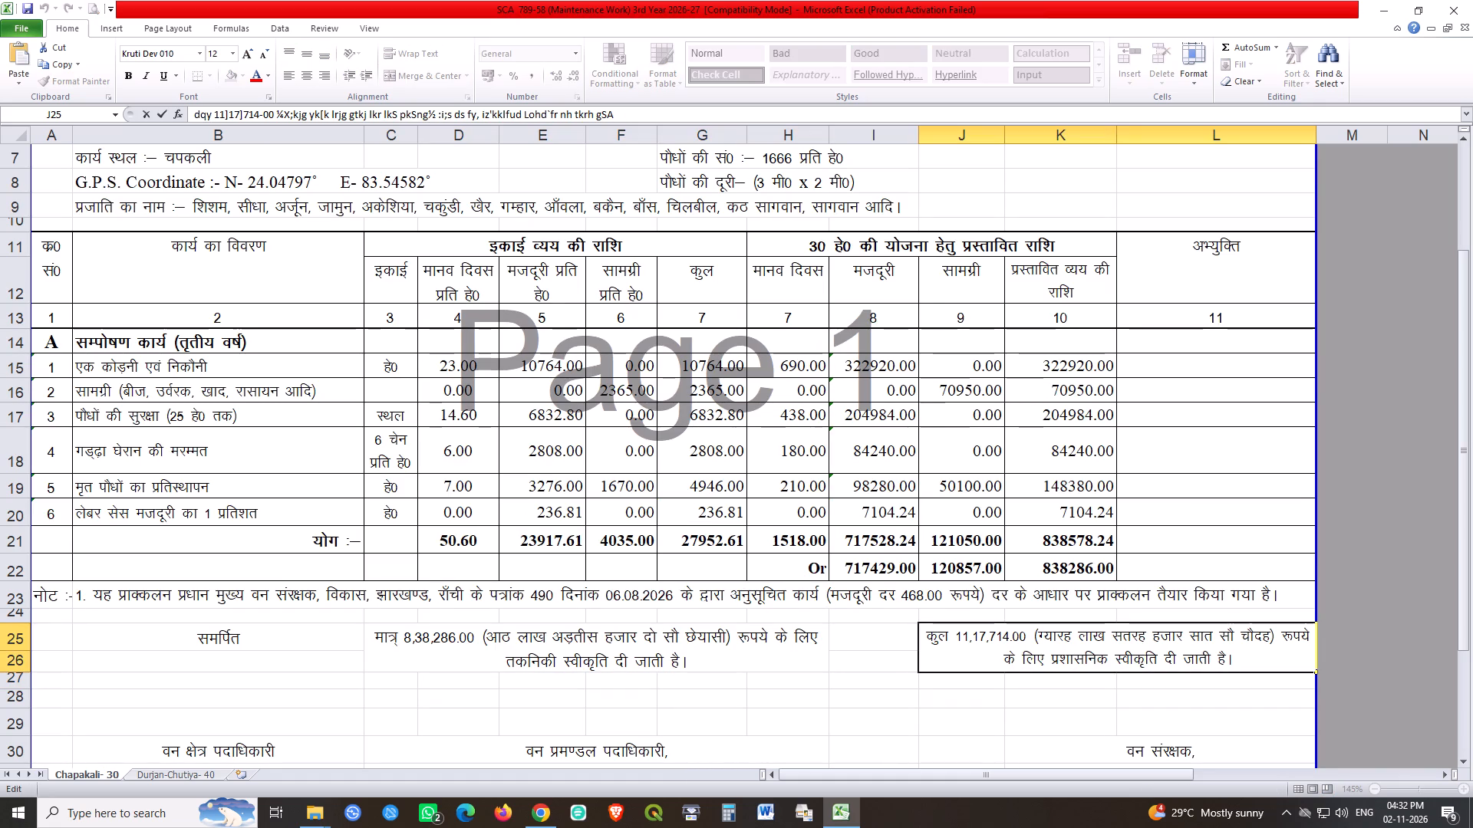
pyautogui.moveTo(957, 639); pyautogui.dragTo(1277, 640)
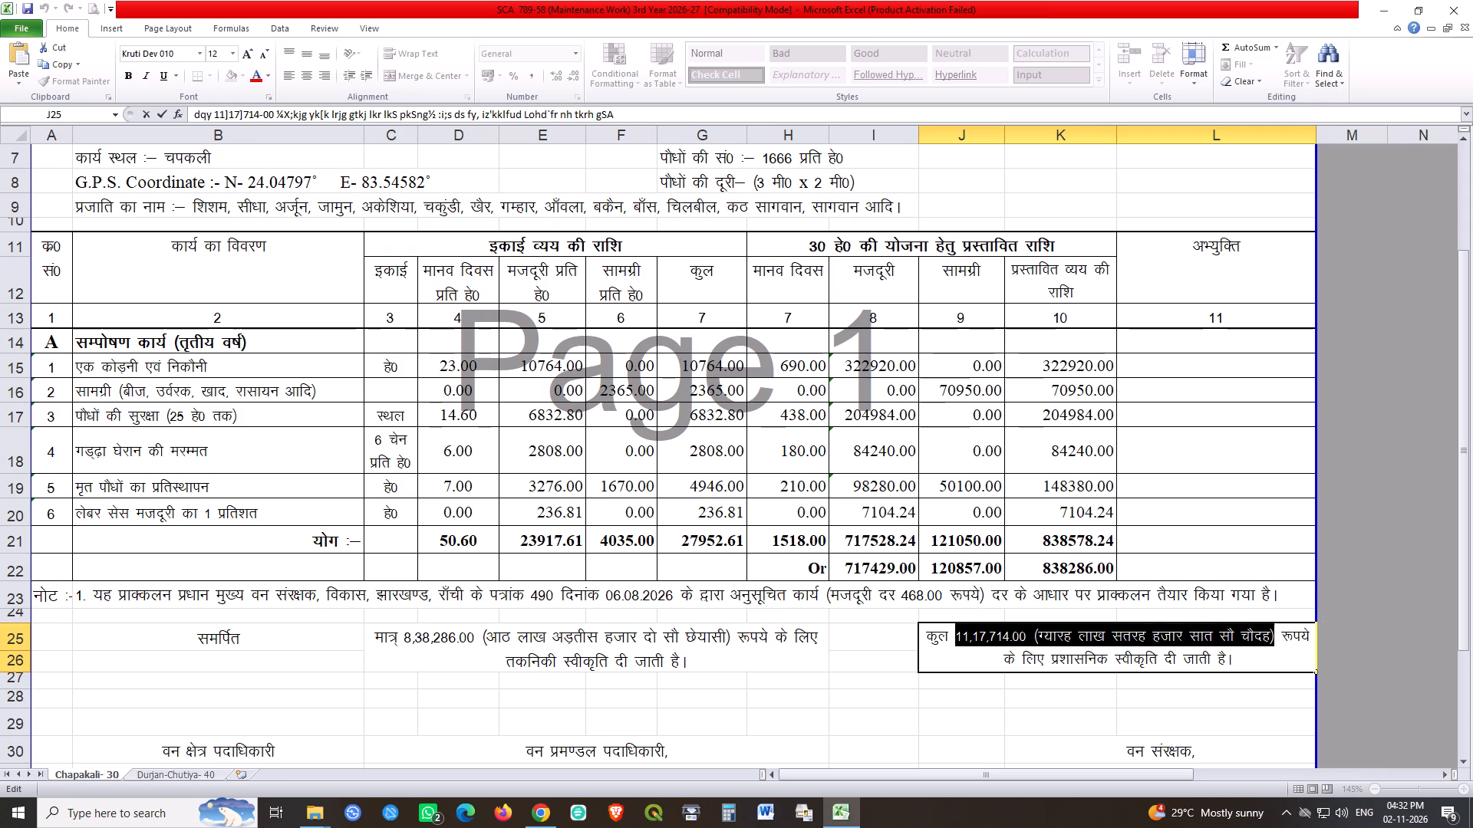
pyautogui.hotkey('ctrl', 'v')
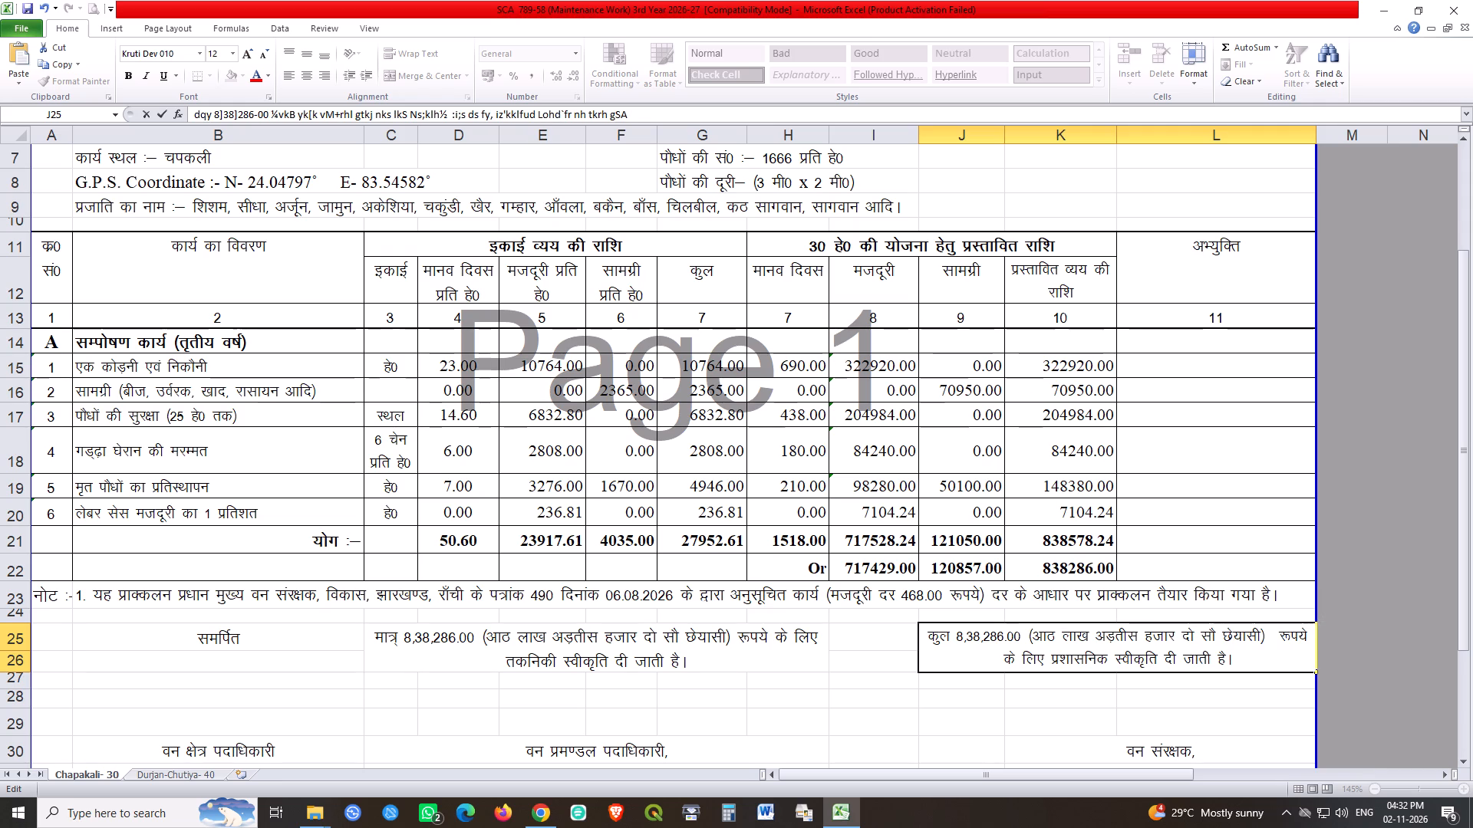
pyautogui.press('BackSpace')
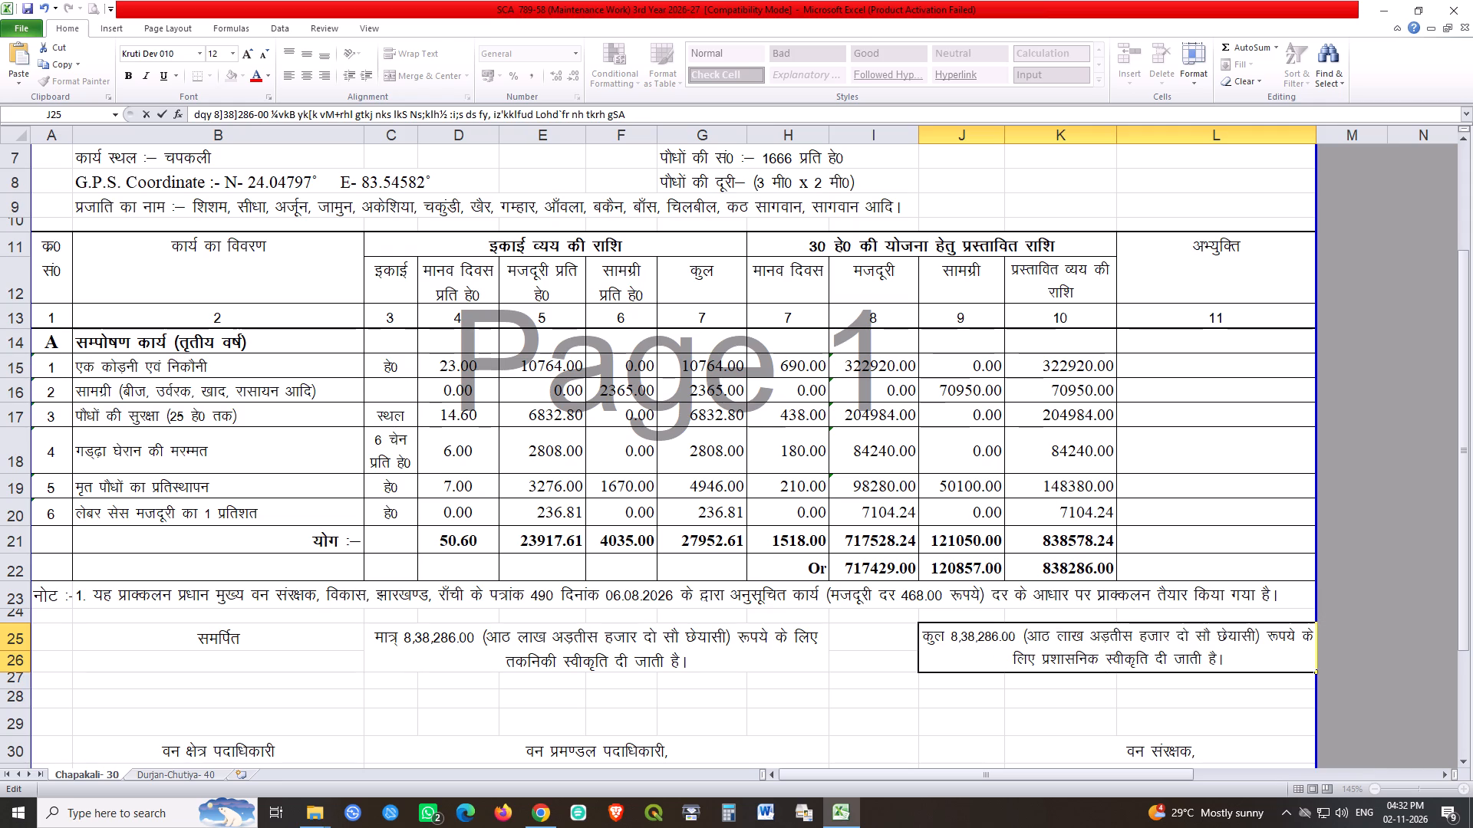
pyautogui.press('Return')
# Save the workbook with both updated sanction texts and look over the bottom of the Chapakali- 30 sheet.
pyautogui.hotkey('ctrl', 's')
pyautogui.hotkey('ctrl', 's')
pyautogui.hotkey('ctrl', 's')
pyautogui.hotkey('ctrl', 's')
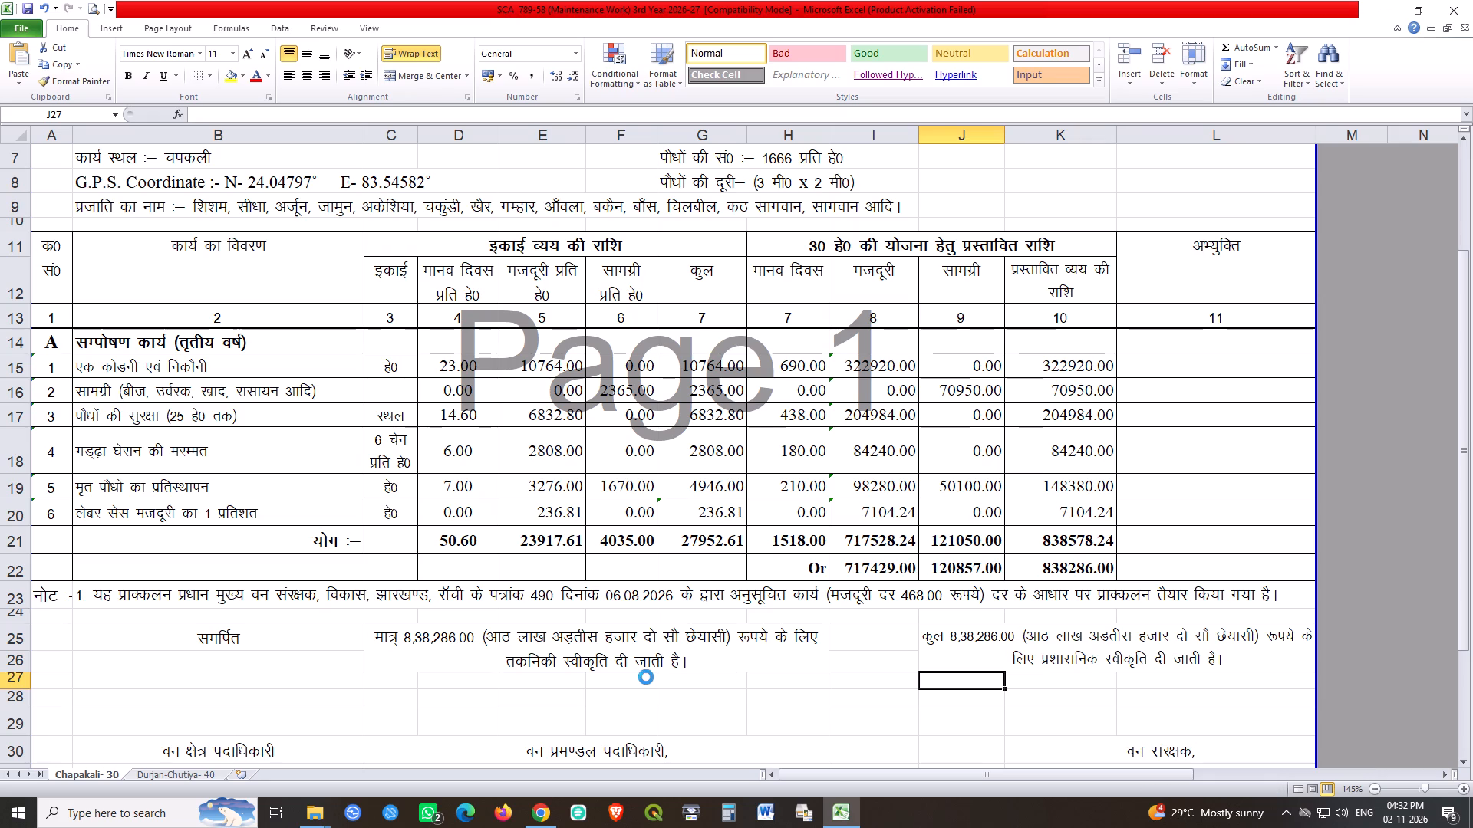
pyautogui.hotkey('ctrl', 's')
pyautogui.hotkey('ctrl', 's')
pyautogui.click(752, 713)
pyautogui.hotkey('ctrl', 's')
pyautogui.hotkey('ctrl', 's')
pyautogui.hotkey('ctrl', 's')
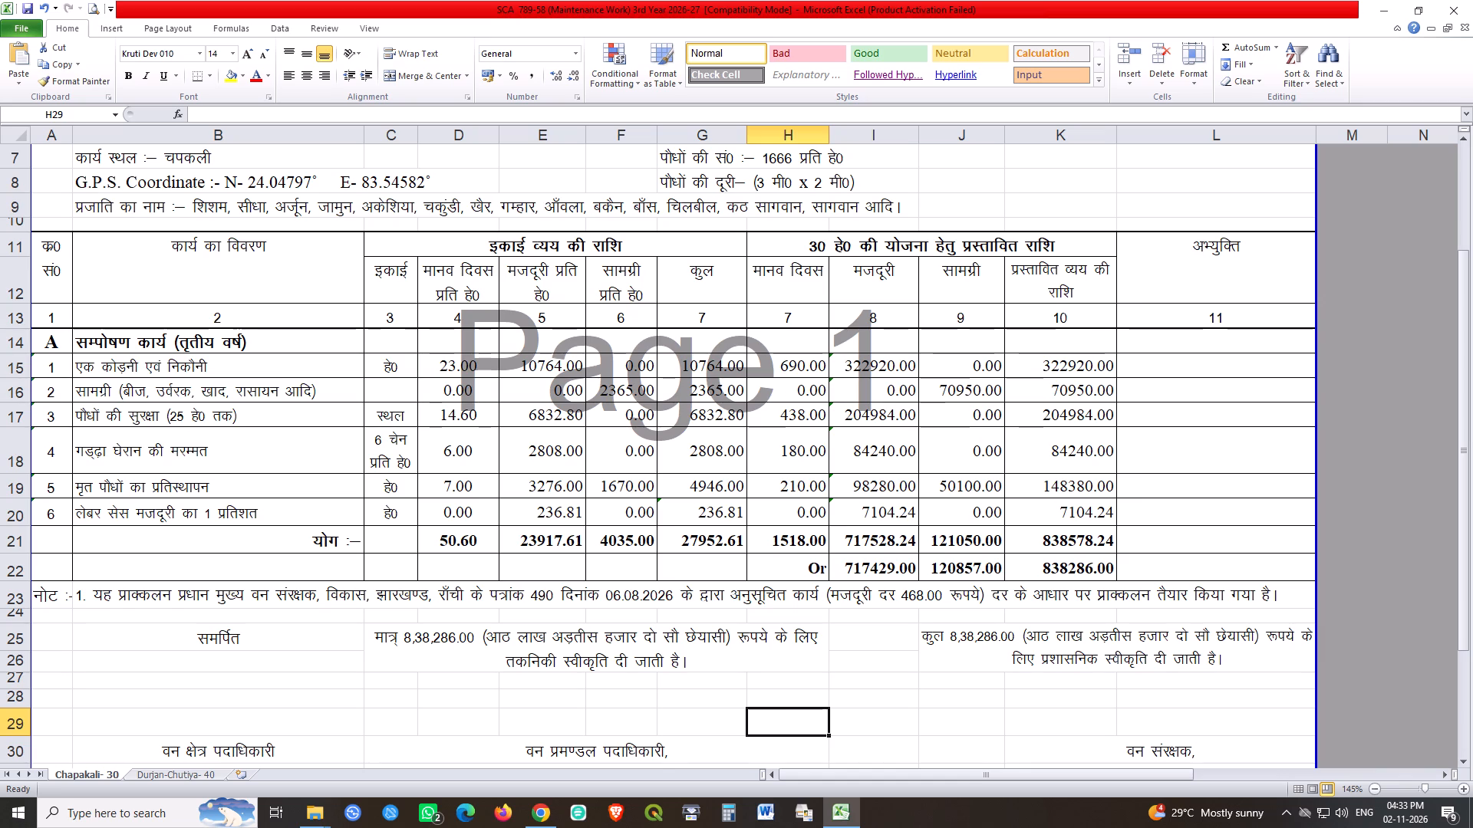
pyautogui.click(904, 673)
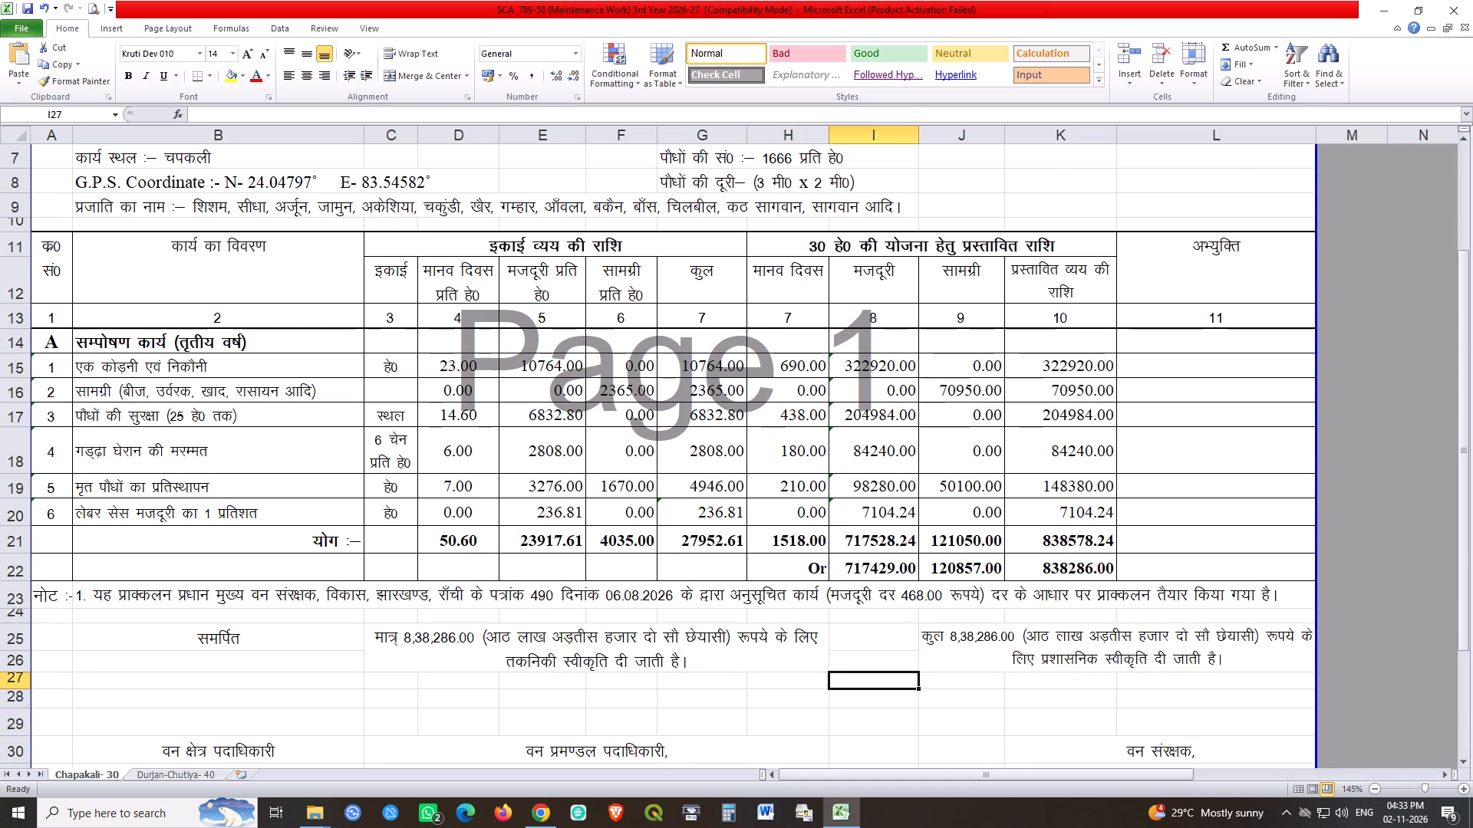
pyautogui.scroll(-2, 778, 673)
pyautogui.hotkey('ctrl', 's')
pyautogui.hotkey('ctrl', 's')
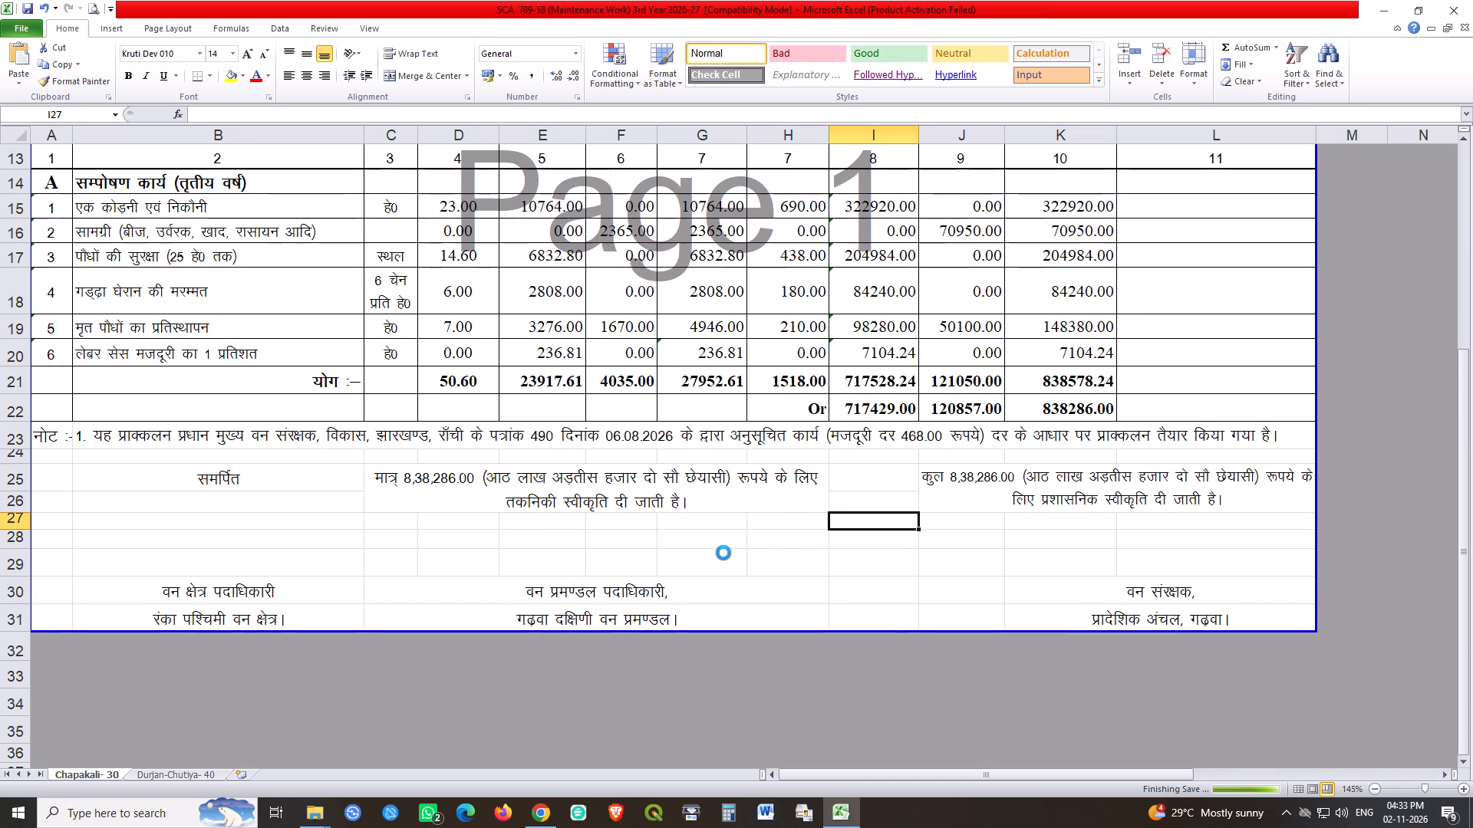
# Switch to the Durjan-Chutiya- 40 sheet.
pyautogui.click(186, 776)
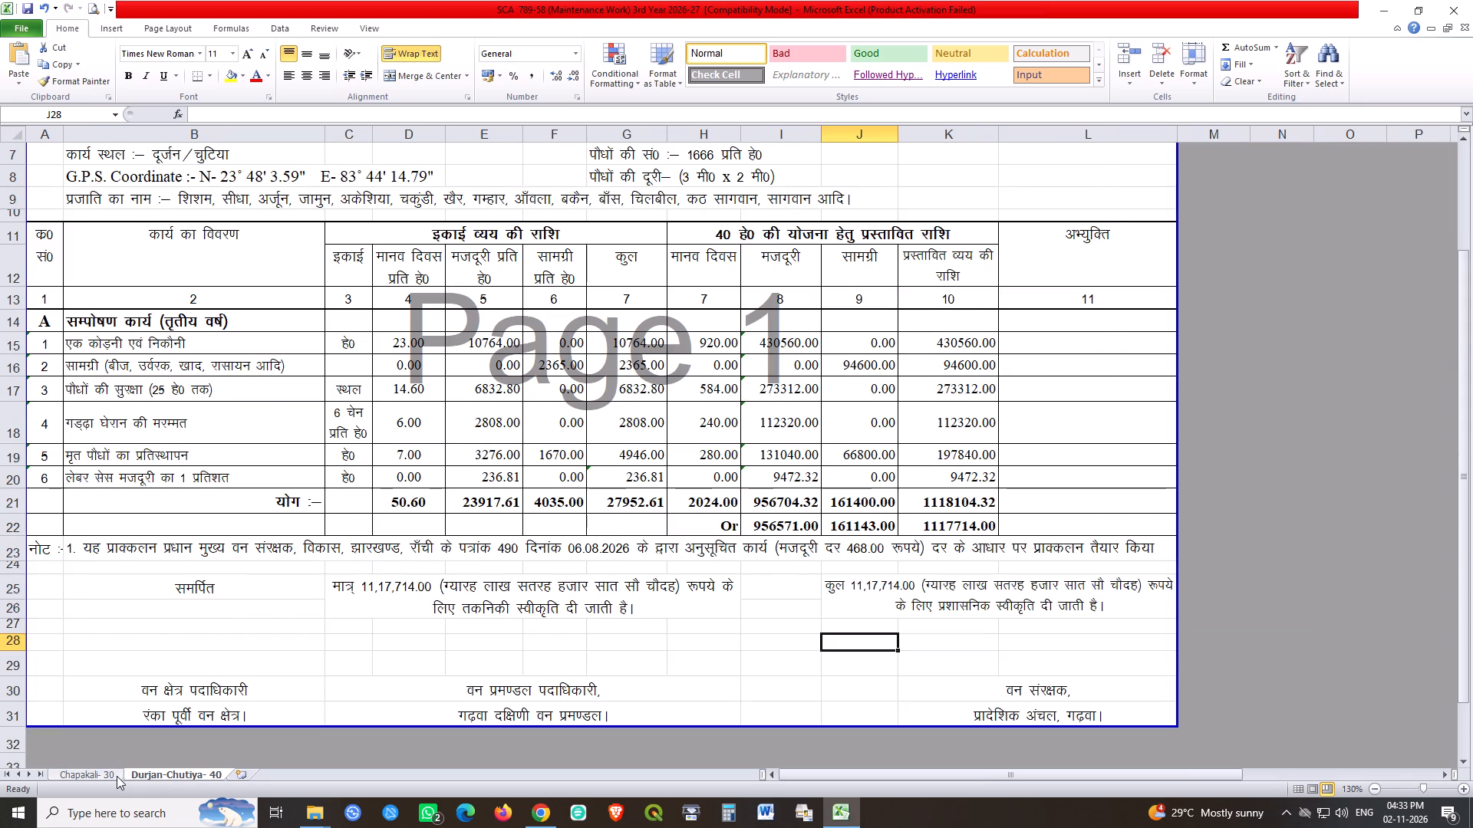
# Group the Chapakali- 30 and Durjan-Chutiya- 40 sheets, check both preview pages, and print one copy on the Brother DCP-L5510DN series.
pyautogui.click(117, 776)
pyautogui.keyDown('ctrl'); pyautogui.click(160, 776); pyautogui.keyUp('ctrl')
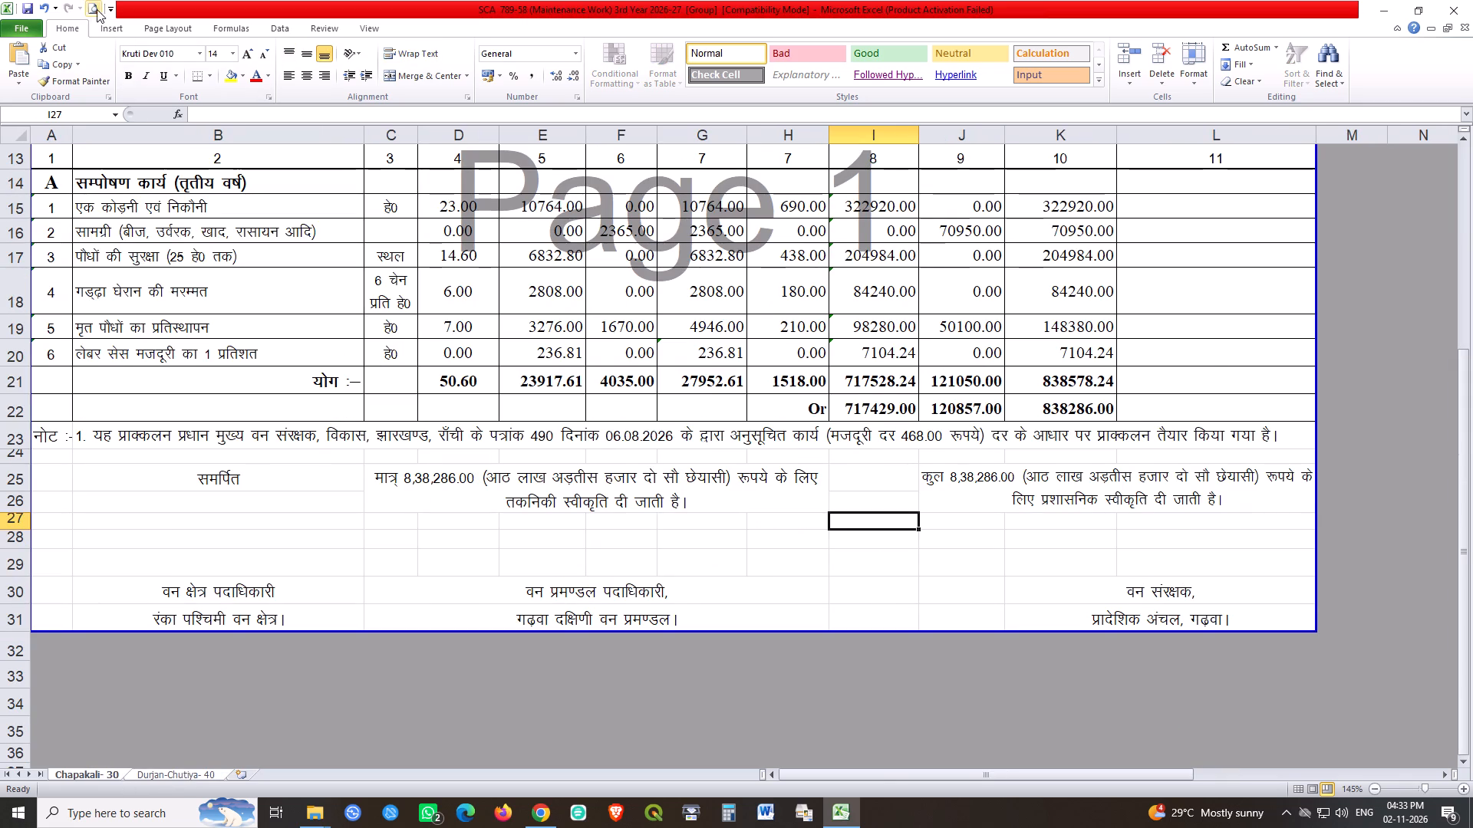
pyautogui.click(97, 9)
pyautogui.scroll(-9, 961, 502)
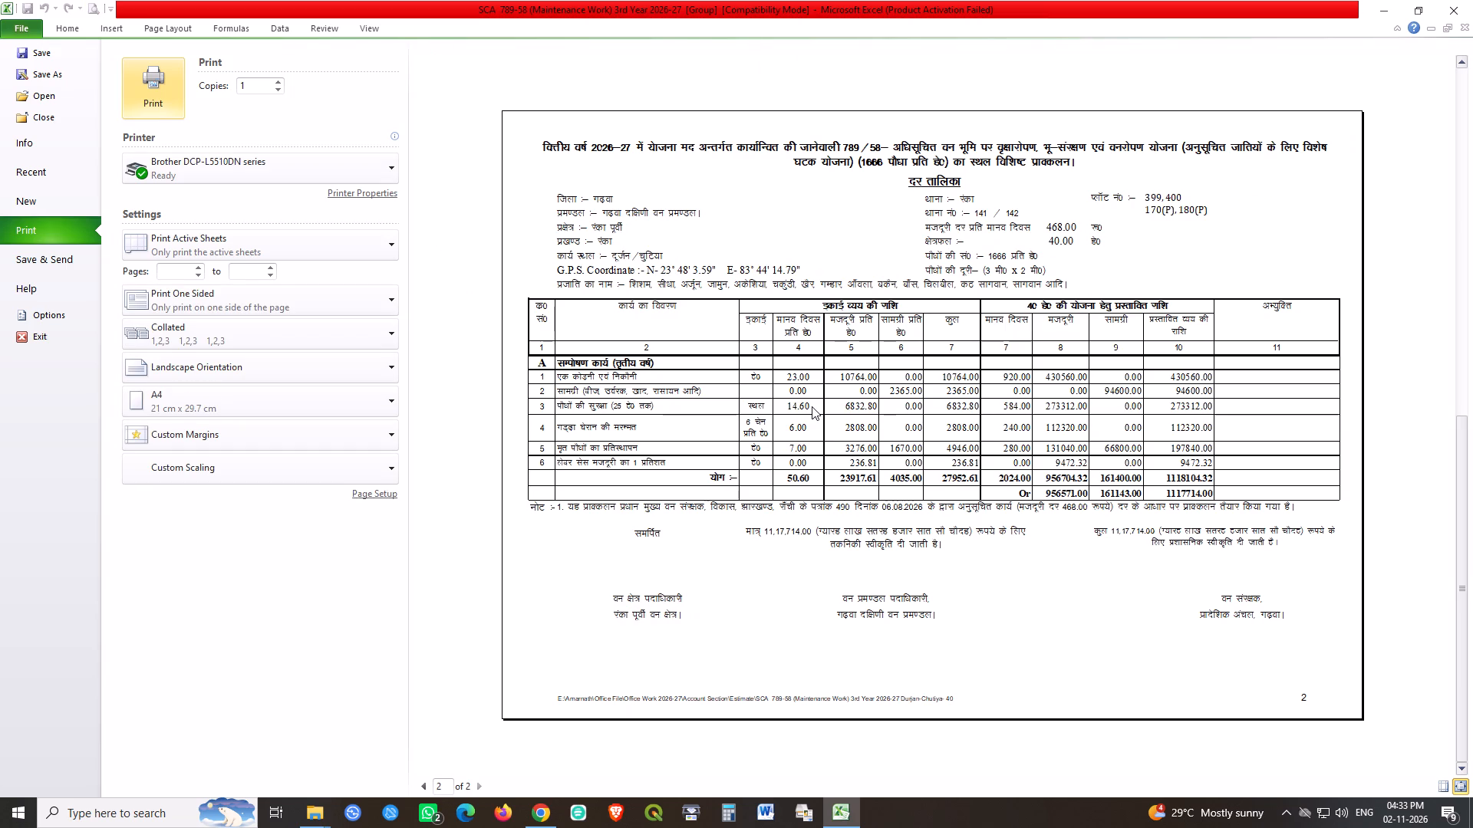
pyautogui.scroll(2, 812, 406)
pyautogui.scroll(-1, 812, 406)
pyautogui.scroll(2, 812, 406)
pyautogui.scroll(-3, 812, 406)
pyautogui.click(160, 77)
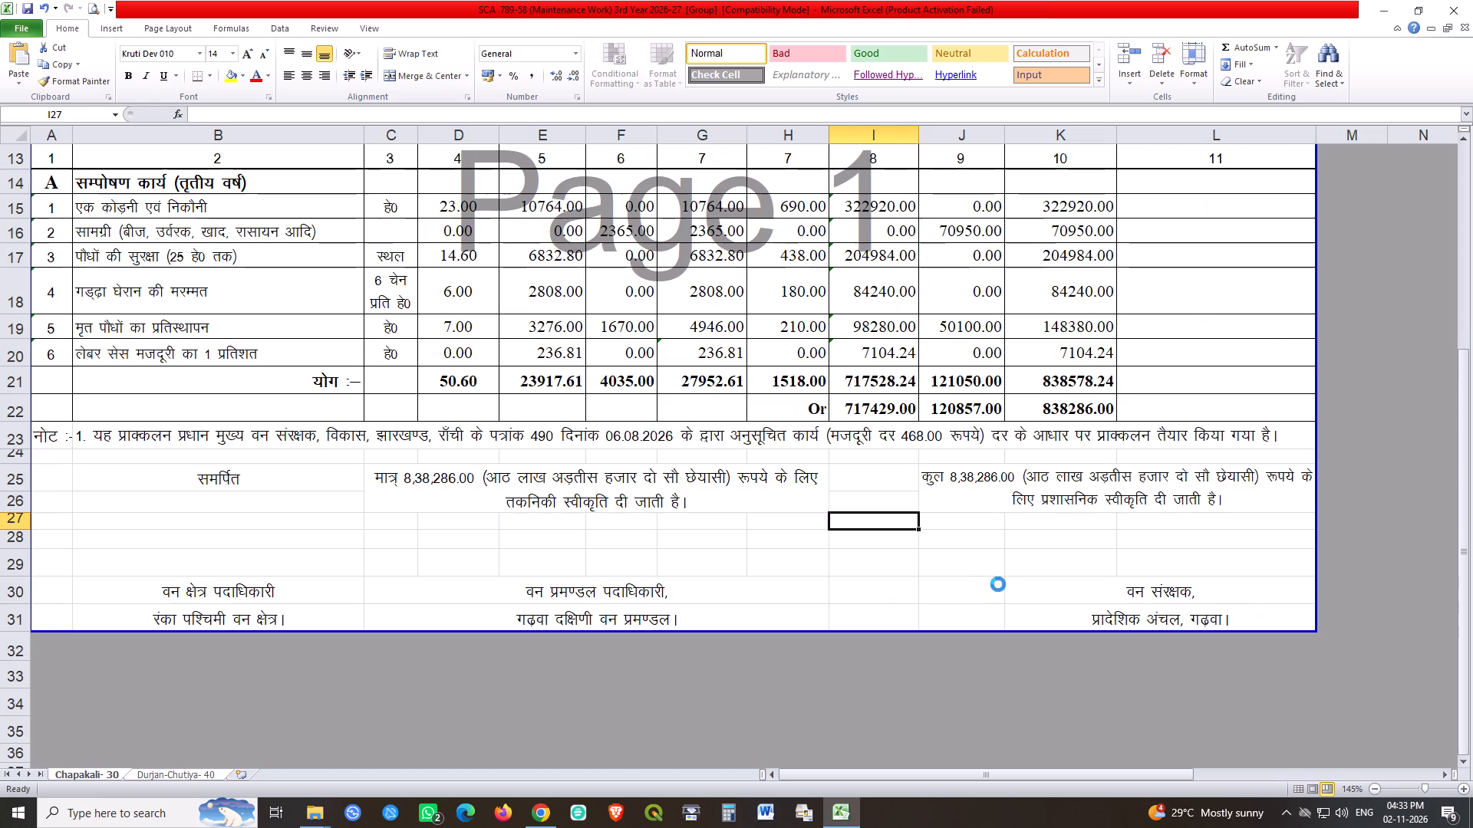
# Save the workbook after sending both sheets to the printer.
pyautogui.hotkey('ctrl', 's')
pyautogui.hotkey('ctrl', 's')
pyautogui.hotkey('ctrl', 's')
pyautogui.hotkey('ctrl', 's')
pyautogui.hotkey('ctrl', 's')
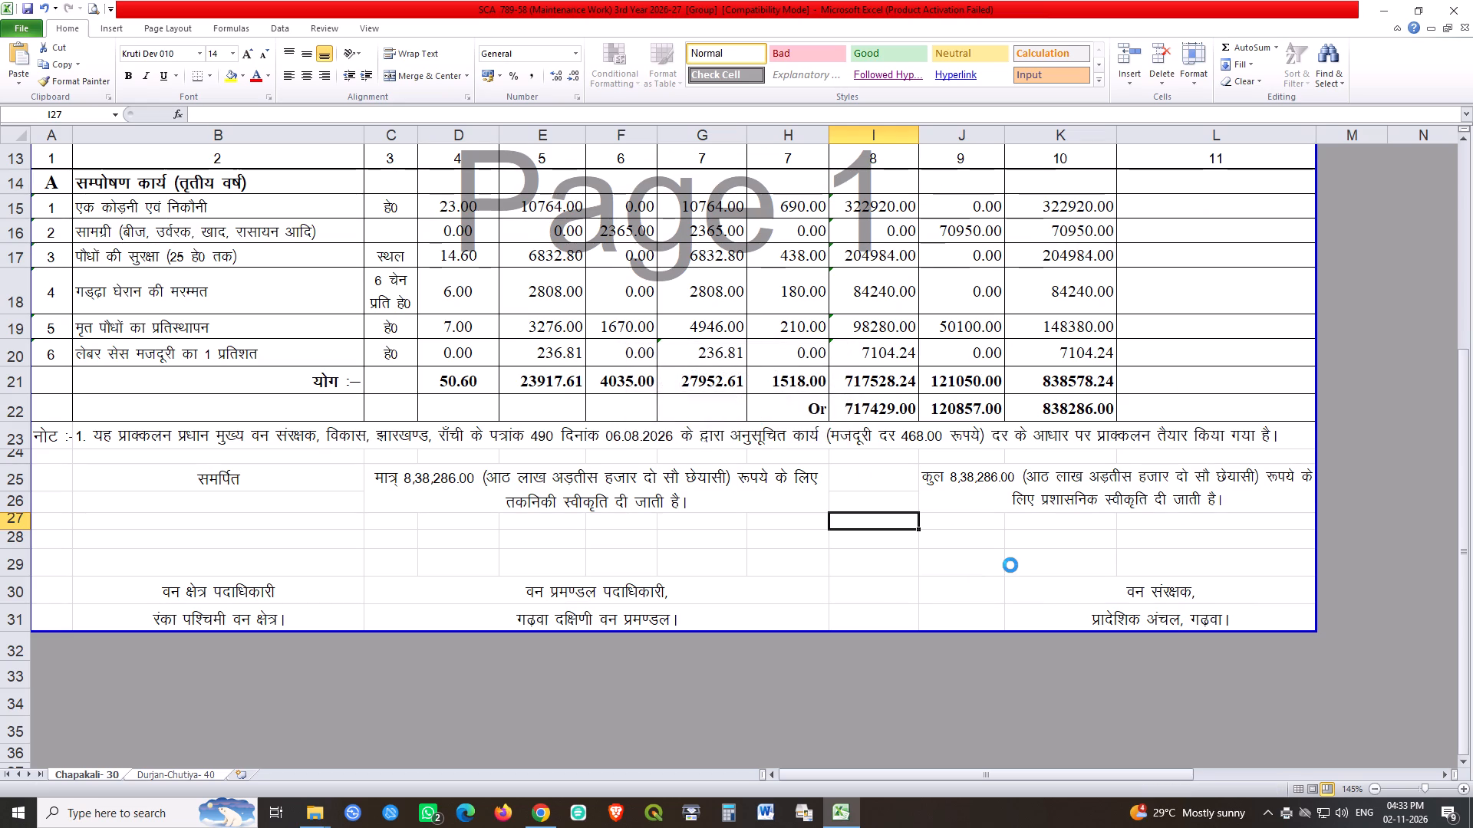
pyautogui.hotkey('ctrl', 's')
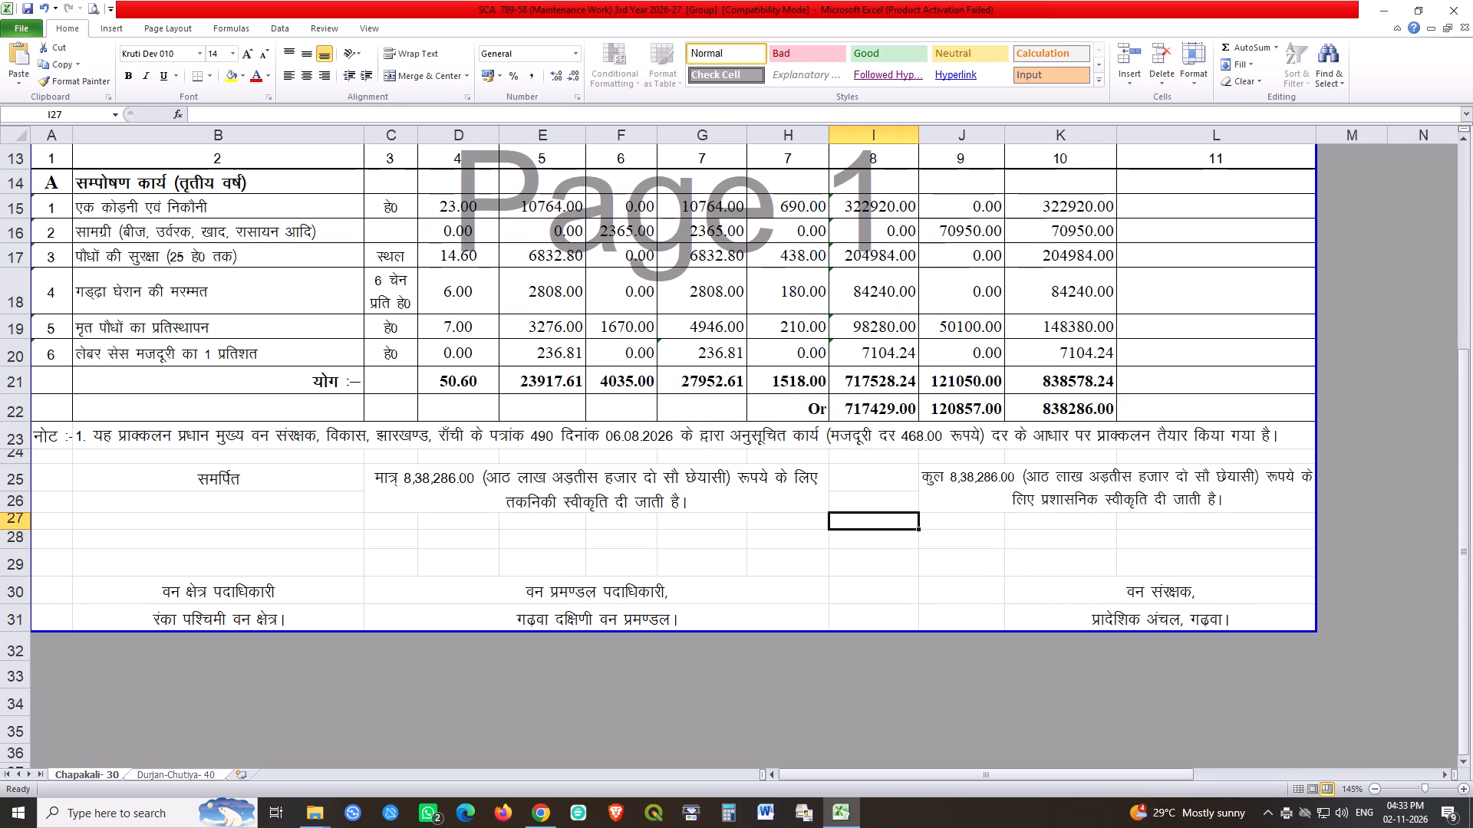
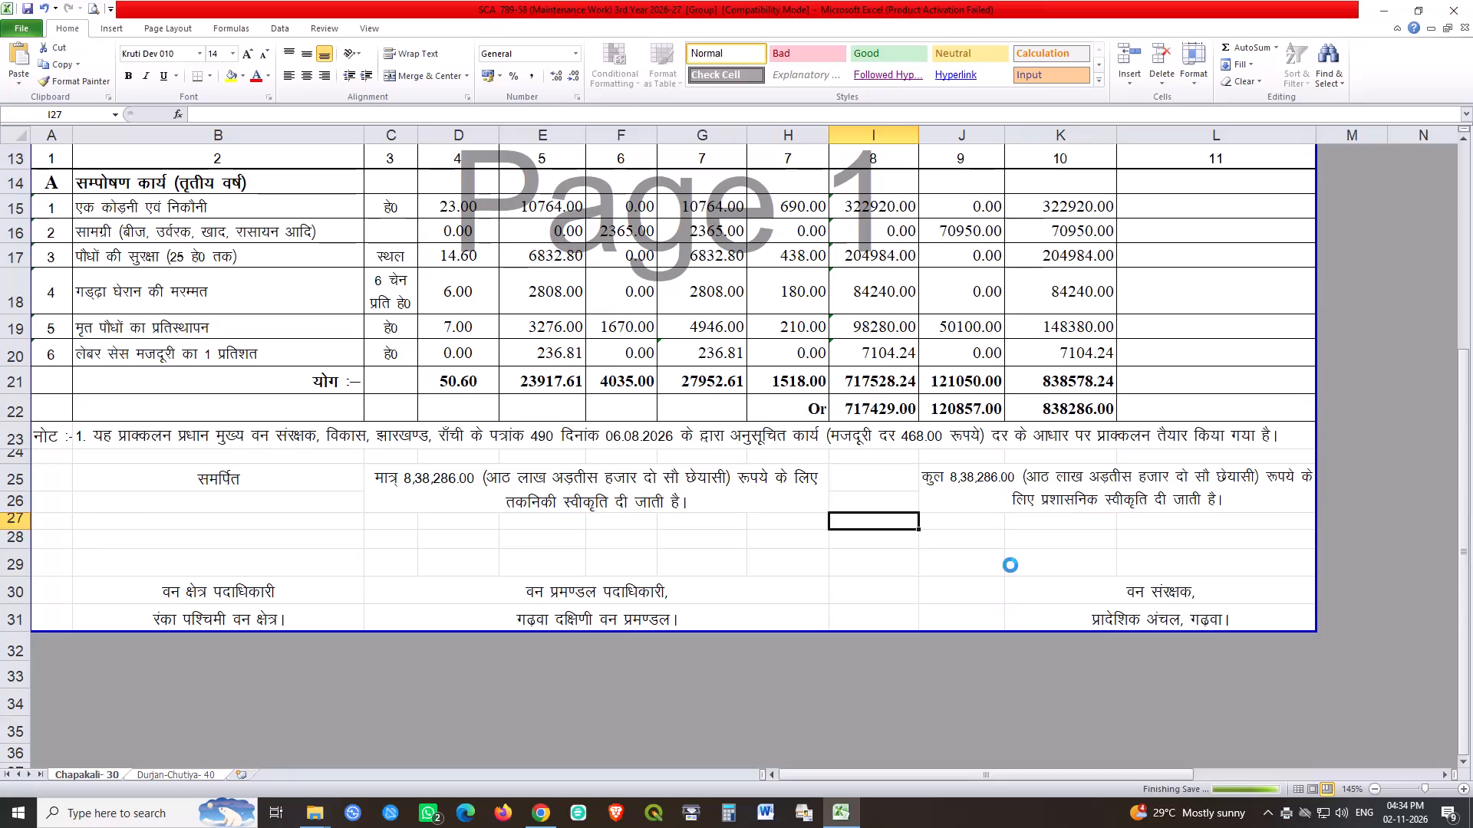
# Close the SCA 789-58 3rd Year 2026-27 workbook.
pyautogui.click(1455, 0)
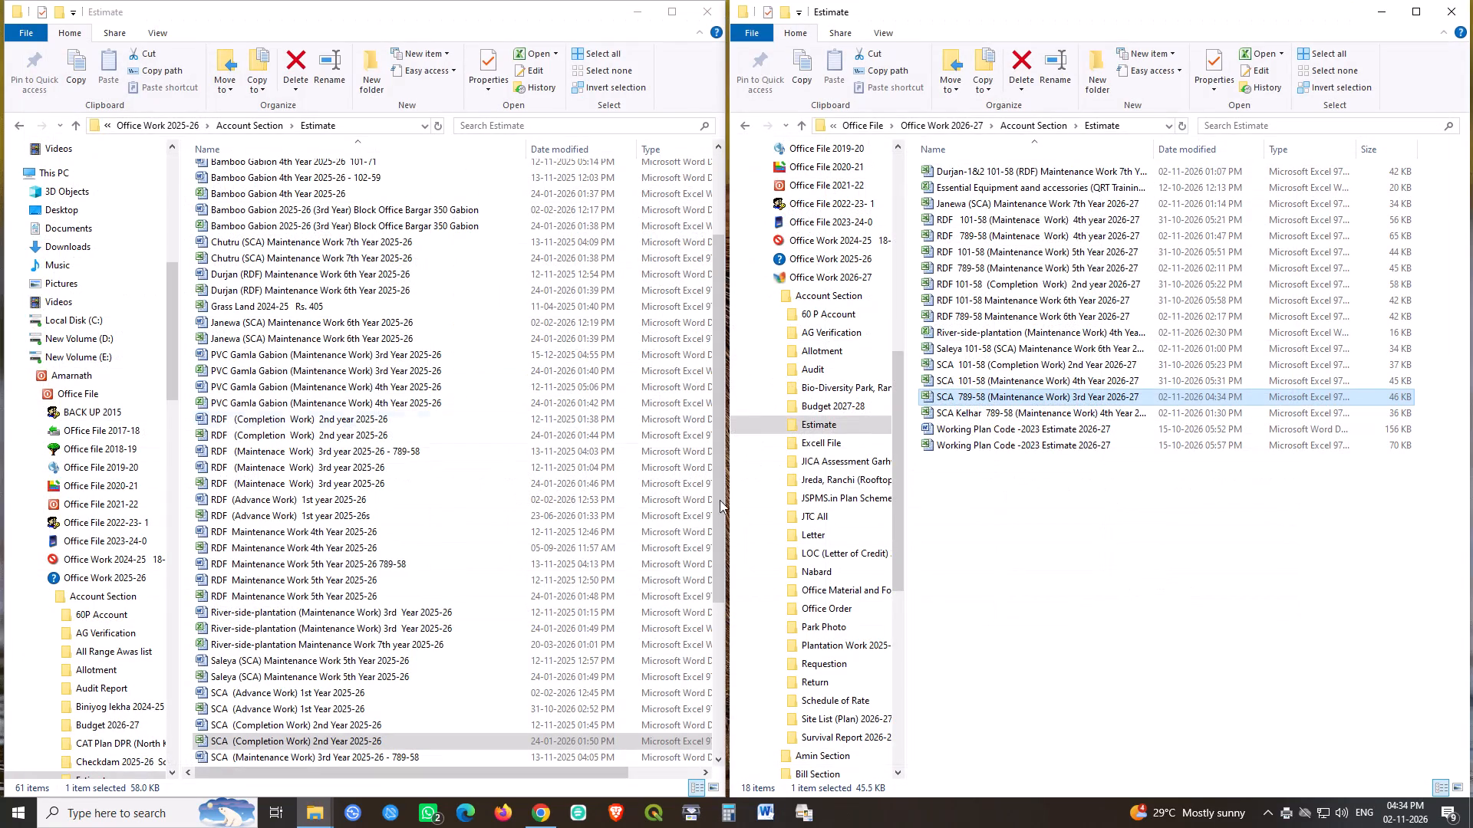
# Copy the Excel file RDF (Completion Work) 2nd year 2025-26 from the 2025-26 Estimate folder into the 2026-27 Estimate folder.
pyautogui.click(1118, 573)
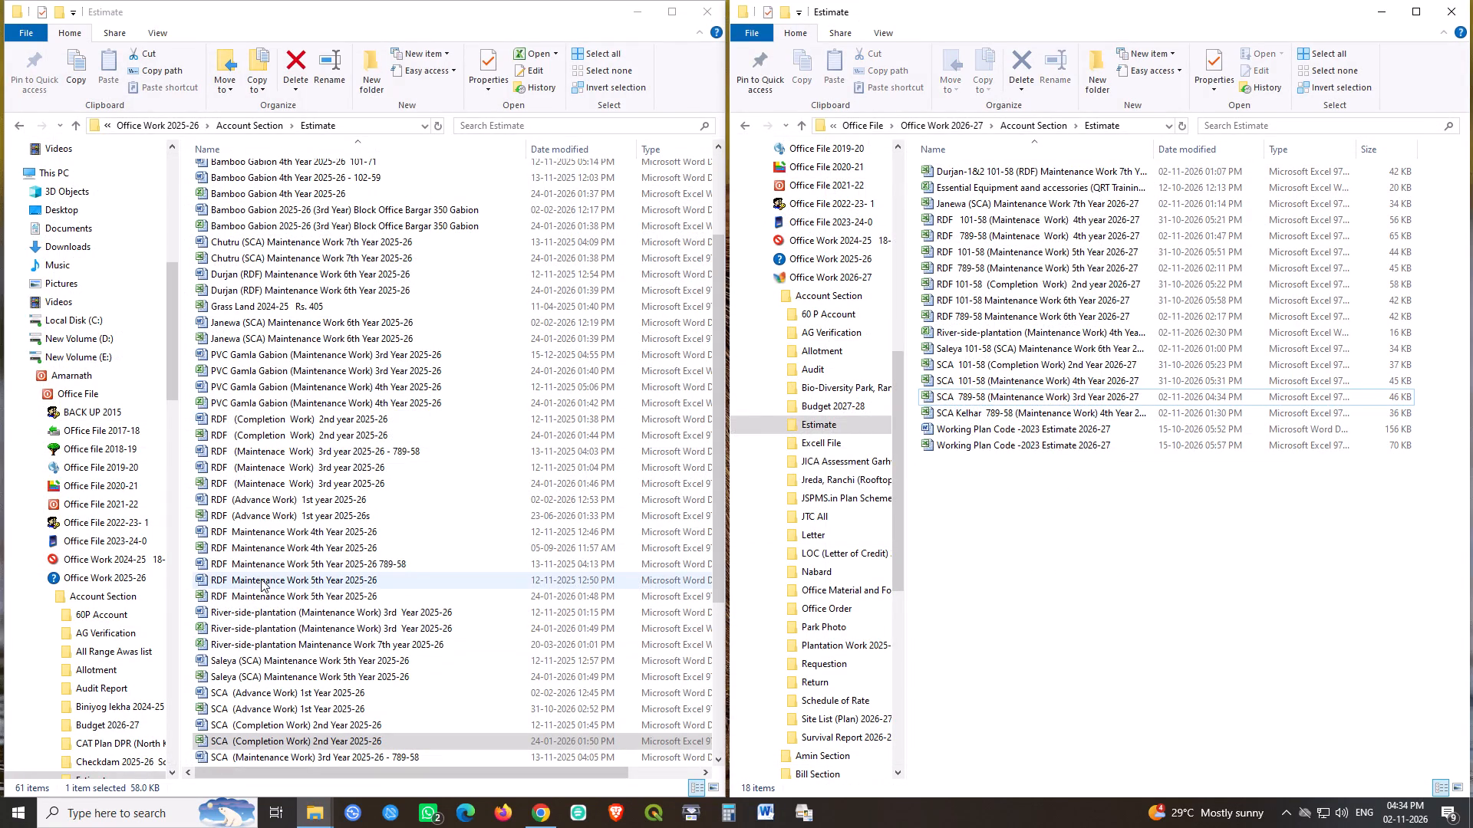
pyautogui.press('r')
pyautogui.click(335, 501)
pyautogui.press('r')
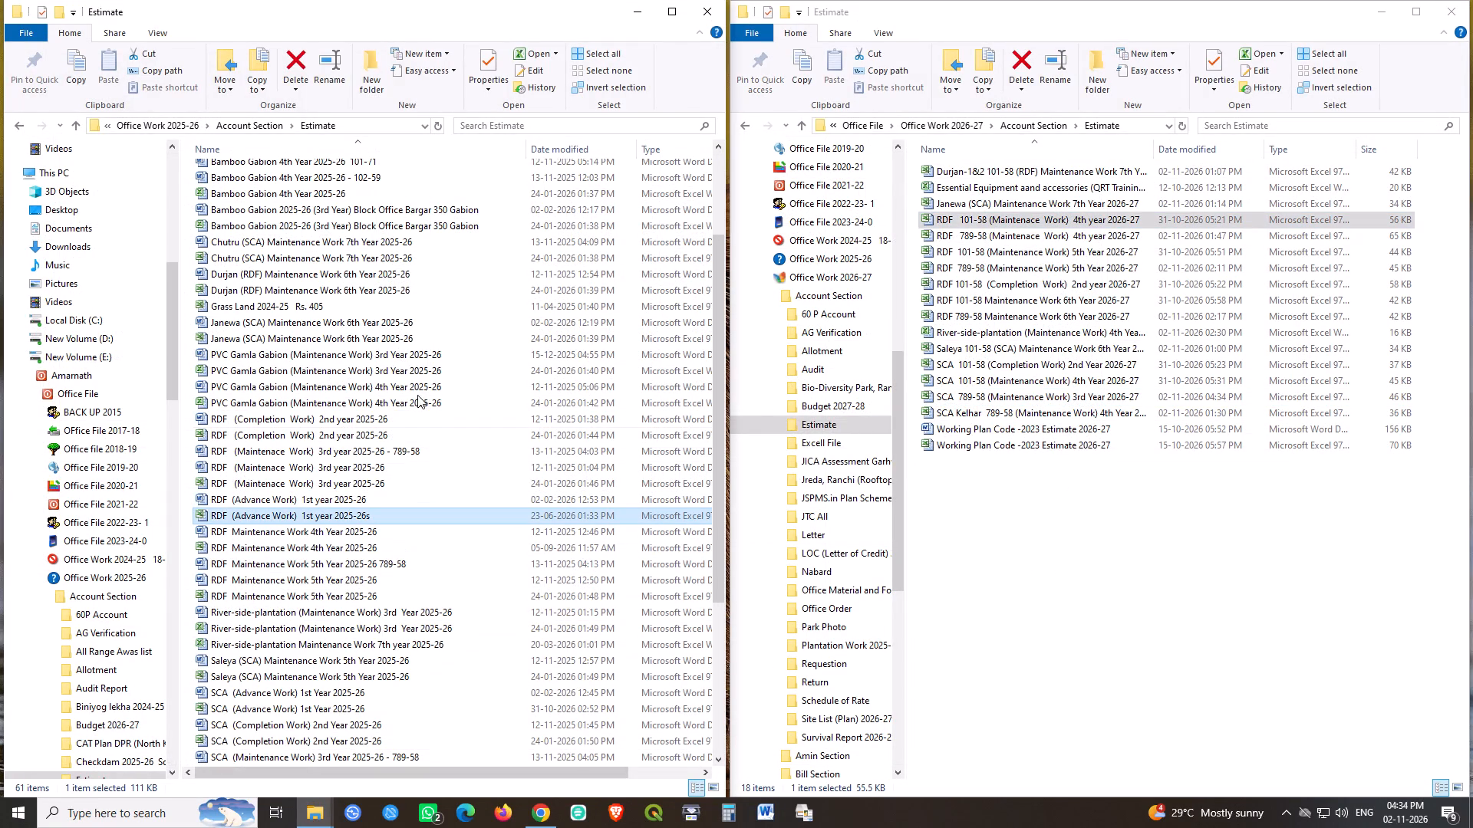
pyautogui.press('Down')
pyautogui.press('Down')
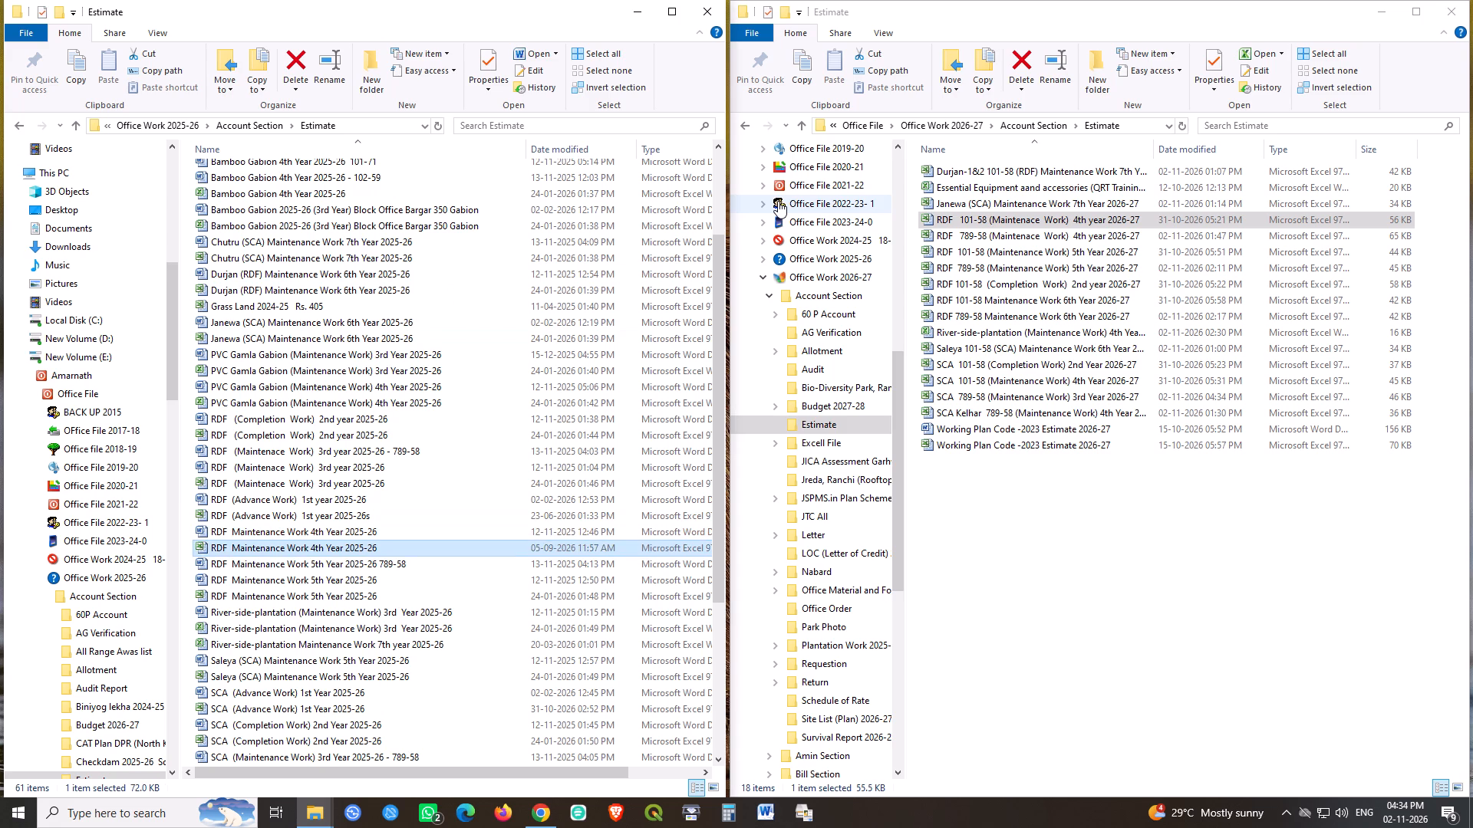
pyautogui.press('Up')
pyautogui.press('Up')
pyautogui.press('Down')
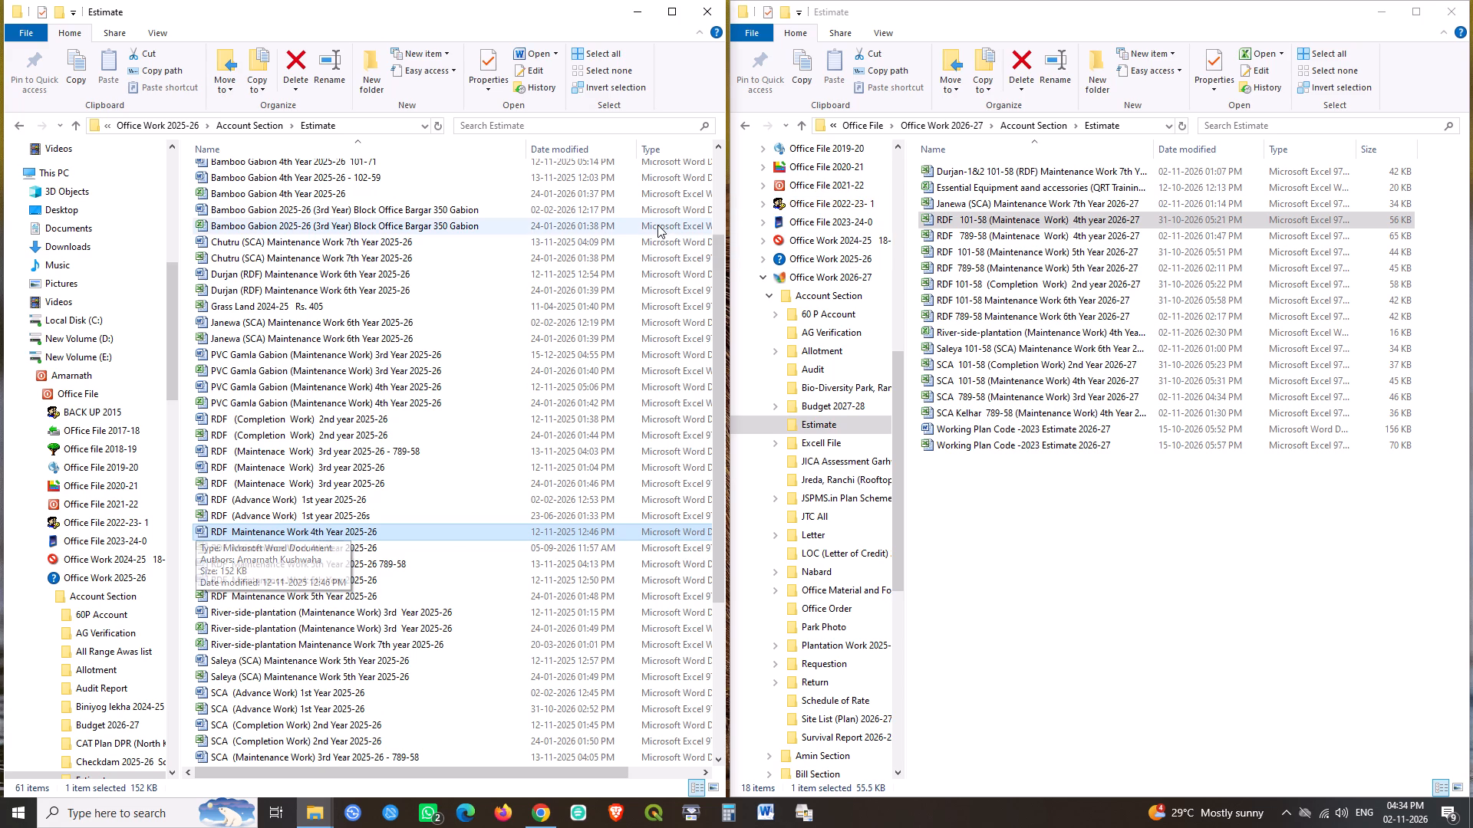
pyautogui.click(342, 603)
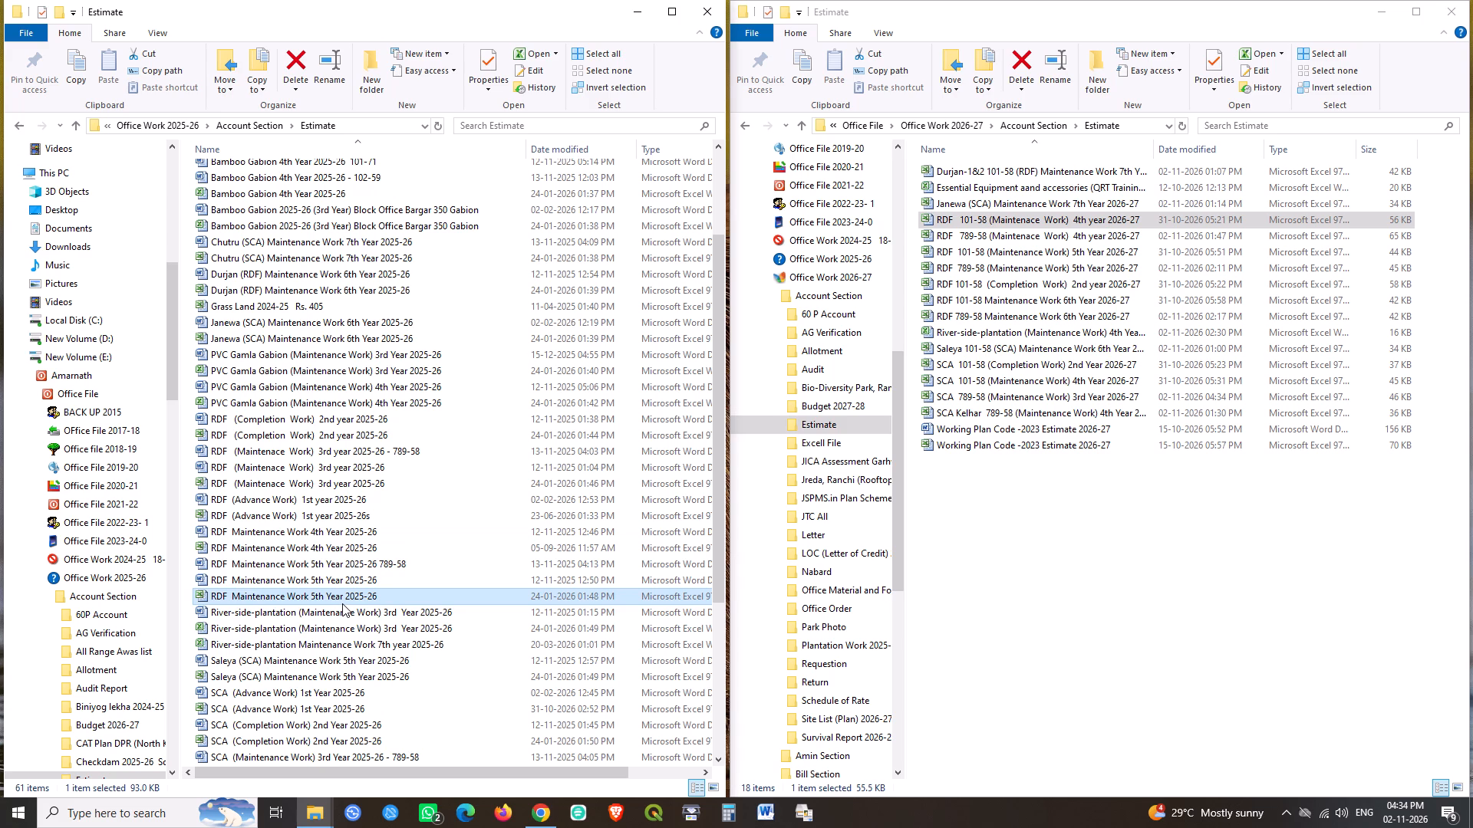
pyautogui.click(315, 433)
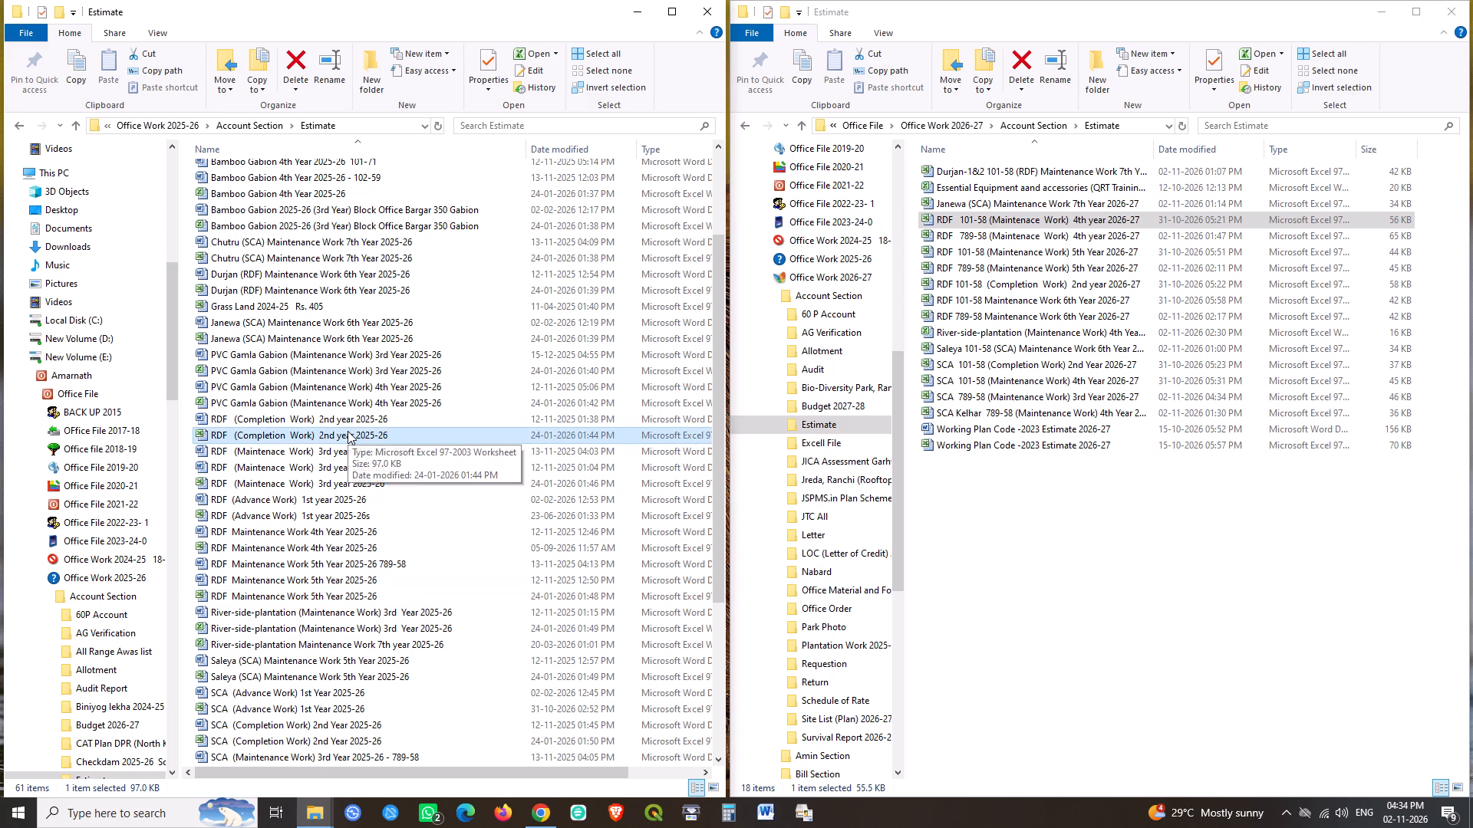
pyautogui.keyDown('ctrl'); pyautogui.moveTo(348, 431); pyautogui.dragTo(1165, 616); pyautogui.keyUp('ctrl')
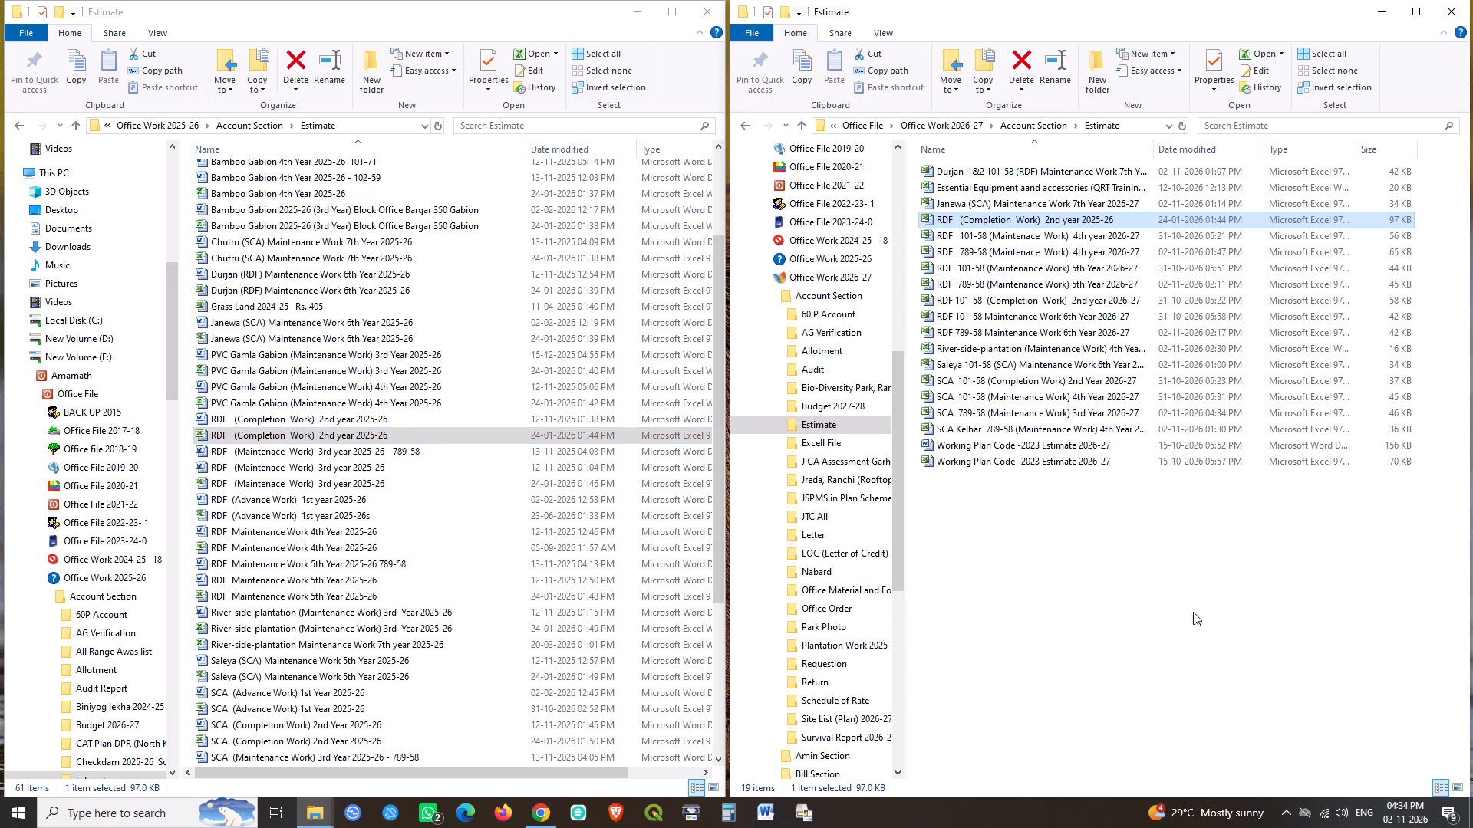
# Rename the copied workbook as RDF 789-58 (Maintenance Work) 3rd year 2026-26.
pyautogui.press('F2')
pyautogui.press('Right')
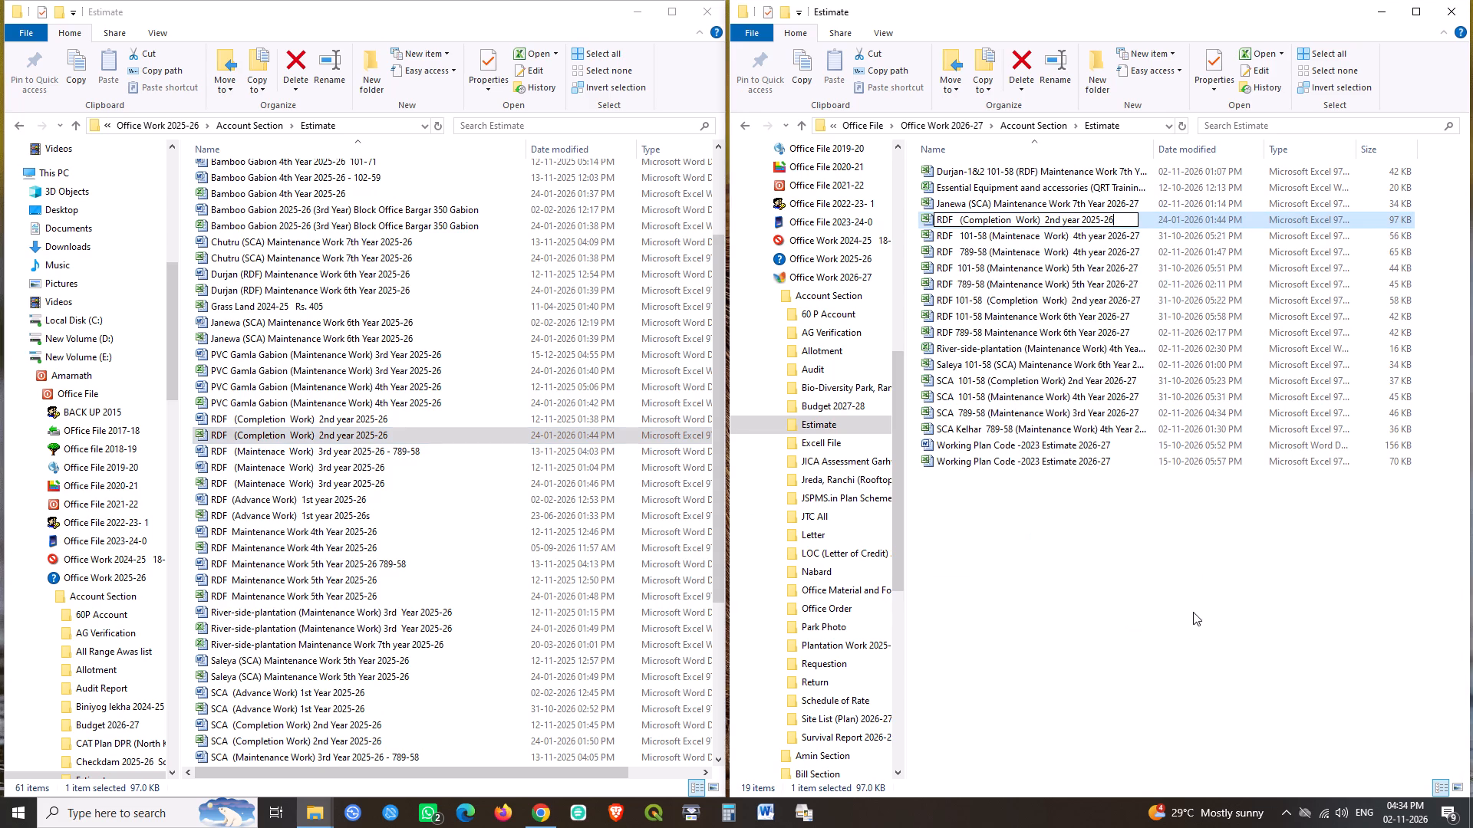
pyautogui.press('Left')
pyautogui.press('Left')
pyautogui.press('Left')
pyautogui.press('Left')
pyautogui.press('Left')
pyautogui.press('Left')
pyautogui.press('Left')
pyautogui.press('Left')
pyautogui.press('Left')
pyautogui.press('Left')
pyautogui.press('Left')
pyautogui.press('Left')
pyautogui.press('Left')
pyautogui.press('Left')
pyautogui.press('Left')
pyautogui.press('Left')
pyautogui.press('Left')
pyautogui.press('Left')
pyautogui.press('Left')
pyautogui.press('Left')
pyautogui.write('789-58')
pyautogui.press('Right')
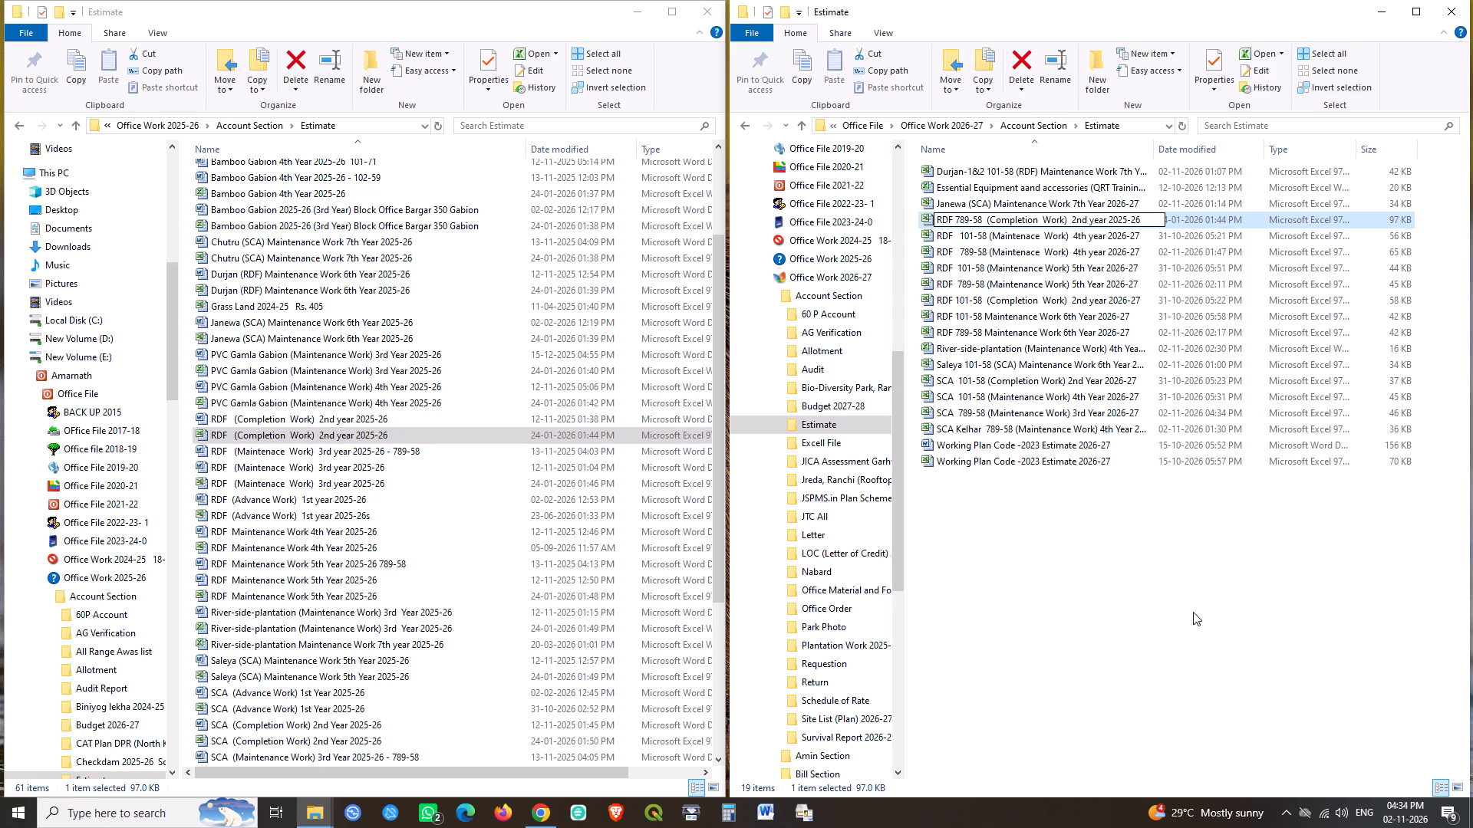
pyautogui.press('Delete')
pyautogui.press('Right')
pyautogui.hotkey('ctrl', 'shift', 'Right')
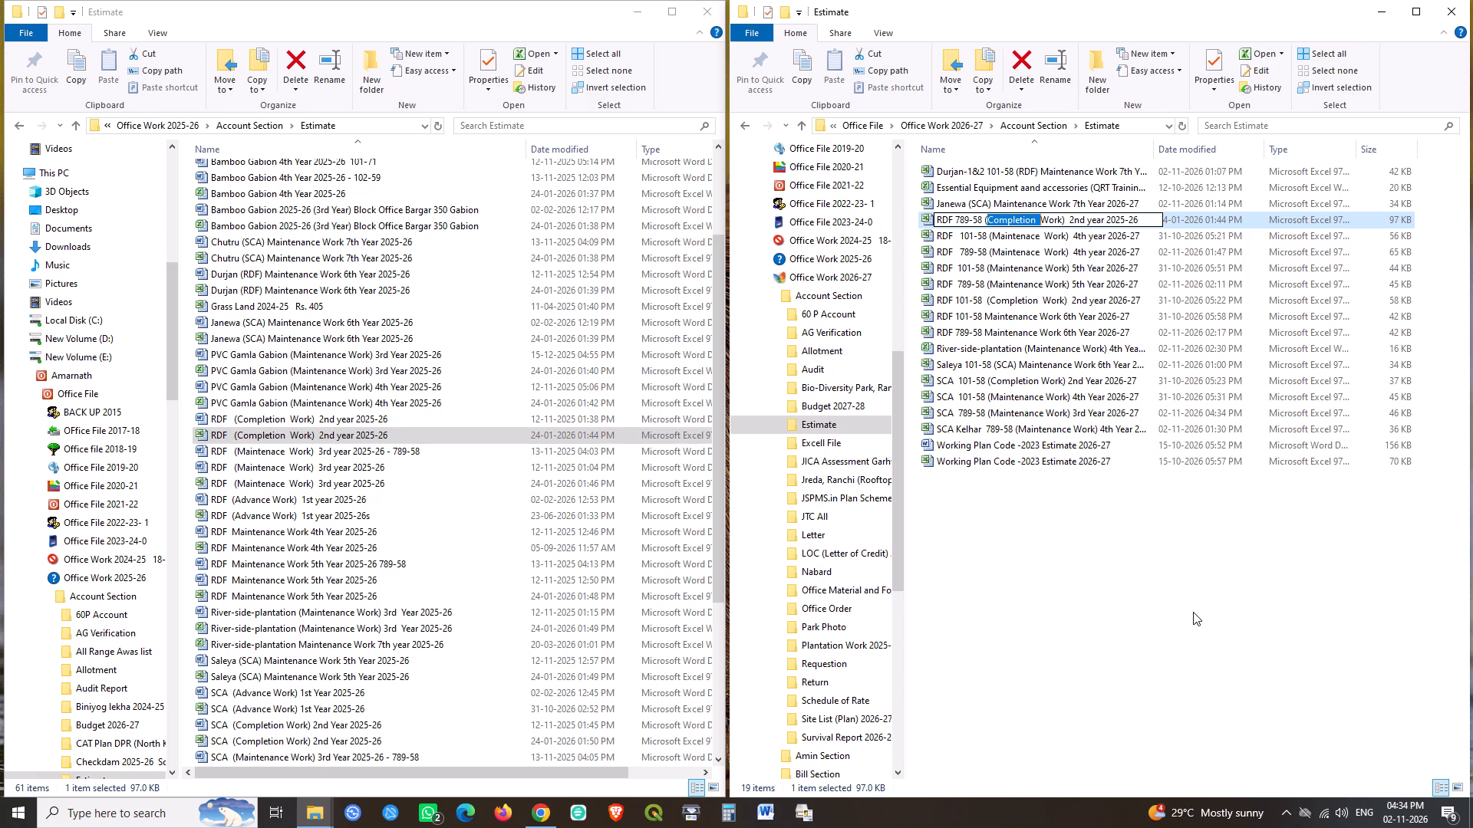
pyautogui.write('Maintena')
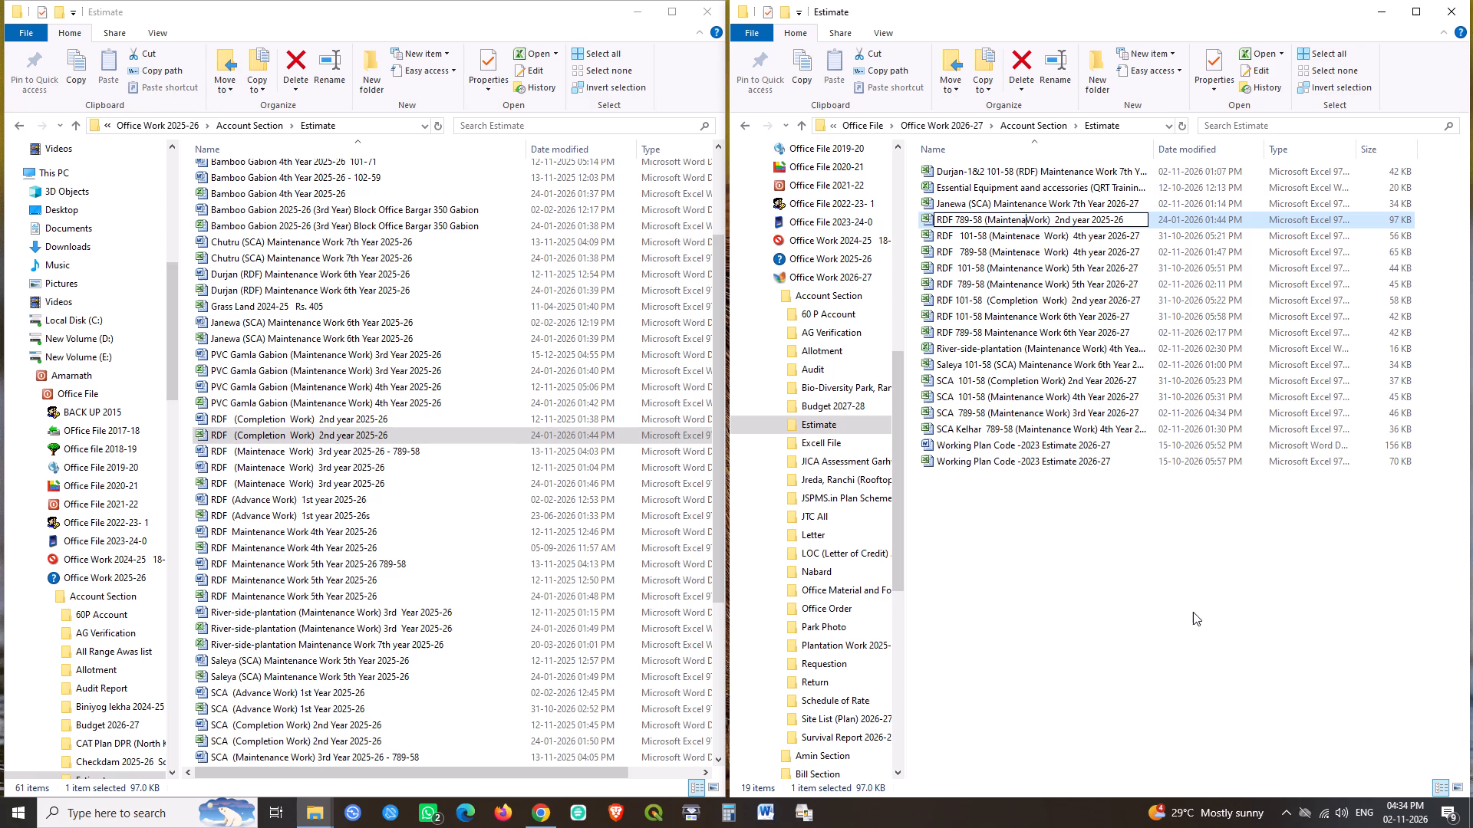
pyautogui.press('BackSpace')
pyautogui.press('BackSpace')
pyautogui.press('BackSpace')
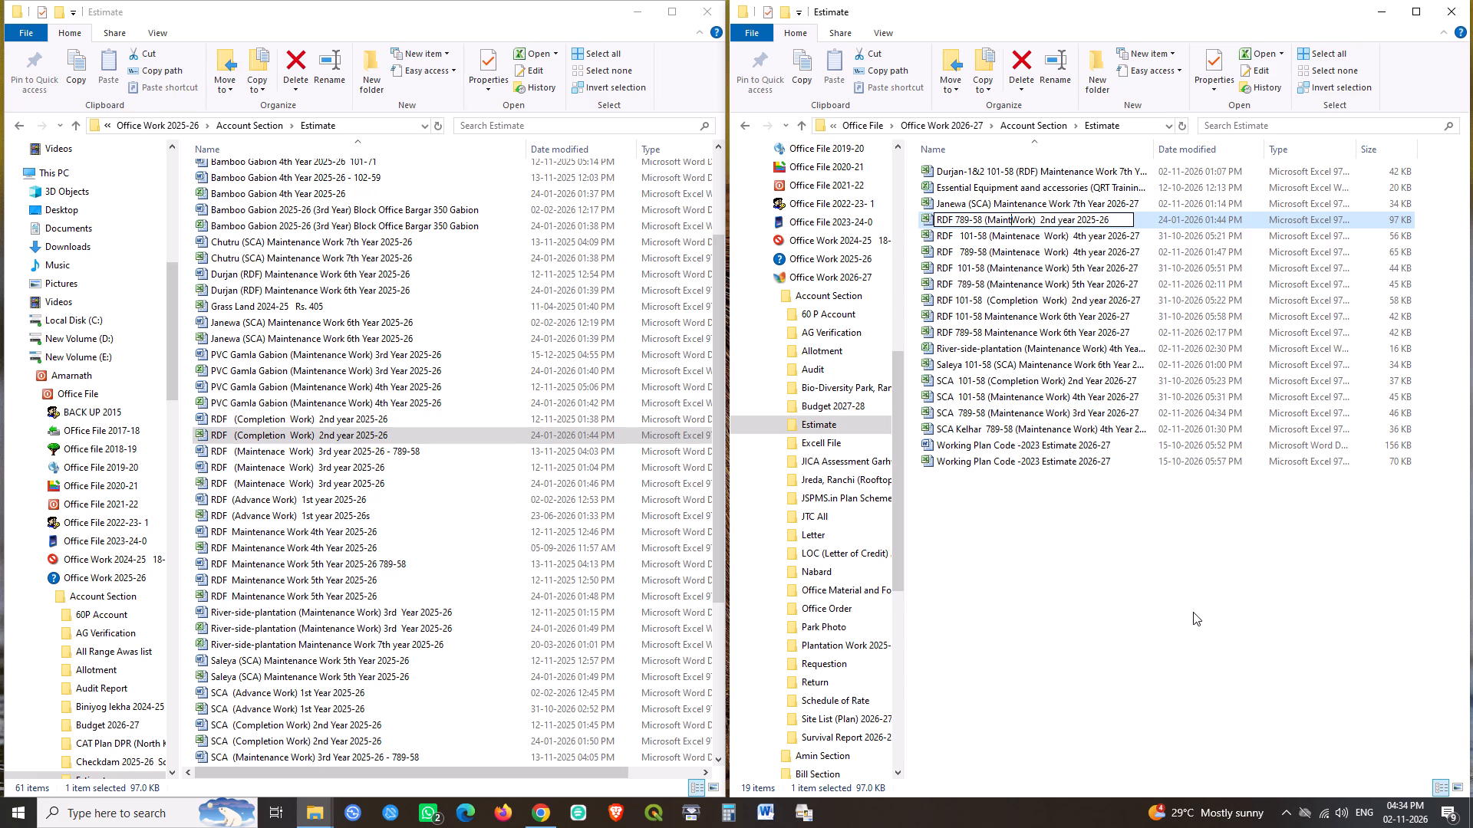
pyautogui.write('enance')
pyautogui.press('space')
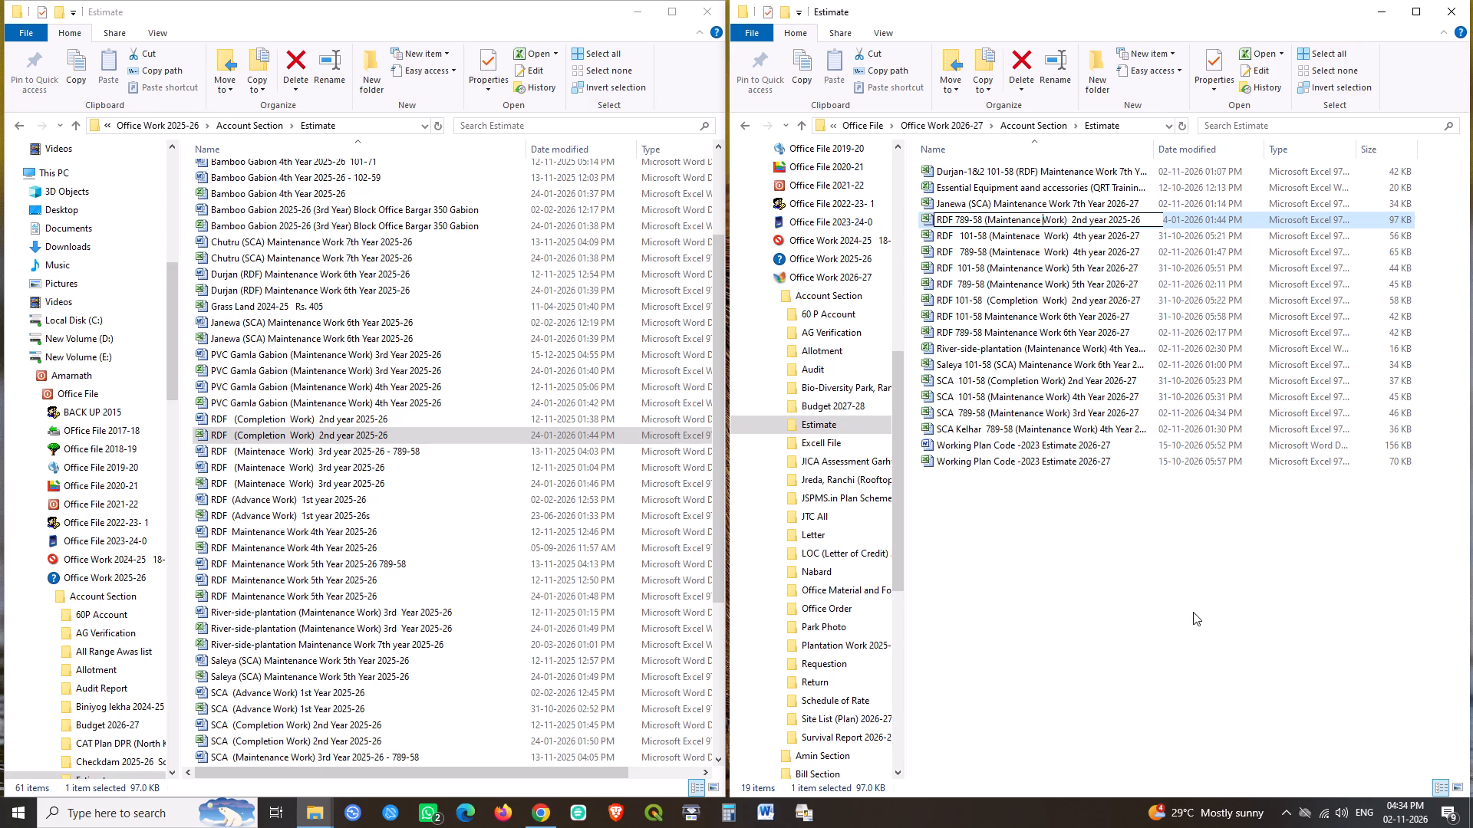
pyautogui.press('Right')
pyautogui.press('Right')
pyautogui.press('Right')
pyautogui.press('Right')
pyautogui.press('Right')
pyautogui.press('Right')
pyautogui.hotkey('shift', 'Right')
pyautogui.hotkey('shift', 'Right')
pyautogui.write('3rd')
pyautogui.press('Delete')
pyautogui.press('Delete')
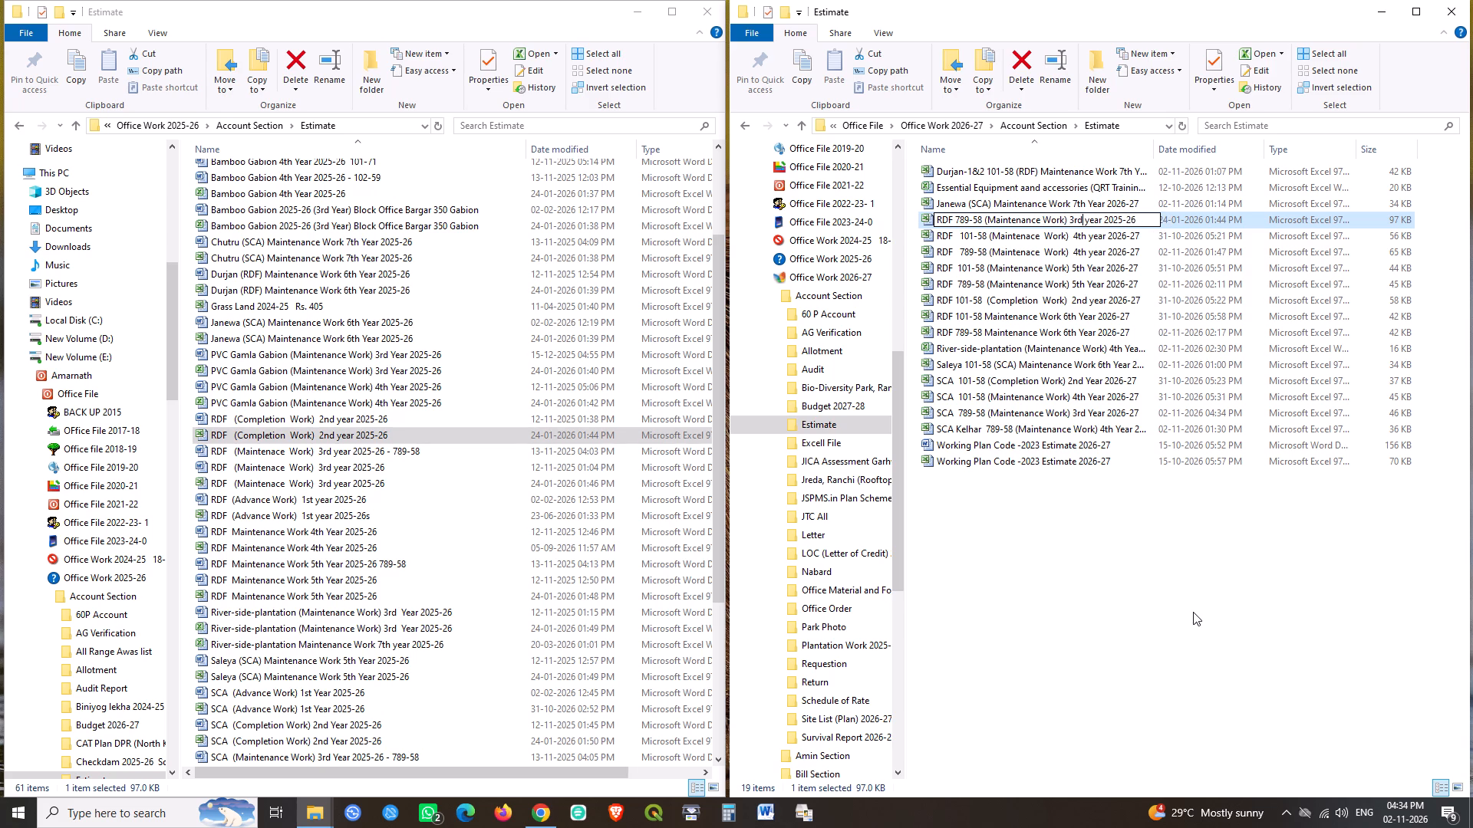
pyautogui.press('Right')
pyautogui.press('Right')
pyautogui.press('Right')
pyautogui.press('Right')
pyautogui.press('Right')
pyautogui.press('Right')
pyautogui.press('Right')
pyautogui.press('Right')
pyautogui.press('Right')
pyautogui.hotkey('shift', 'Right')
pyautogui.press('6')
pyautogui.press('Right')
pyautogui.press('Right')
pyautogui.hotkey('shift', 'Right')
pyautogui.press('Home')
pyautogui.press('Return')
# Open the renamed RDF 789-58 workbook and save it.
pyautogui.press('Return')
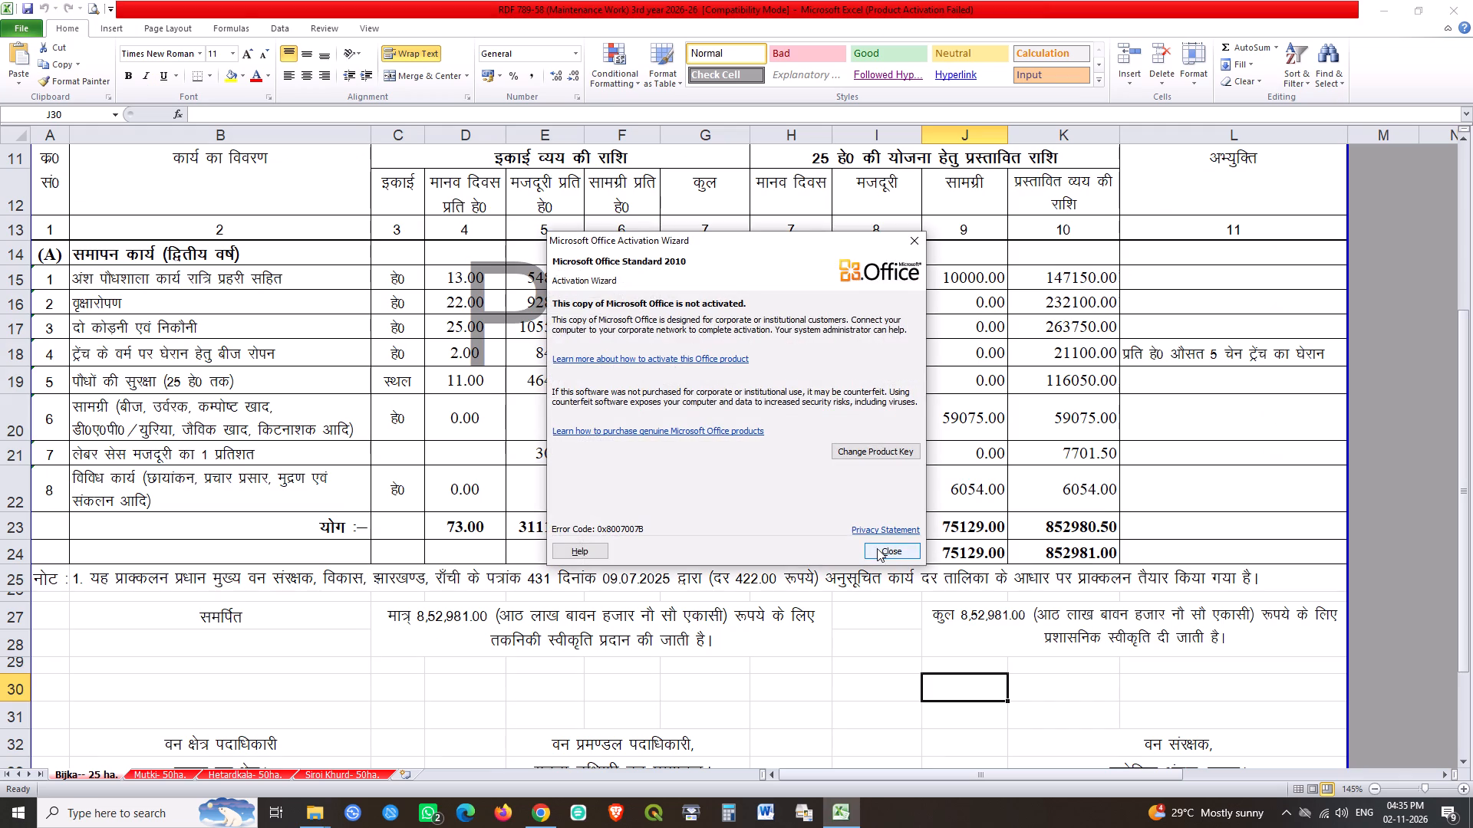
pyautogui.click(877, 548)
pyautogui.click(1171, 480)
pyautogui.hotkey('ctrl', 's')
pyautogui.hotkey('ctrl', 's')
pyautogui.hotkey('ctrl', 's')
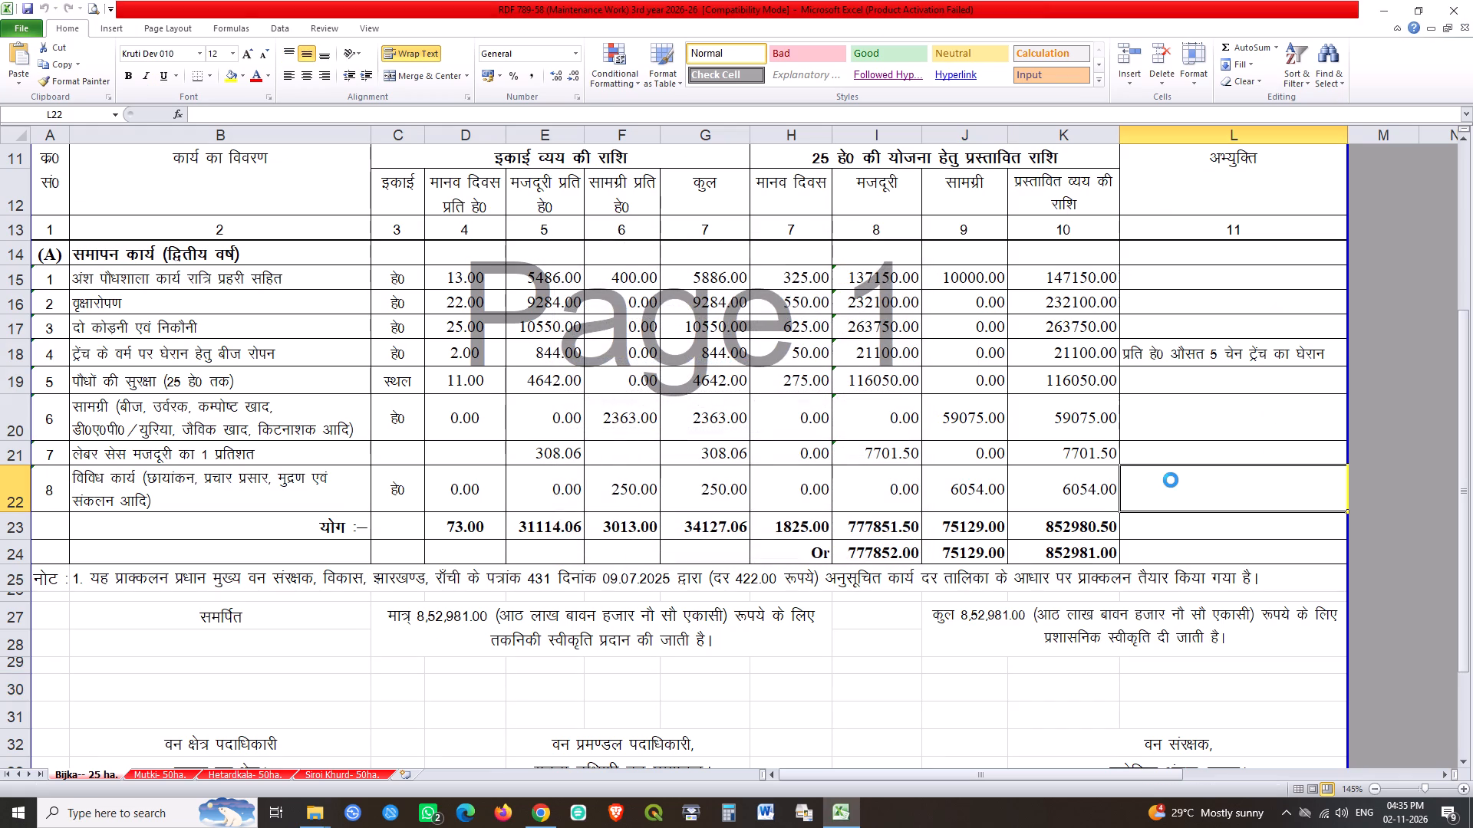
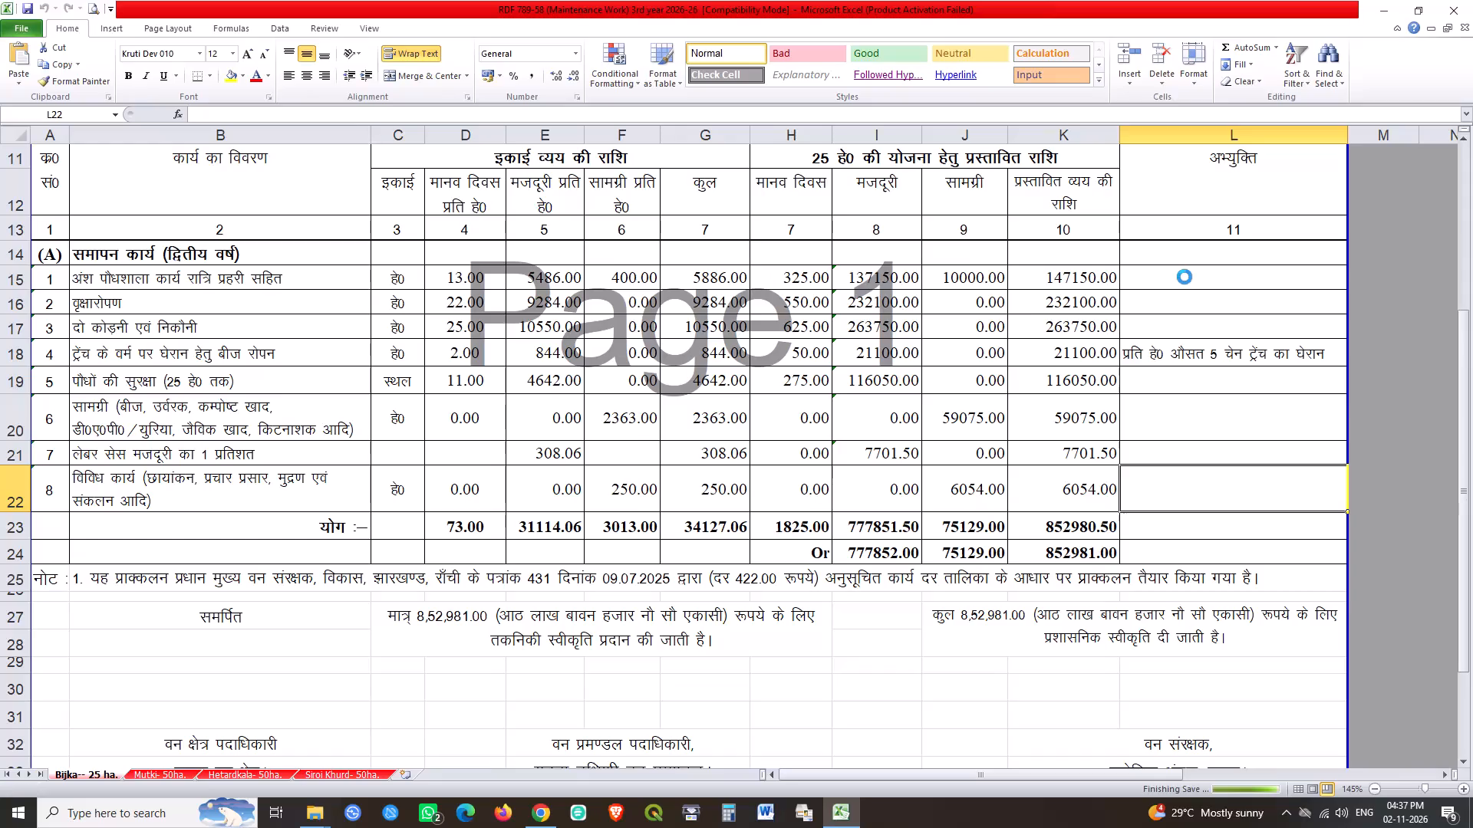
# Clear the stray figures in M24:O24 beside the estimate table on the Siroi Khurd sheet and save the workbook.
pyautogui.hotkey('ctrl', 's')
pyautogui.hotkey('ctrl', 's')
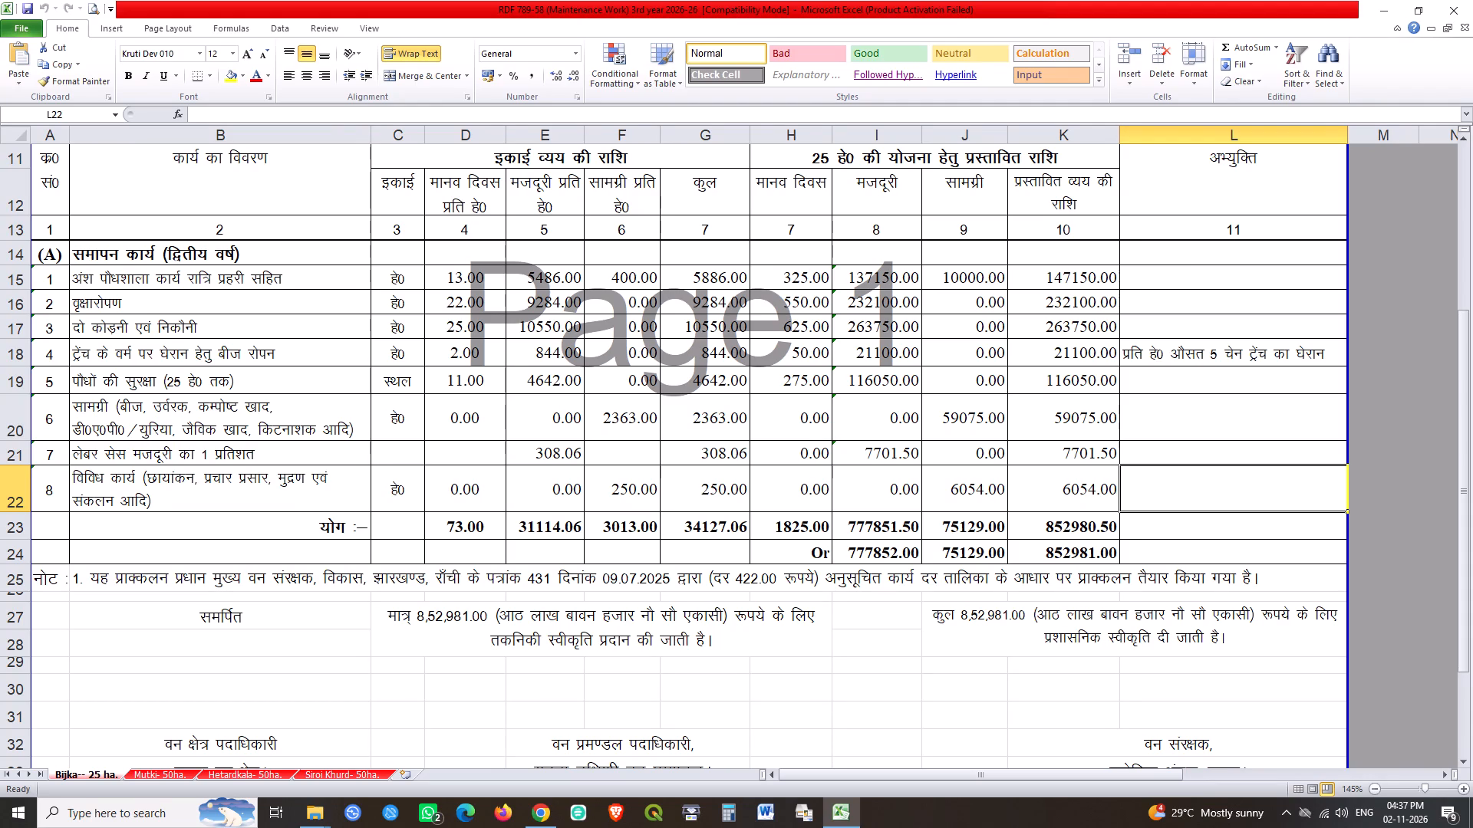
pyautogui.click(352, 779)
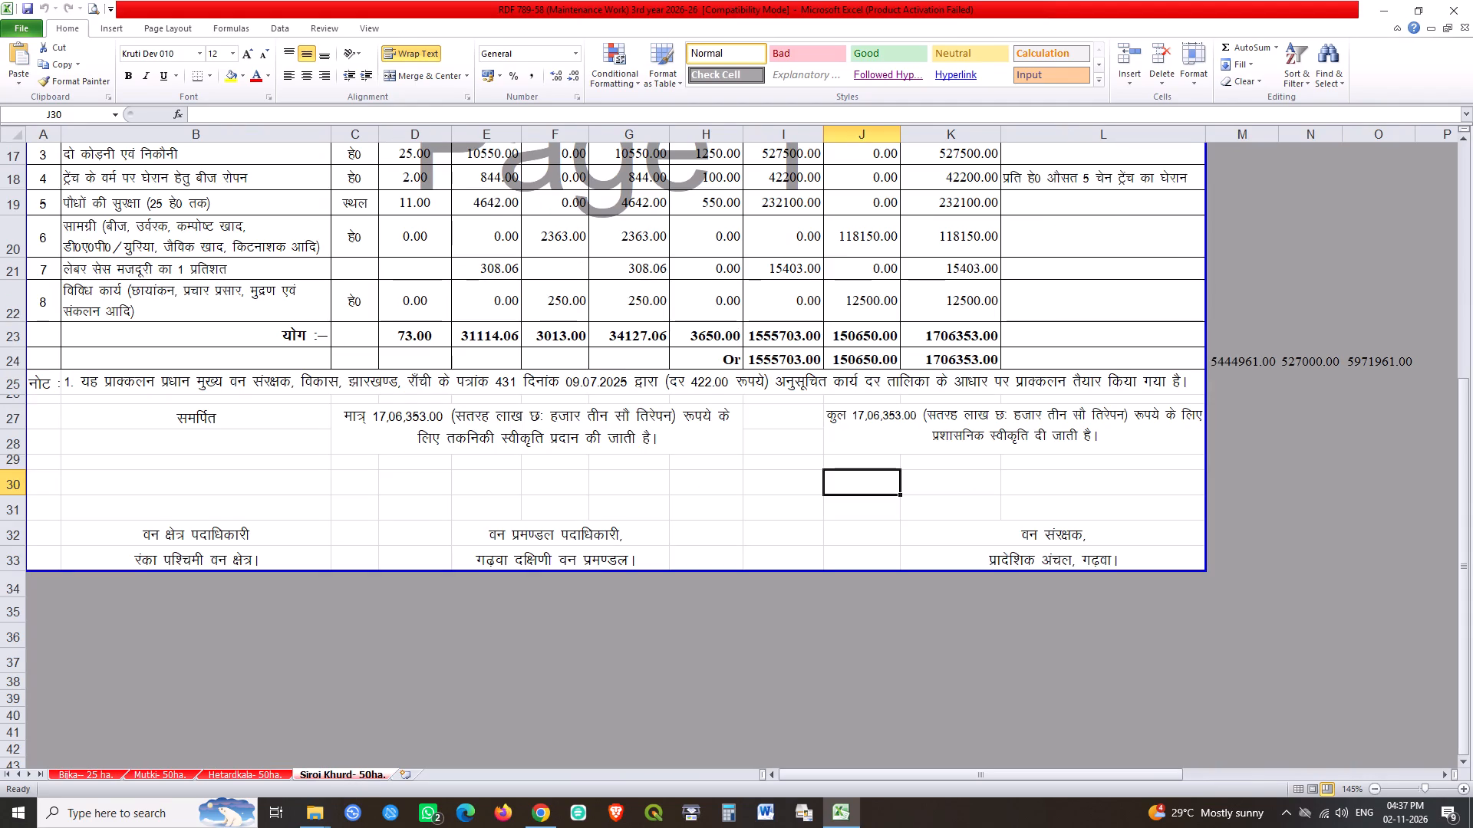
pyautogui.click(846, 452)
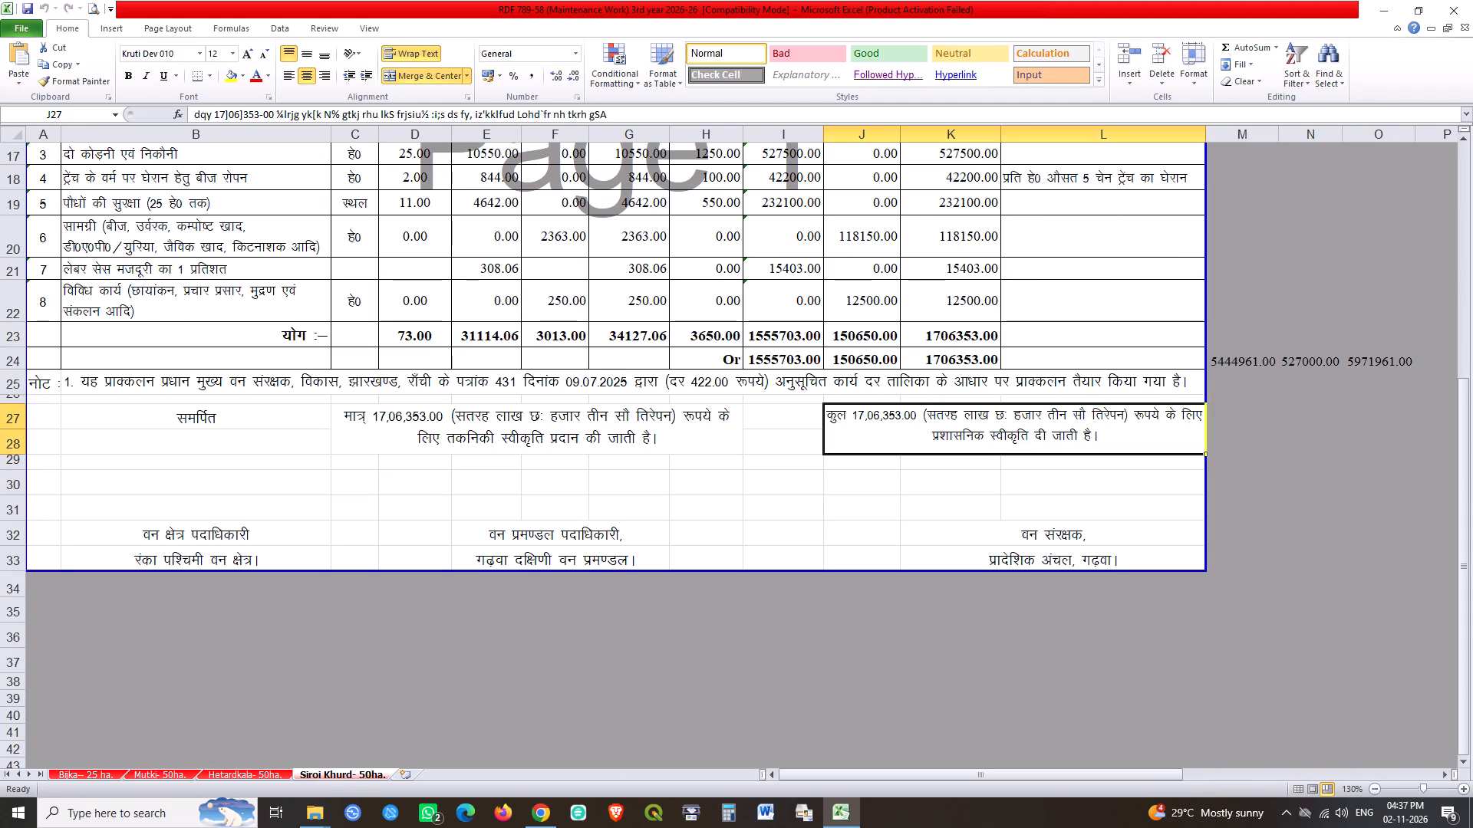
pyautogui.moveTo(1254, 365); pyautogui.dragTo(1402, 360)
pyautogui.press('Delete')
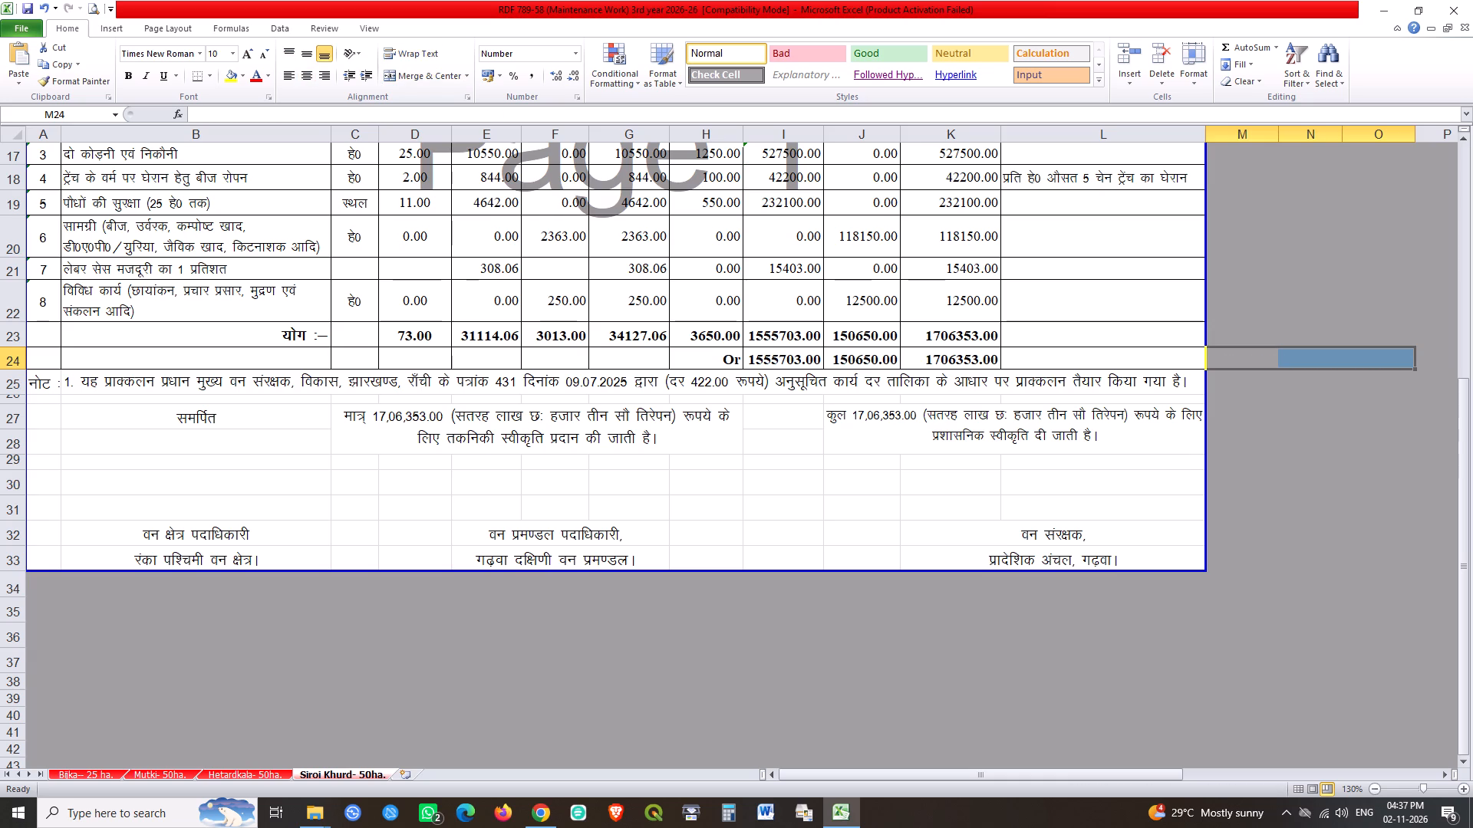
pyautogui.click(888, 454)
pyautogui.hotkey('ctrl', 's')
pyautogui.hotkey('ctrl', 's')
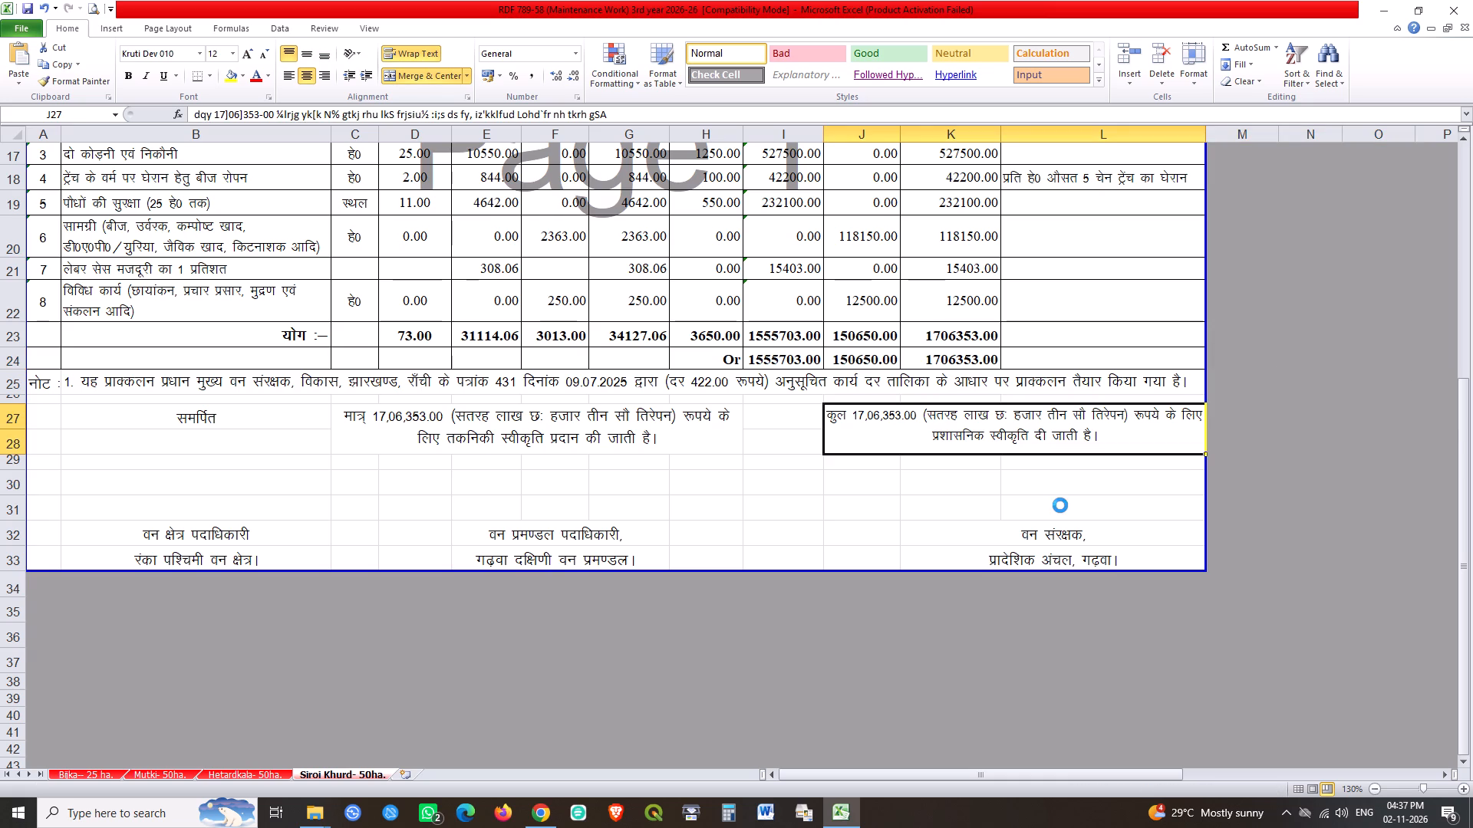
# Change the financial year in the Siroi Khurd sheet's title to 2026-27.
pyautogui.scroll(17, 801, 488)
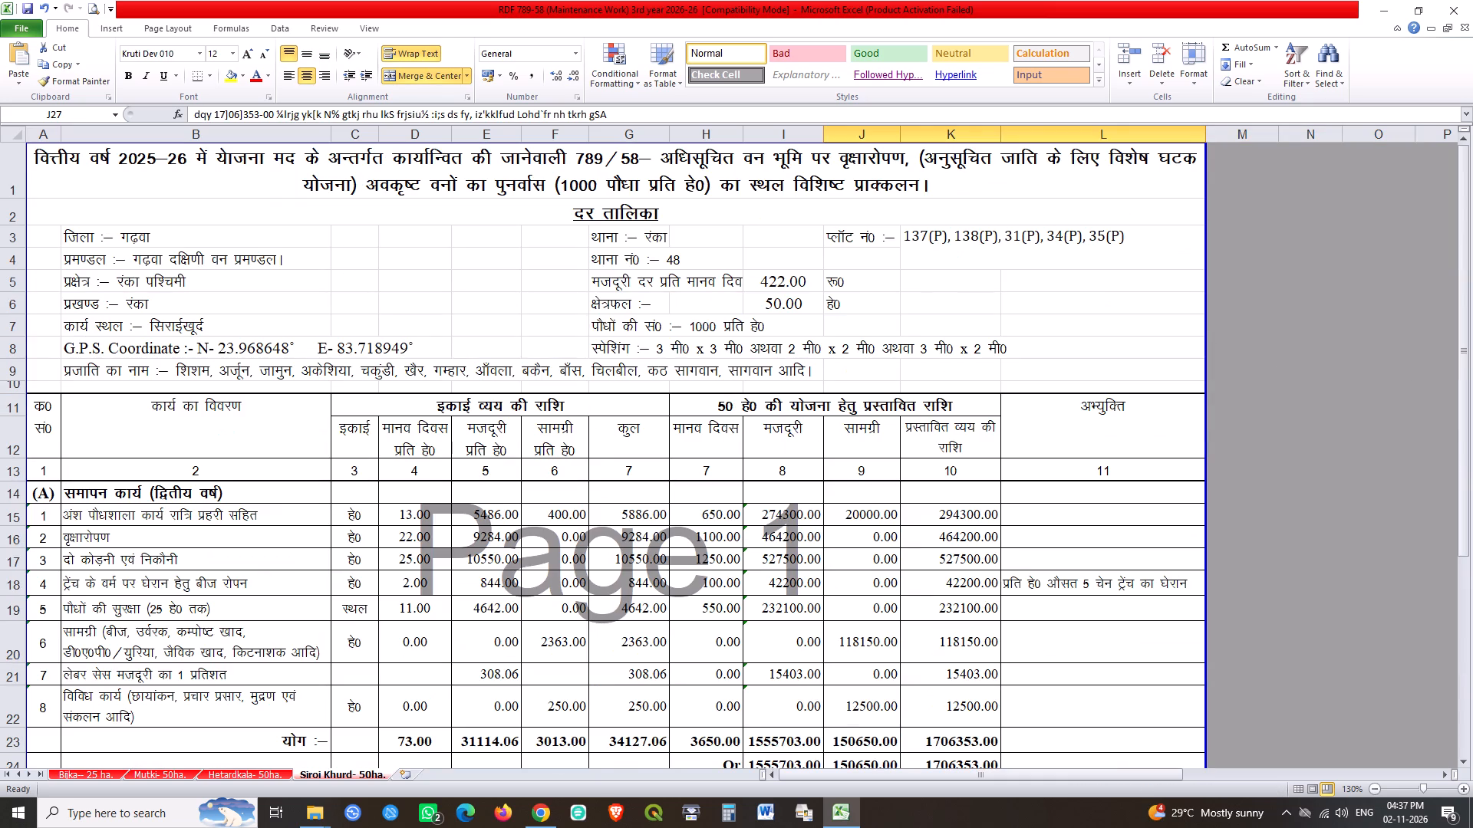
pyautogui.doubleClick(143, 159)
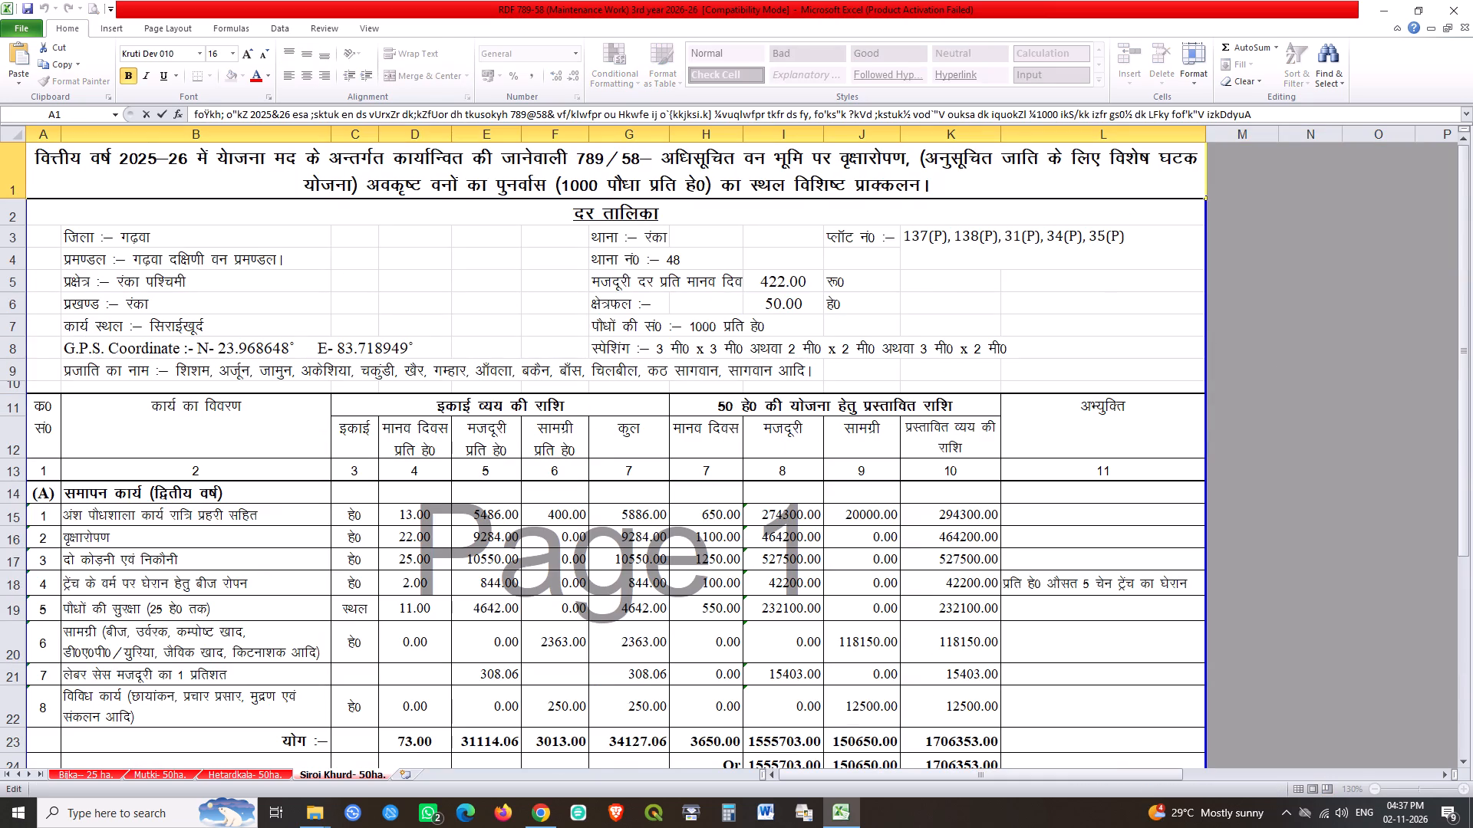
pyautogui.click(143, 159)
pyautogui.hotkey('shift', 'Right')
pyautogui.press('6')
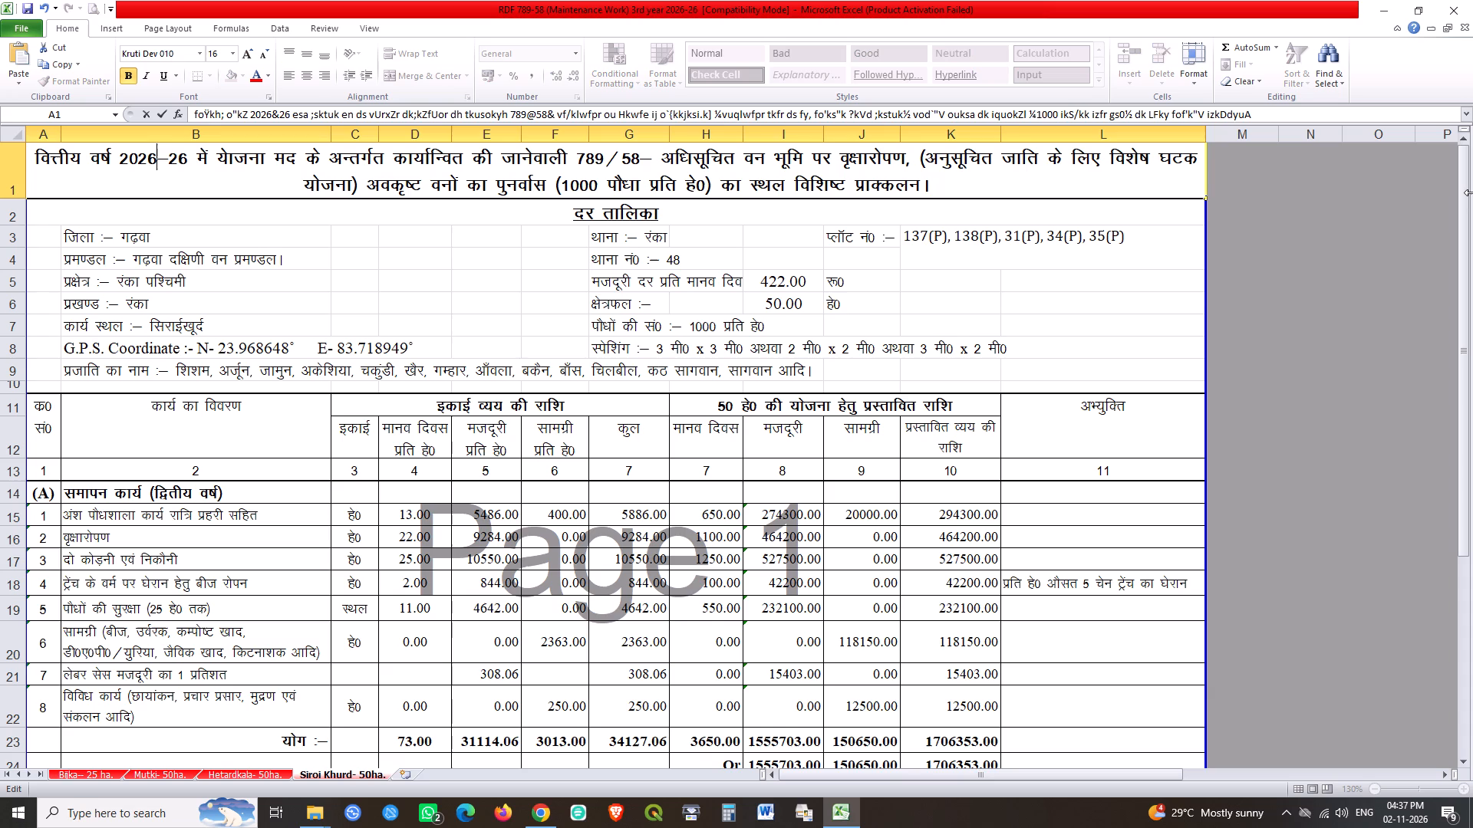
pyautogui.press('Right')
pyautogui.press('Right')
pyautogui.hotkey('shift', 'Right')
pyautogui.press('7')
pyautogui.press('Right')
pyautogui.press('Right')
pyautogui.press('Left')
pyautogui.press('Left')
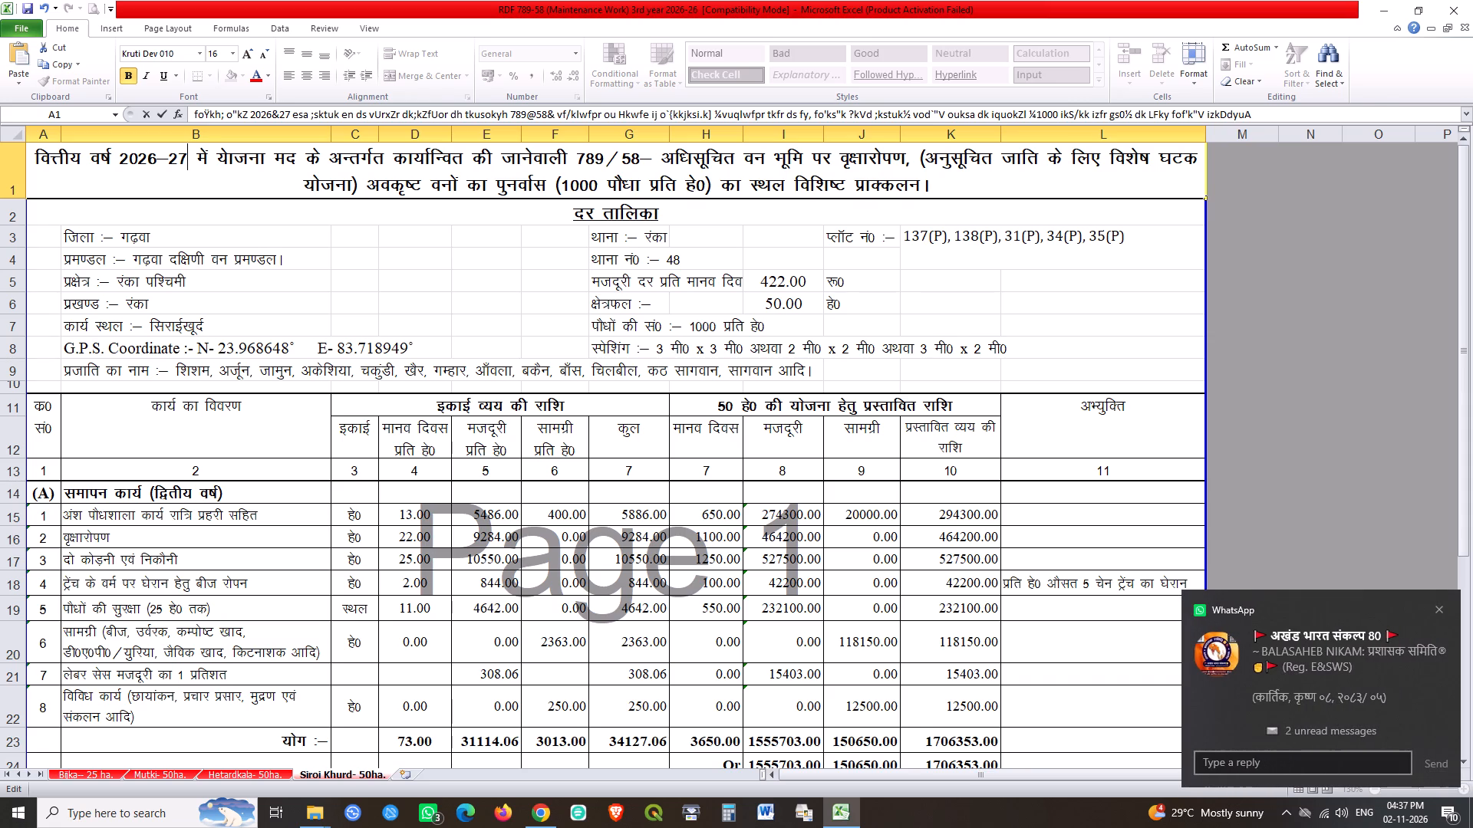
pyautogui.press('Right')
pyautogui.press('Right')
pyautogui.press('Right')
pyautogui.press('Right')
pyautogui.press('Right')
pyautogui.press('Right')
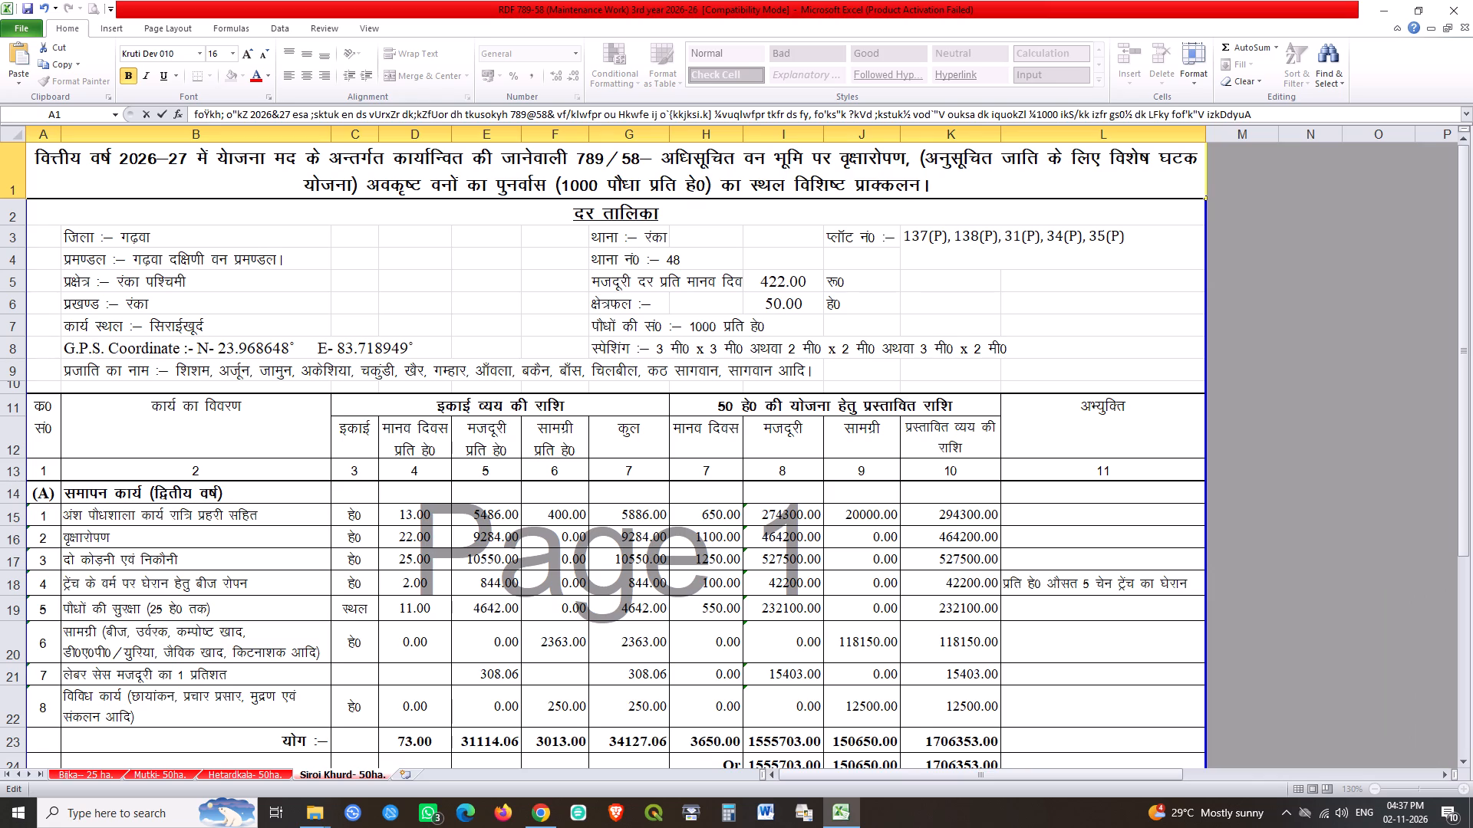
pyautogui.click(178, 163)
pyautogui.press('Down')
pyautogui.press('Right')
pyautogui.press('Right')
pyautogui.press('Up')
pyautogui.press('Left')
pyautogui.press('Left')
pyautogui.press('Left')
pyautogui.press('Left')
pyautogui.press('Left')
pyautogui.press('Left')
pyautogui.press('Left')
pyautogui.press('Left')
pyautogui.press('Left')
pyautogui.press('Left')
pyautogui.press('Left')
pyautogui.press('Left')
pyautogui.press('Left')
pyautogui.press('Left')
pyautogui.press('Left')
pyautogui.press('Left')
pyautogui.press('Left')
pyautogui.press('Return')
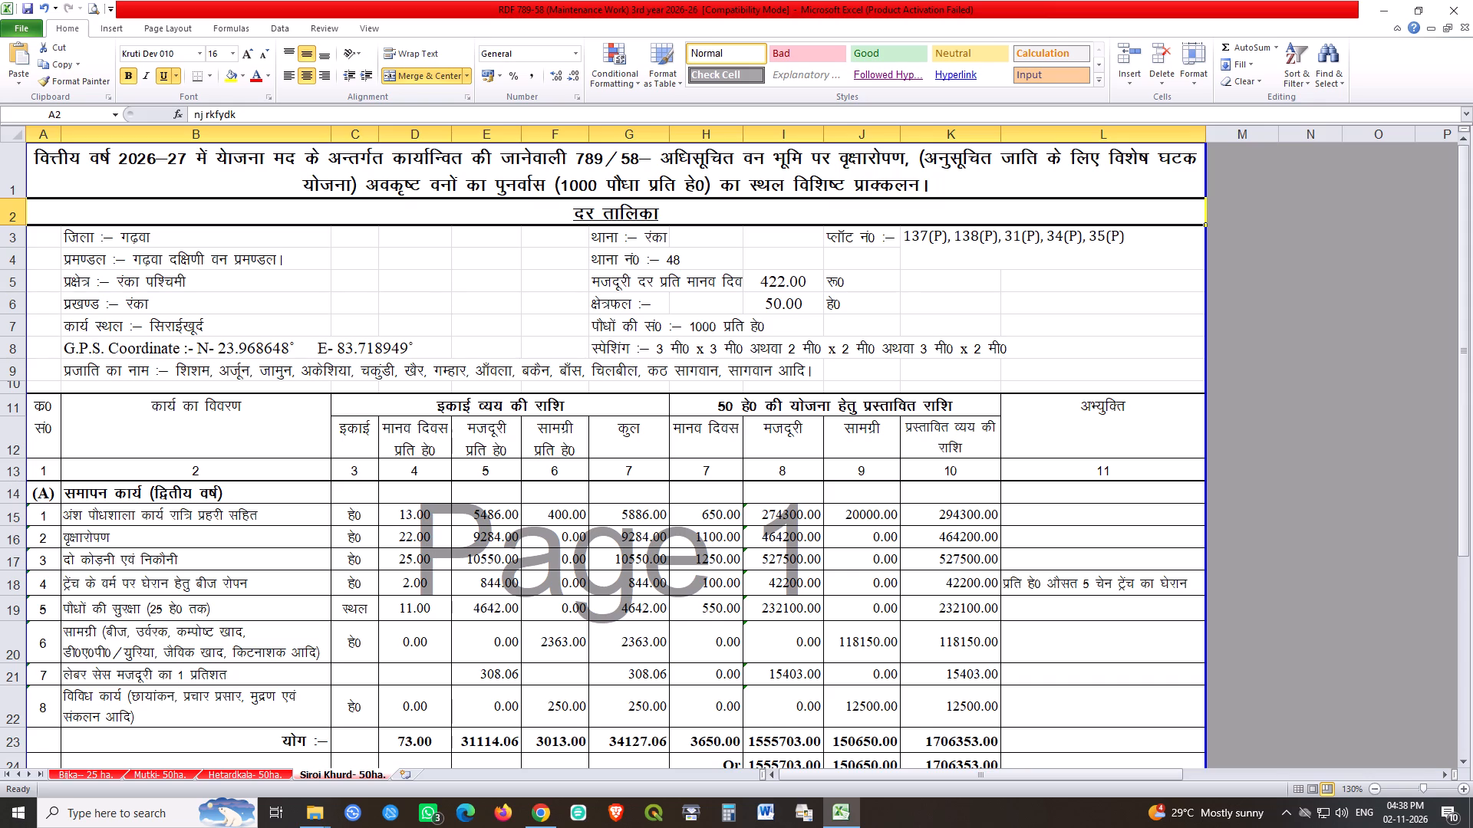
# Set the wage rate per man-day in I5 to 468 on the Siroi Khurd sheet and save the workbook.
pyautogui.click(789, 277)
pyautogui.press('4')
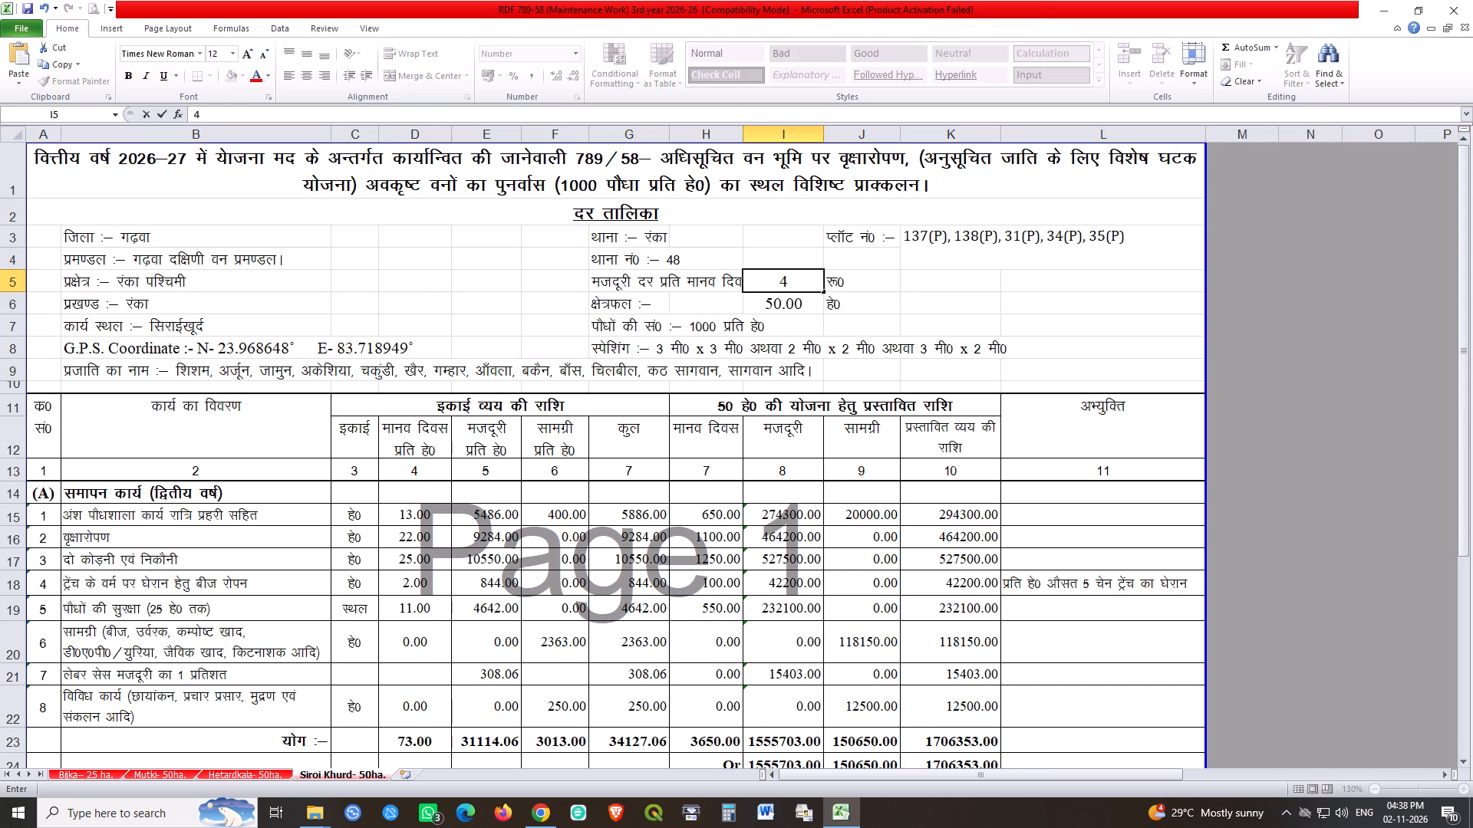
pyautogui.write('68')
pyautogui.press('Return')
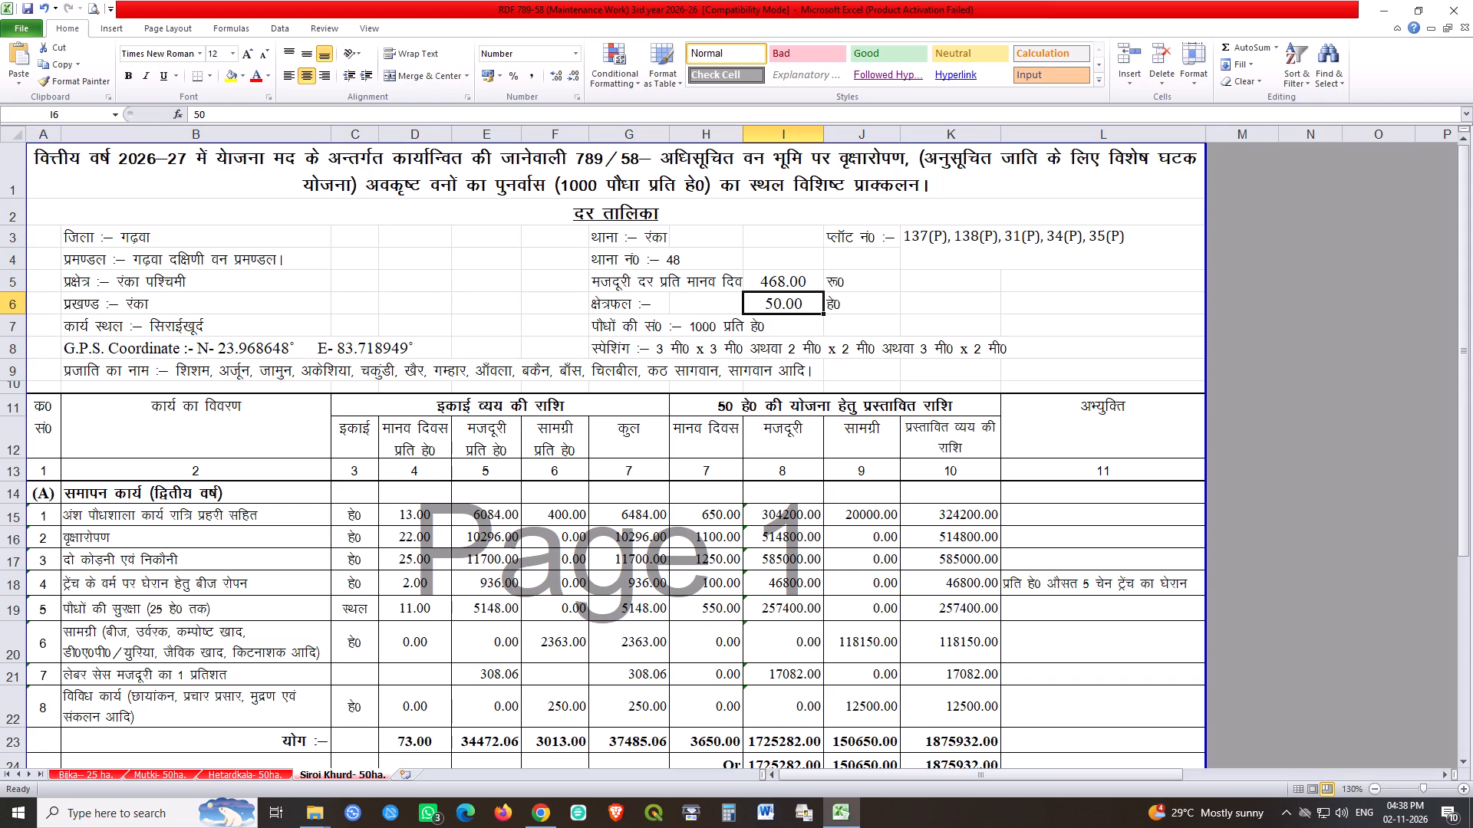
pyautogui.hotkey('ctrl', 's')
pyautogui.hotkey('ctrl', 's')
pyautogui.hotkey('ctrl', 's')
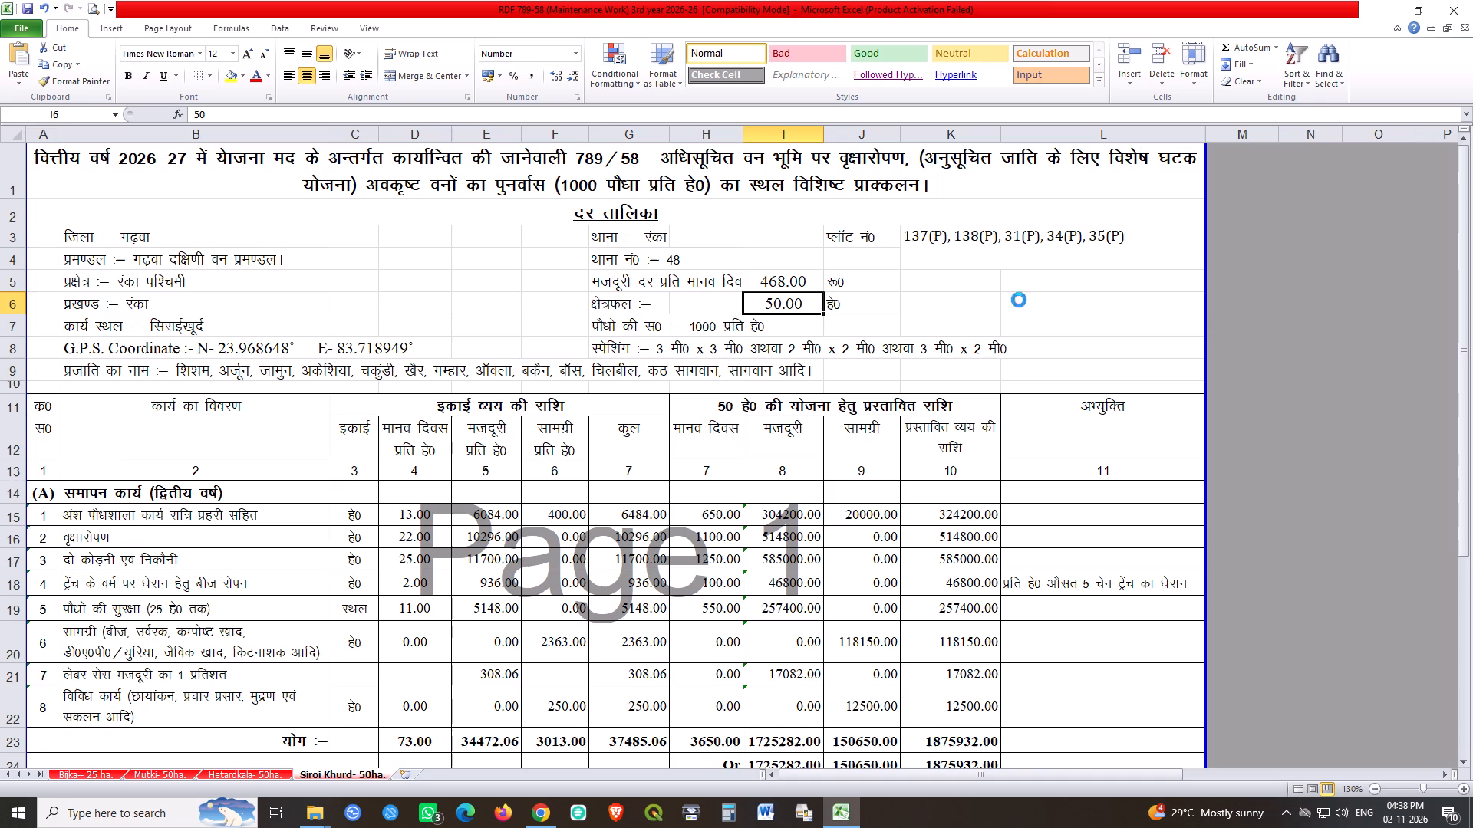
# Change the section (A) heading on the Siroi Khurd sheet to सम्पोषण कार्य (तृतीय वर्ष) and save.
pyautogui.doubleClick(99, 498)
pyautogui.press('Right')
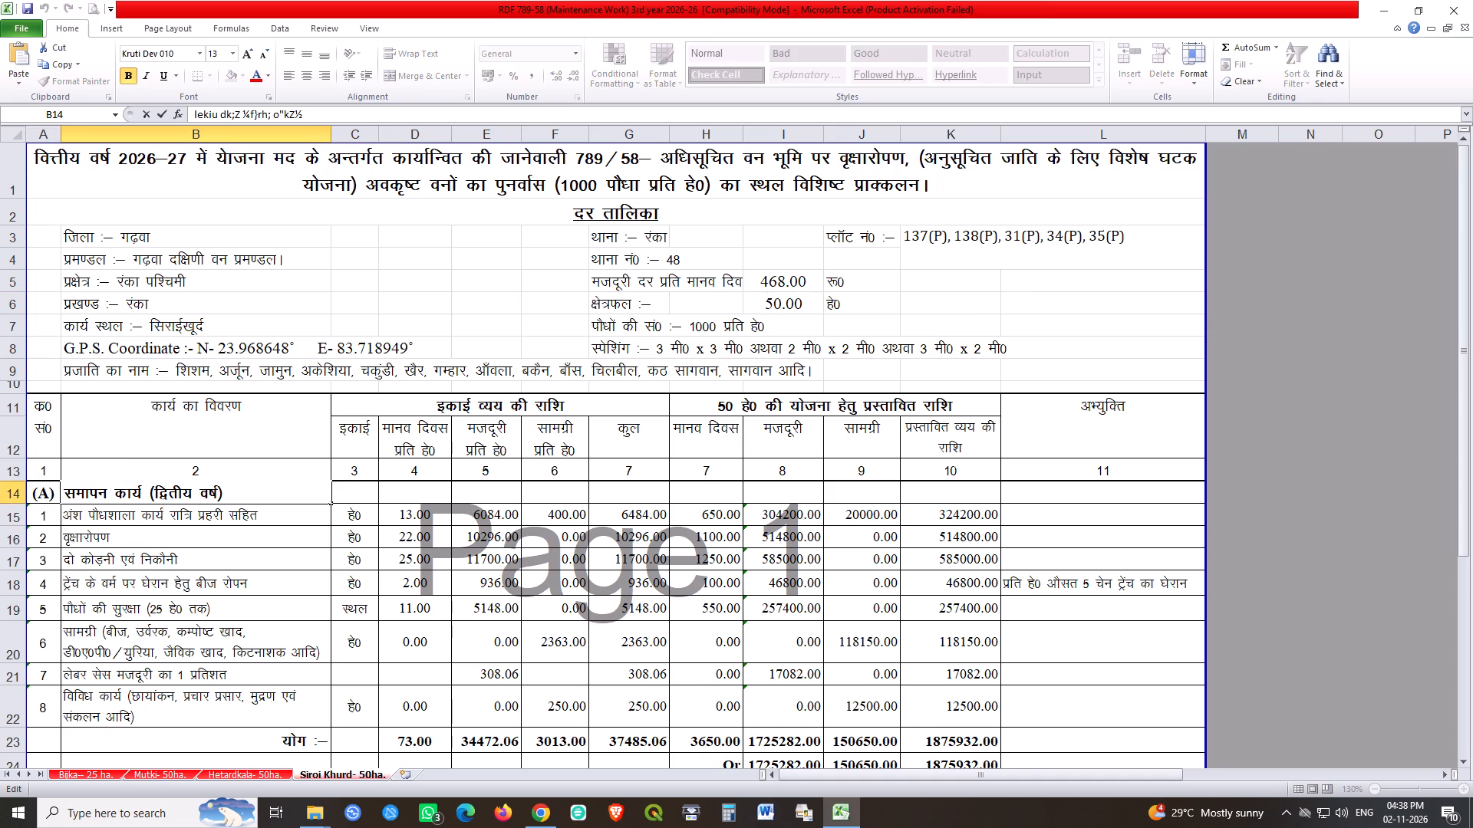
pyautogui.hotkey('ctrl', 'shift', 'Left')
pyautogui.write("lEiks'k")
pyautogui.press('BackSpace')
pyautogui.press('BackSpace')
pyautogui.write('"k.k')
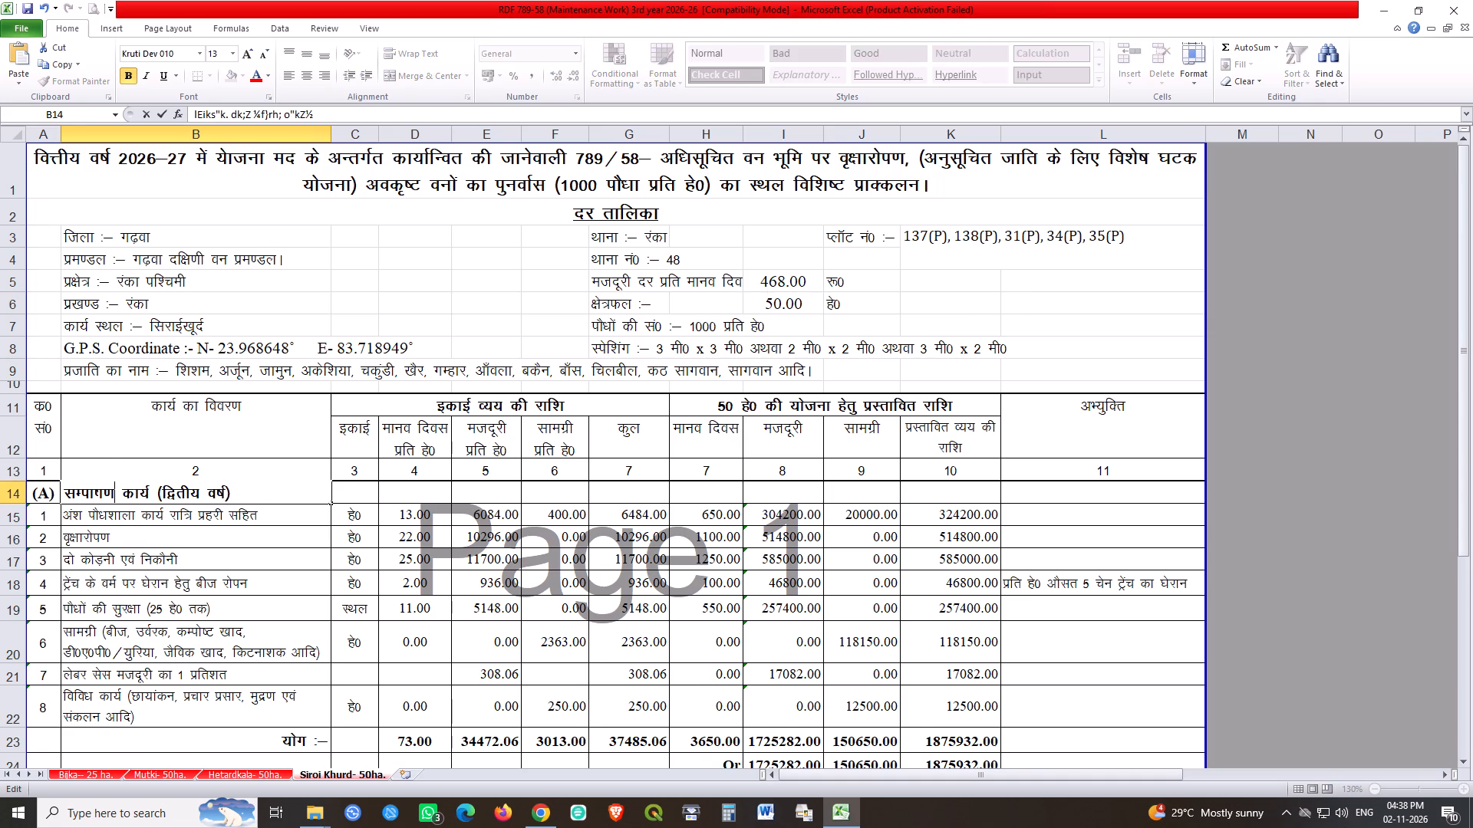
pyautogui.press('Right')
pyautogui.press('Right')
pyautogui.press('Right')
pyautogui.press('Right')
pyautogui.press('Right')
pyautogui.press('Right')
pyautogui.press('Right')
pyautogui.hotkey('ctrl', 'shift', 'Right')
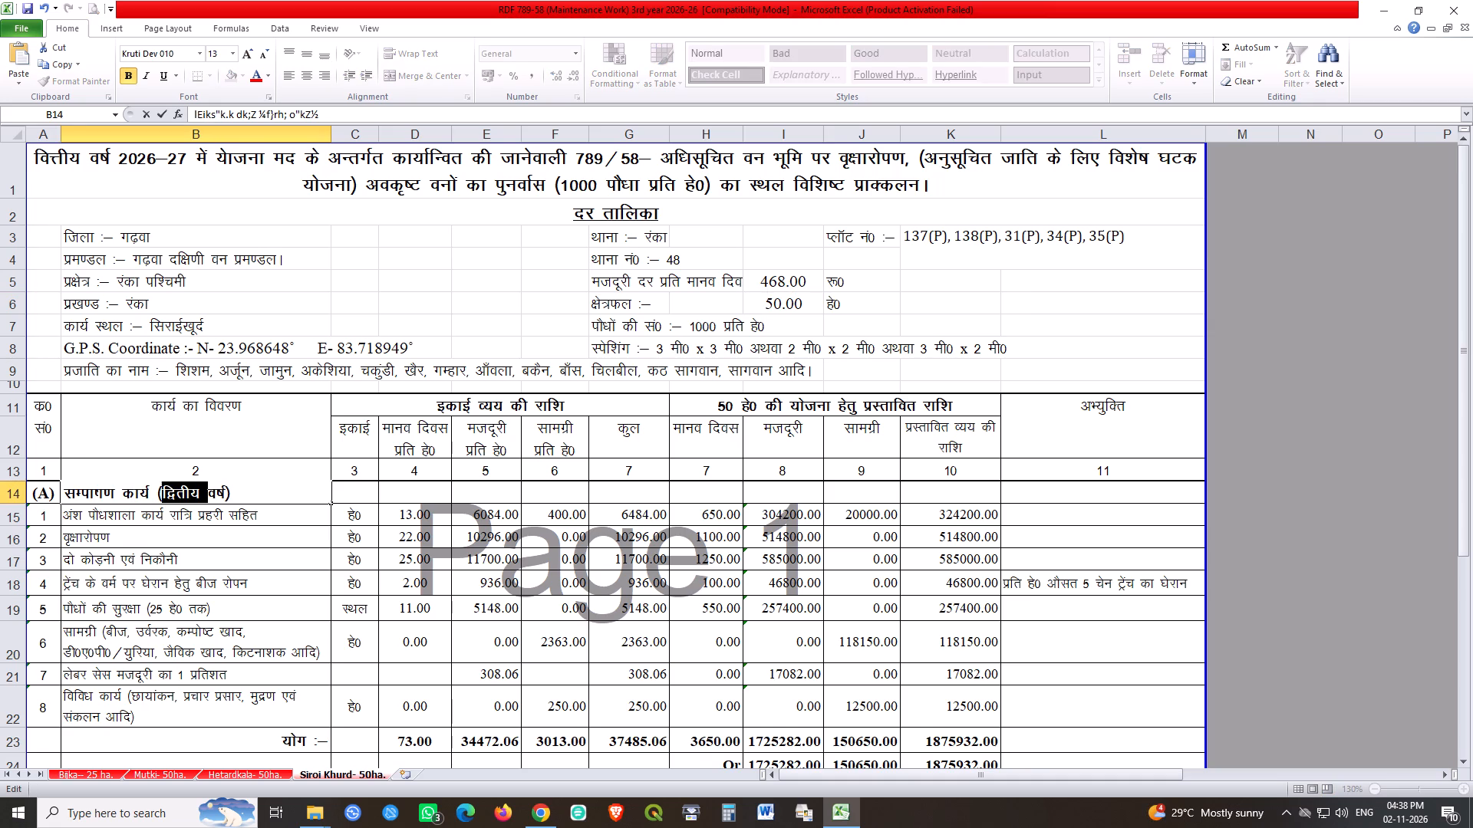
pyautogui.press('r')
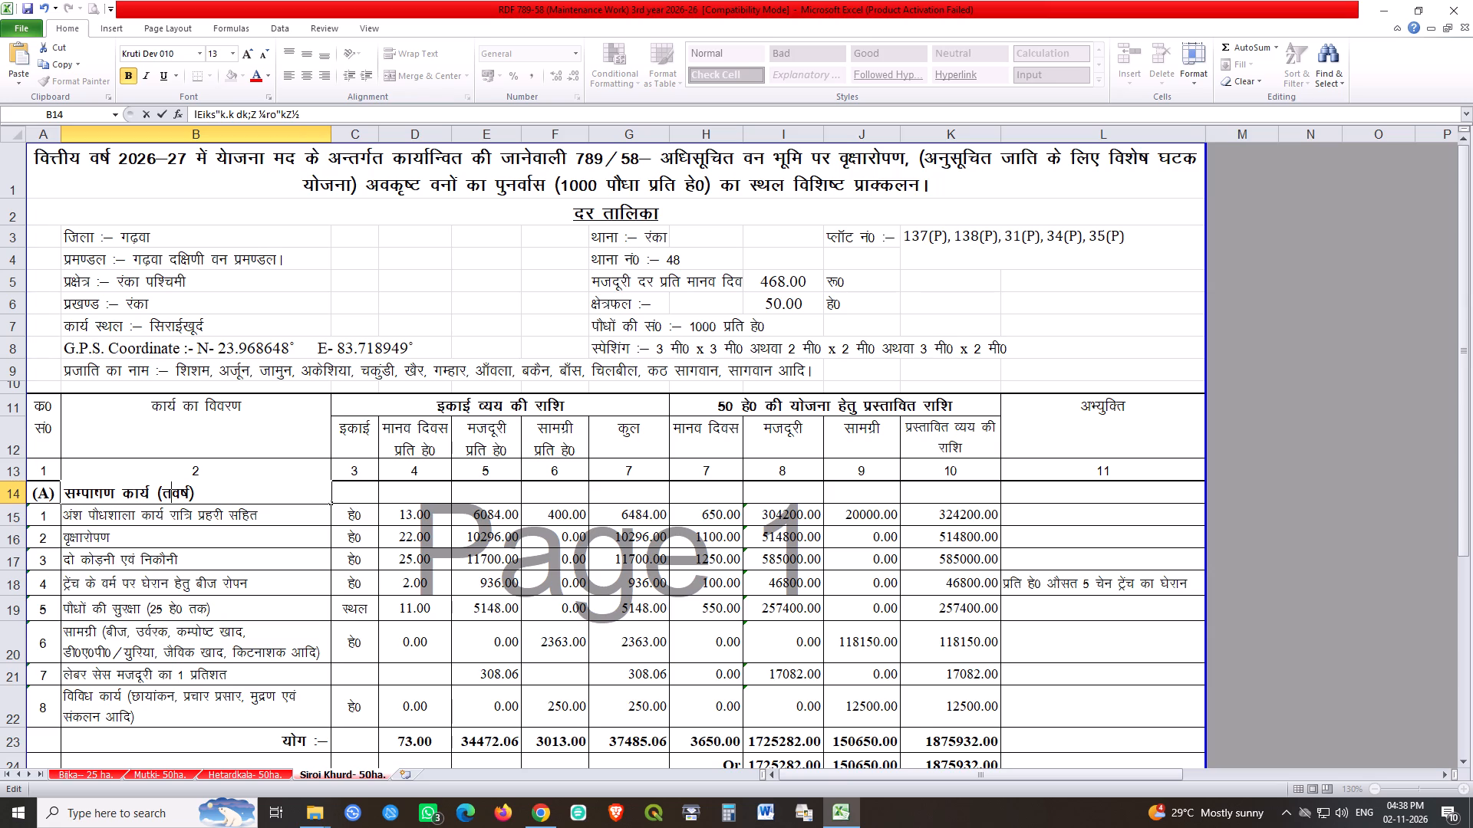
pyautogui.write('`rh;')
pyautogui.press('space')
pyautogui.press('Return')
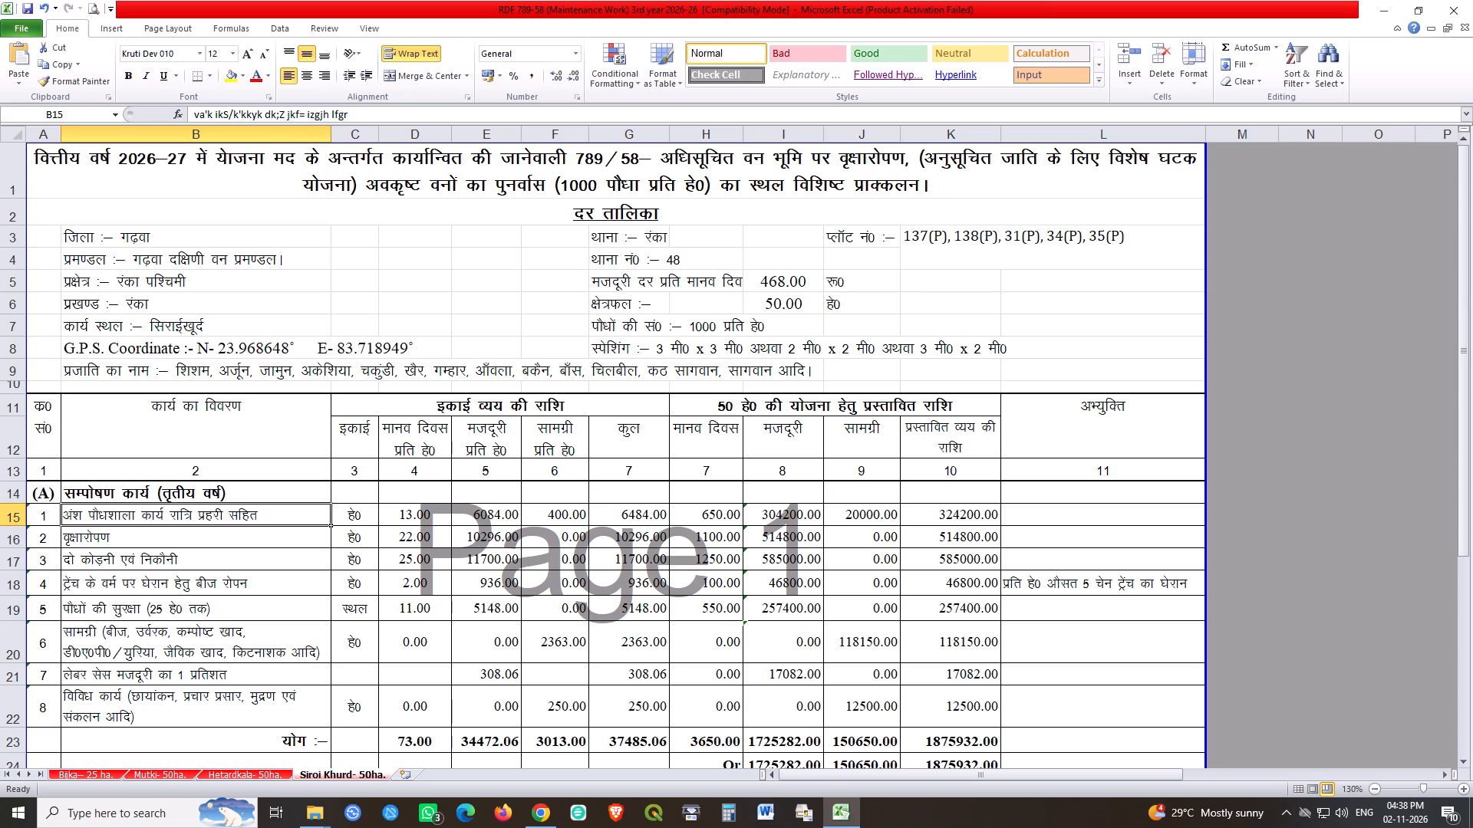
pyautogui.hotkey('ctrl', 's')
pyautogui.hotkey('ctrl', 's')
pyautogui.hotkey('ctrl', 's')
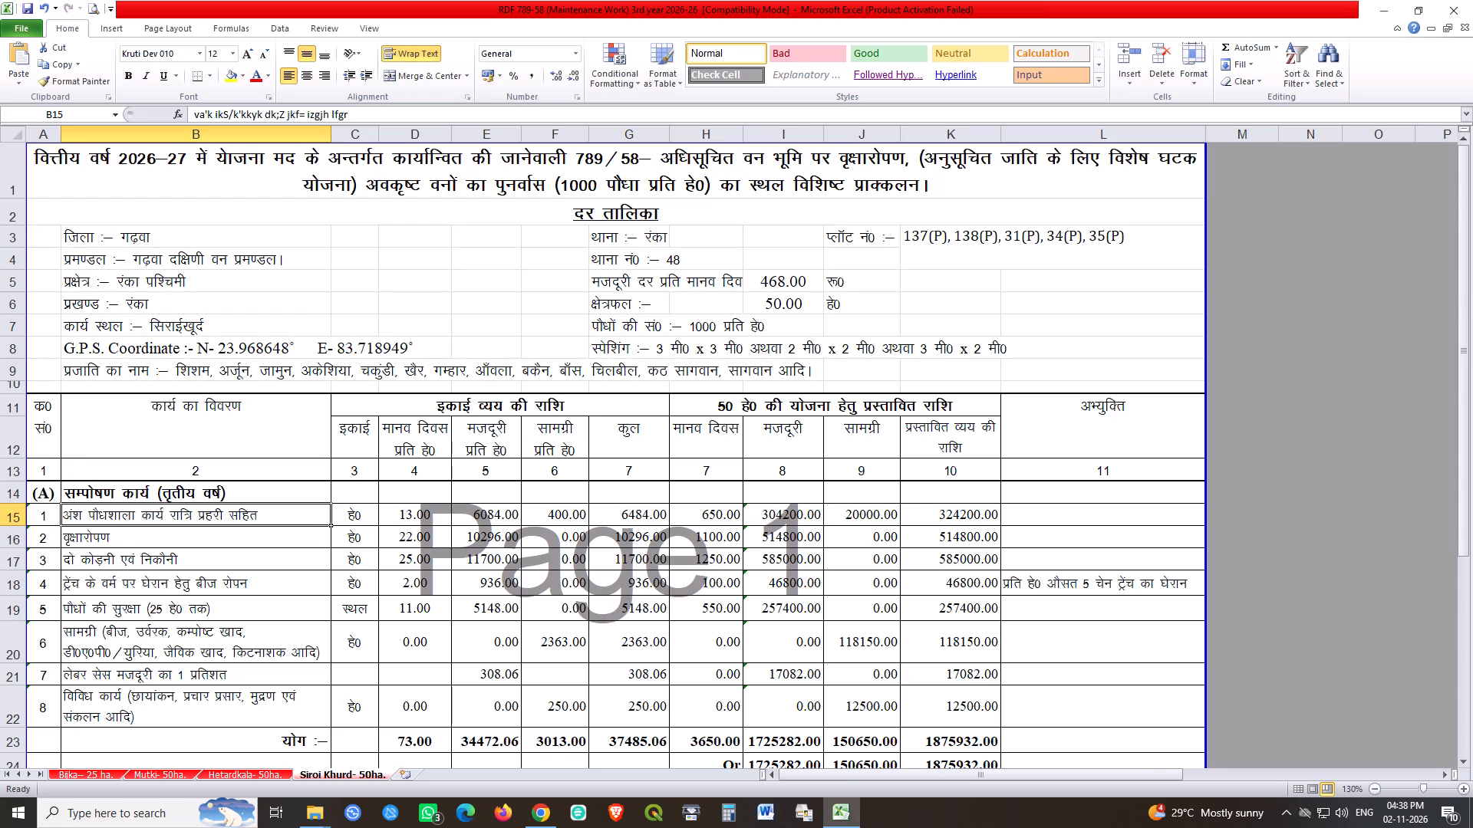
# Delete the trench remark in the अभ्युक्ति column of item 4 on the Siroi Khurd sheet and save.
pyautogui.click(1119, 595)
pyautogui.press('Delete')
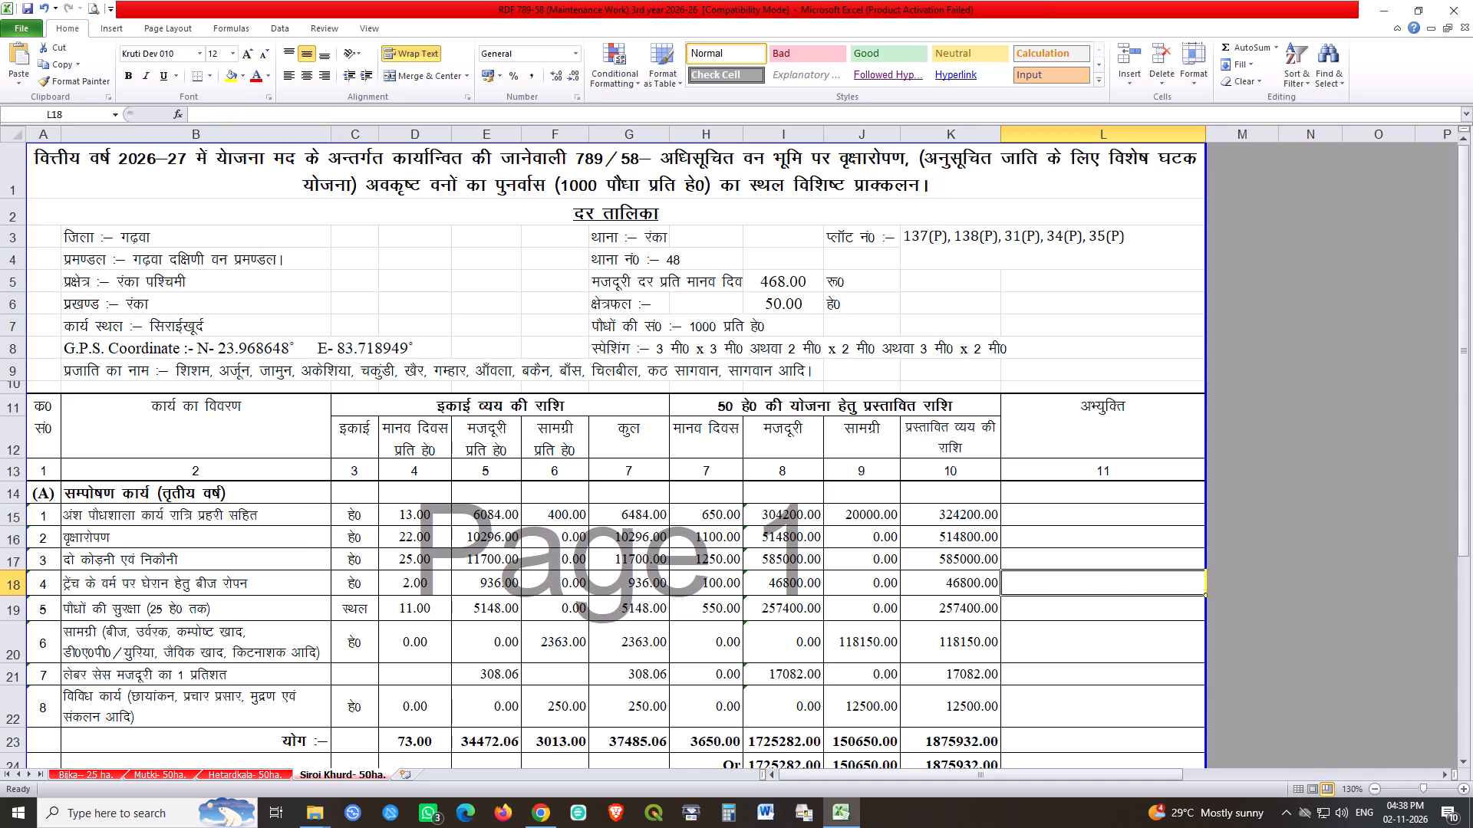
pyautogui.hotkey('ctrl', 's')
pyautogui.hotkey('ctrl', 's')
# Close the RDF 789-58 3rd year workbook and reopen it from the 2026-27 Estimate folder.
pyautogui.click(1457, 5)
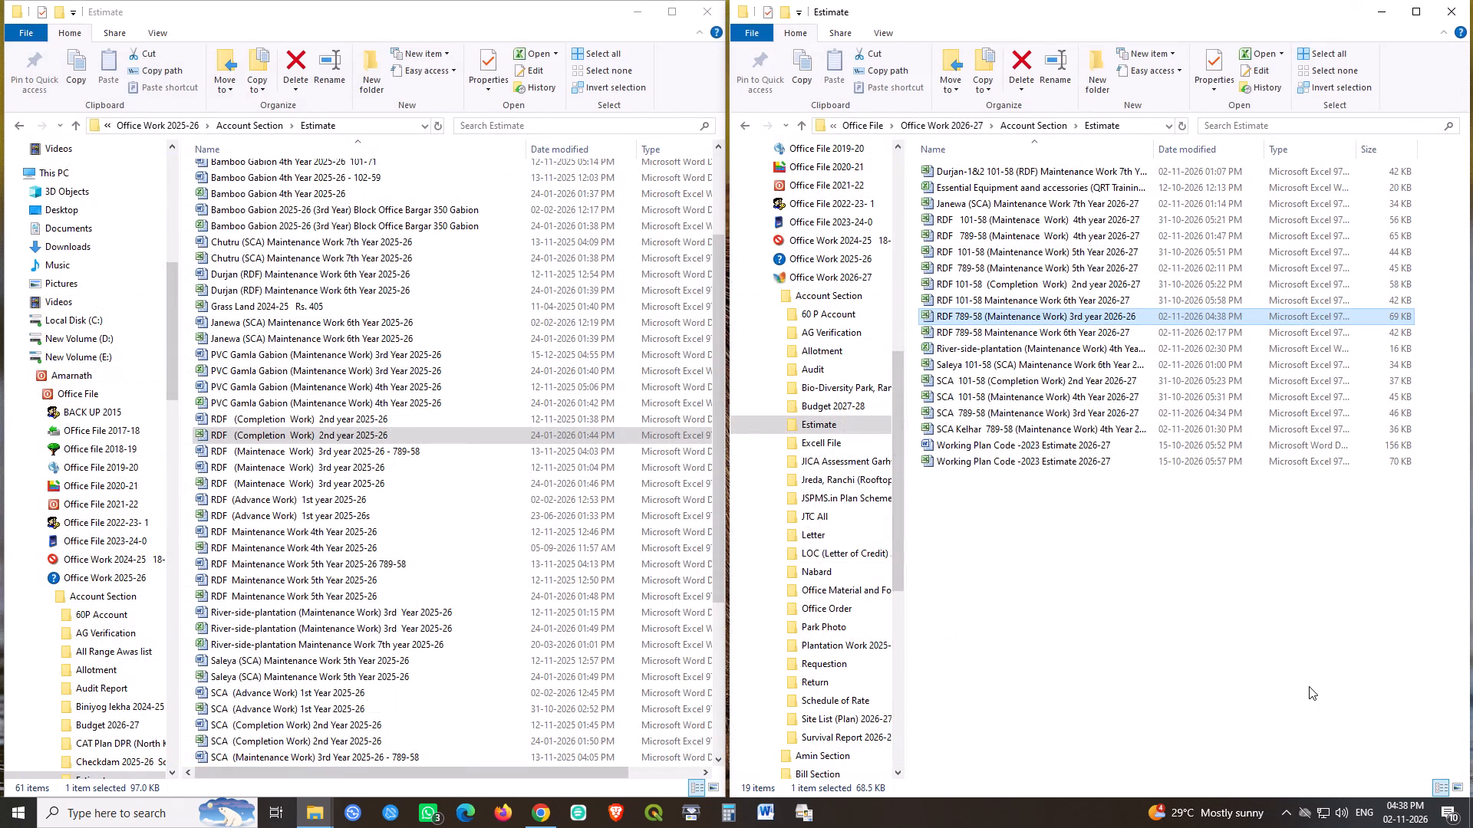
pyautogui.press('Return')
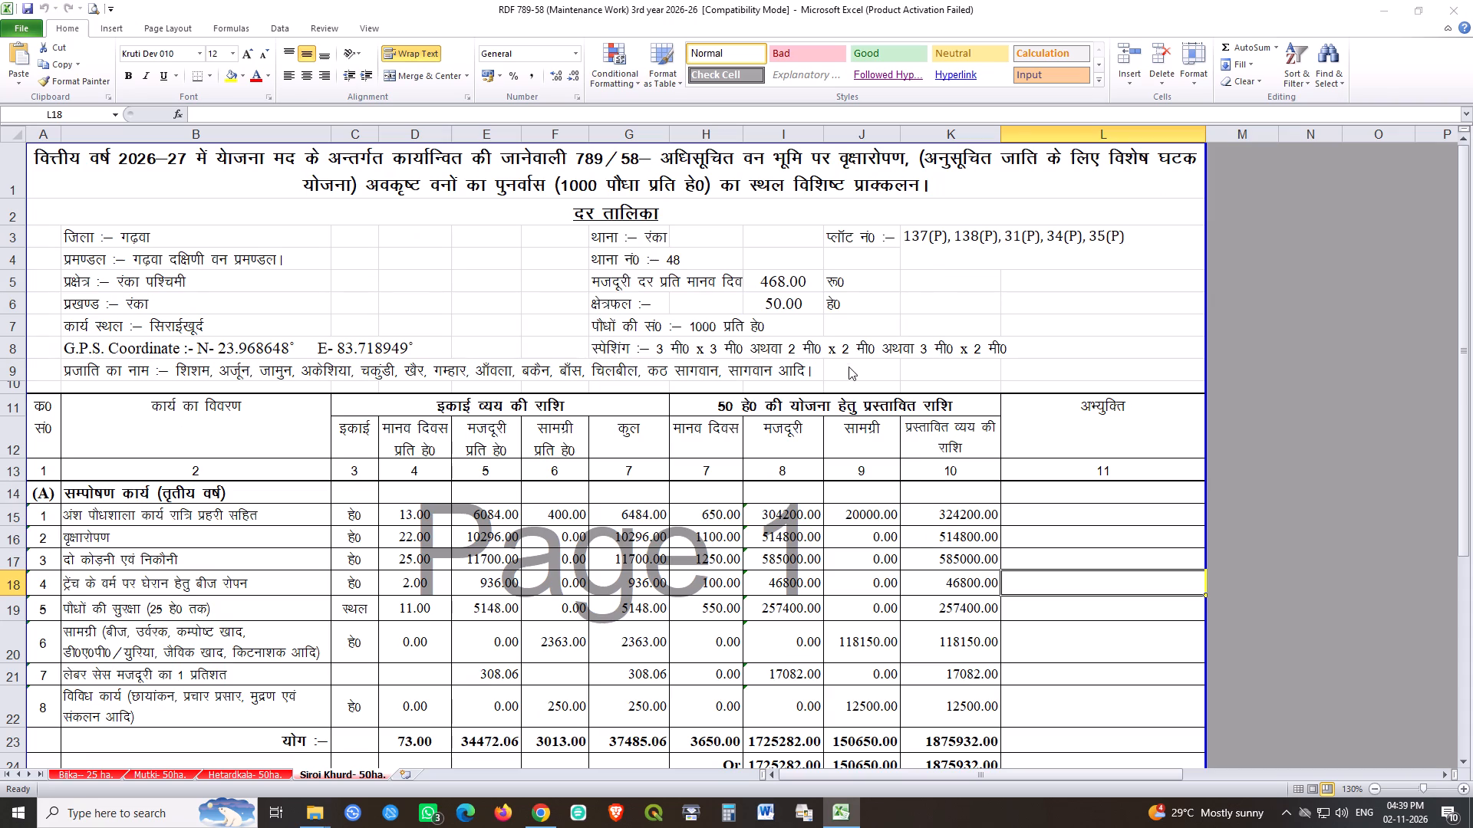
pyautogui.click(890, 548)
pyautogui.click(1186, 301)
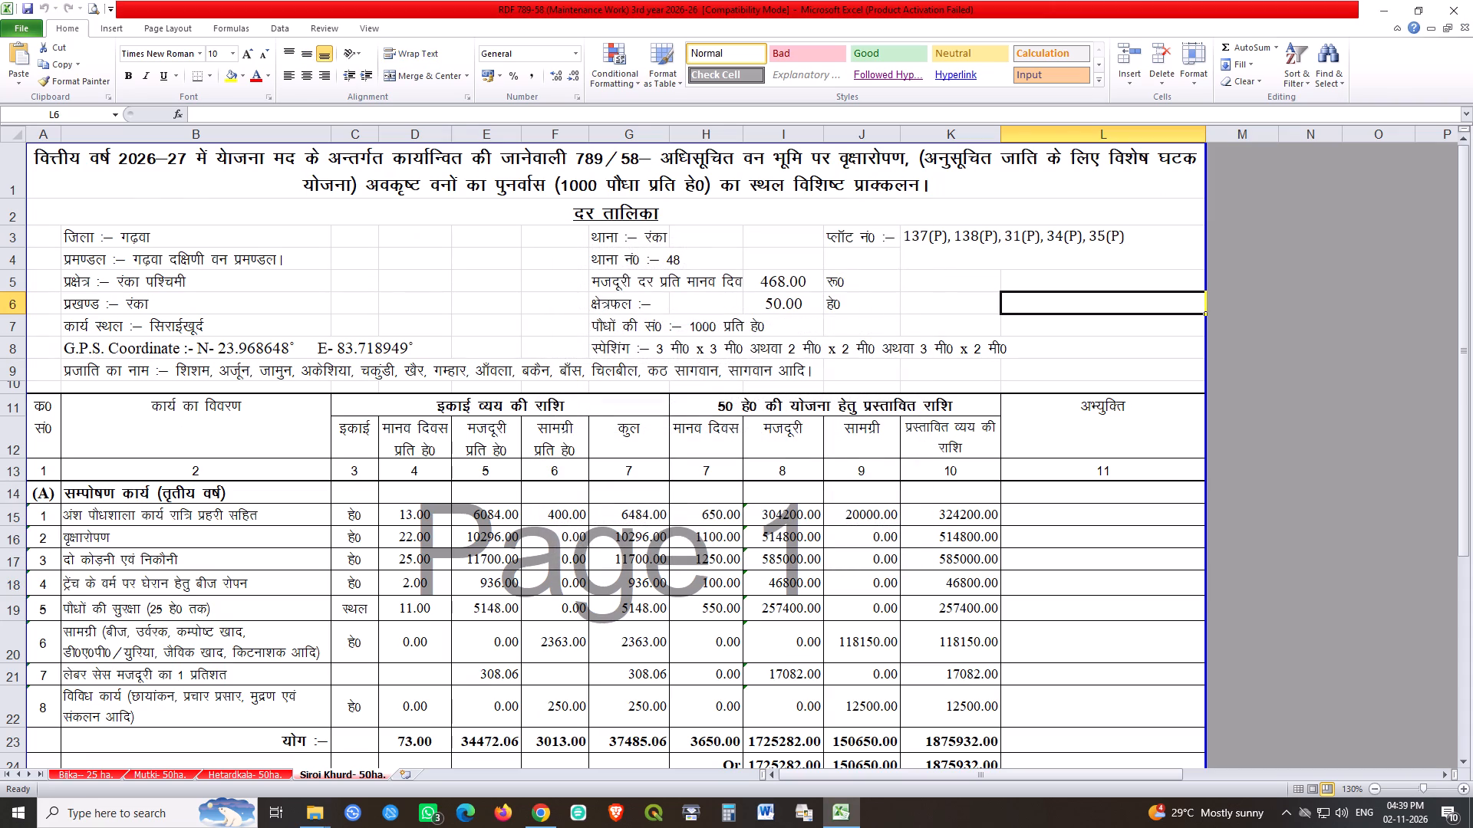
# On the Hetardkala sheet, change the title's financial year to 2026-27 and set the daily wage rate to 468.
pyautogui.click(239, 770)
pyautogui.scroll(13, 298, 383)
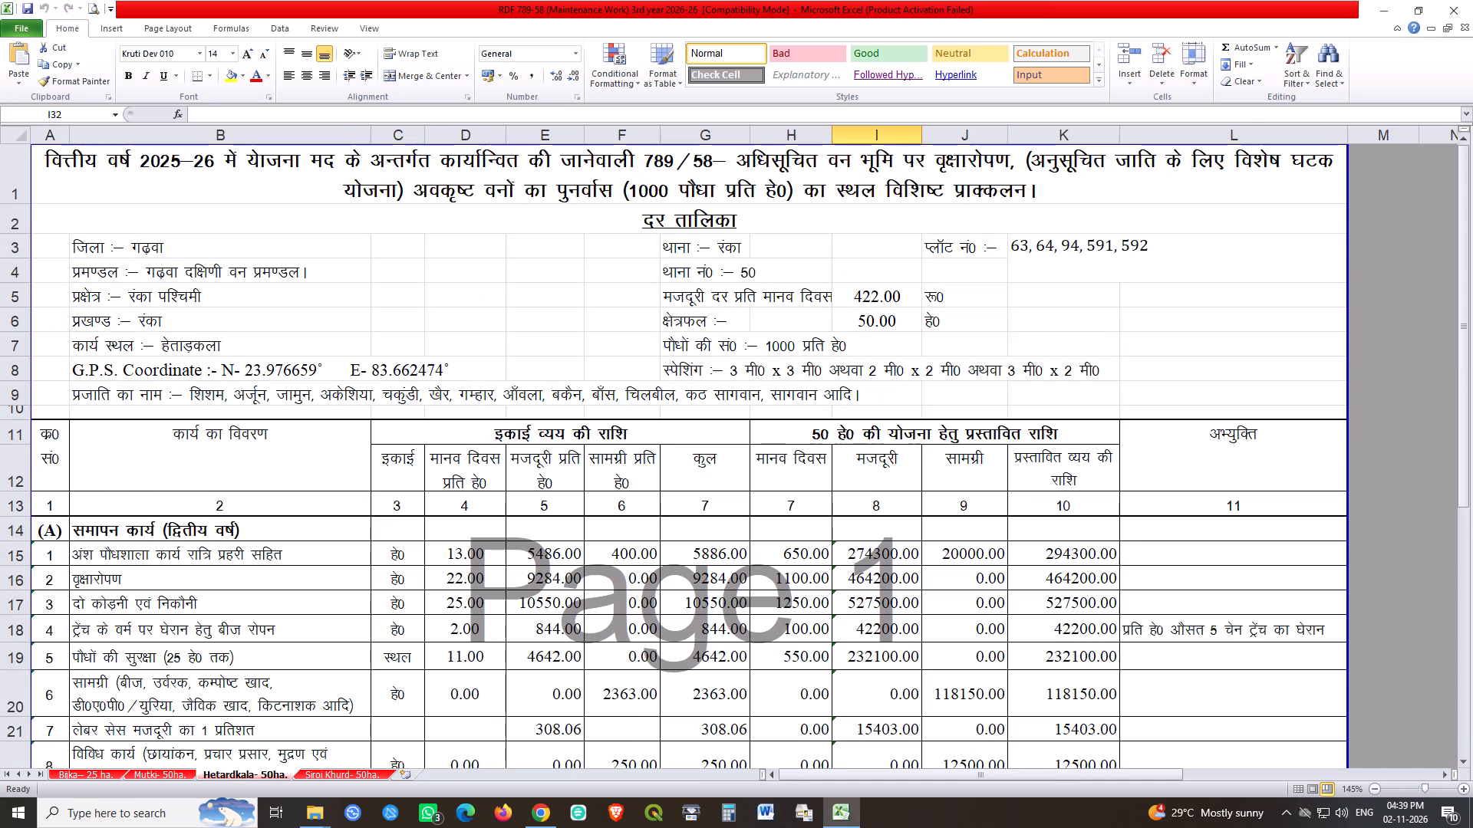
pyautogui.doubleClick(173, 159)
pyautogui.hotkey('shift', 'Right')
pyautogui.press('6')
pyautogui.press('Right')
pyautogui.press('Right')
pyautogui.hotkey('shift', 'Right')
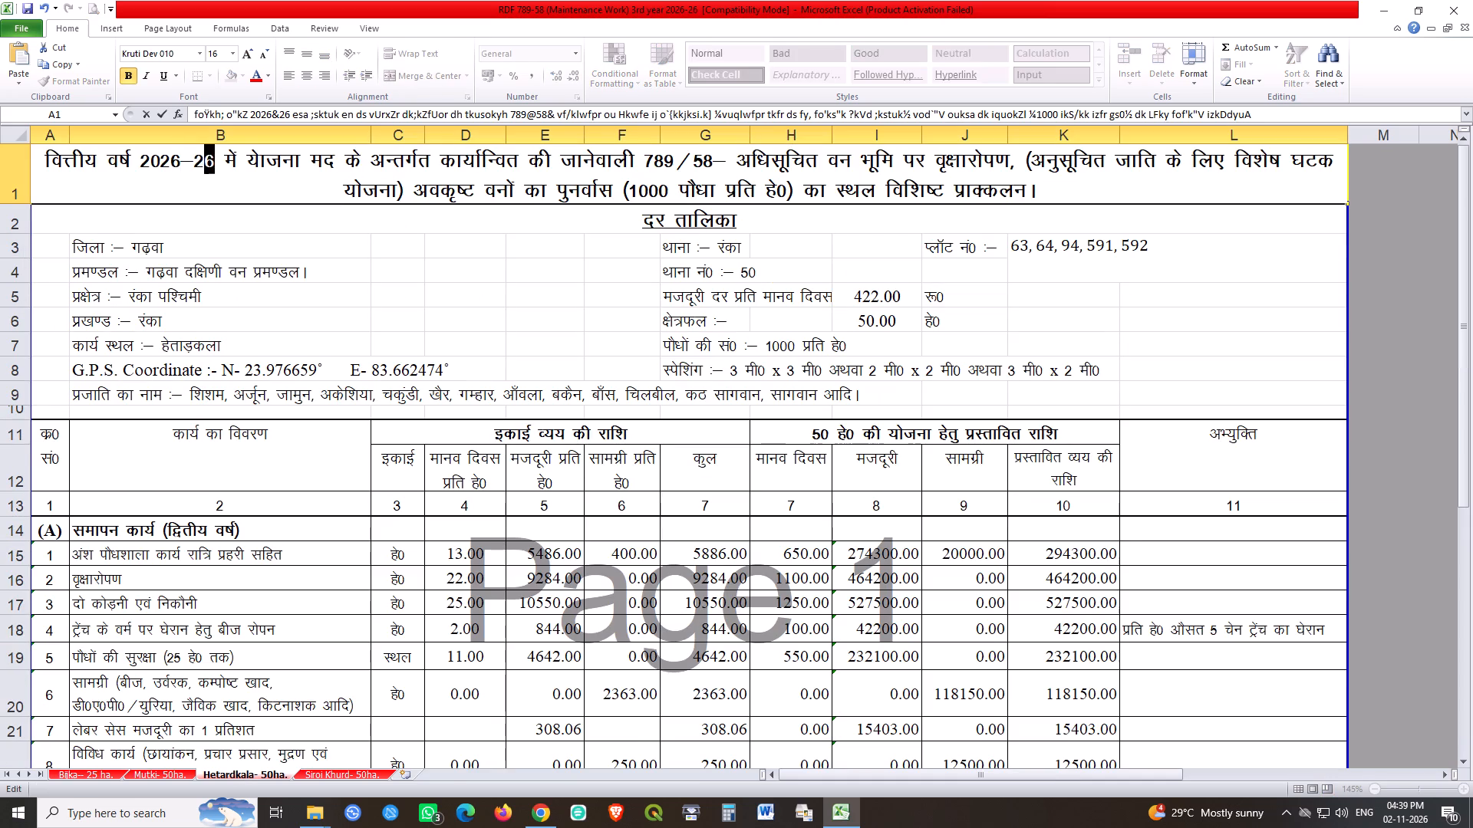
pyautogui.press('7')
pyautogui.press('Return')
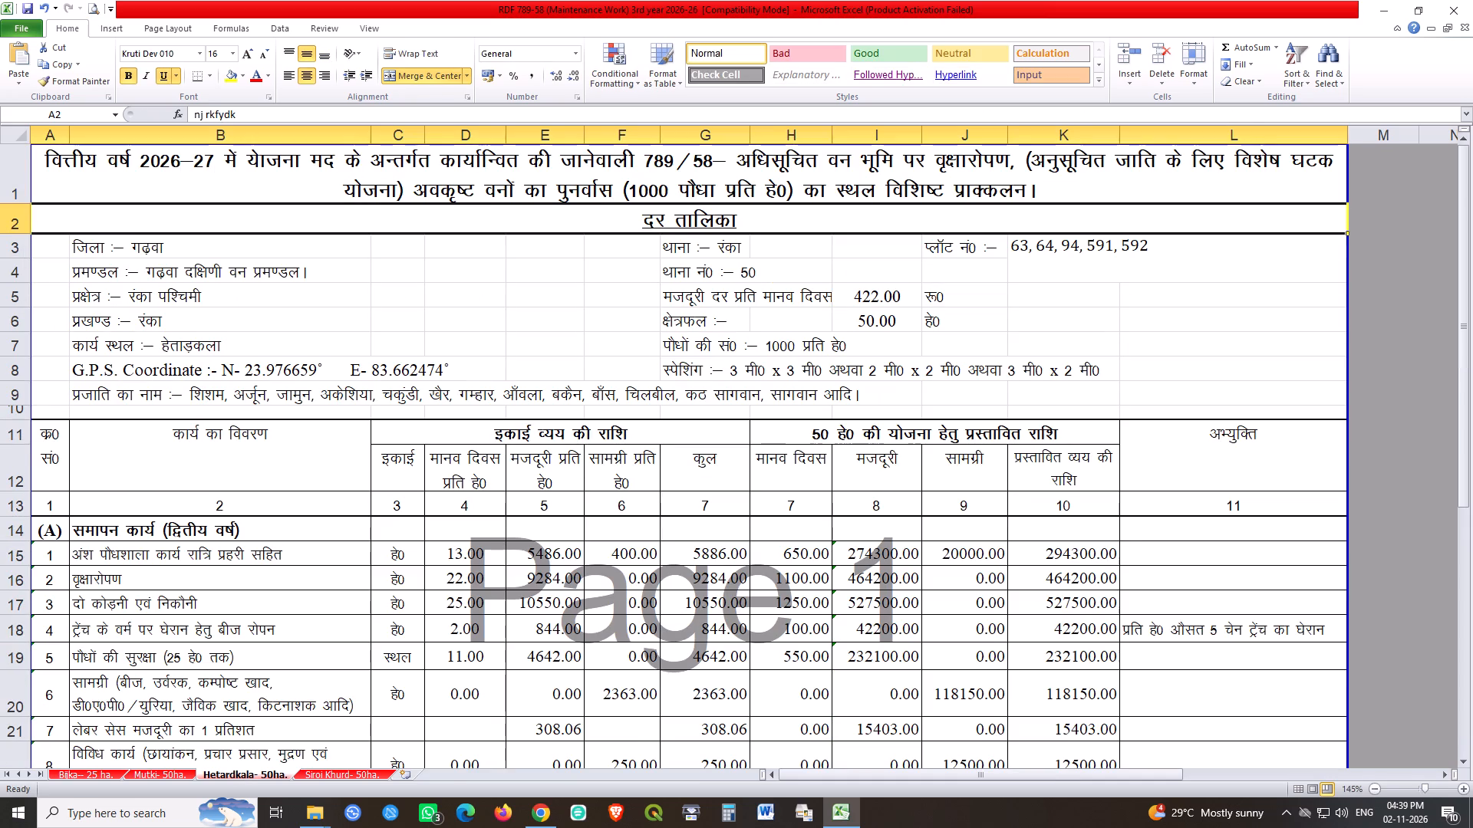
pyautogui.click(872, 303)
pyautogui.write('468')
pyautogui.press('Return')
# On the Mutki sheet, change the title's financial year to 2026-27 and set the daily wage rate to 468.
pyautogui.click(163, 775)
pyautogui.scroll(10, 322, 294)
pyautogui.scroll(4, 278, 192)
pyautogui.doubleClick(183, 162)
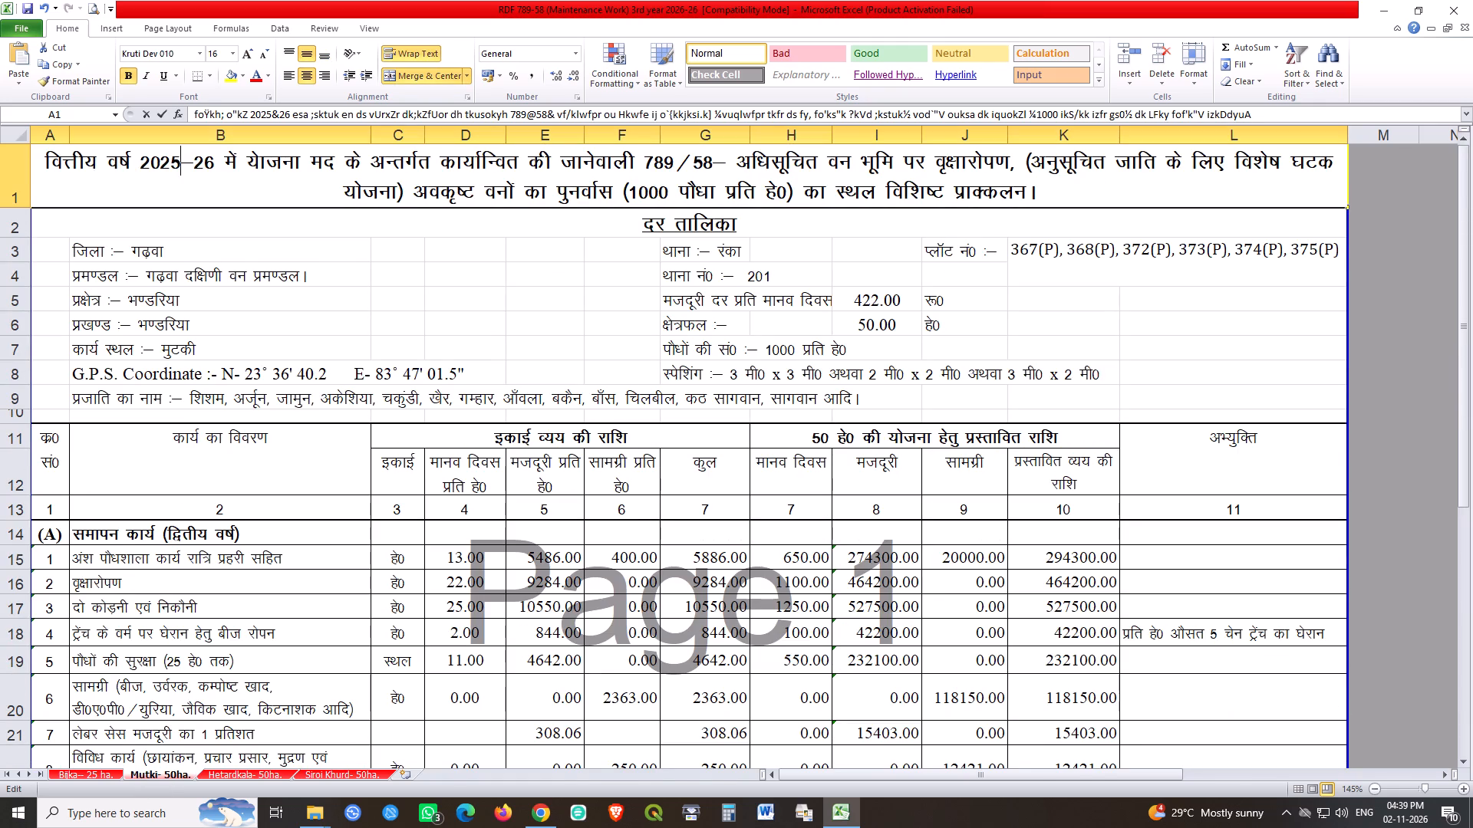
pyautogui.hotkey('shift', 'Left')
pyautogui.press('6')
pyautogui.press('Right')
pyautogui.press('Right')
pyautogui.hotkey('shift', 'Right')
pyautogui.press('7')
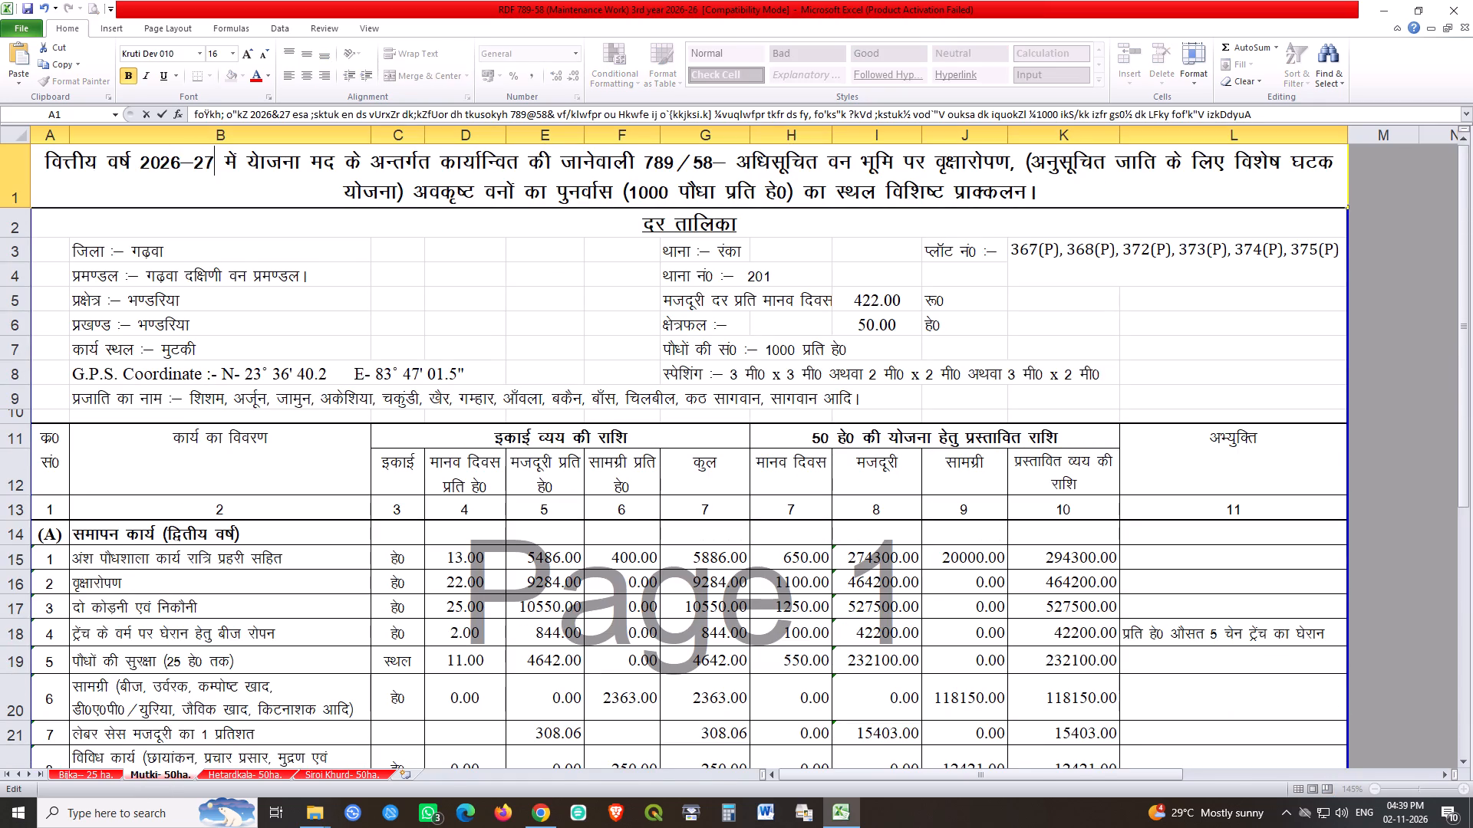
pyautogui.press('Return')
pyautogui.click(888, 292)
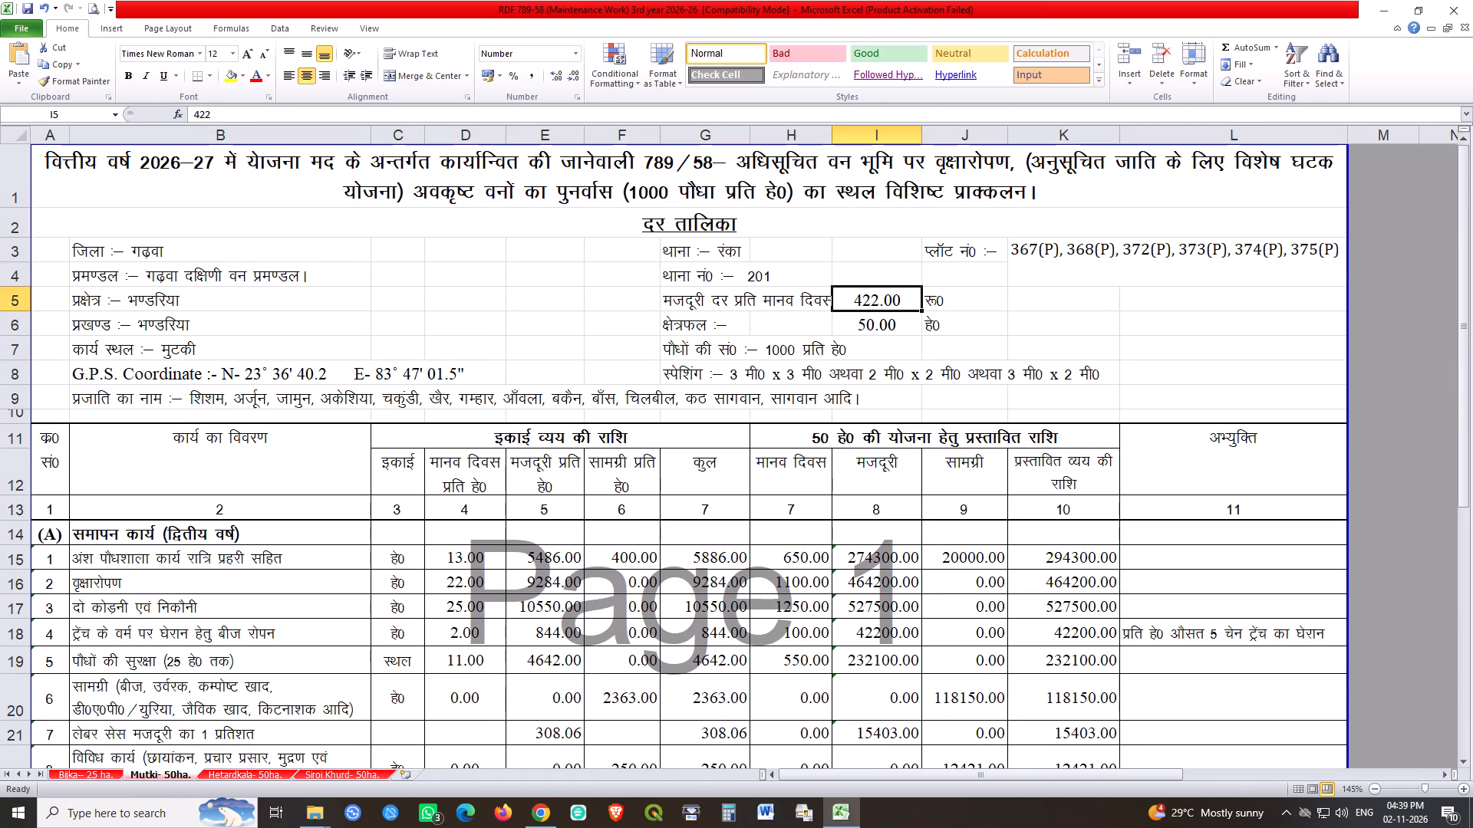
pyautogui.write('468')
pyautogui.press('Return')
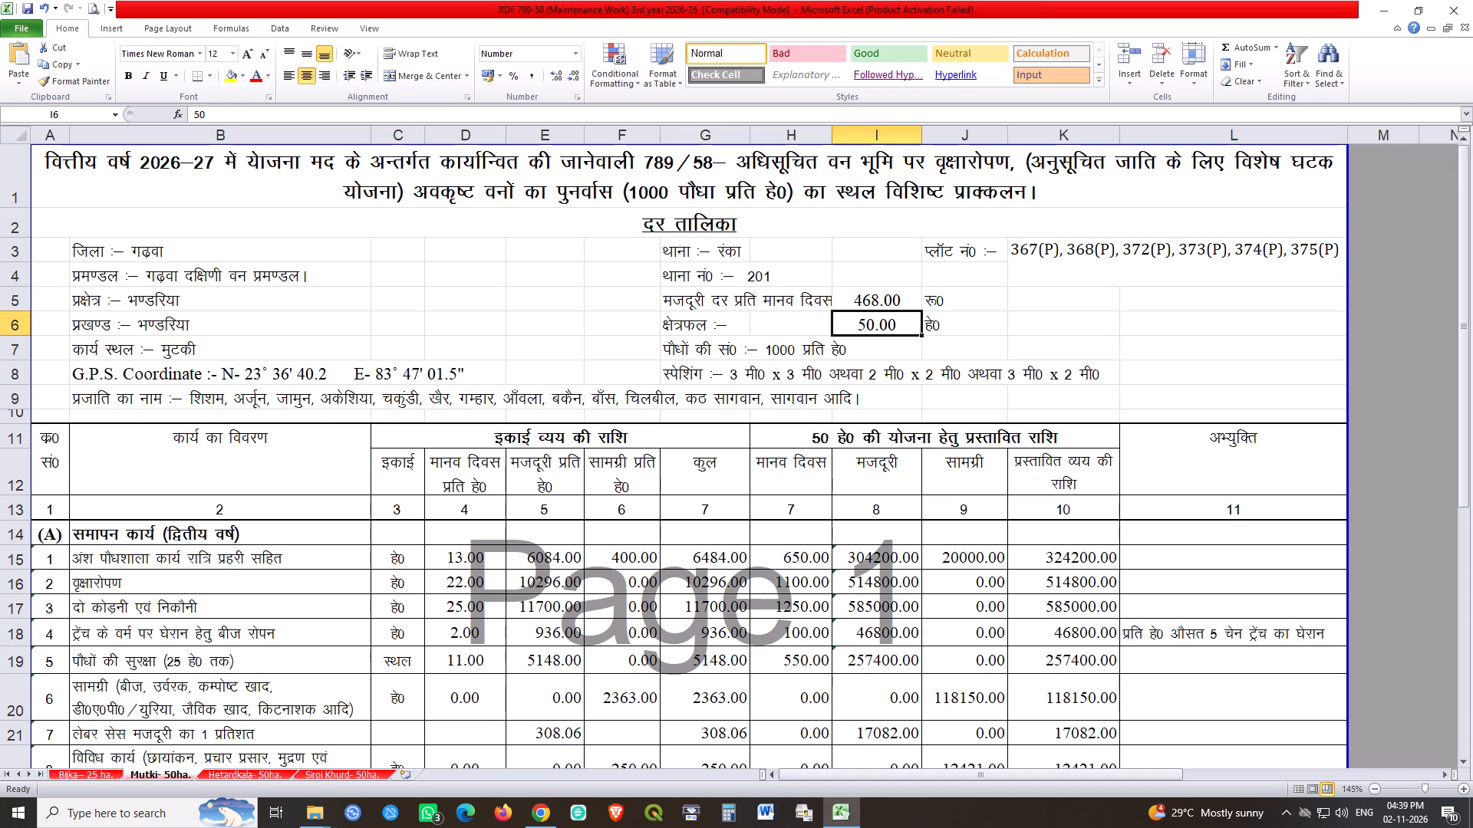
# On the Bijka sheet, change the title's financial year to 2026-27 and set the daily wage rate to 468.
pyautogui.click(86, 770)
pyautogui.scroll(8, 627, 438)
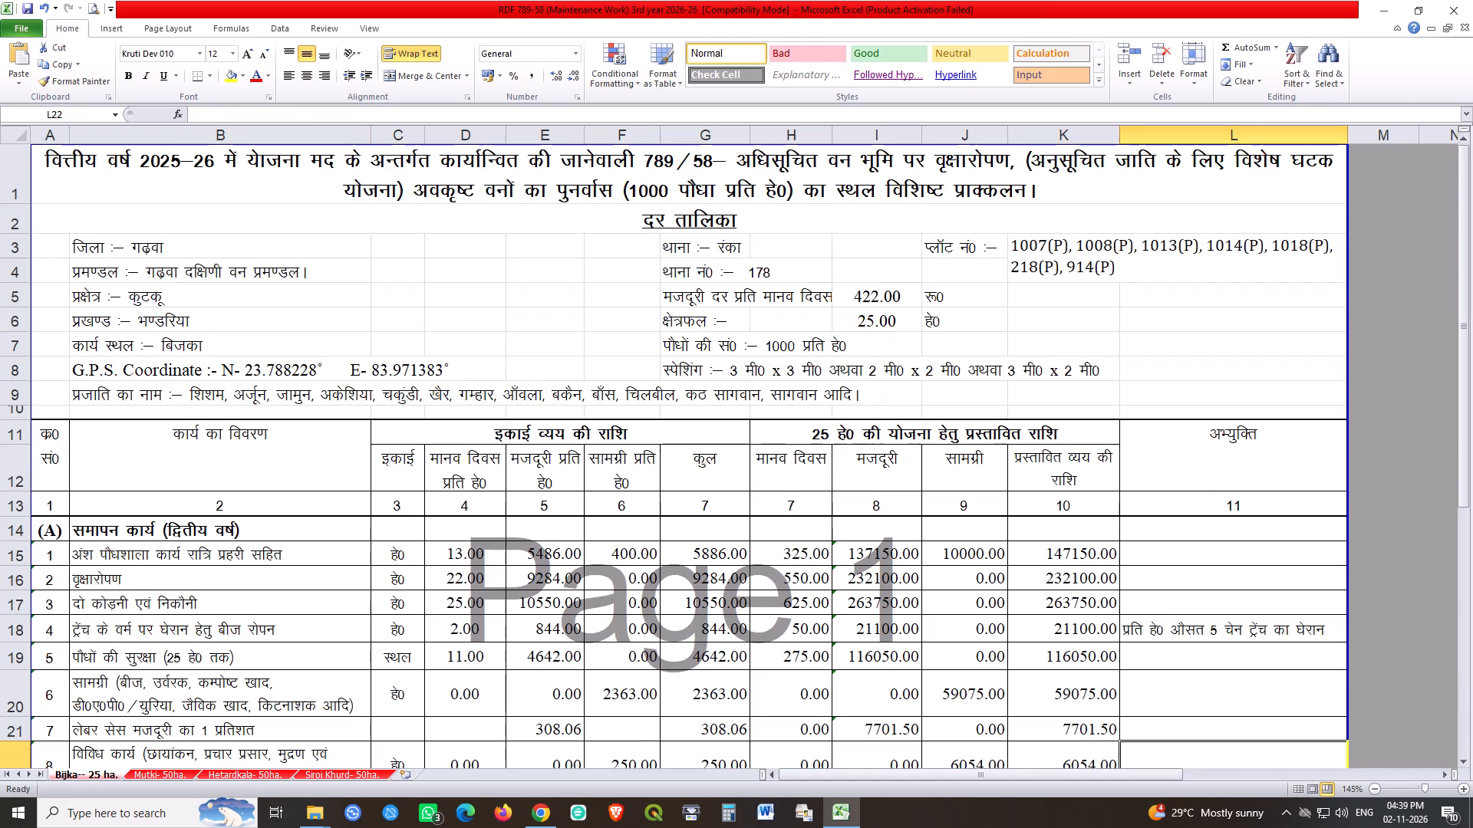
pyautogui.doubleClick(164, 159)
pyautogui.press('Right')
pyautogui.hotkey('shift', 'Right')
pyautogui.press('6')
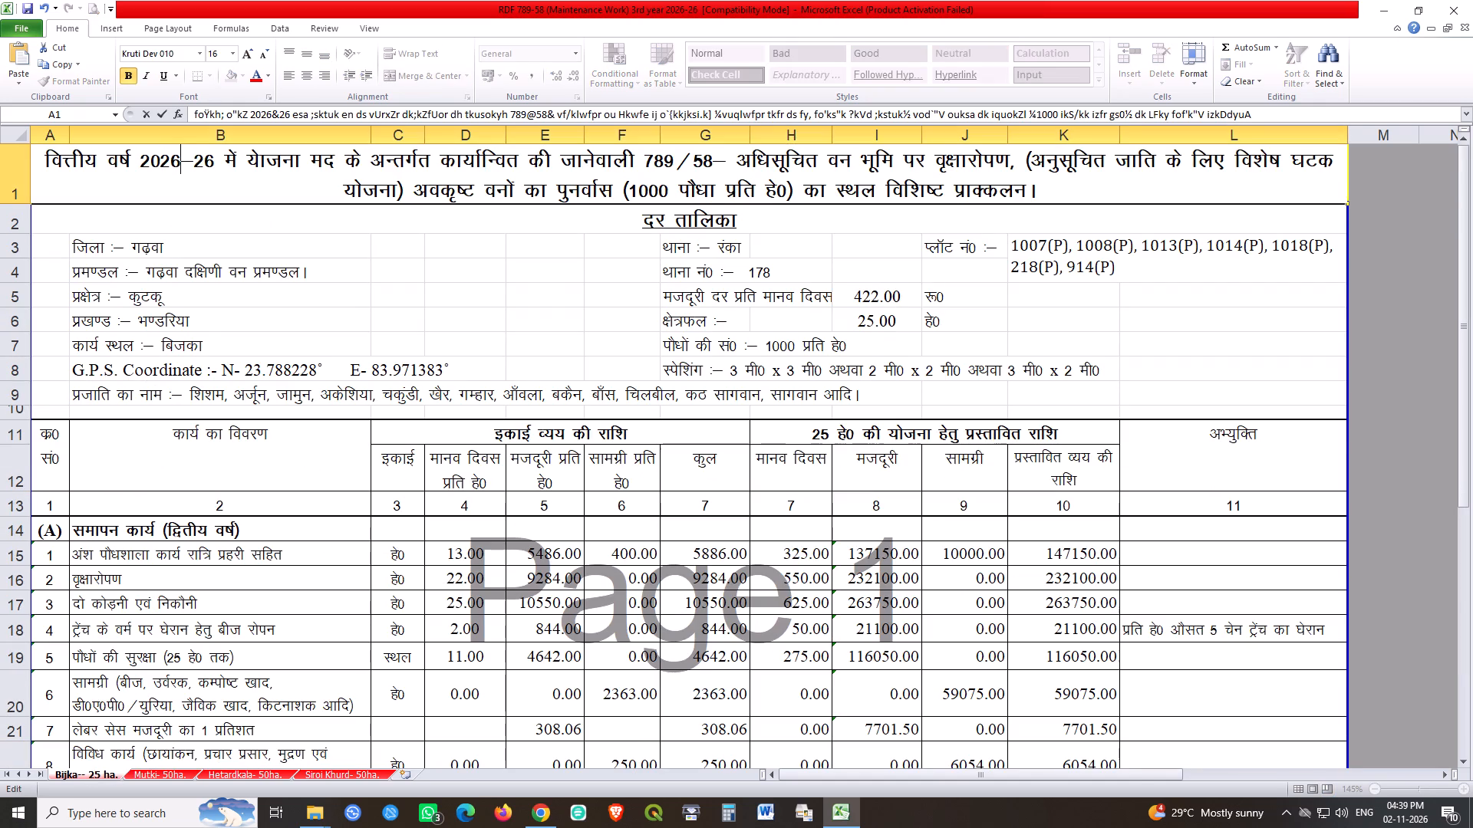
pyautogui.press('Right')
pyautogui.press('Right')
pyautogui.hotkey('shift', 'Right')
pyautogui.press('7')
pyautogui.press('Return')
pyautogui.scroll(1, 896, 280)
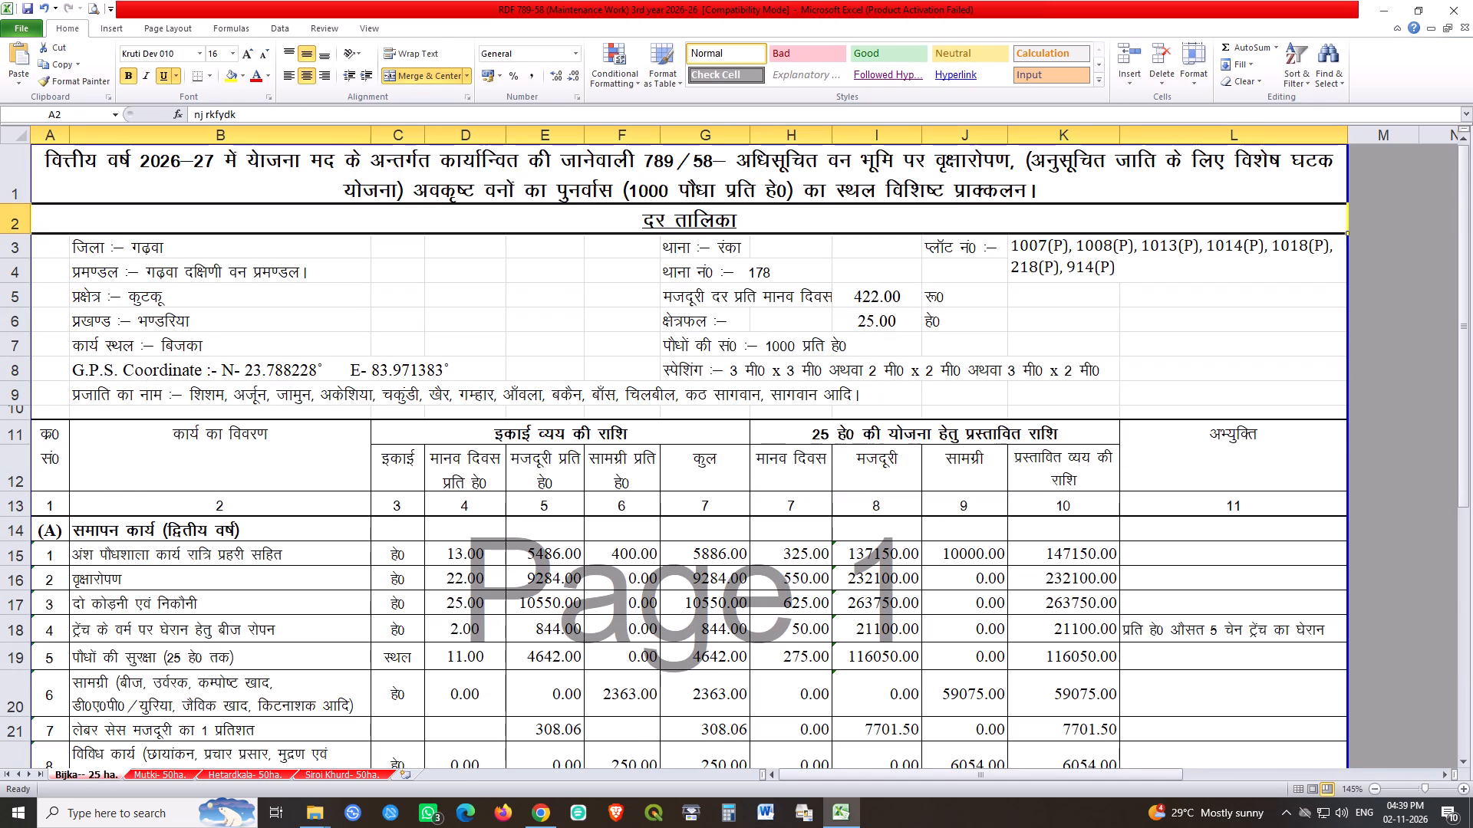
pyautogui.click(858, 292)
pyautogui.write('468')
pyautogui.press('Return')
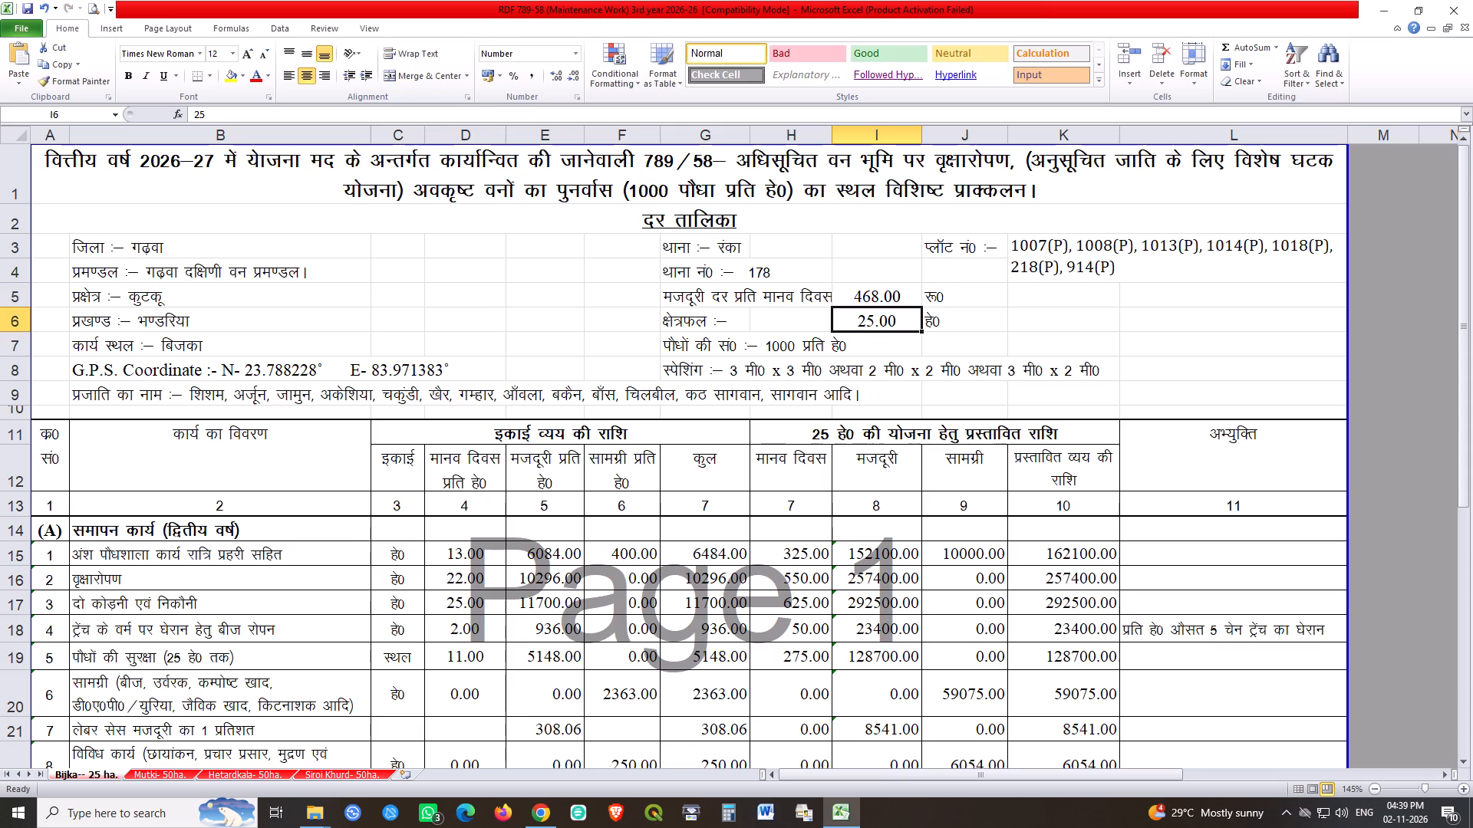
# Copy the heading सम्पोषण कार्य (तृतीय वर्ष) in B14 from the Siroi Khurd sheet to B14 on the Hetardkala, Mutki and Bijka sheets.
pyautogui.click(363, 773)
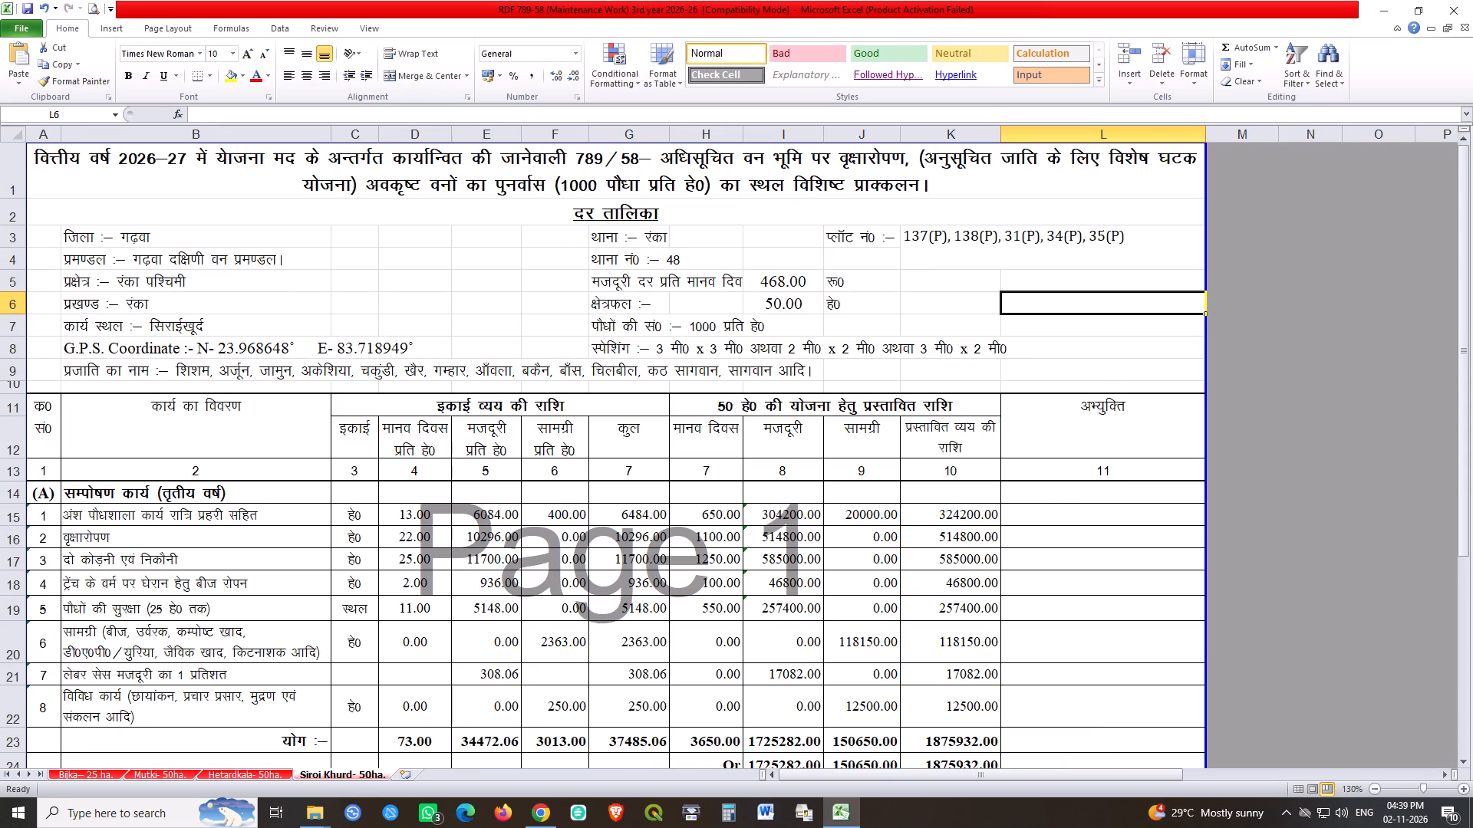
pyautogui.click(158, 488)
pyautogui.hotkey('ctrl', 'c')
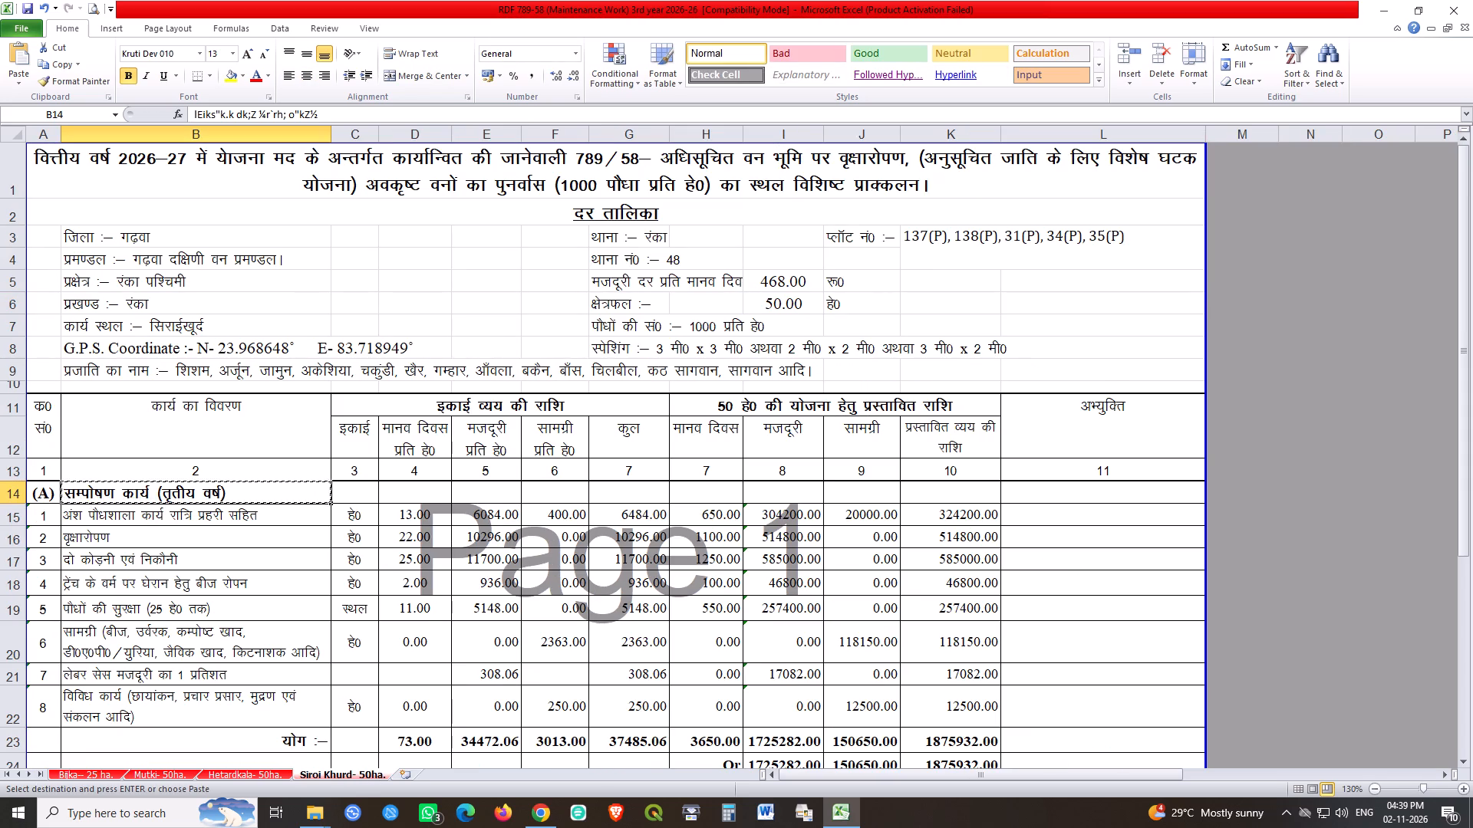
pyautogui.click(263, 766)
pyautogui.click(263, 771)
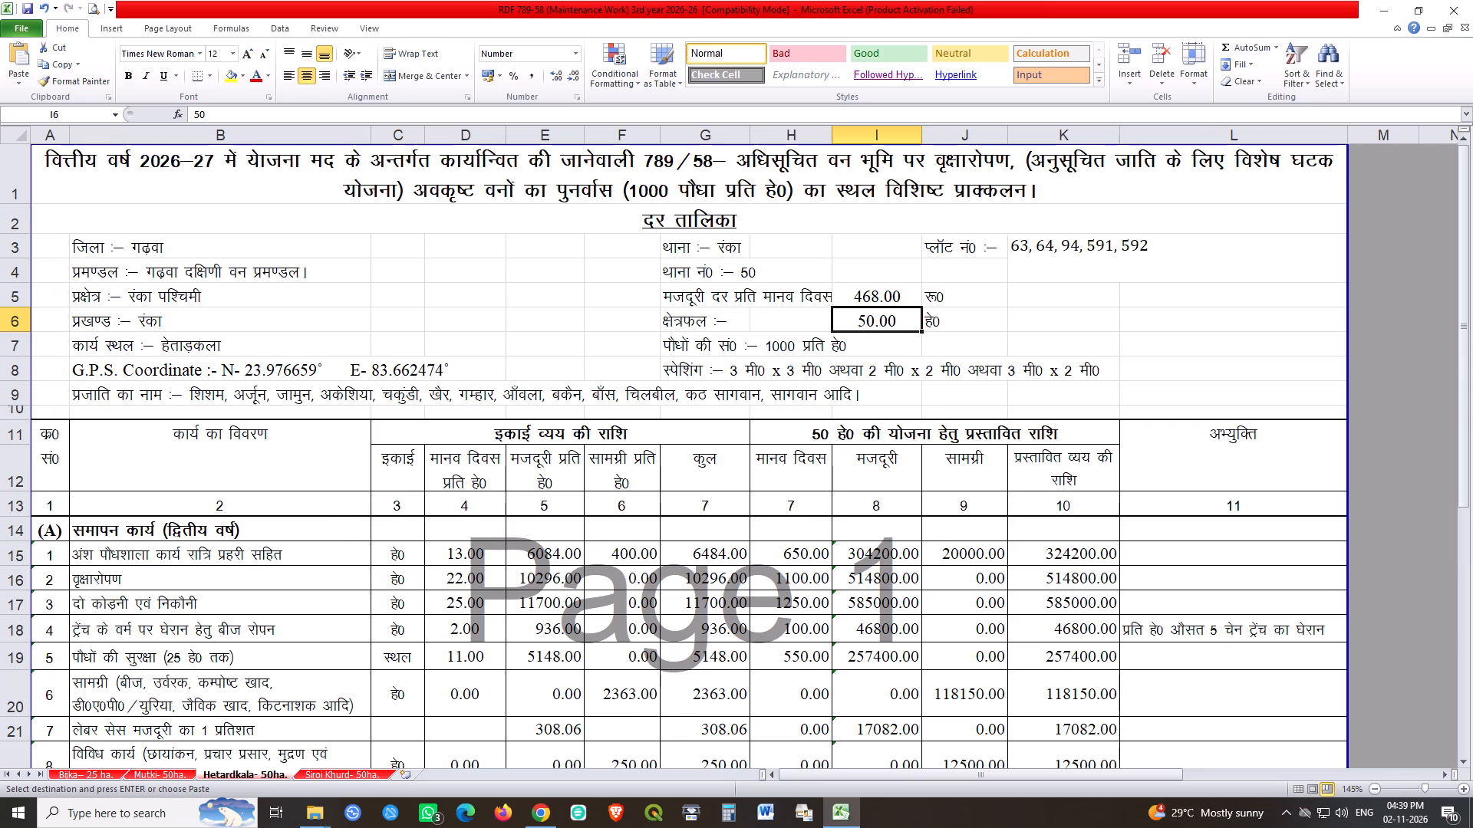
pyautogui.click(166, 531)
pyautogui.press('Return')
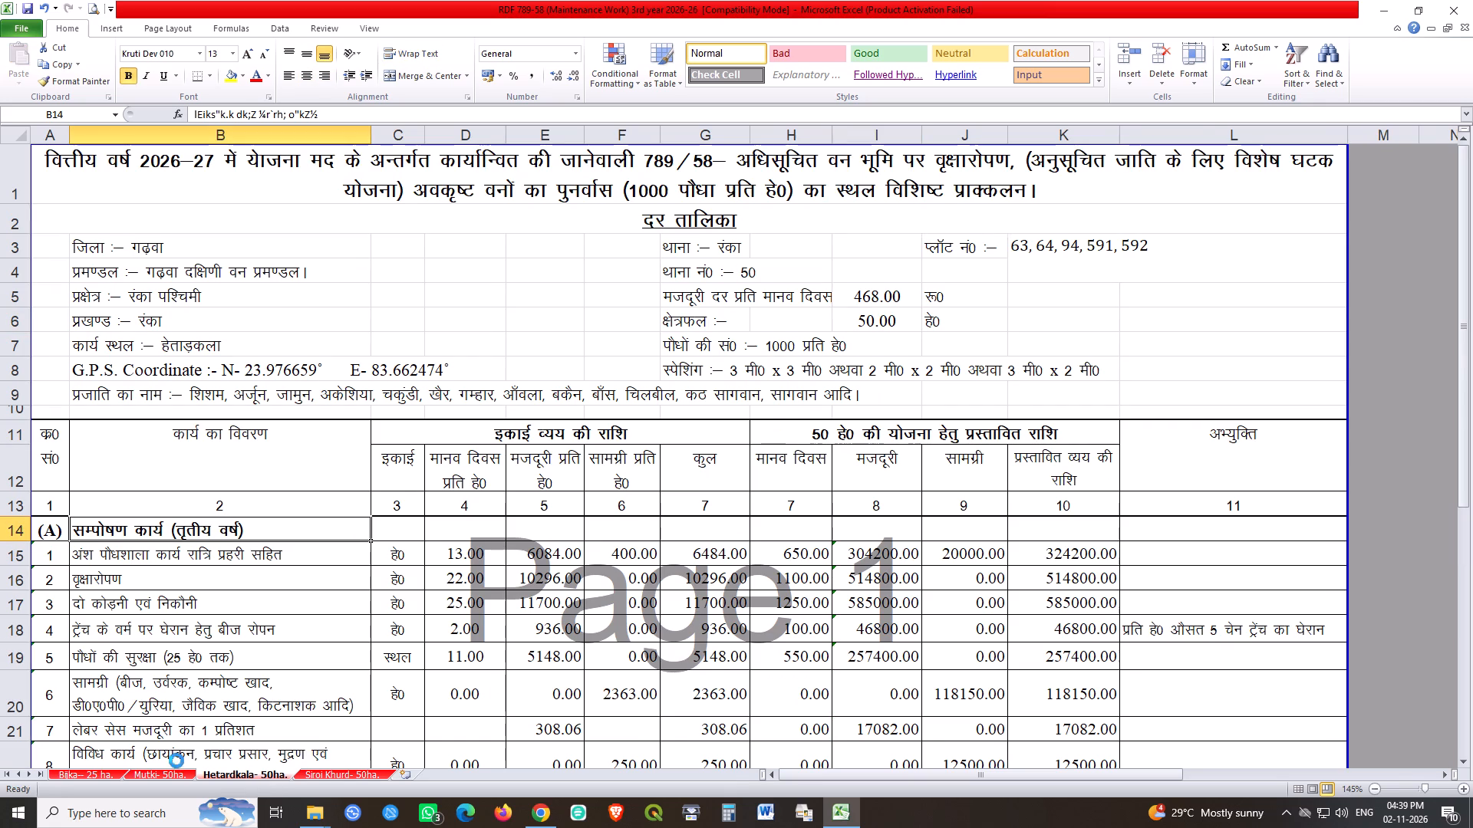
pyautogui.hotkey('ctrl', 'c')
pyautogui.click(167, 772)
pyautogui.click(176, 537)
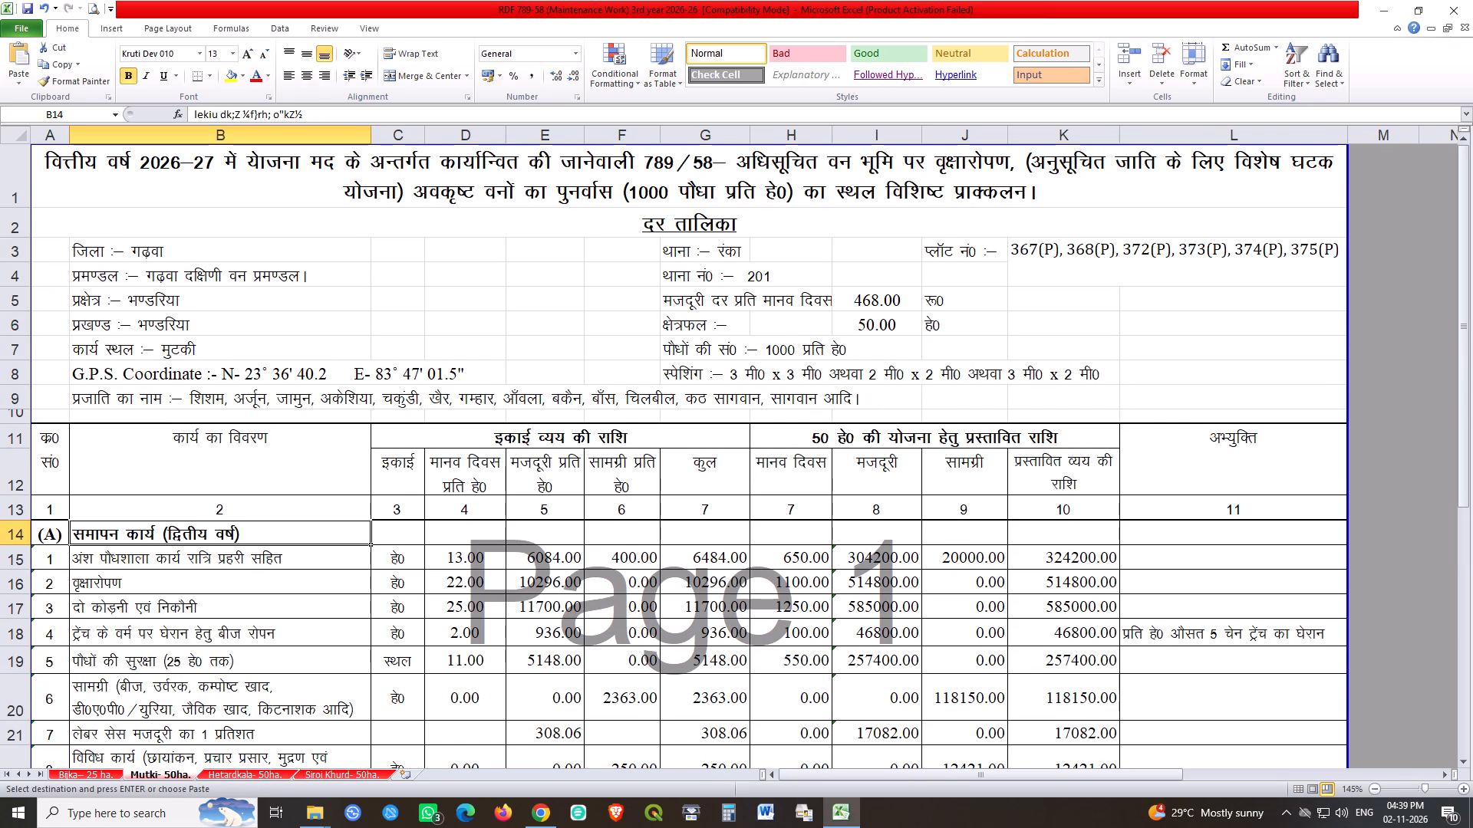
pyautogui.hotkey('ctrl', 'v')
pyautogui.click(84, 778)
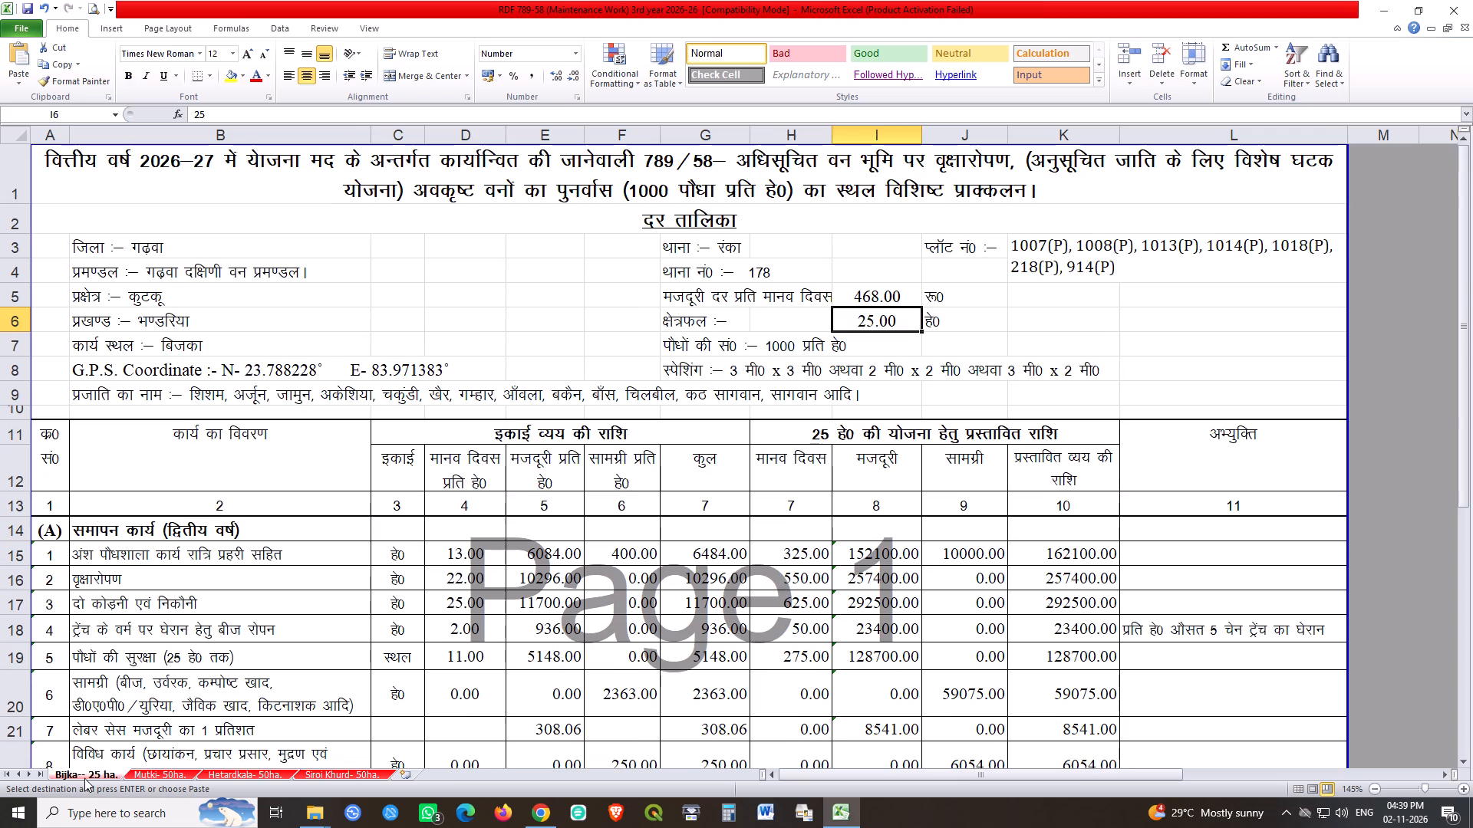
pyautogui.click(171, 523)
pyautogui.hotkey('ctrl', 'v')
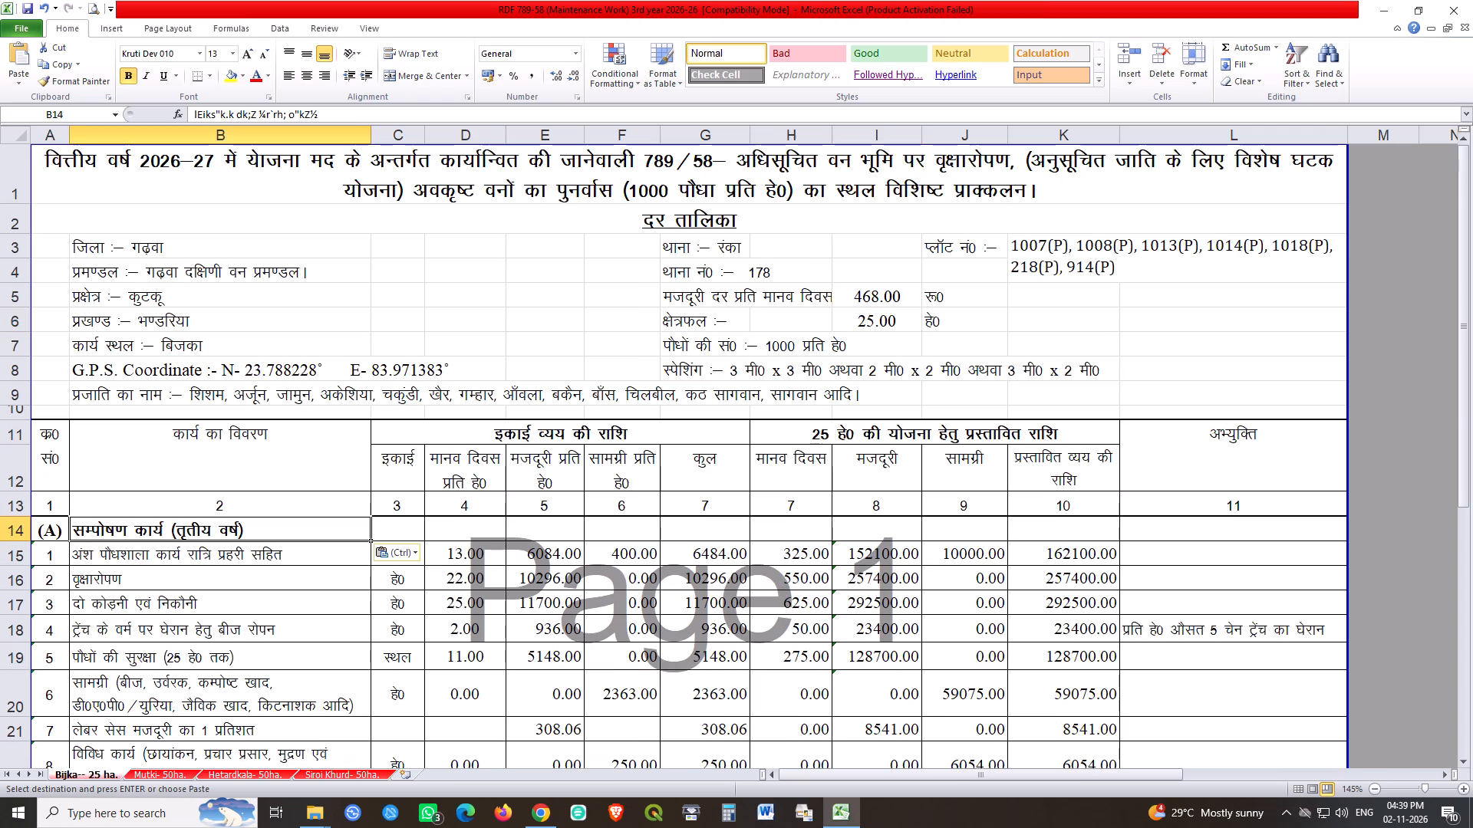
# Save the workbook with the updated section headings.
pyautogui.click(598, 679)
pyautogui.hotkey('ctrl', 's')
pyautogui.hotkey('ctrl', 's')
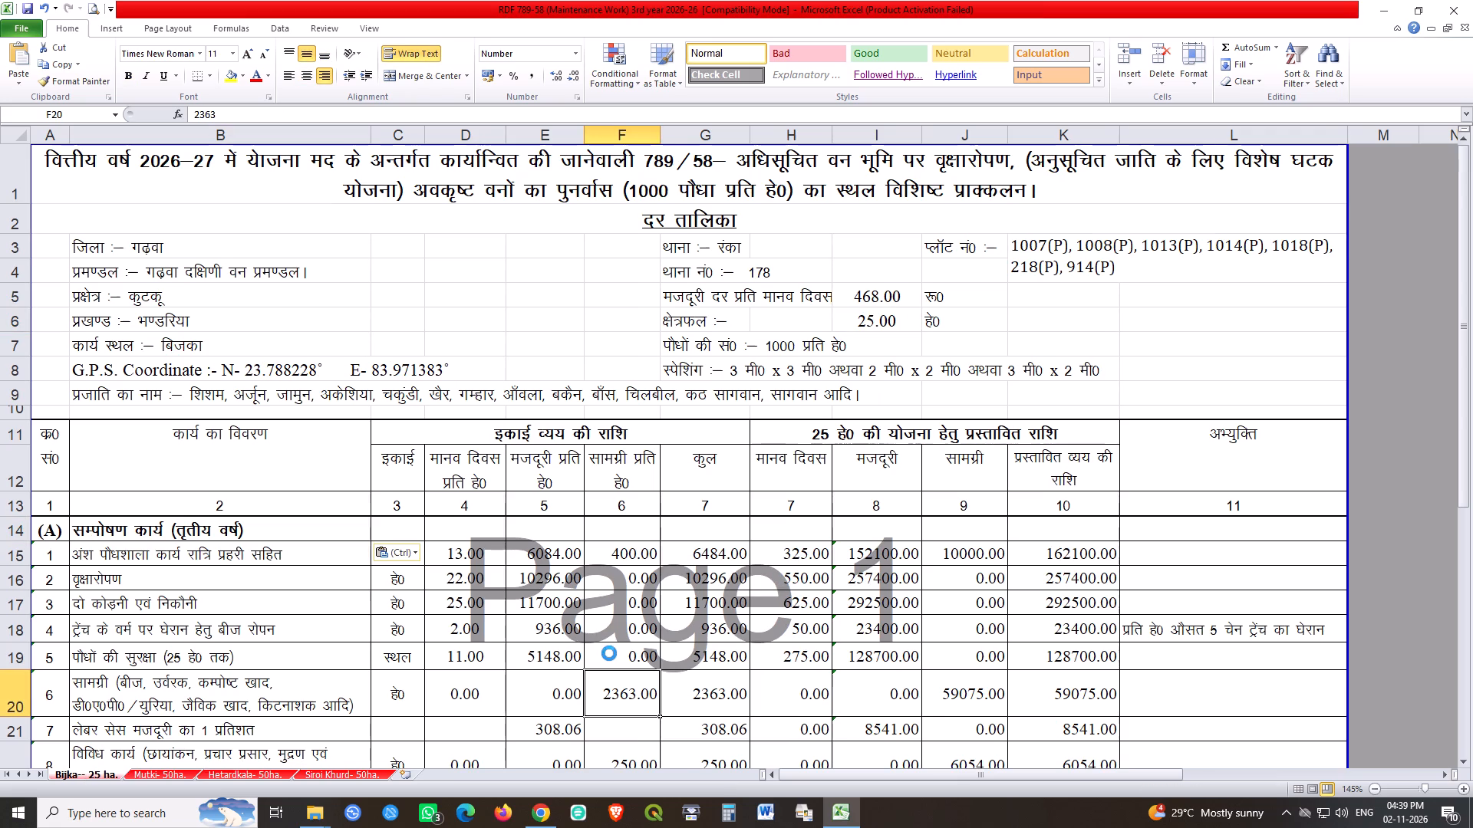
pyautogui.hotkey('ctrl', 's')
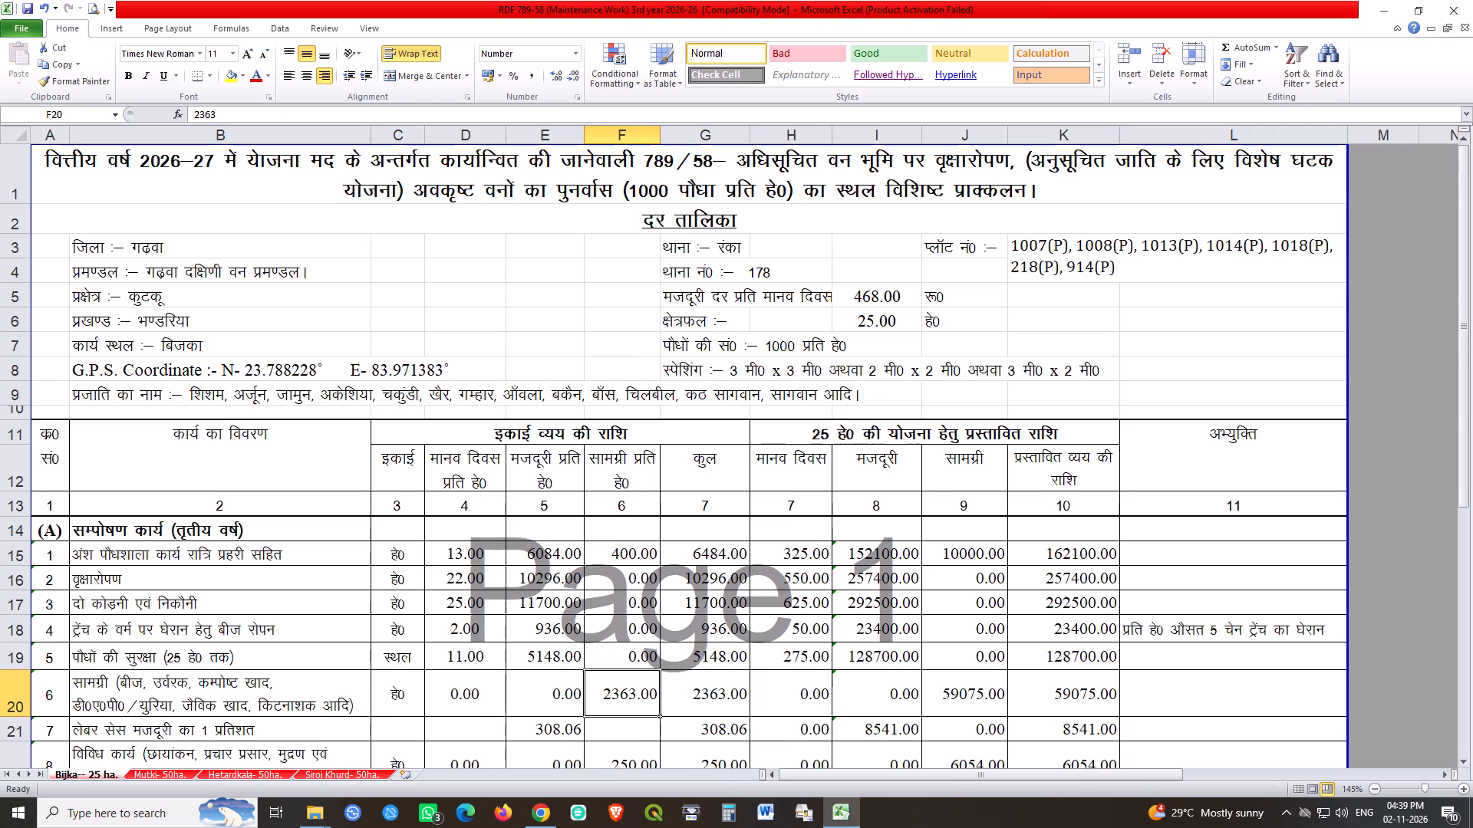
pyautogui.hotkey('ctrl', 's')
pyautogui.hotkey('ctrl', 's')
pyautogui.hotkey('ctrl', 's')
pyautogui.hotkey('ctrl', 's')
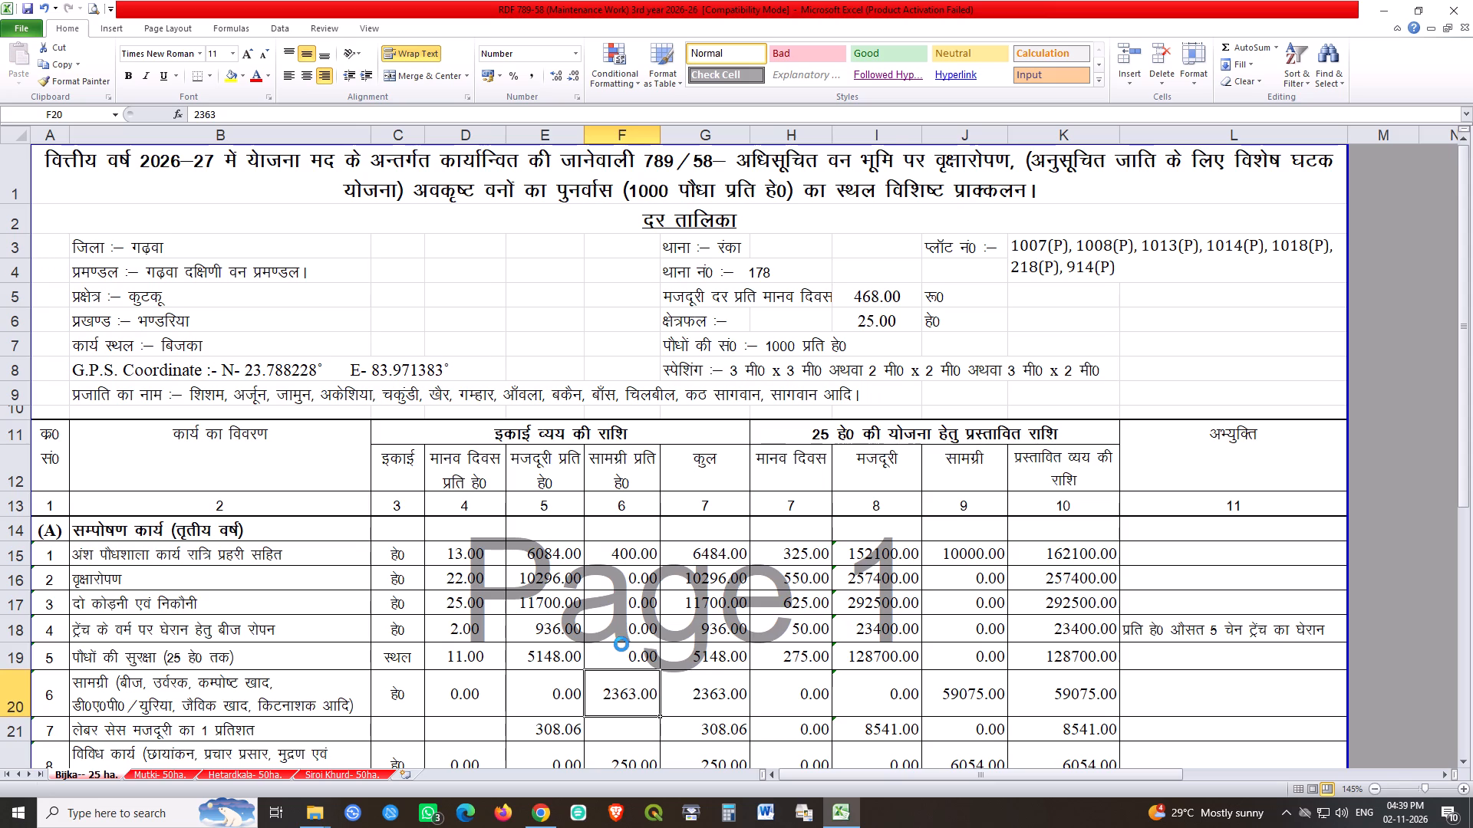
pyautogui.hotkey('ctrl', 's')
pyautogui.hotkey('ctrl', 's')
# Clear the remark in the trench-sowing row (L18) on the Bijka, Mutki and Hetardkala sheets, and save the workbook.
pyautogui.click(1199, 626)
pyautogui.press('Delete')
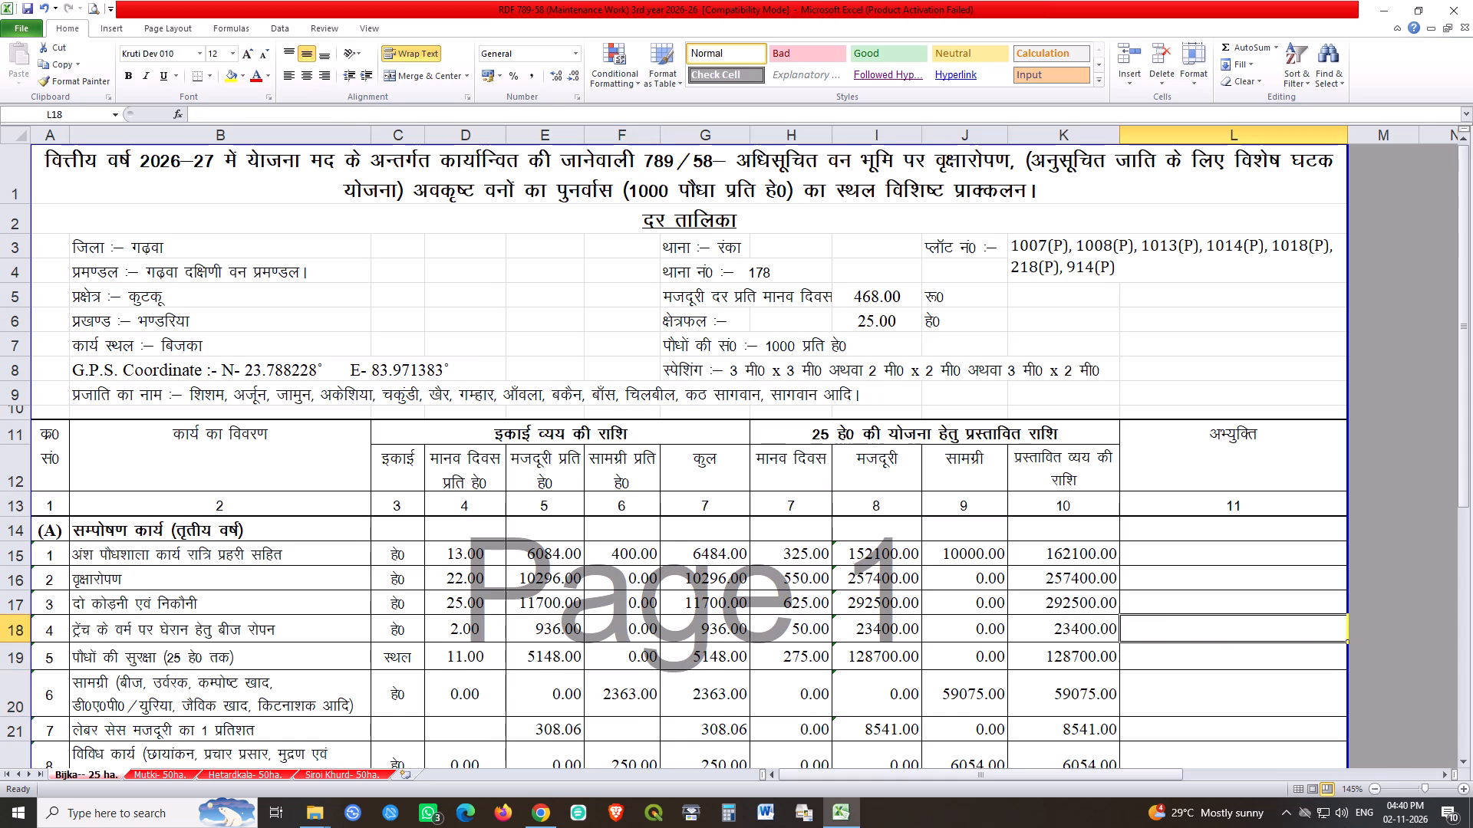
pyautogui.click(172, 772)
pyautogui.click(1218, 632)
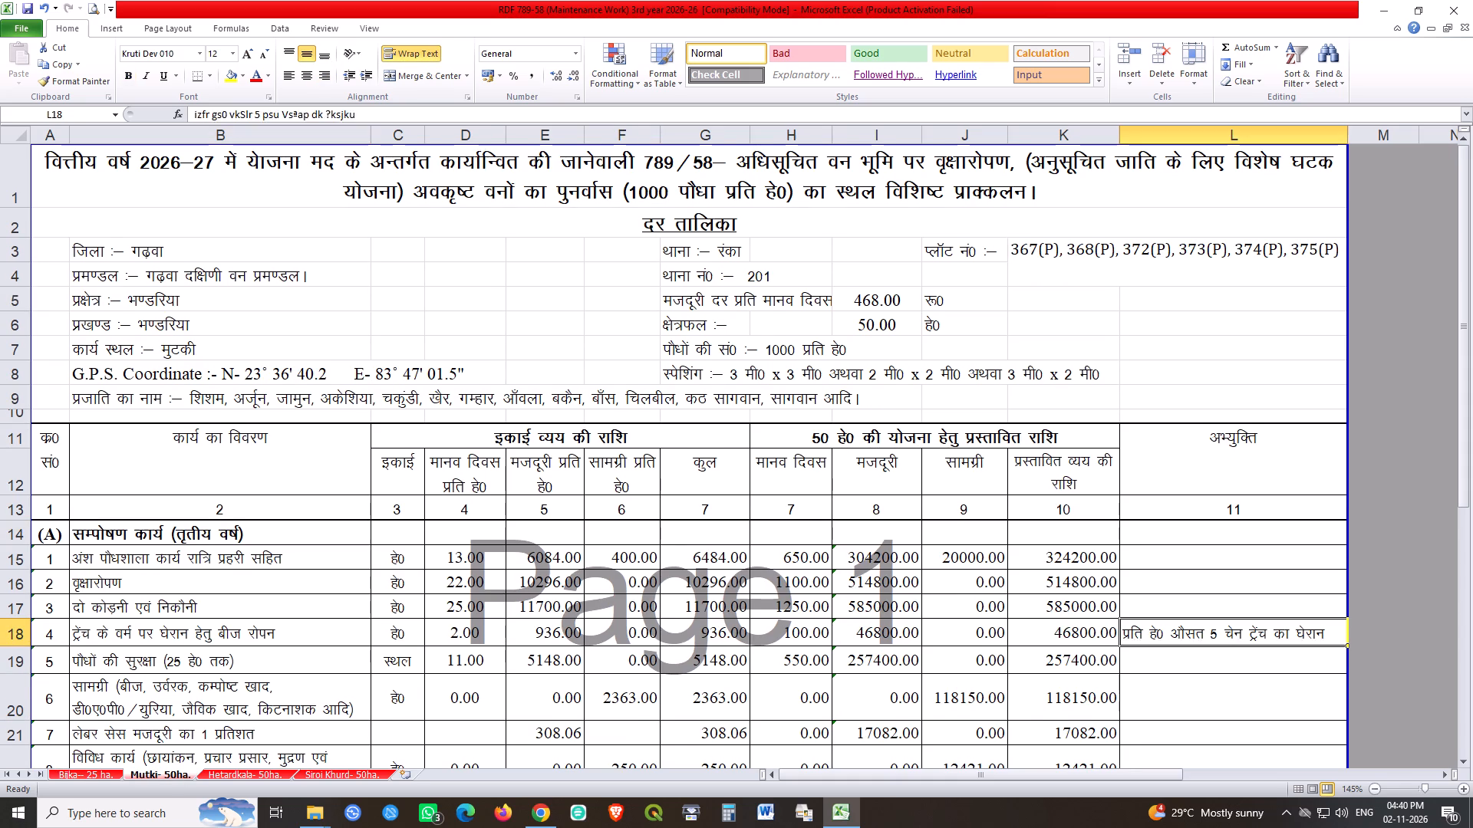
pyautogui.press('Delete')
pyautogui.click(246, 774)
pyautogui.click(1218, 617)
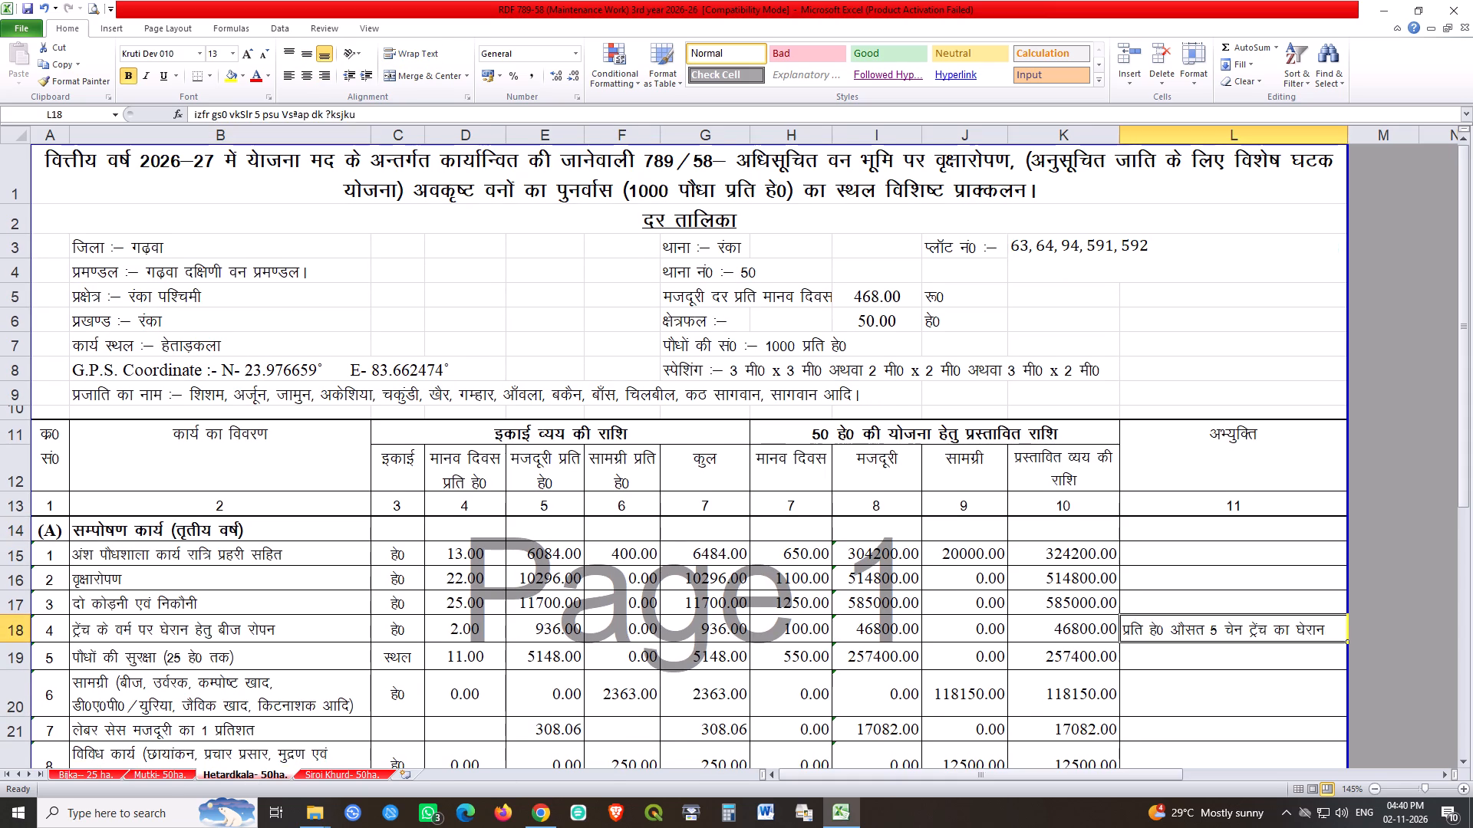
pyautogui.press('Delete')
pyautogui.click(334, 775)
pyautogui.click(1139, 527)
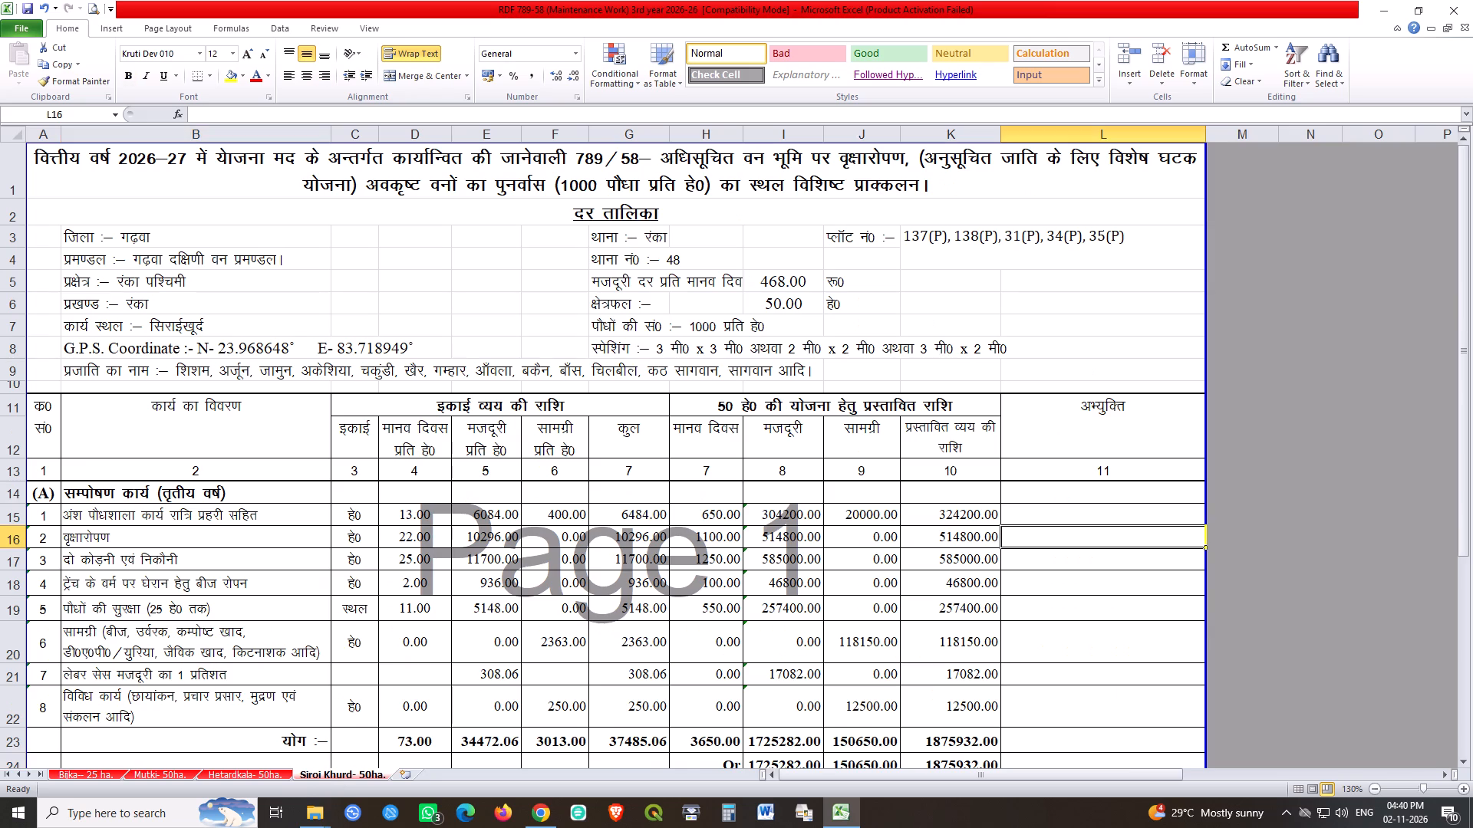
pyautogui.hotkey('ctrl', 's')
pyautogui.hotkey('ctrl', 's')
# On the Siroi Khurd sheet, delete rows 15 and 16, covering the nursery work and the planting work.
pyautogui.moveTo(13, 515); pyautogui.dragTo(12, 529)
pyautogui.hotkey('ctrl', '-')
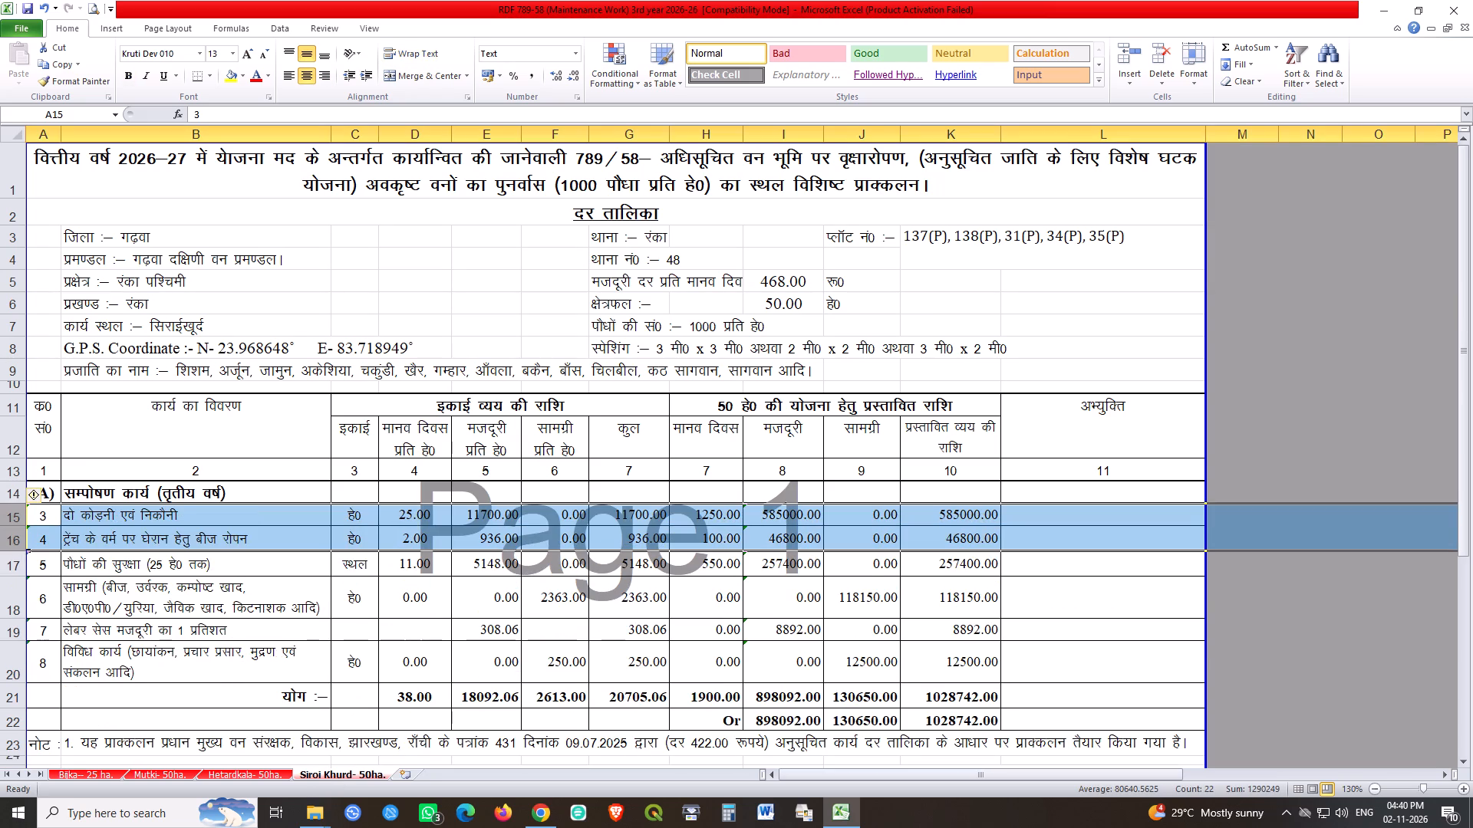
# On the Siroi Khurd sheet, change the description in B15 to एक कोड़नी एवं निकौनी.
pyautogui.click(115, 518)
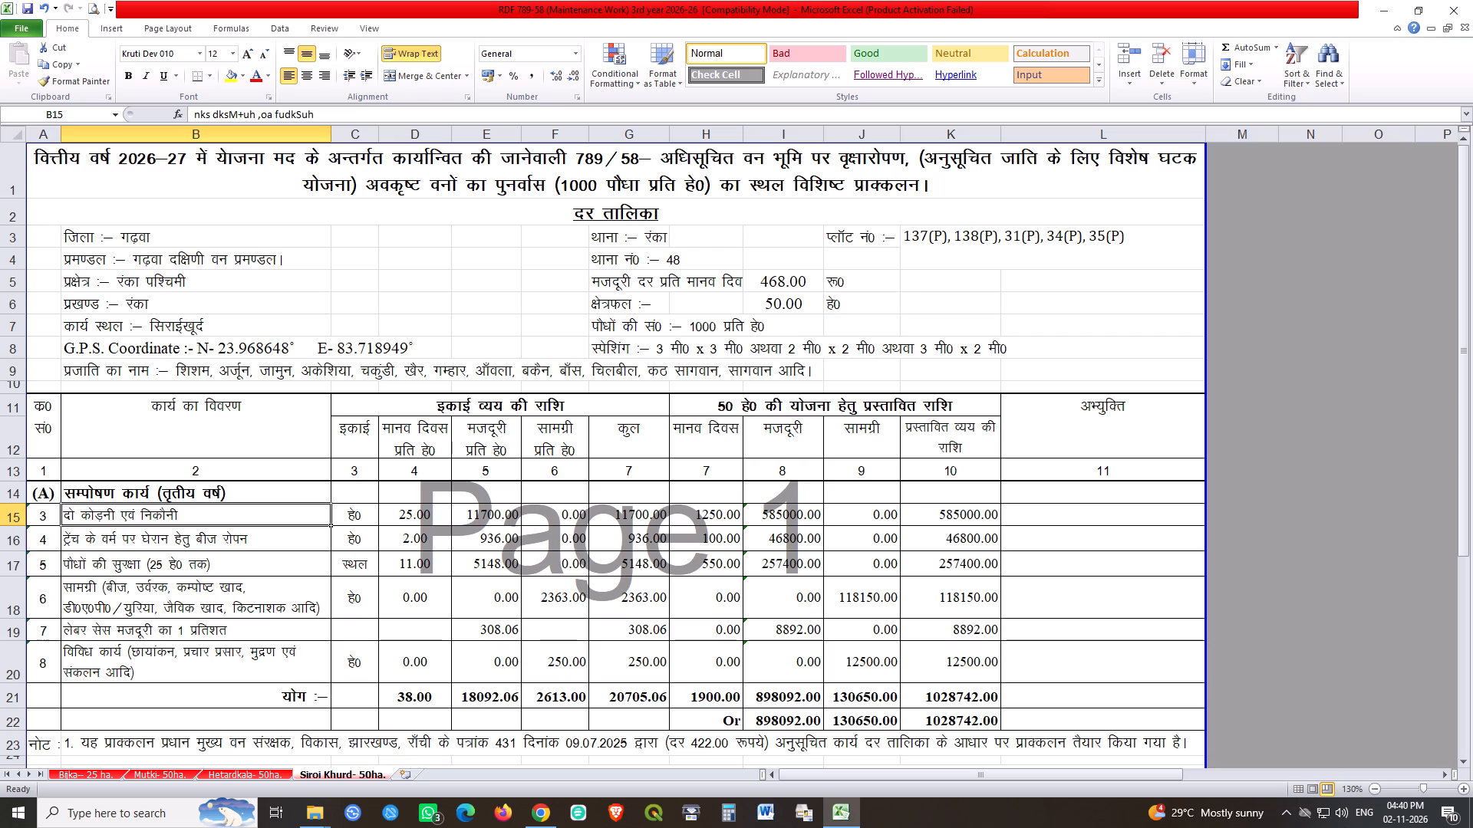
pyautogui.doubleClick(74, 516)
pyautogui.hotkey('ctrl', 'shift', 'Left')
pyautogui.write(',d')
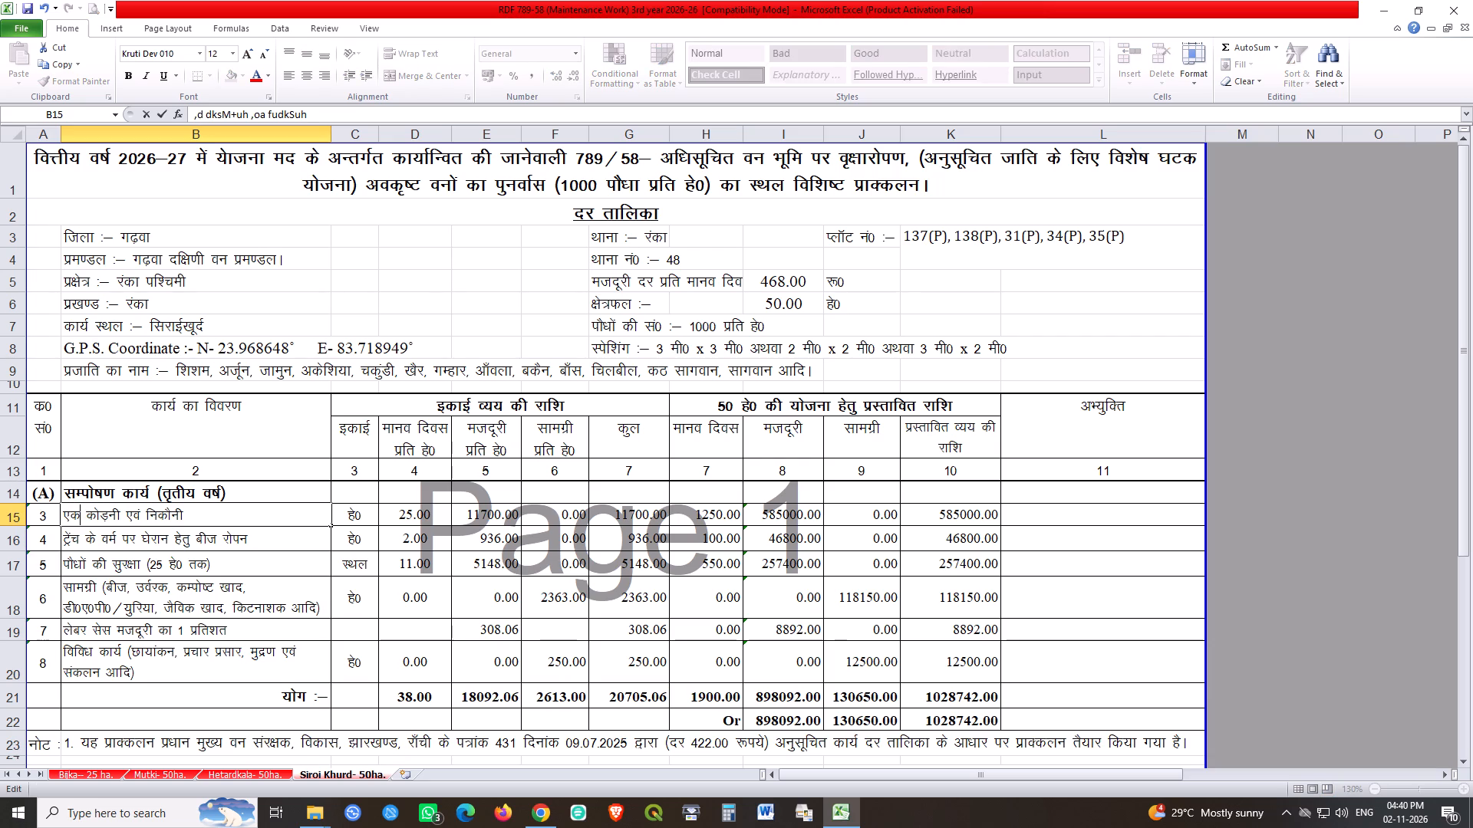
pyautogui.press('Return')
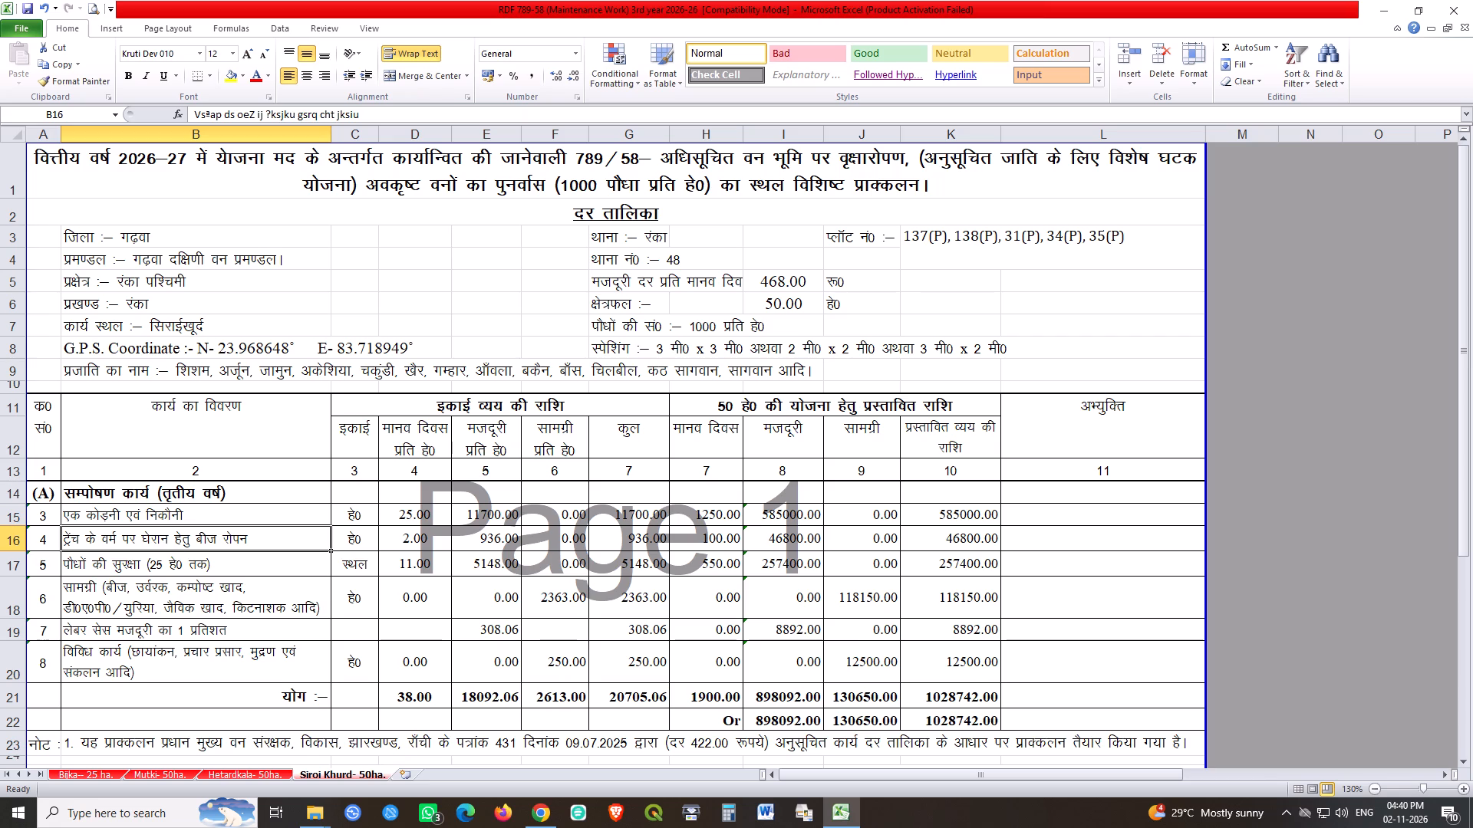
# Move the materials row (seed, fertiliser, compost) directly above the trench-sowing row on the Siroi Khurd sheet.
pyautogui.click(12, 594)
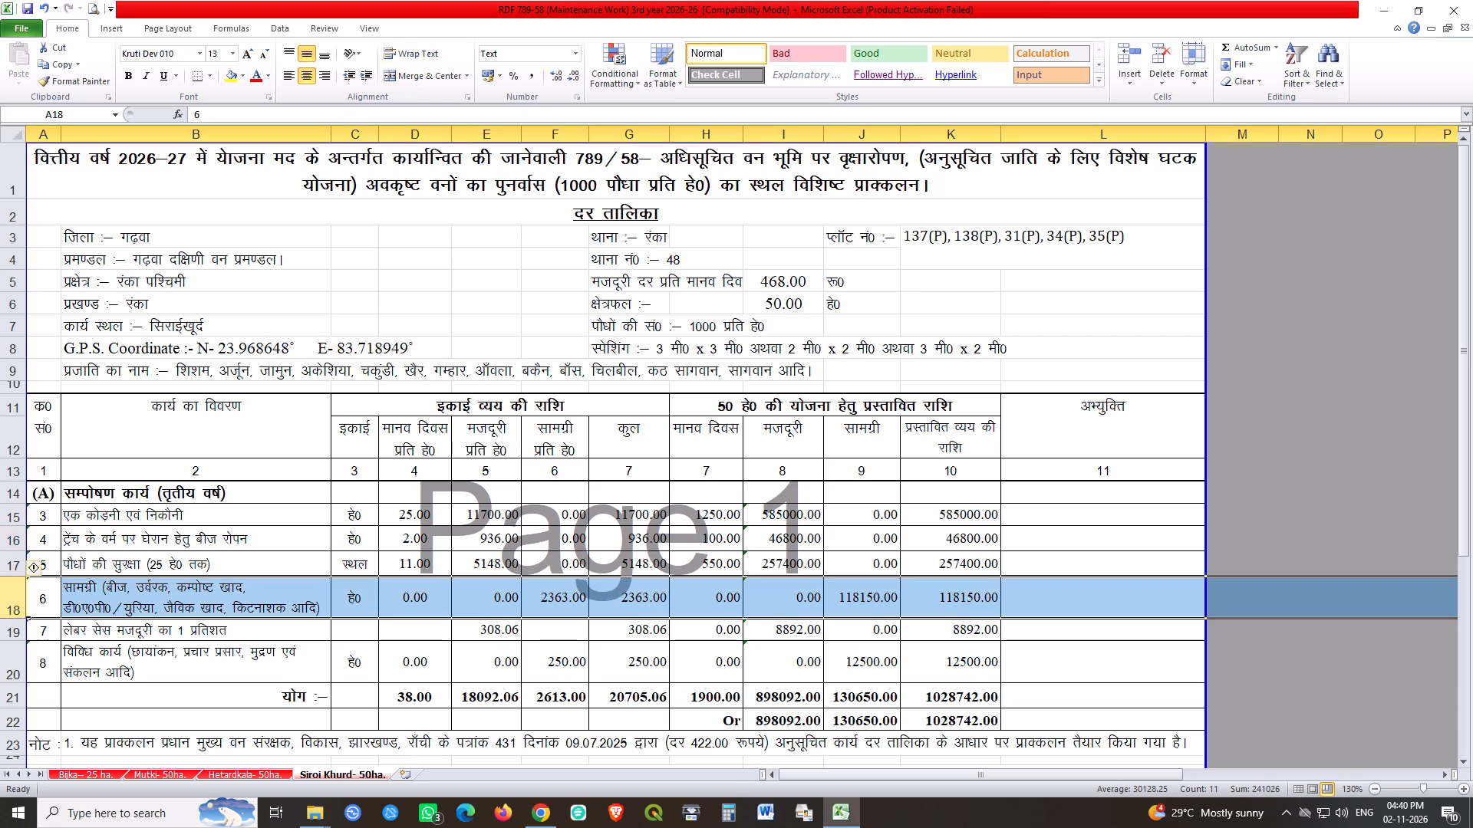
pyautogui.hotkey('ctrl', 'x')
pyautogui.click(21, 540)
pyautogui.rightClick(21, 540)
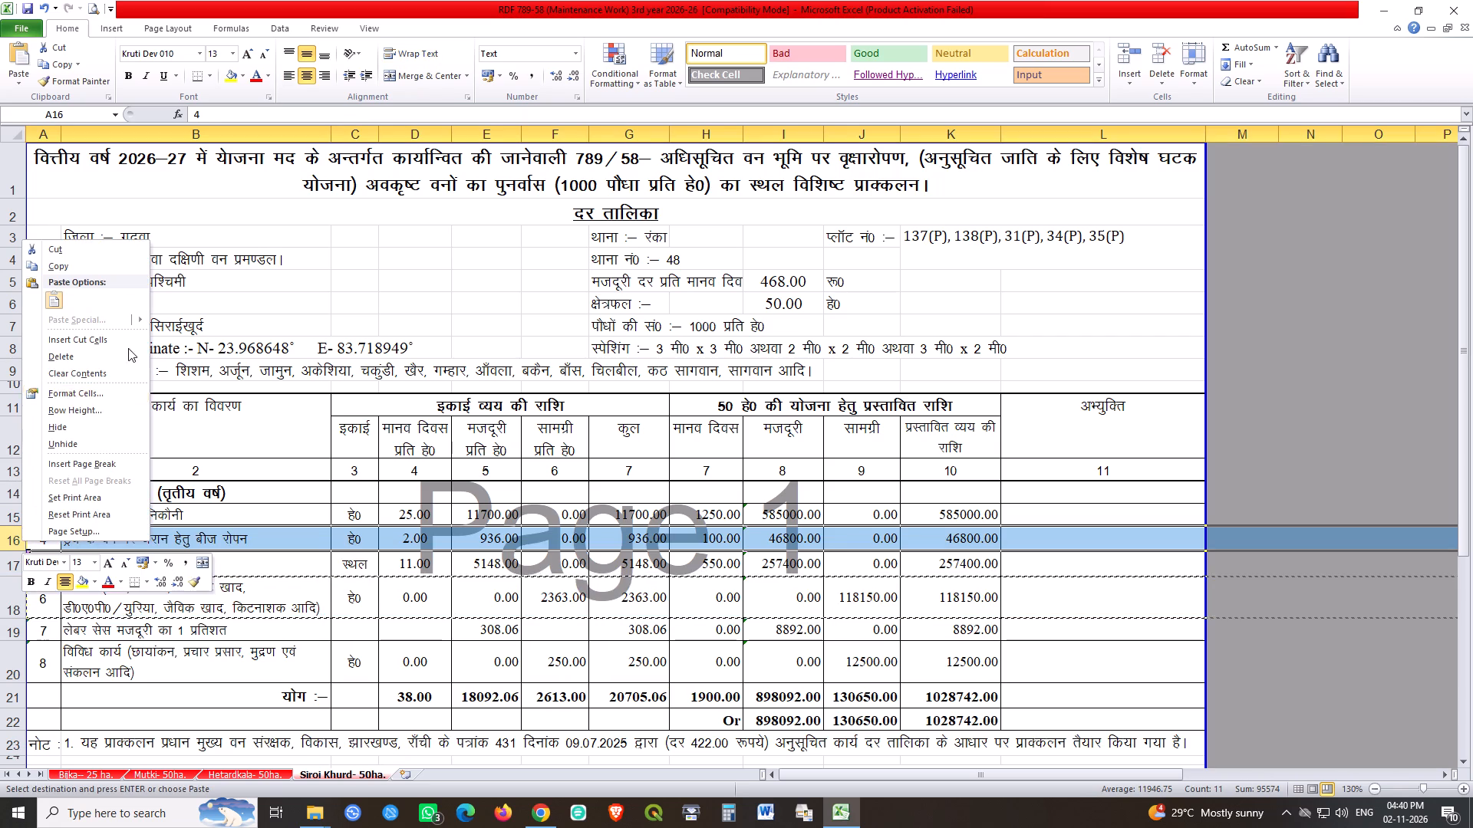
pyautogui.click(123, 344)
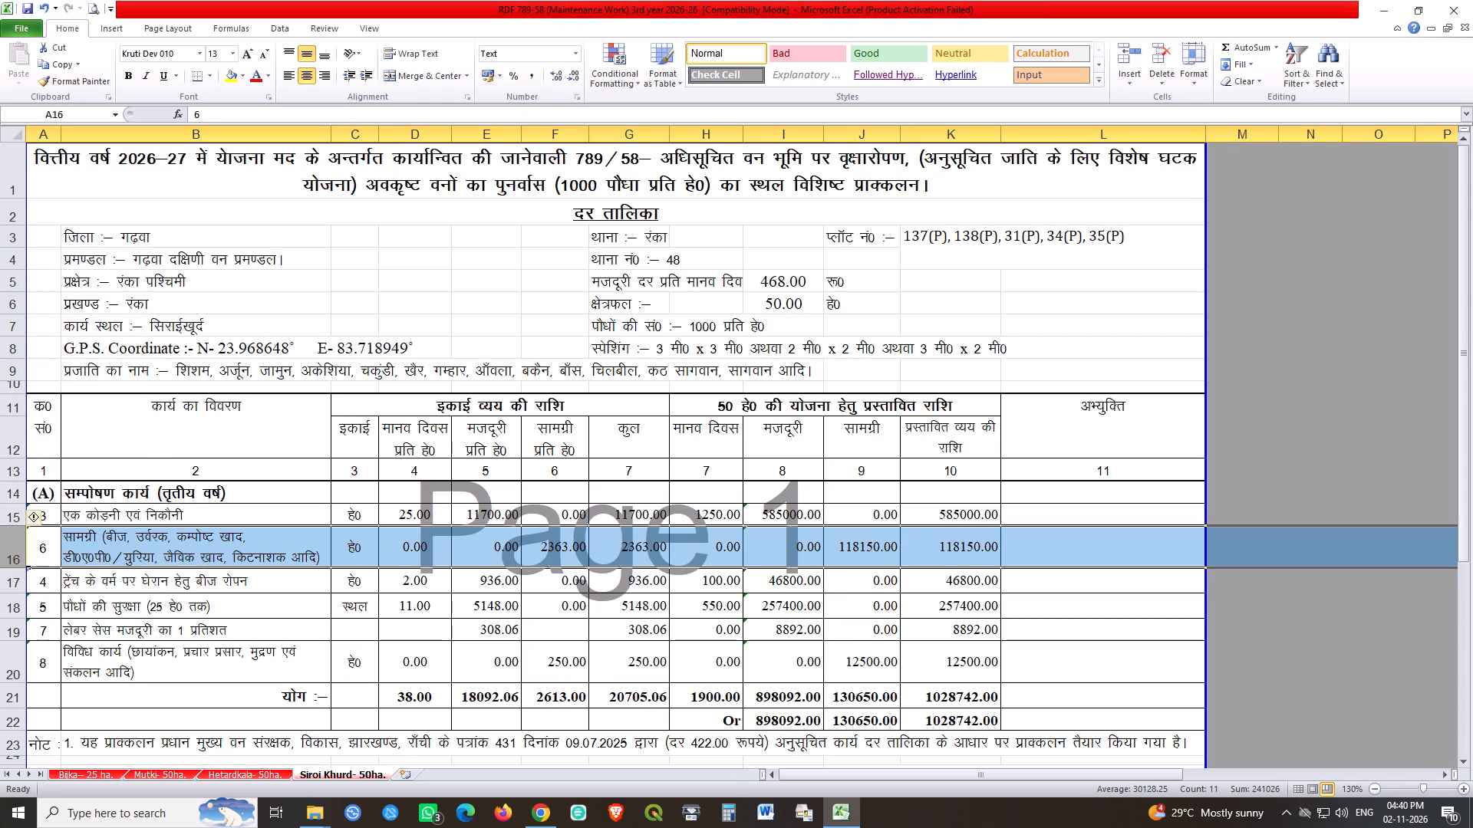
# Move the trench-sowing row directly above the miscellaneous work row on the Siroi Khurd sheet.
pyautogui.click(86, 587)
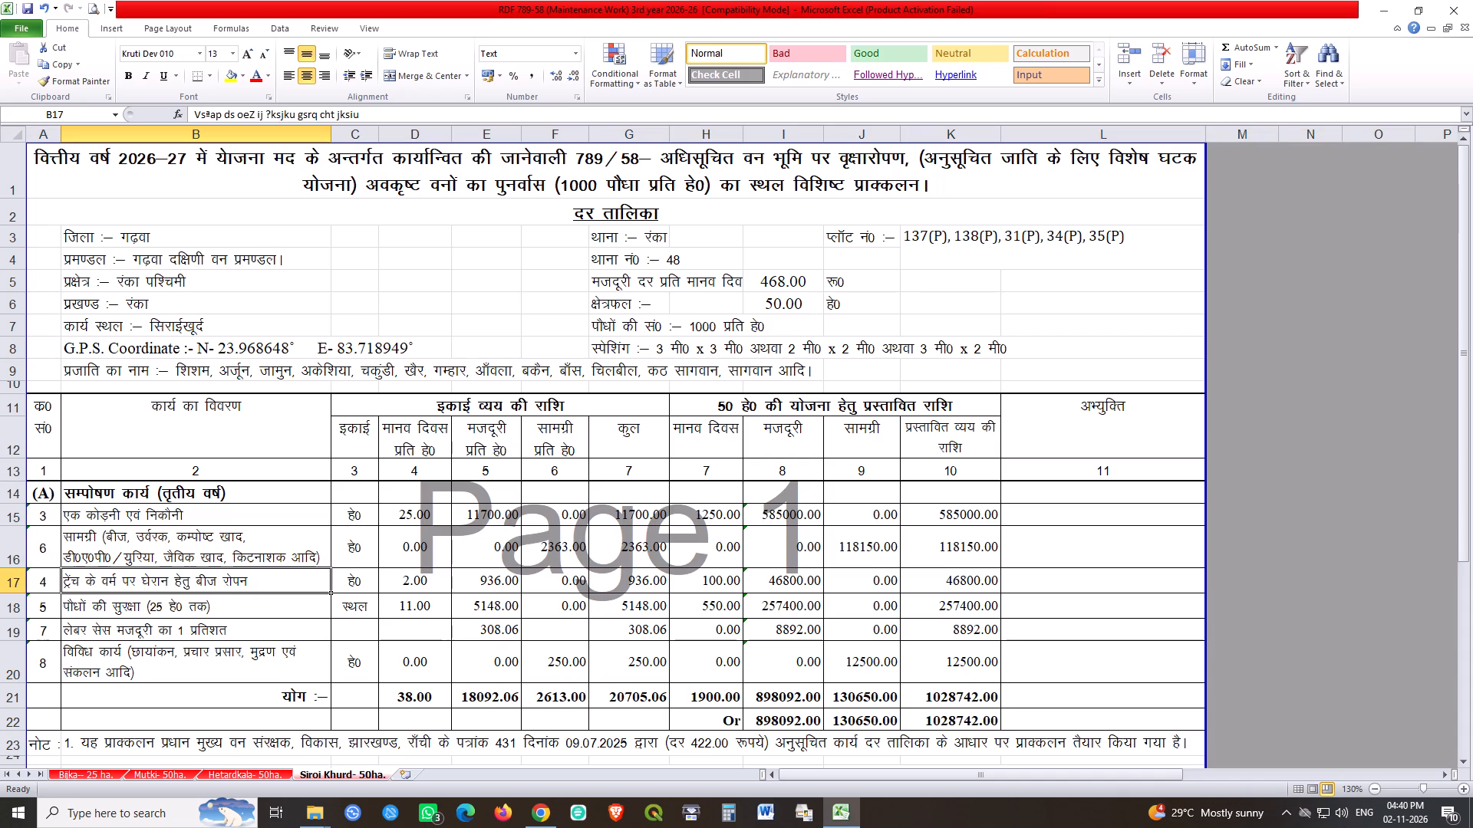
pyautogui.click(21, 583)
pyautogui.hotkey('ctrl', 'x')
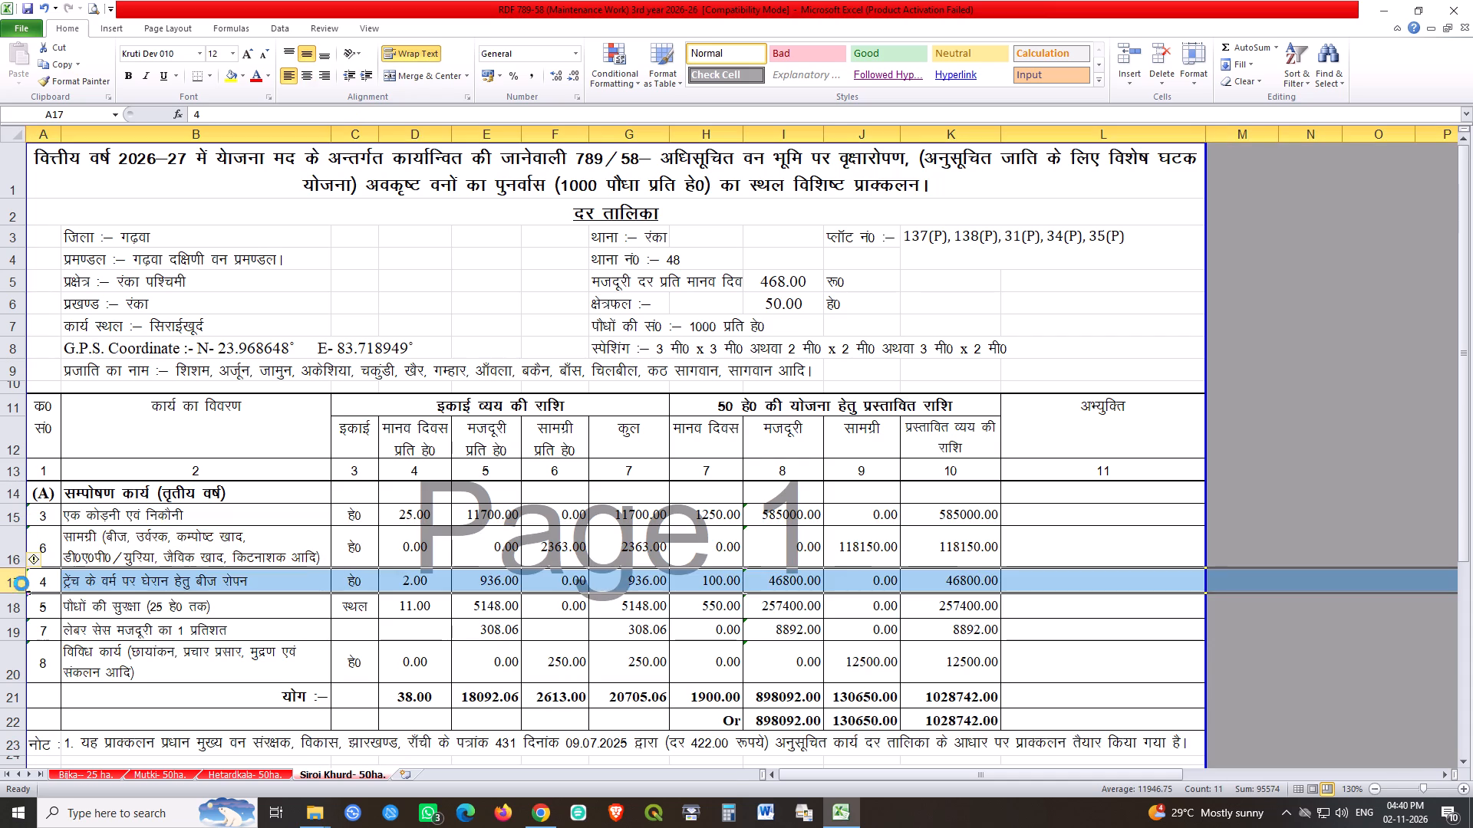
pyautogui.click(13, 652)
pyautogui.rightClick(13, 652)
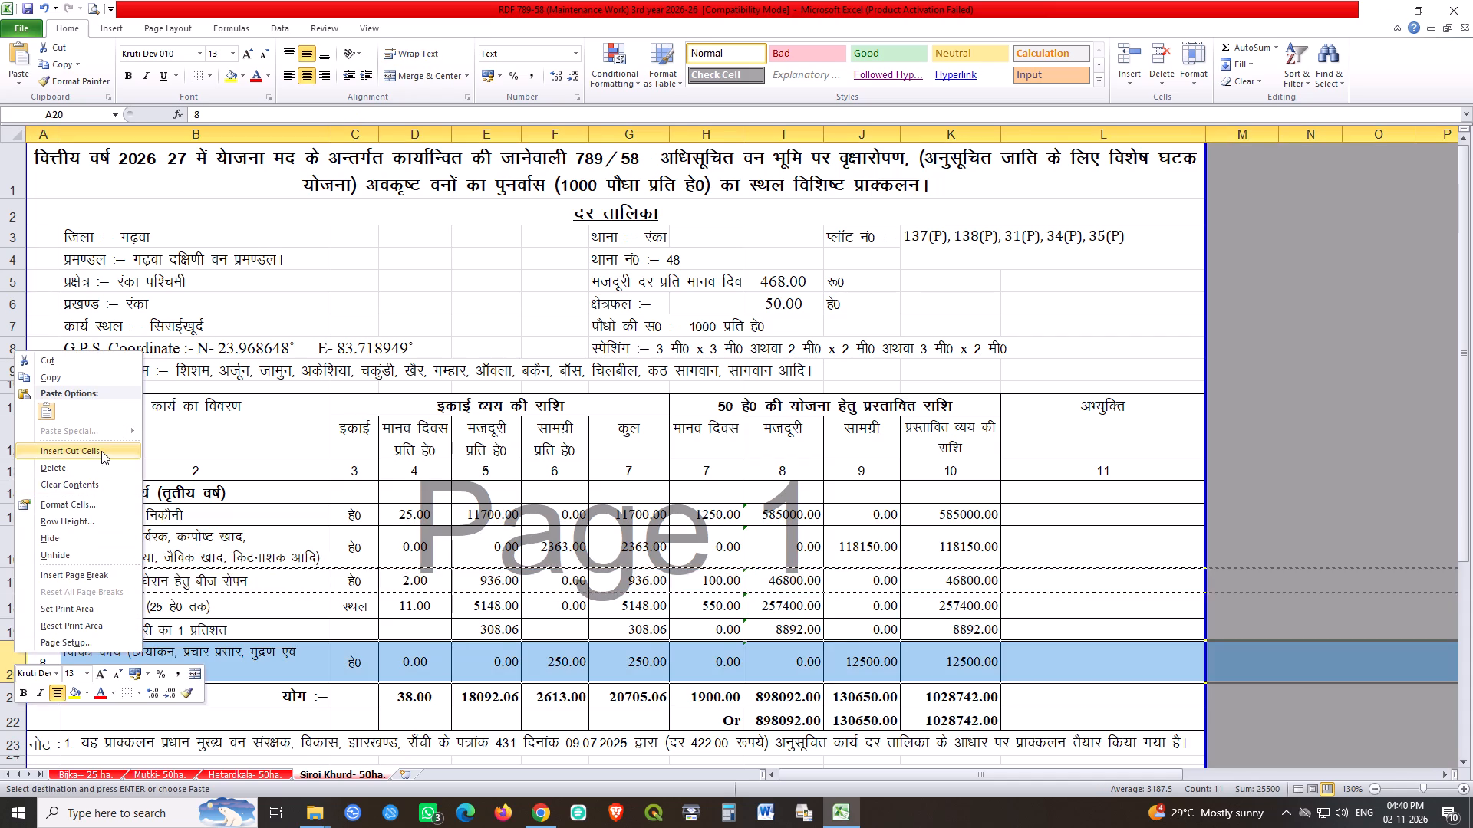
pyautogui.click(101, 451)
pyautogui.click(120, 585)
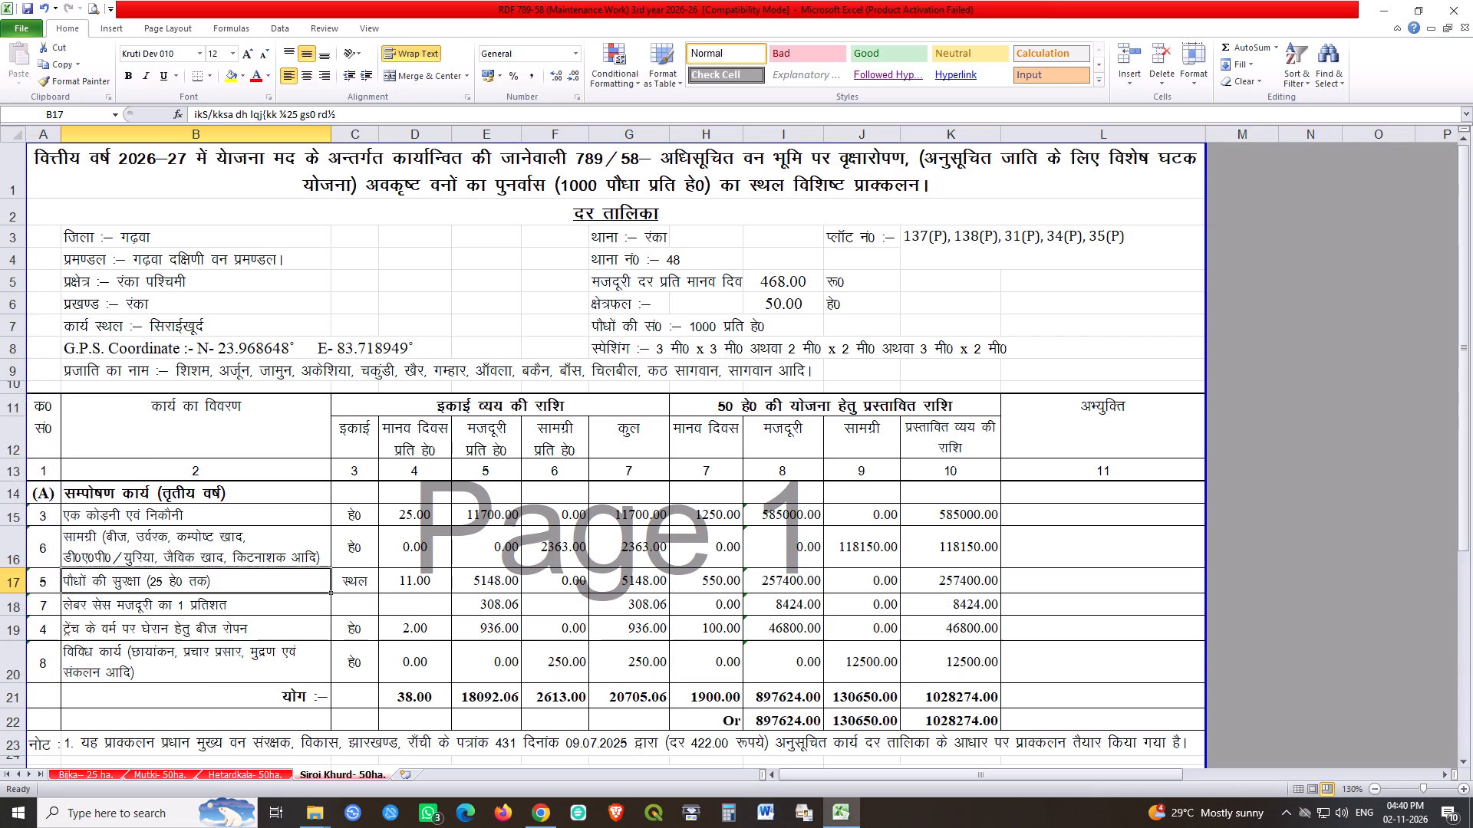
# Move the 1 percent labour cess row directly above the total row on the Siroi Khurd sheet.
pyautogui.click(239, 600)
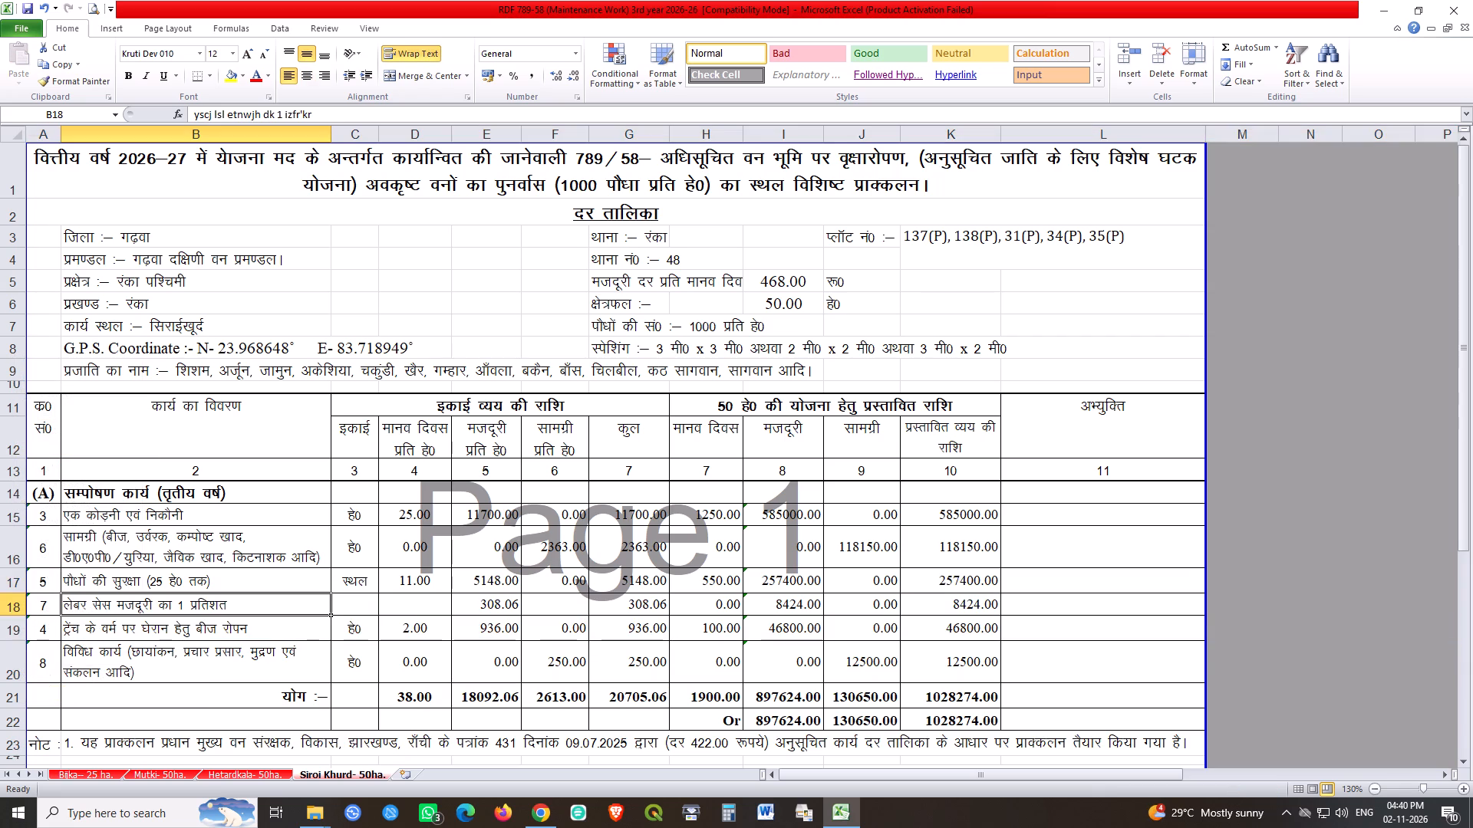
pyautogui.click(17, 606)
pyautogui.hotkey('ctrl', 'x')
pyautogui.click(18, 696)
pyautogui.rightClick(18, 696)
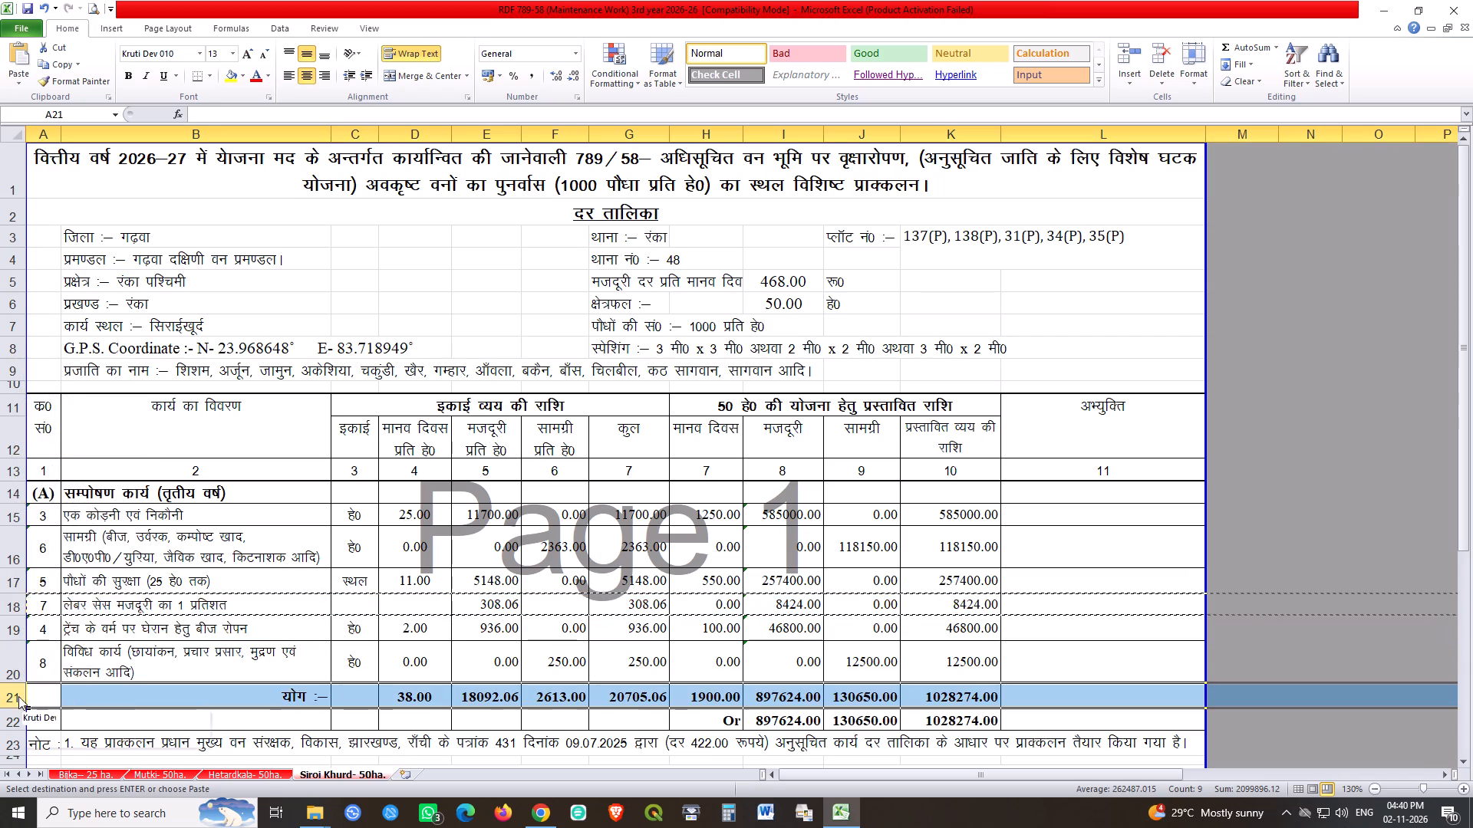
pyautogui.click(96, 491)
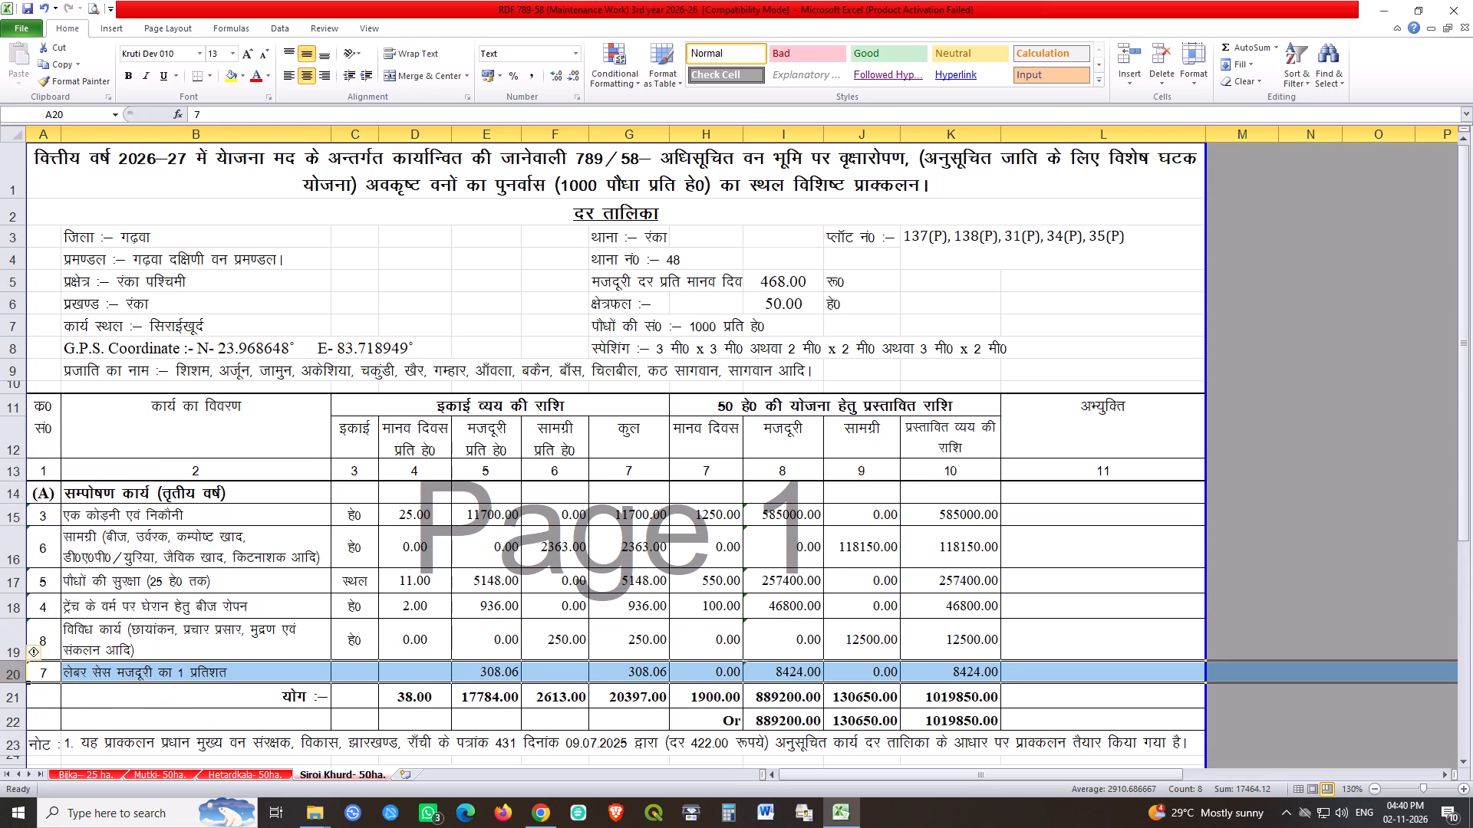
# Replace the trench-sowing description in B18 with घेरान मरम्मति and the miscellaneous work description in B19 with मृत पौधों का प्रतिस्थापन.
pyautogui.click(212, 617)
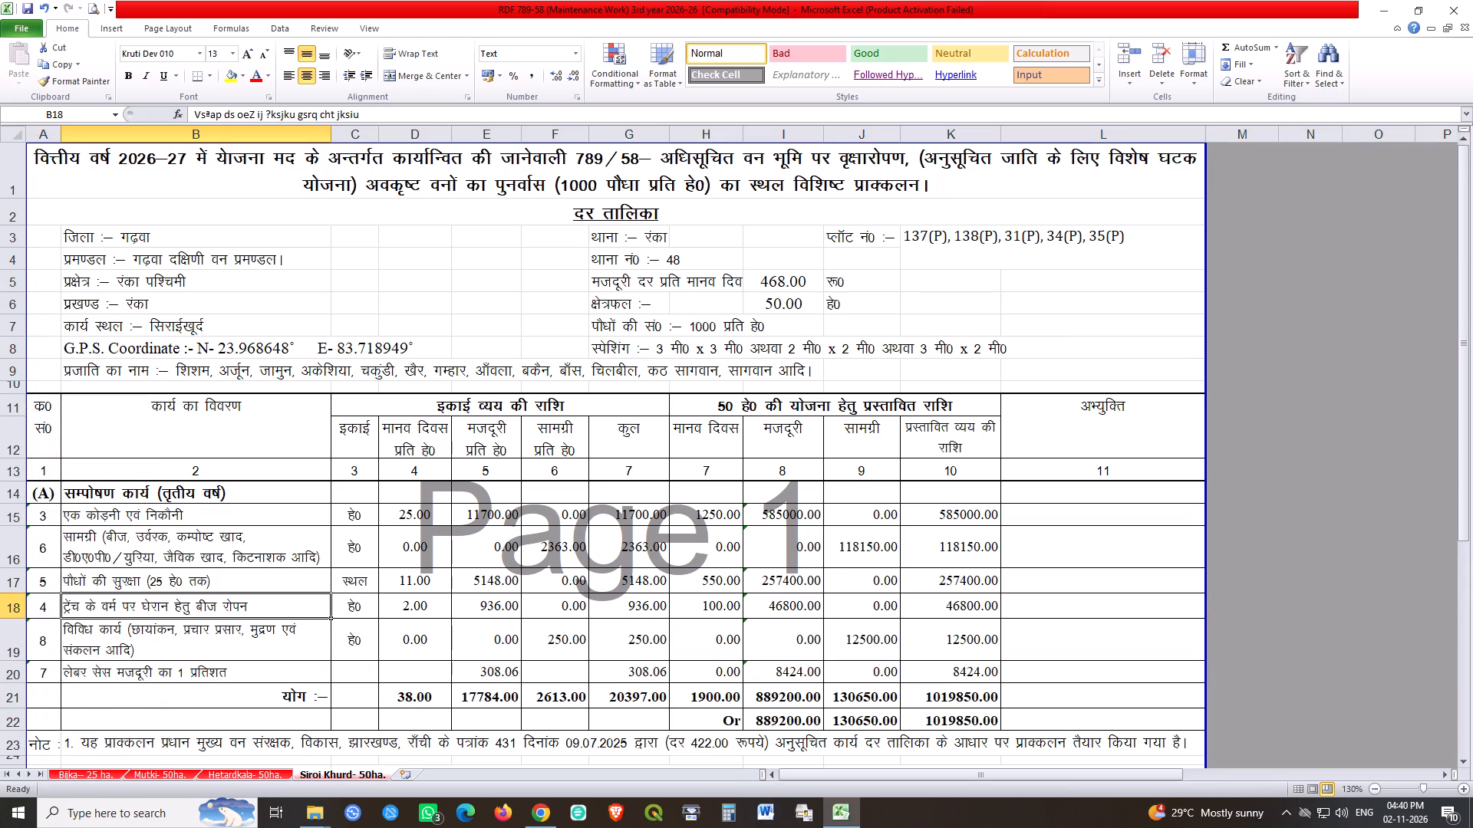
pyautogui.write('?ksjku ejEefr')
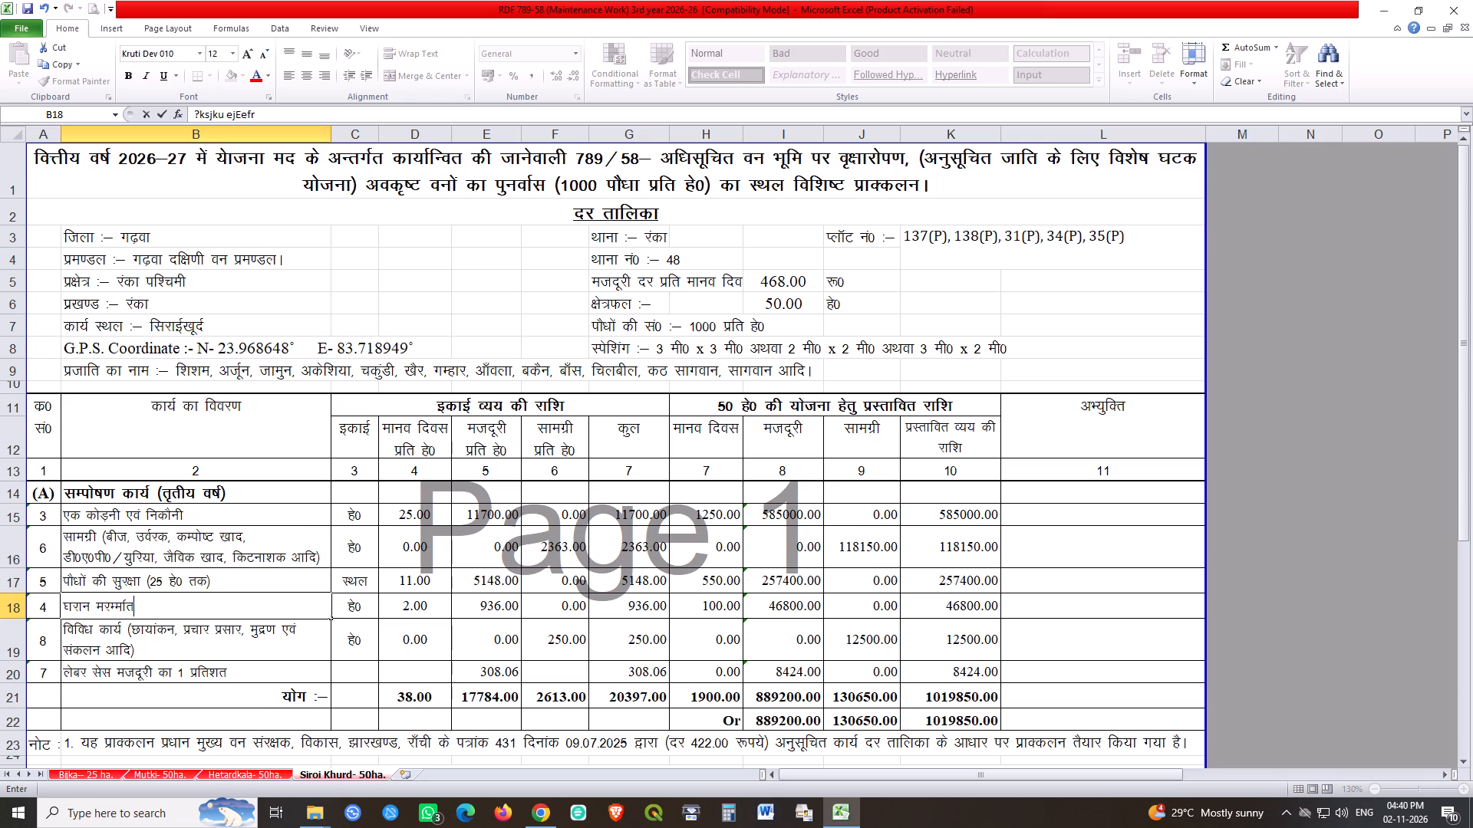
pyautogui.press('Return')
pyautogui.write('e`r ikS/kksa dk izfrLFkkiu')
pyautogui.press('Return')
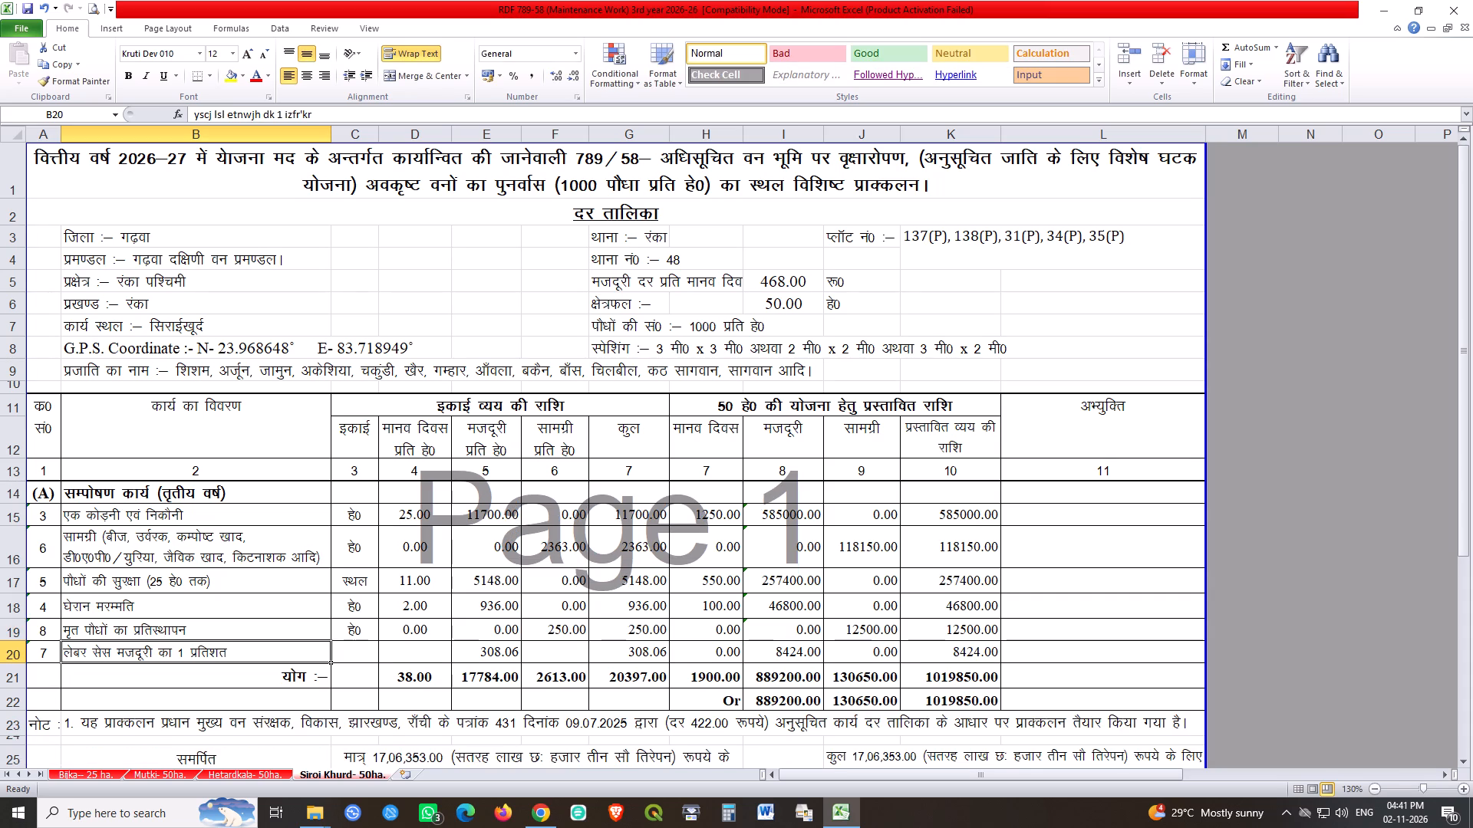
# Set the per-hectare man-days to 14 in D15, 14.60 in D17, 6 in D18 and 4.40 in D19.
pyautogui.click(422, 524)
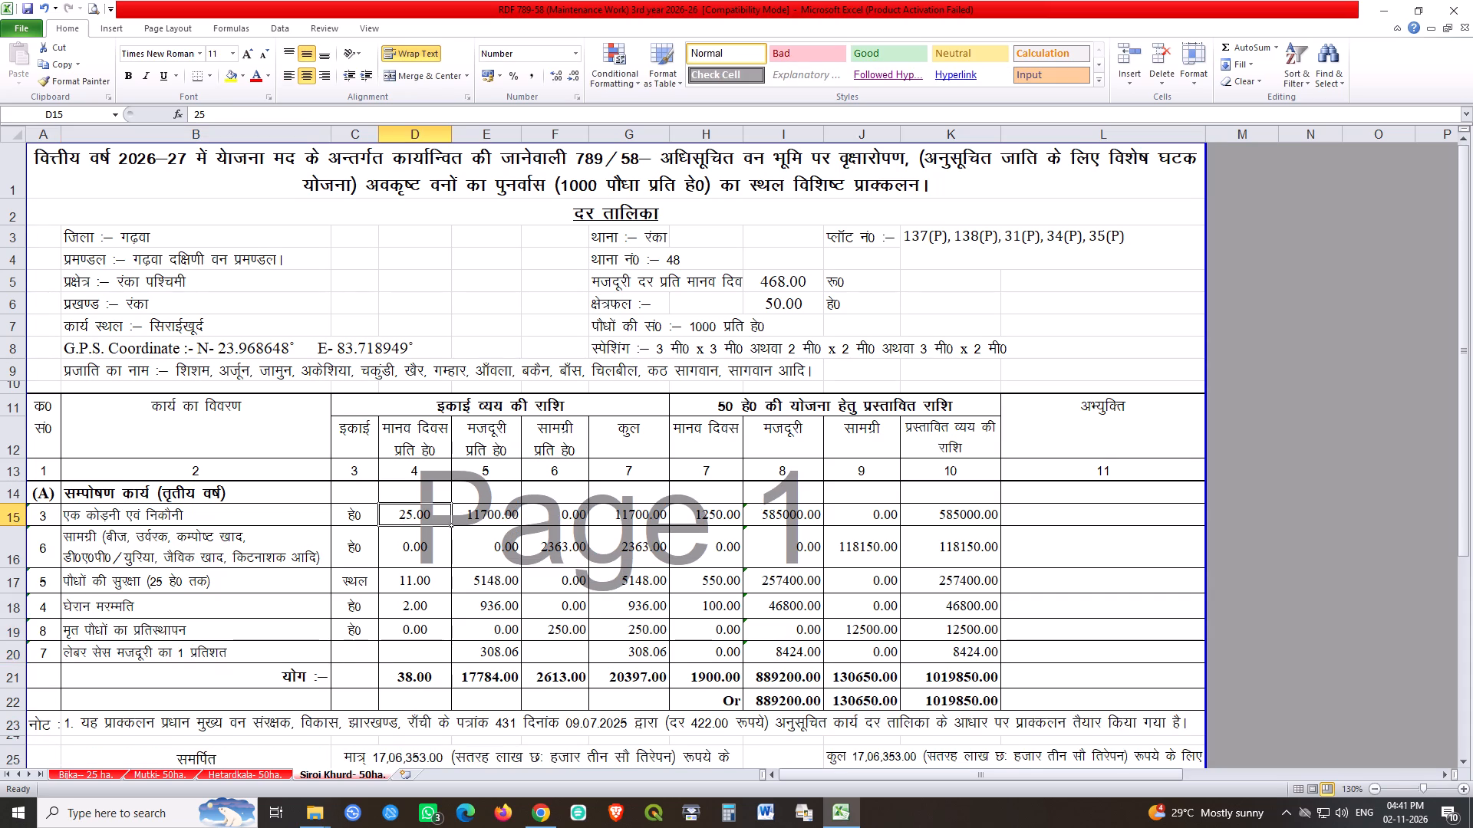
pyautogui.write('14')
pyautogui.press('Return')
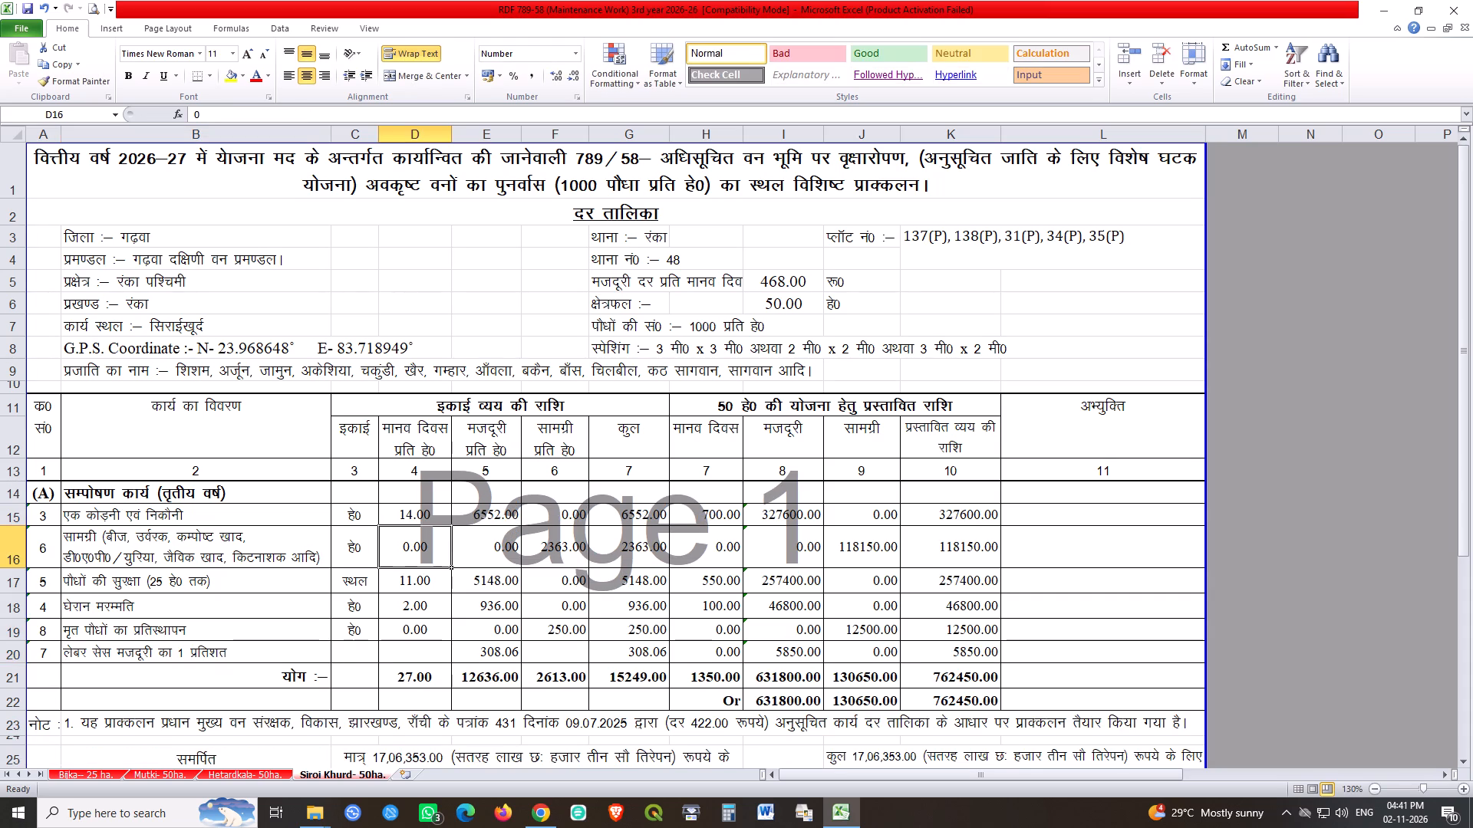
pyautogui.press('Return')
pyautogui.write('14.60')
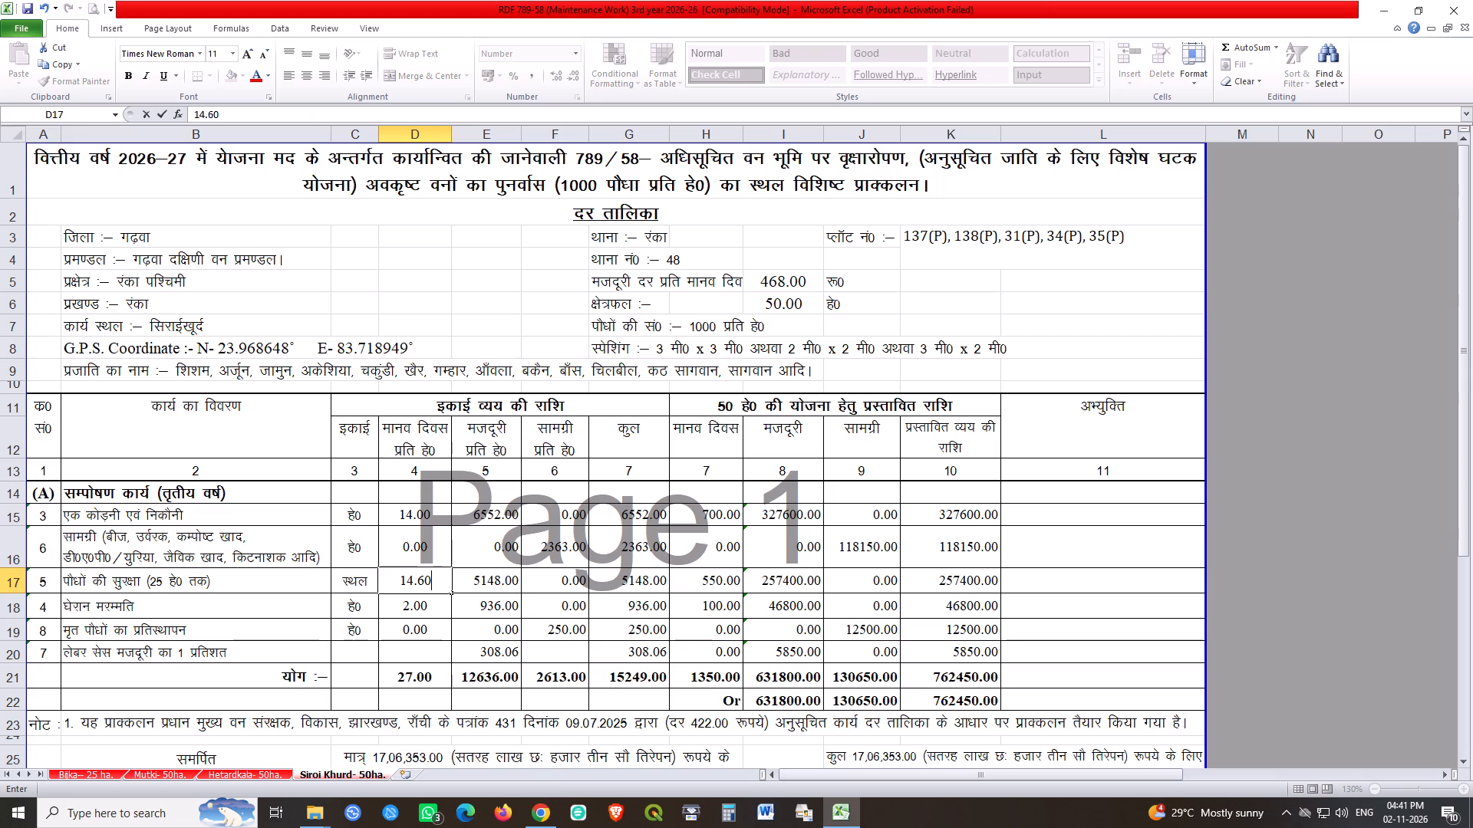
pyautogui.press('Return')
pyautogui.press('6')
pyautogui.press('Return')
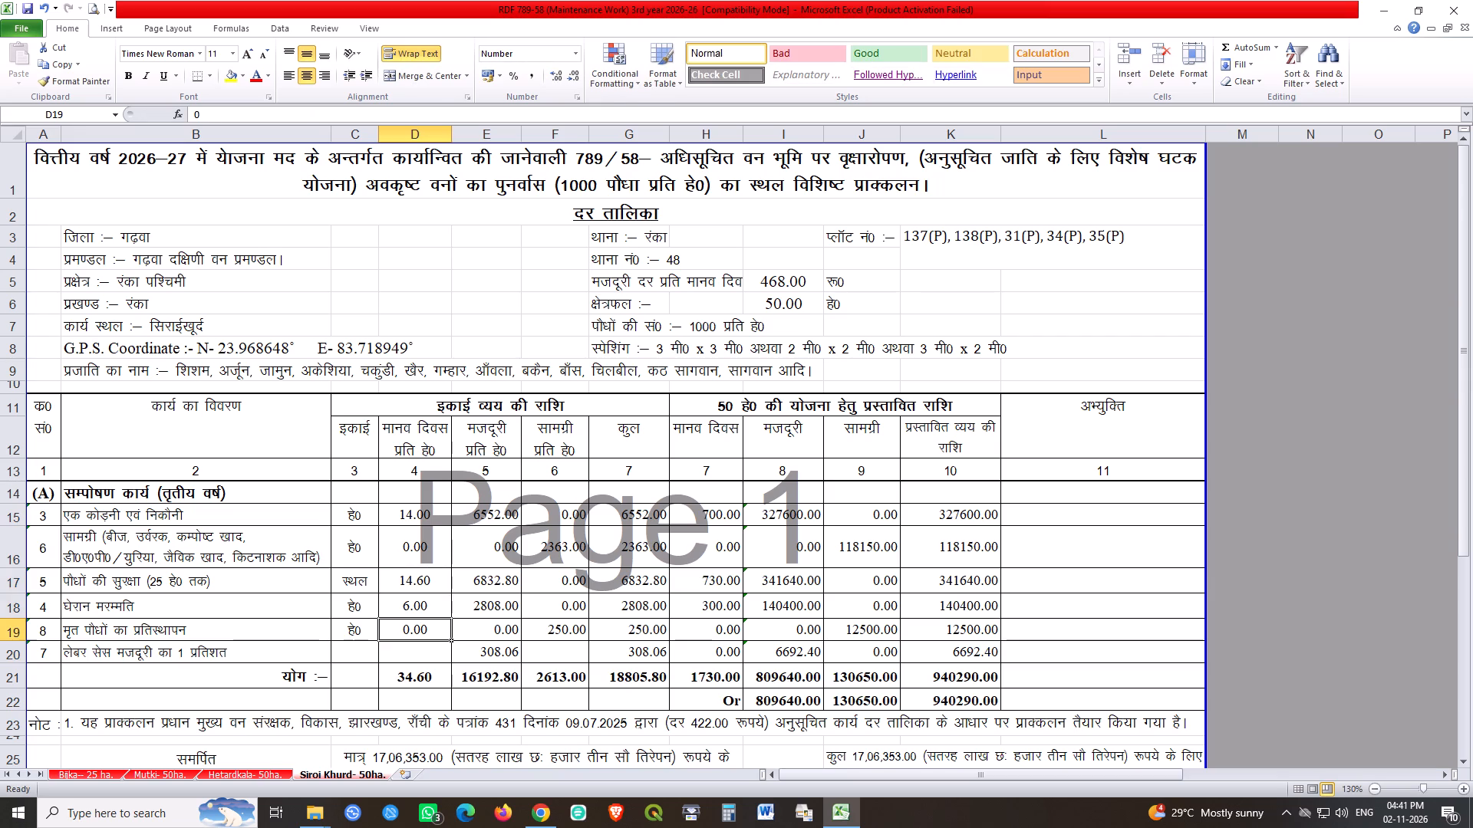
pyautogui.write('4.40')
pyautogui.press('Return')
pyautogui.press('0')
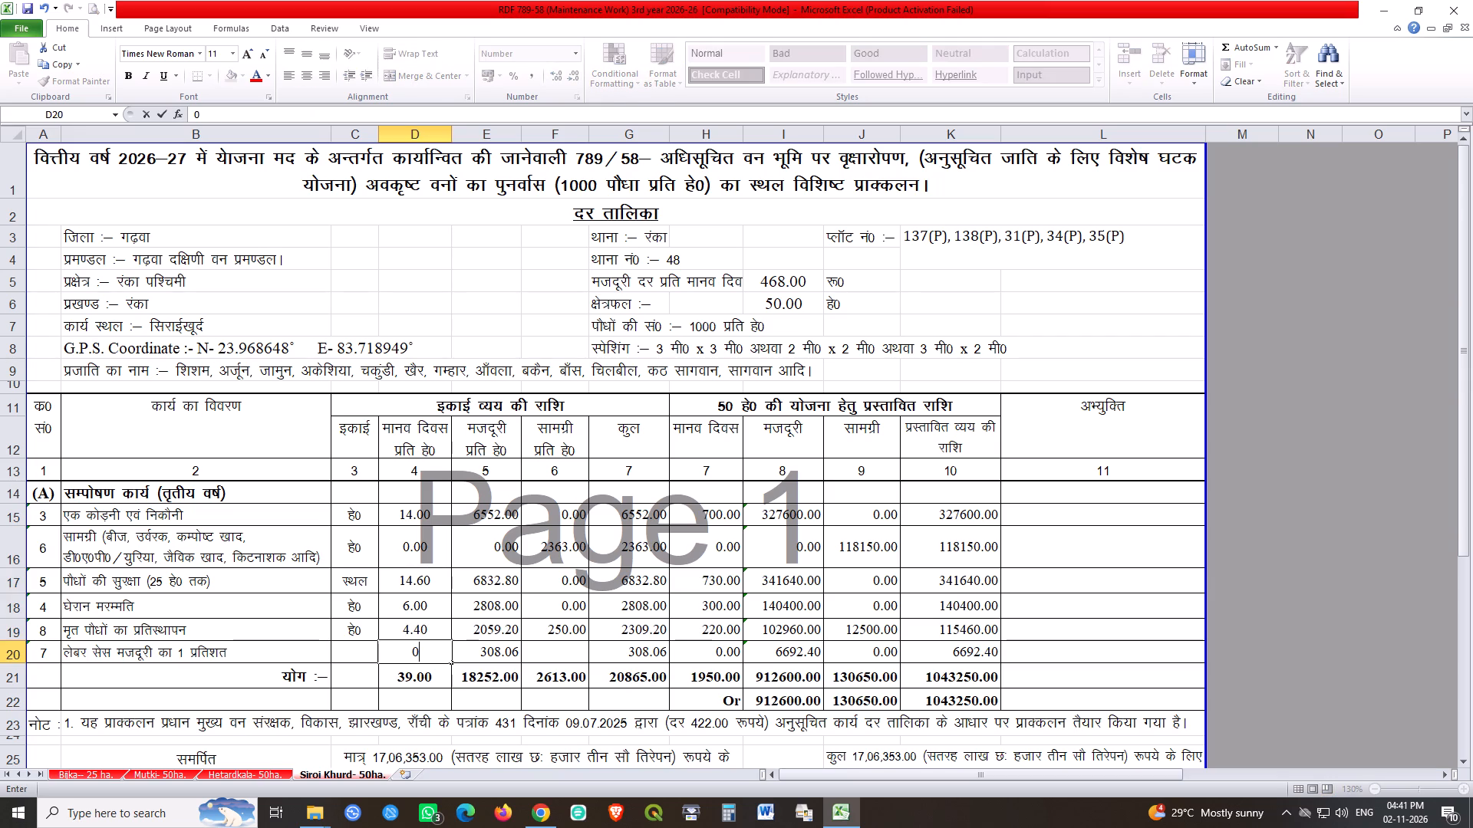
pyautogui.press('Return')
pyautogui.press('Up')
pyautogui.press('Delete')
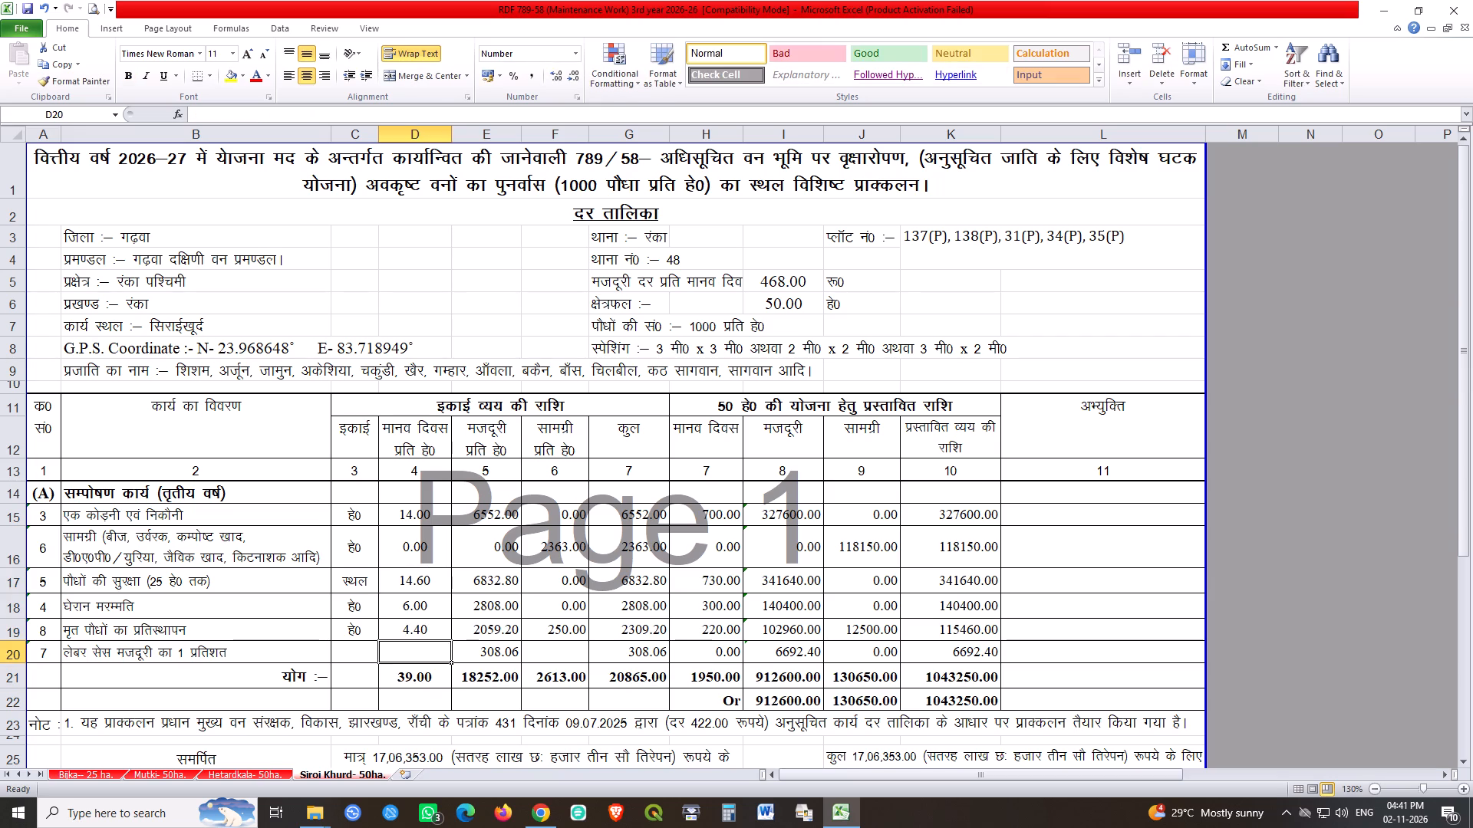
# Change the unit of the घेरान मरम्मति row in C18 to 6 चेन प्रति हे0.
pyautogui.click(361, 521)
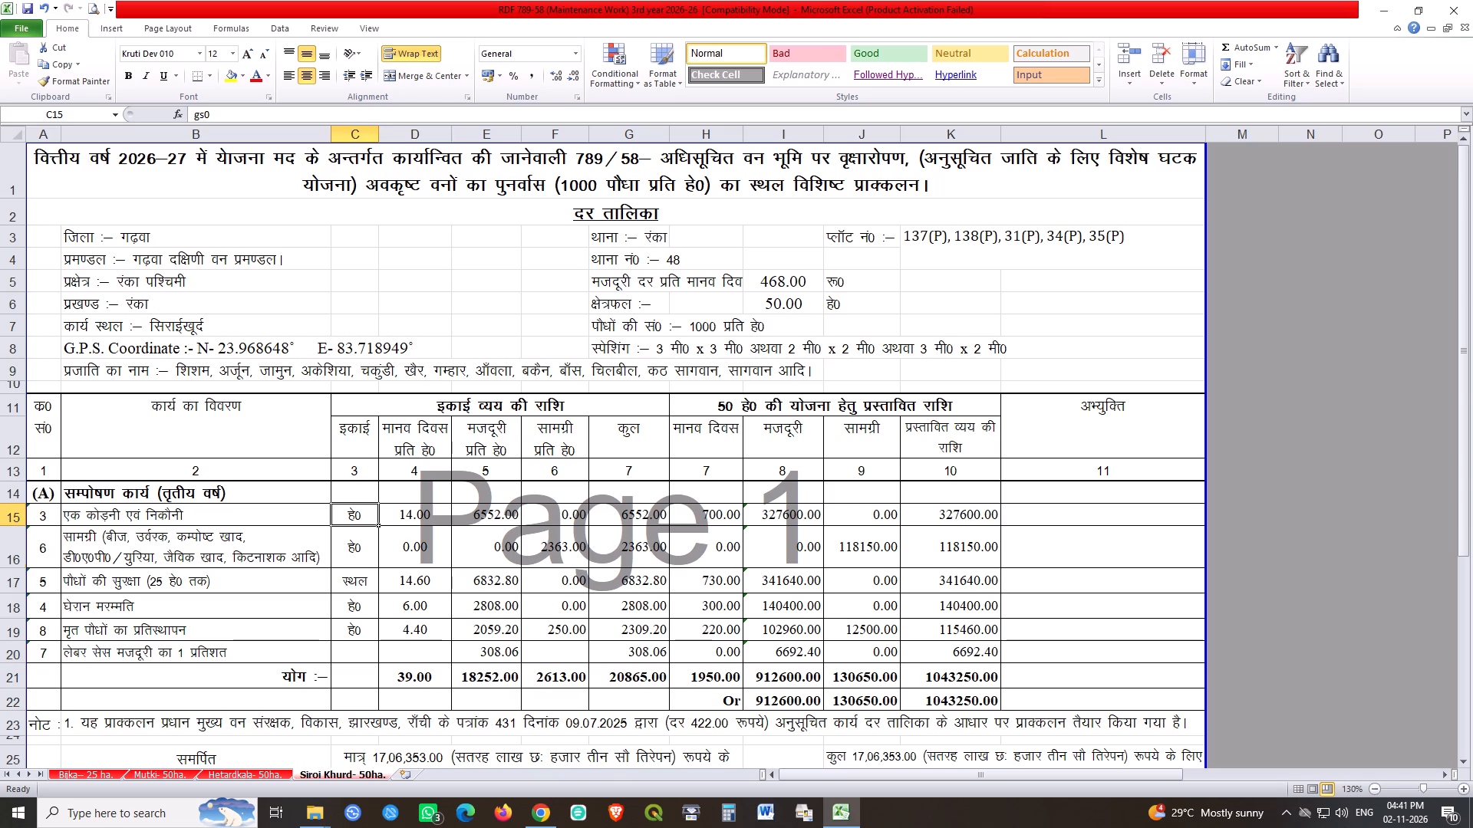
pyautogui.press('Return')
pyautogui.press('Return')
pyautogui.press('Return')
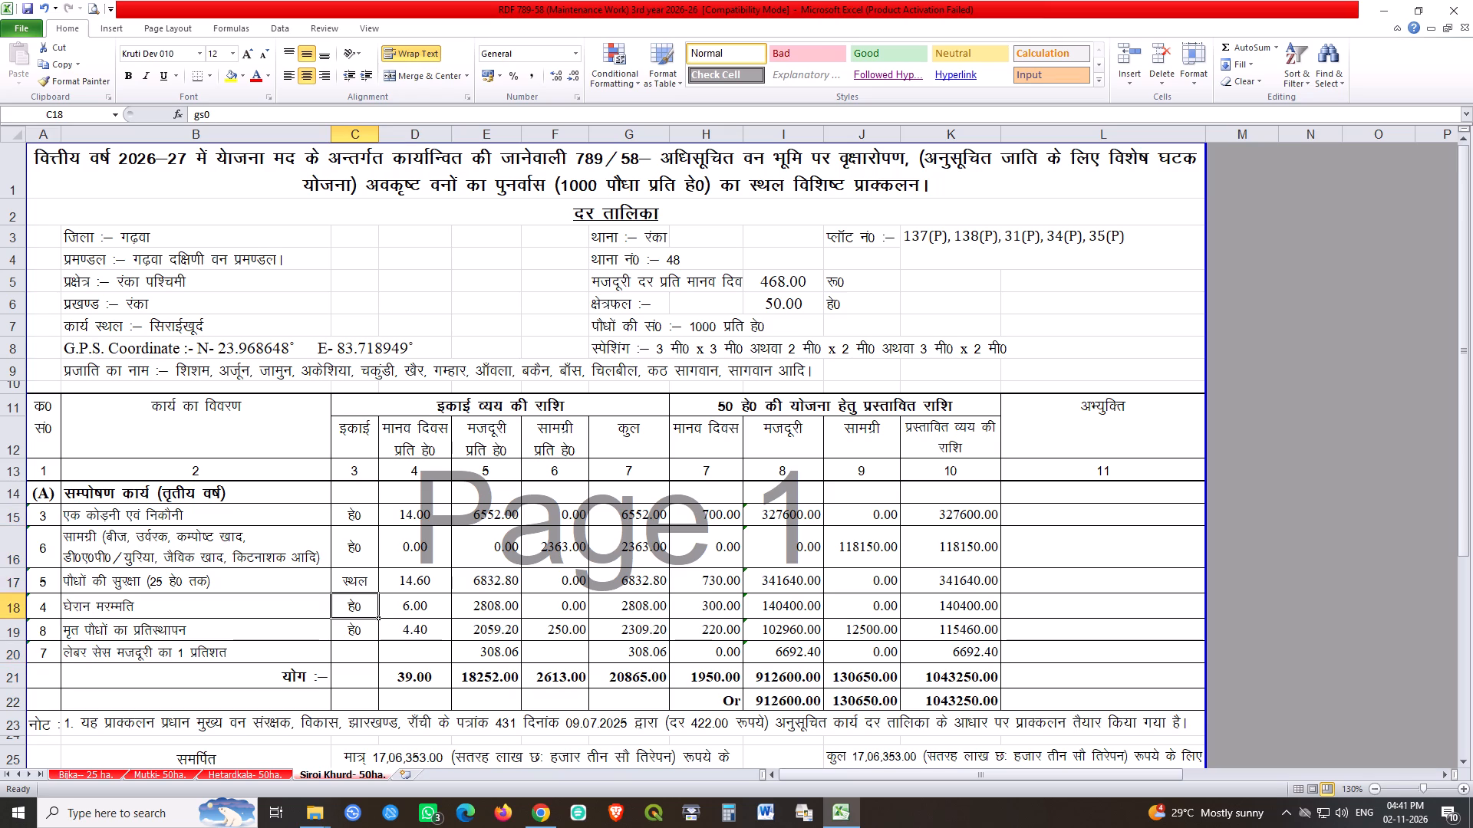
pyautogui.write('6 psu izfr gs0')
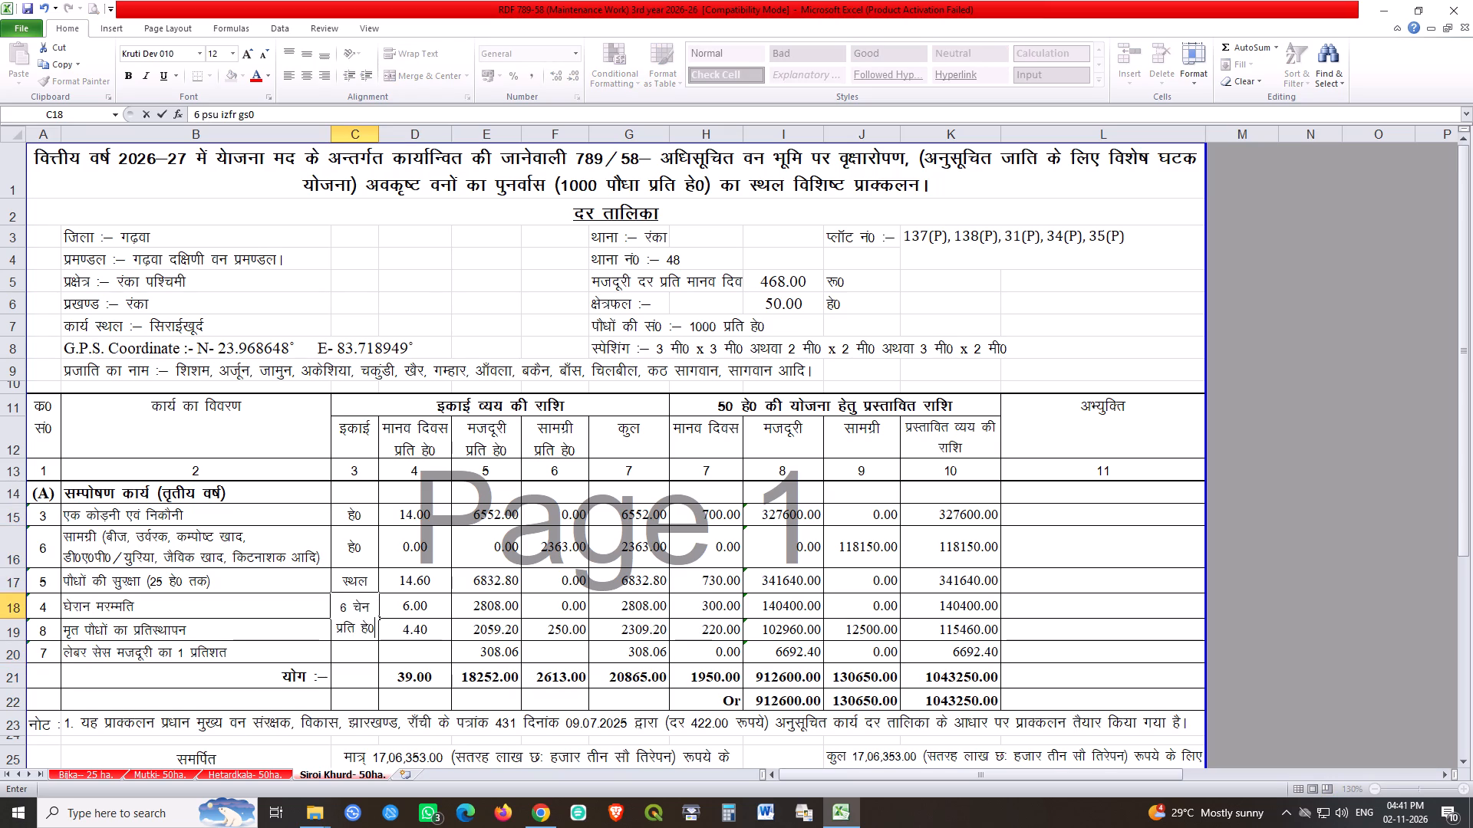
pyautogui.press('Return')
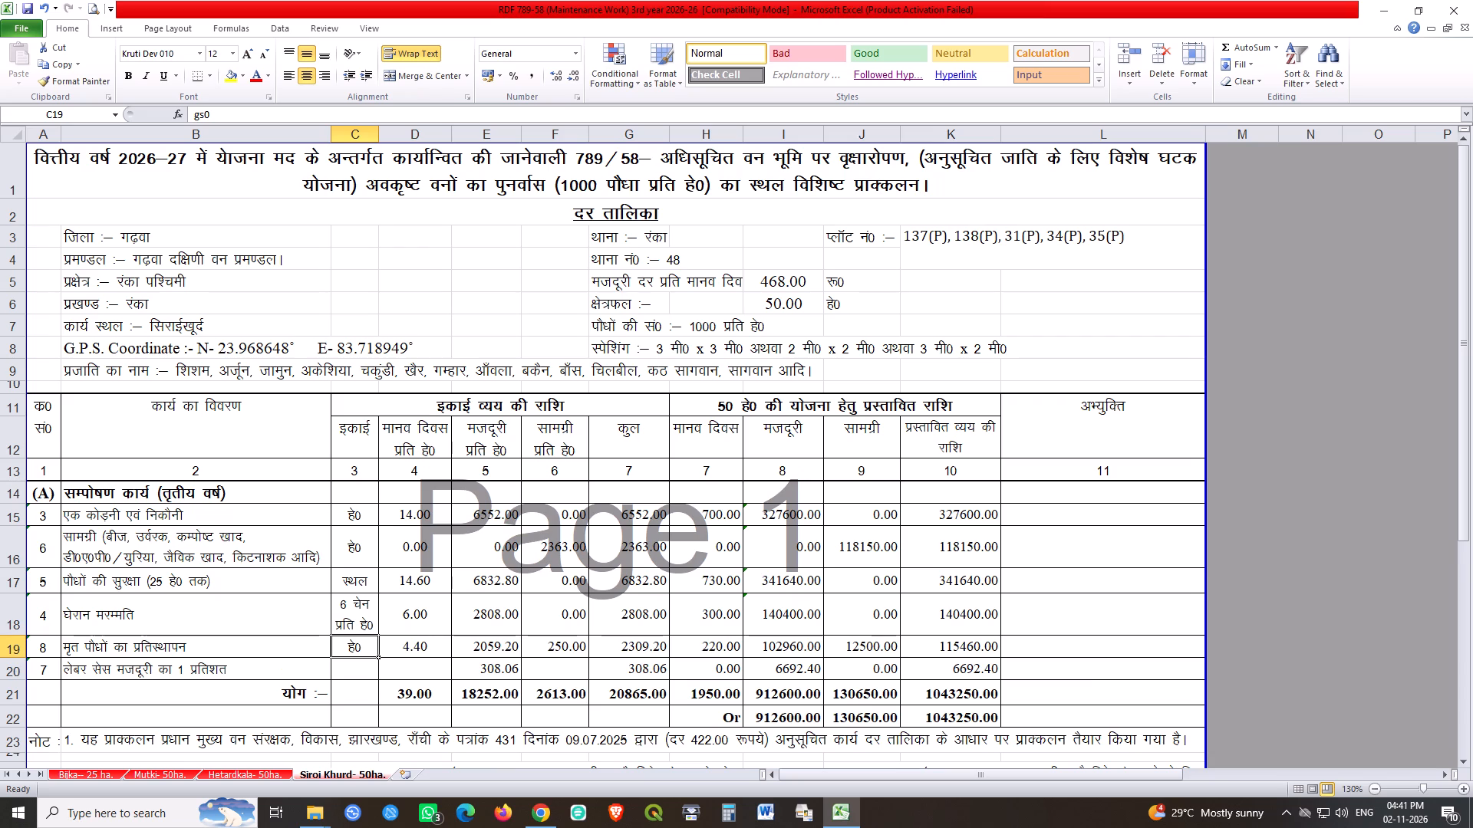
# Fill the per-hectare wage formula from E15 down to E19.
pyautogui.doubleClick(497, 515)
pyautogui.press('Return')
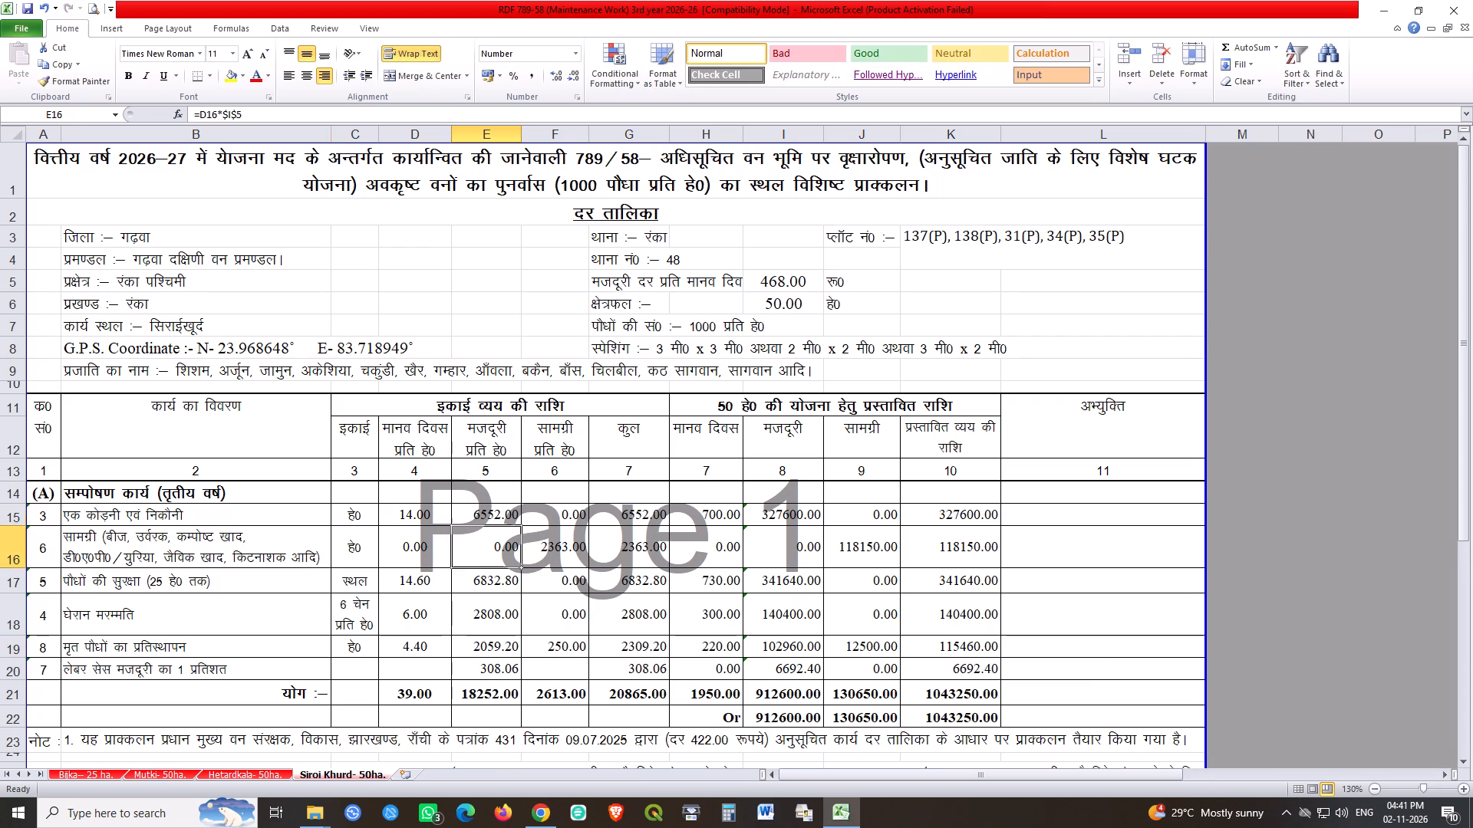
pyautogui.click(497, 515)
pyautogui.moveTo(522, 523); pyautogui.dragTo(520, 662)
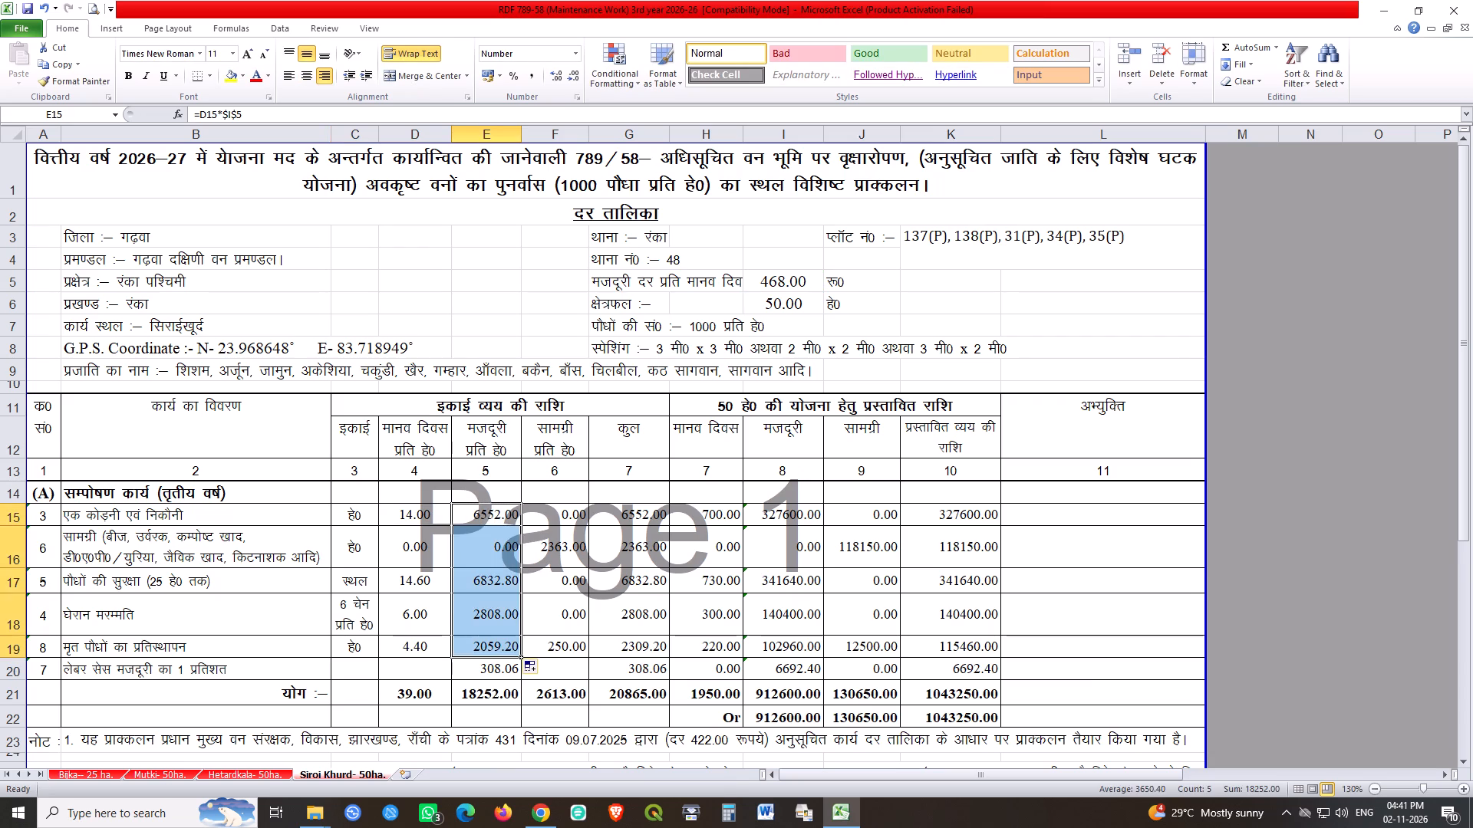
# Set the per-hectare labour cess amount in E20 to 182.52.
pyautogui.click(506, 672)
pyautogui.write('182.52')
pyautogui.press('Return')
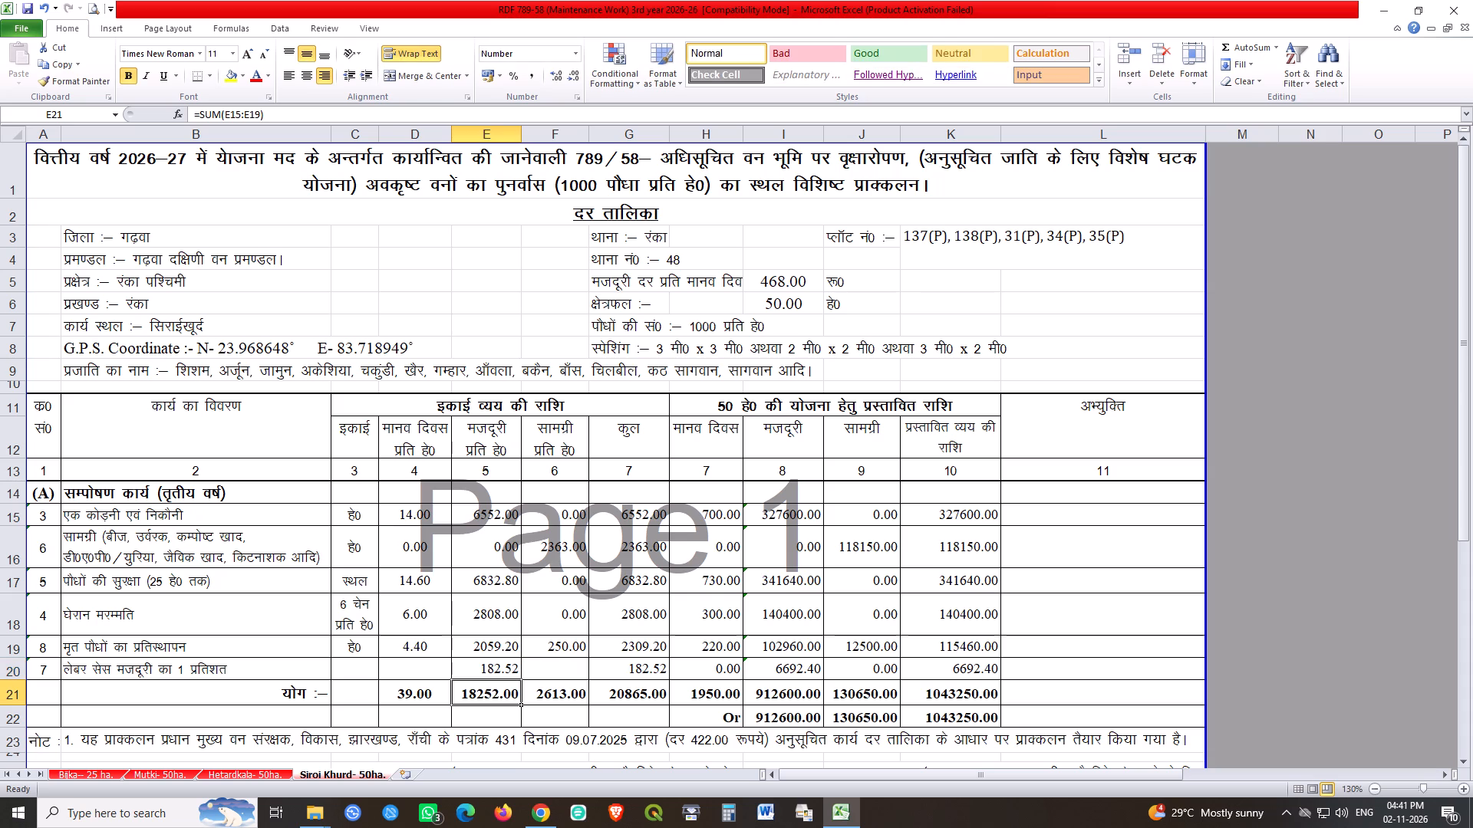
# Extend the wage total in E21 to sum E15:E20 and fill that formula across the total row to K21.
pyautogui.doubleClick(502, 695)
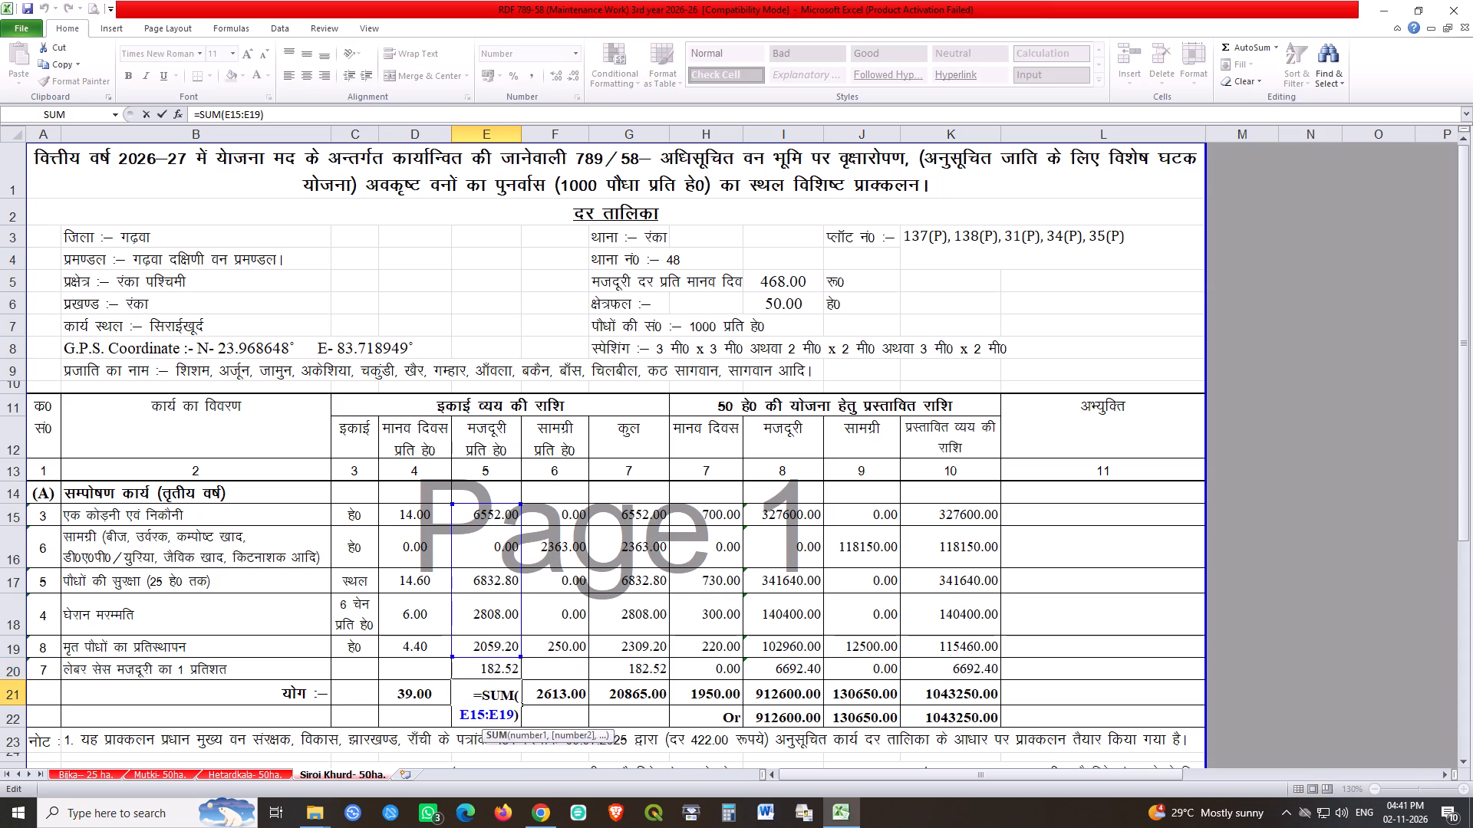
pyautogui.moveTo(453, 658); pyautogui.dragTo(453, 670)
pyautogui.press('Return')
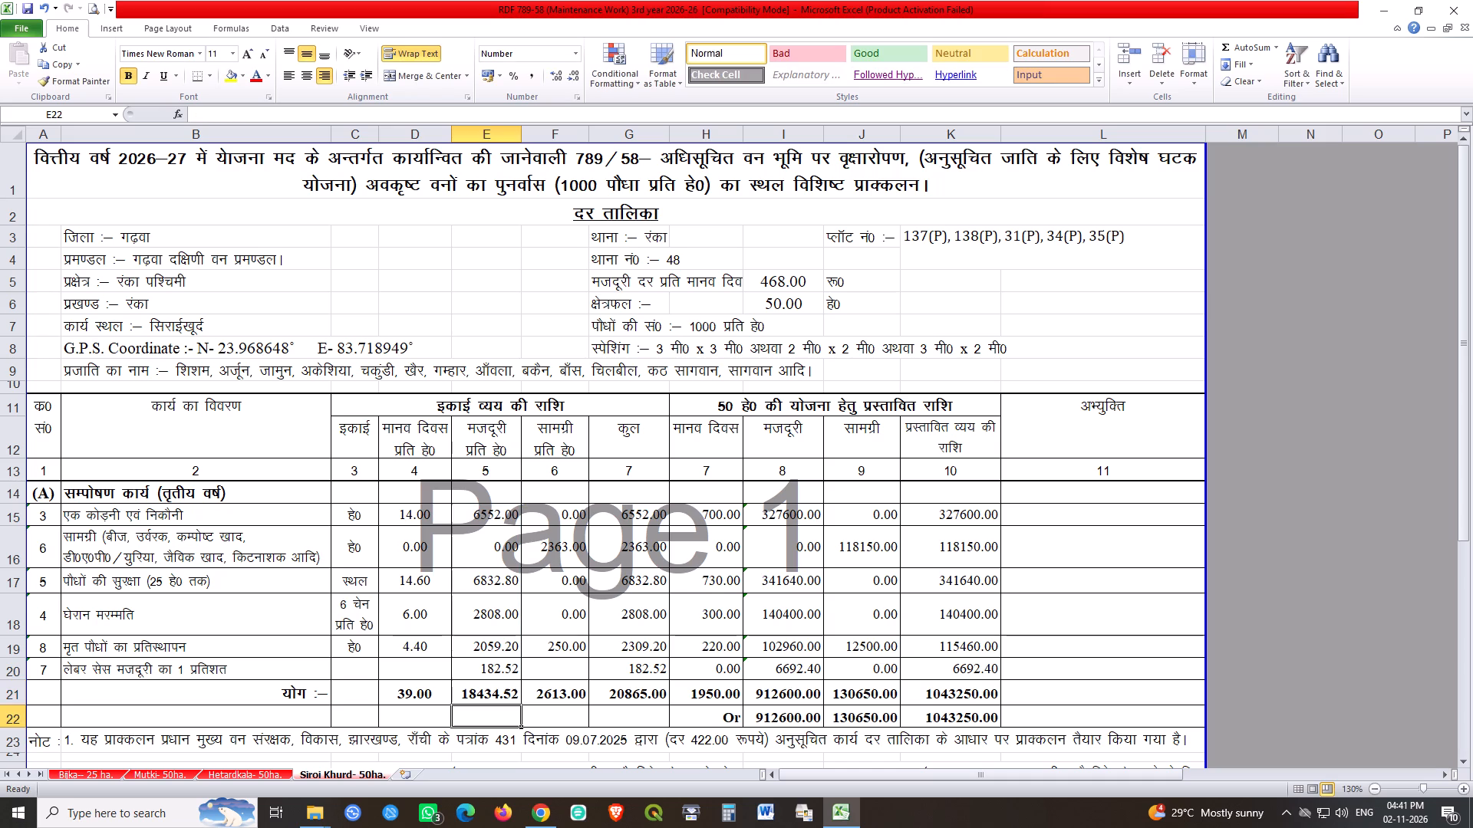
pyautogui.click(495, 701)
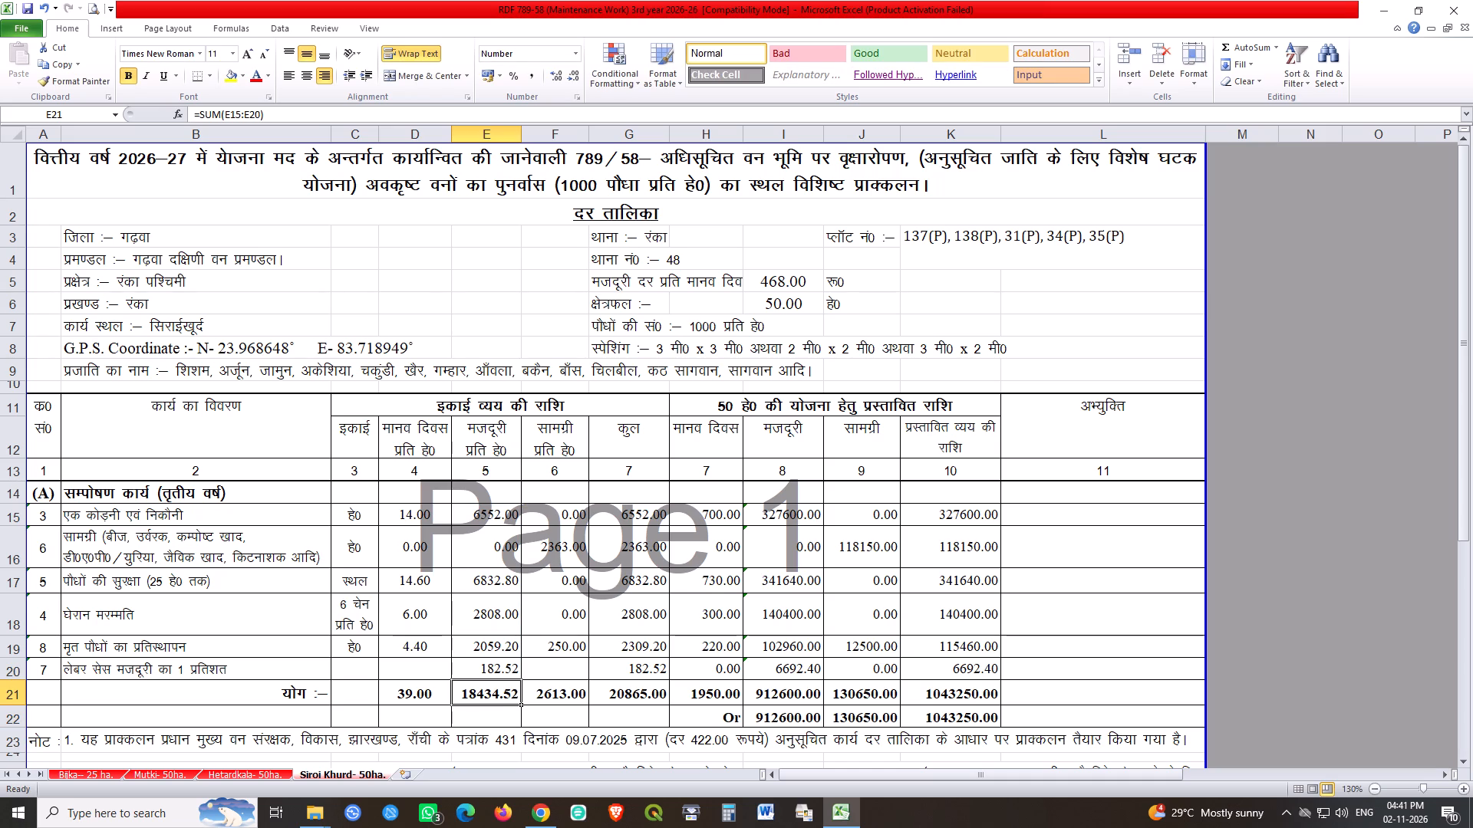
pyautogui.moveTo(519, 707); pyautogui.dragTo(993, 723)
pyautogui.click(772, 695)
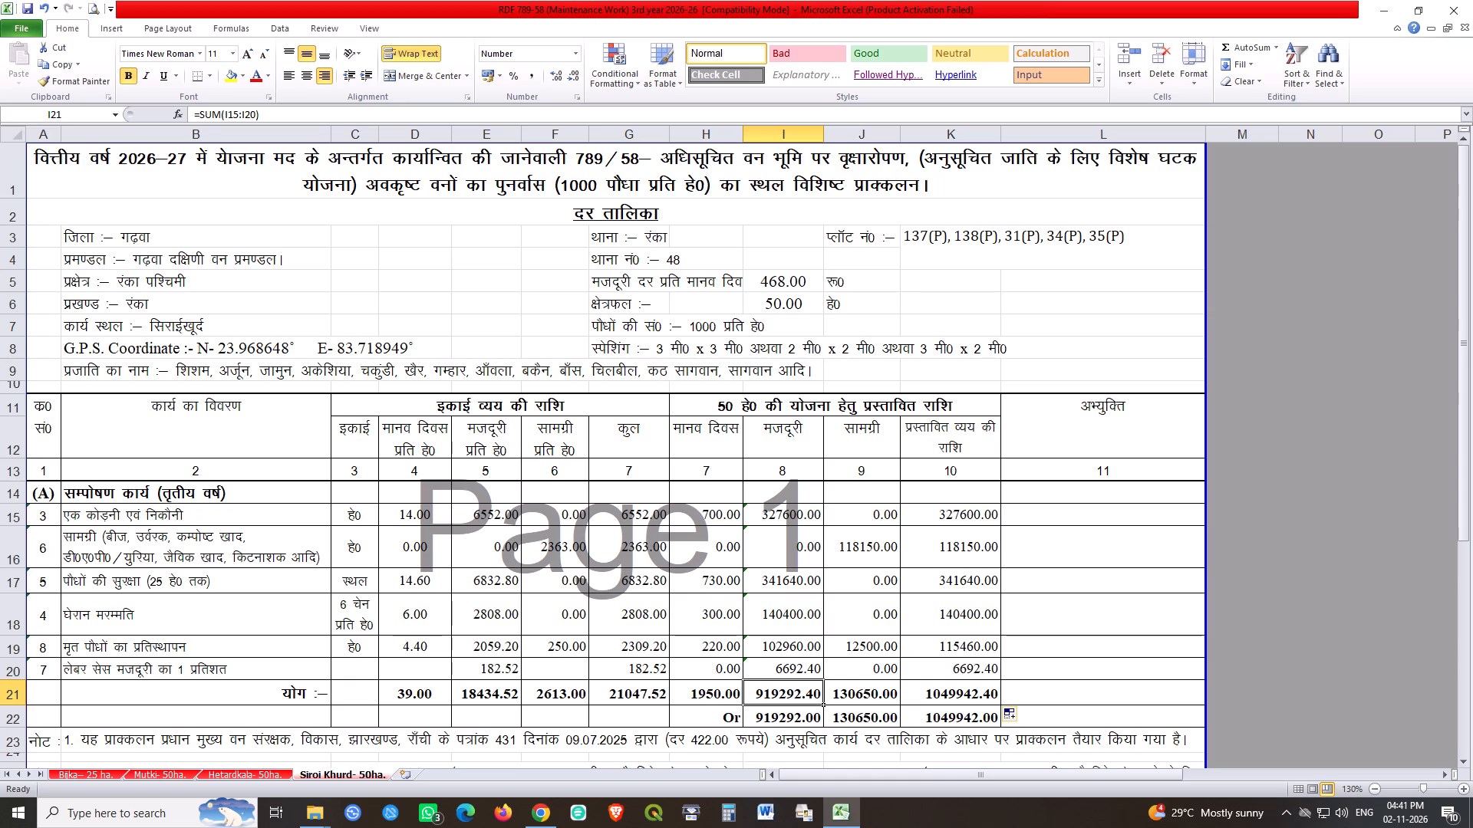
# Set the per-hectare material costs to 1419.86 in F16, 1000 in F19 and 0 in F20.
pyautogui.doubleClick(571, 517)
pyautogui.press('Return')
pyautogui.click(571, 517)
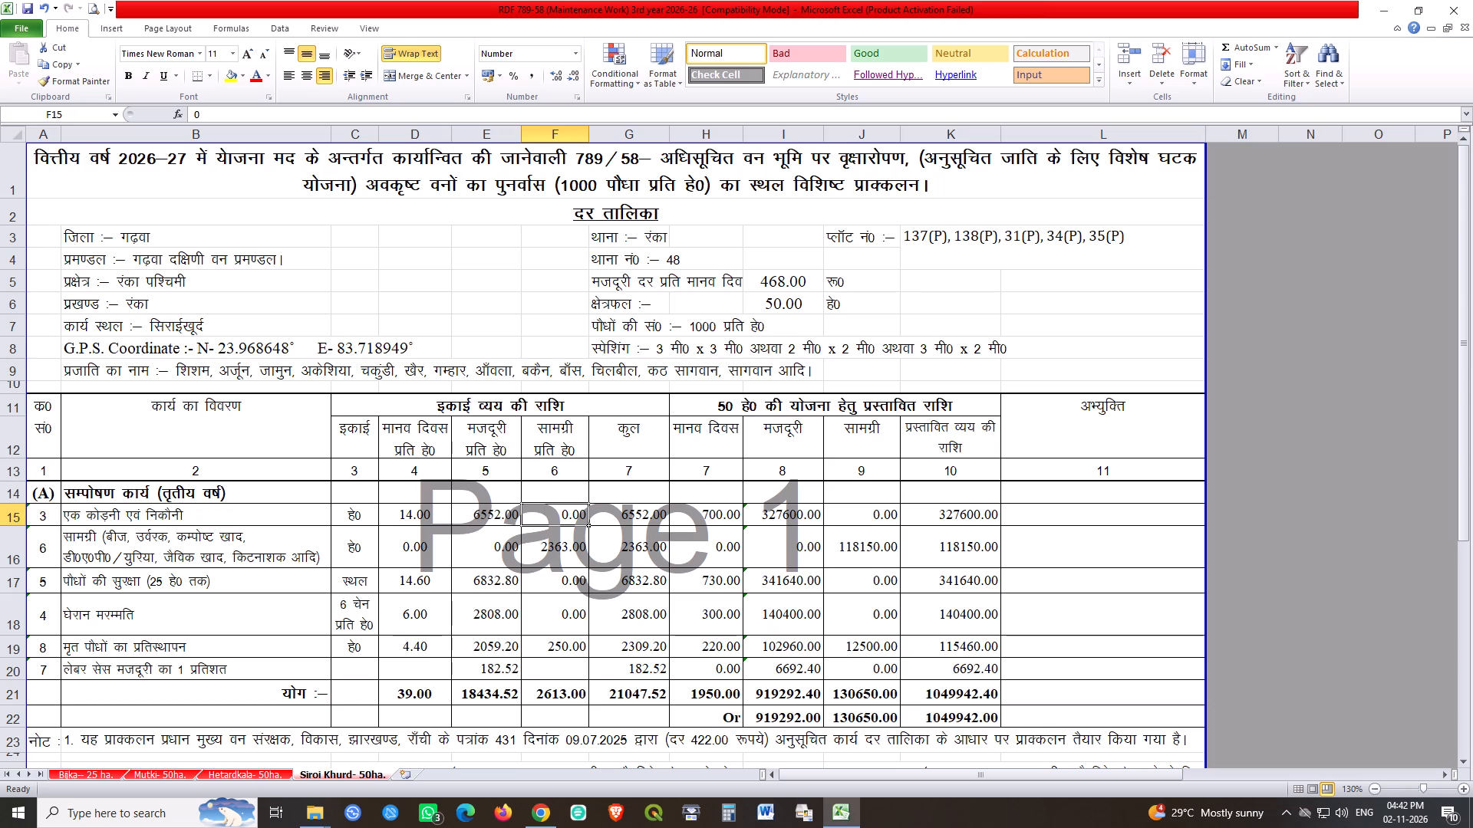
pyautogui.press('Return')
pyautogui.write('14.')
pyautogui.press('BackSpace')
pyautogui.write('19.86')
pyautogui.press('Return')
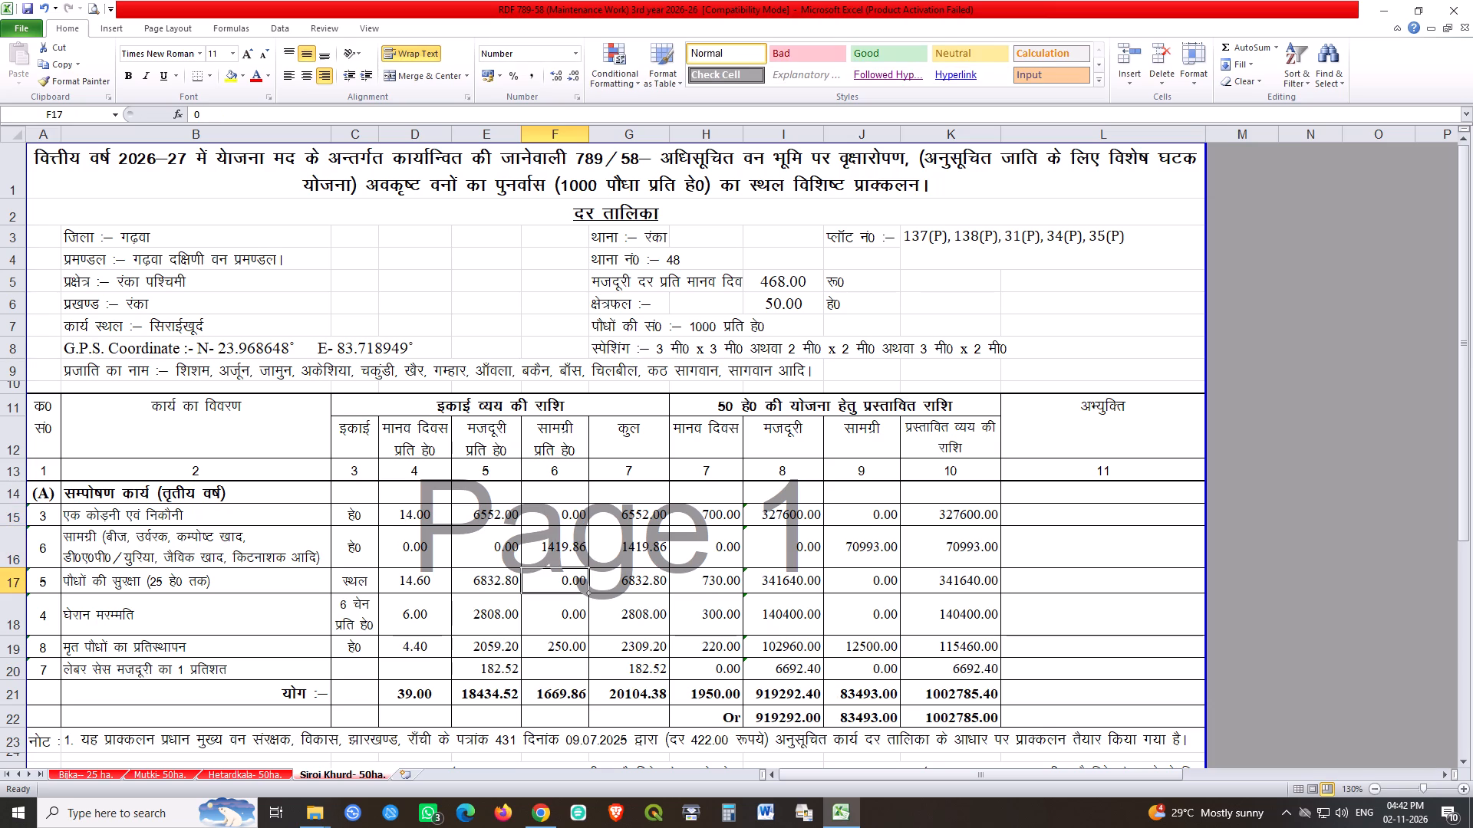
pyautogui.press('Return')
pyautogui.press('Return')
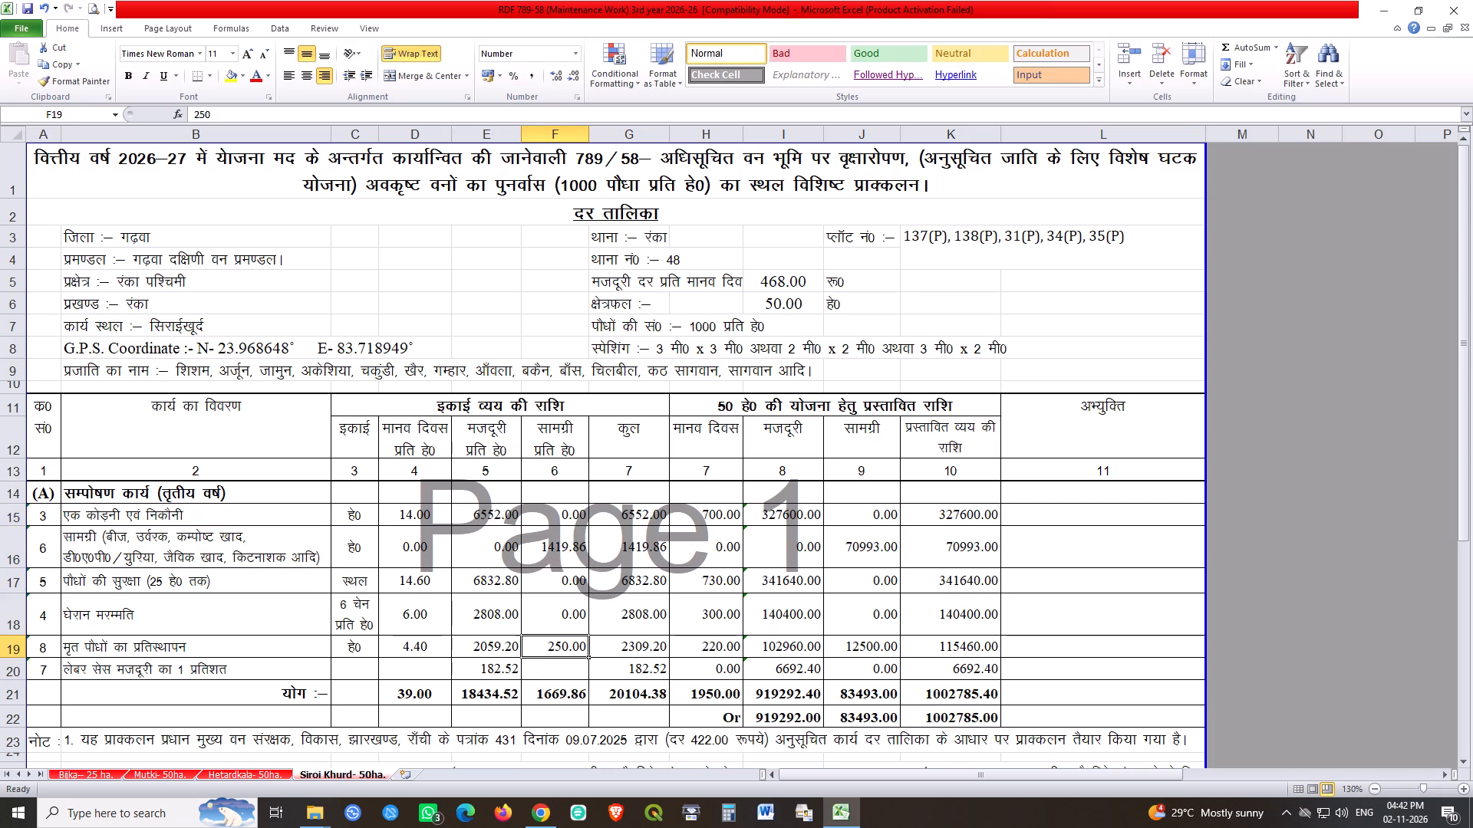
pyautogui.write('1000')
pyautogui.press('Return')
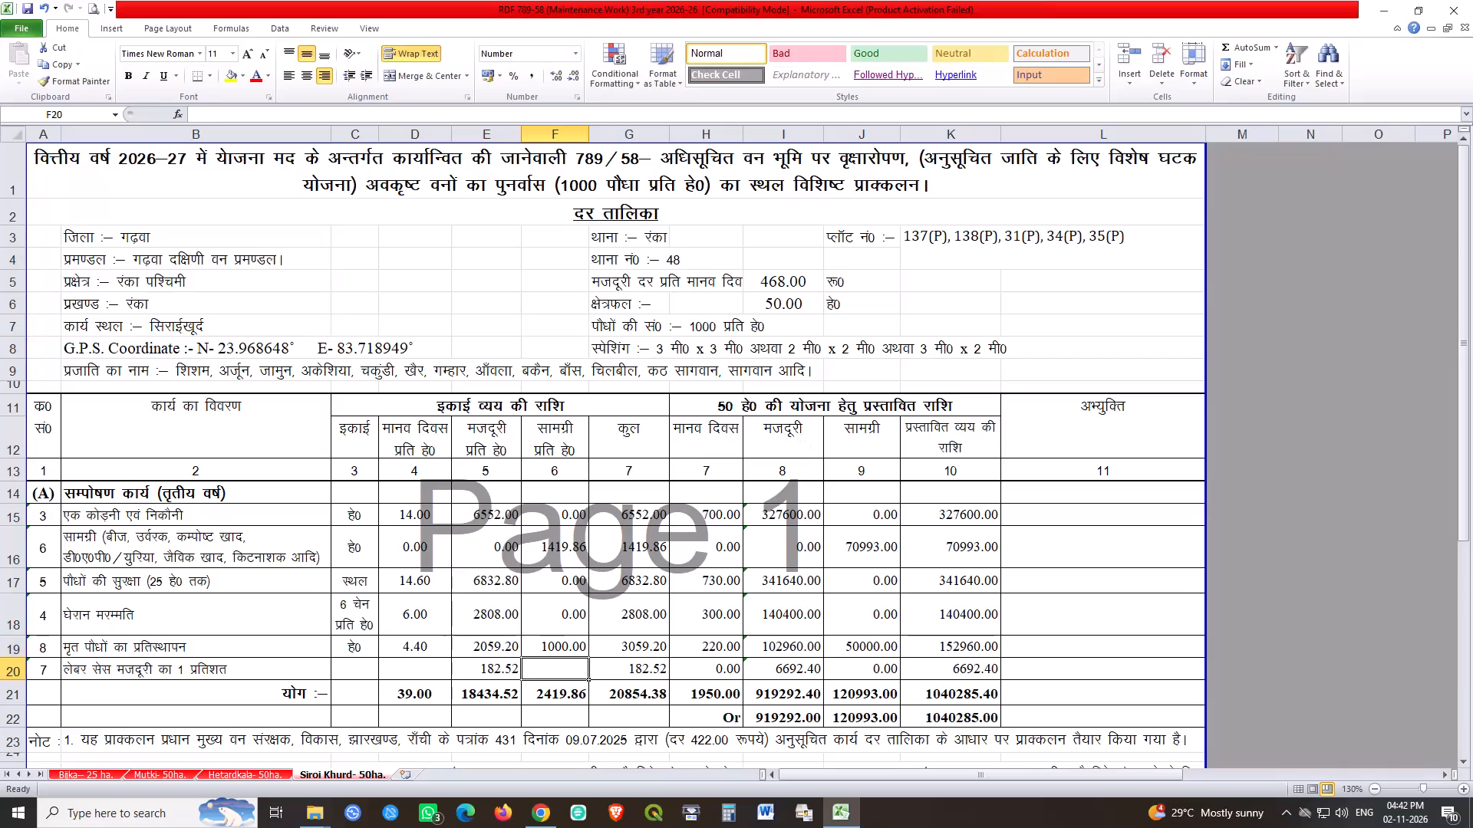
pyautogui.press('0')
pyautogui.press('Return')
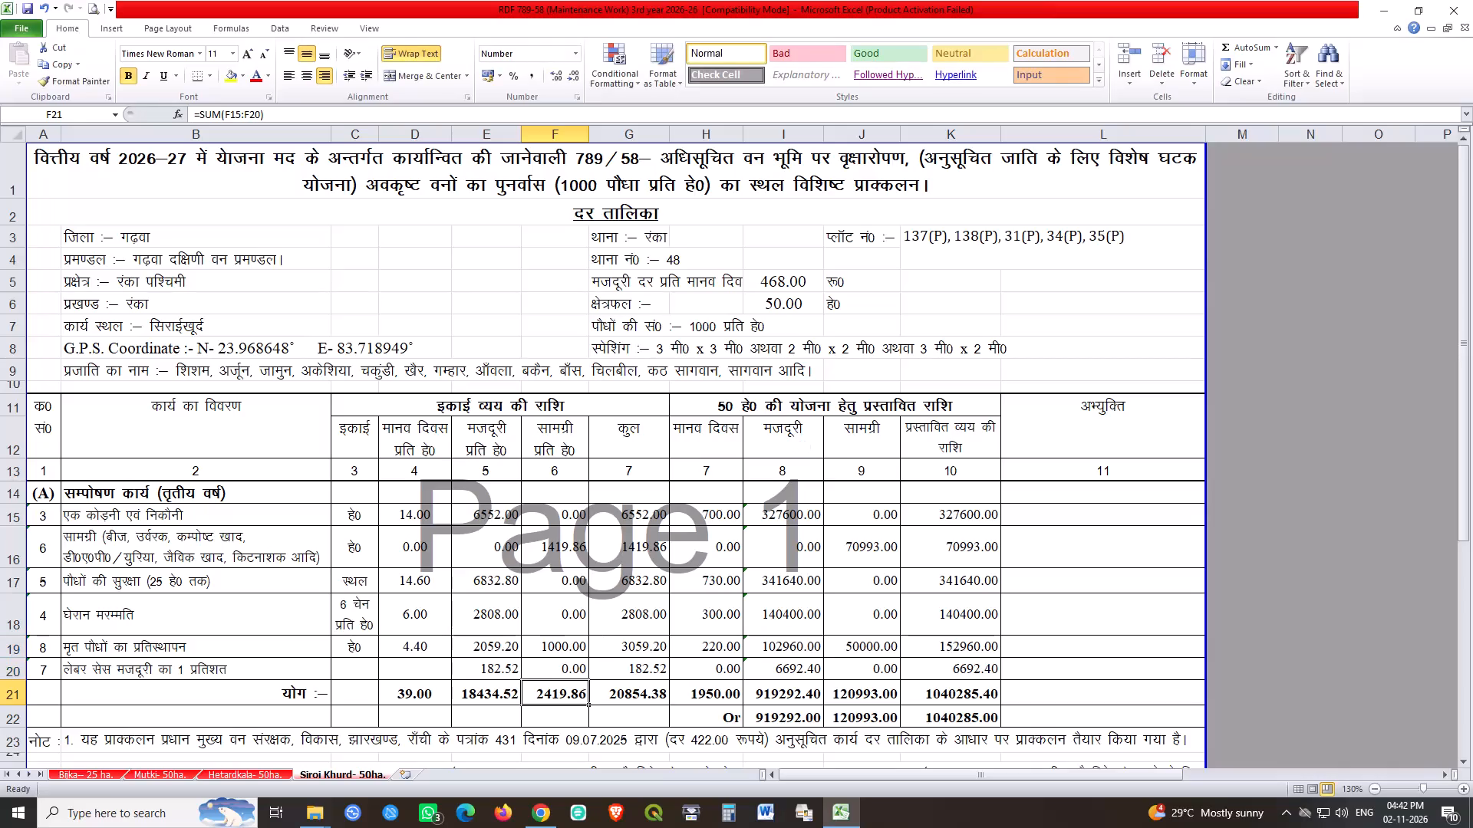
# Fill the per-hectare total formula from G15 down to G20 and check the sum in G21.
pyautogui.doubleClick(634, 512)
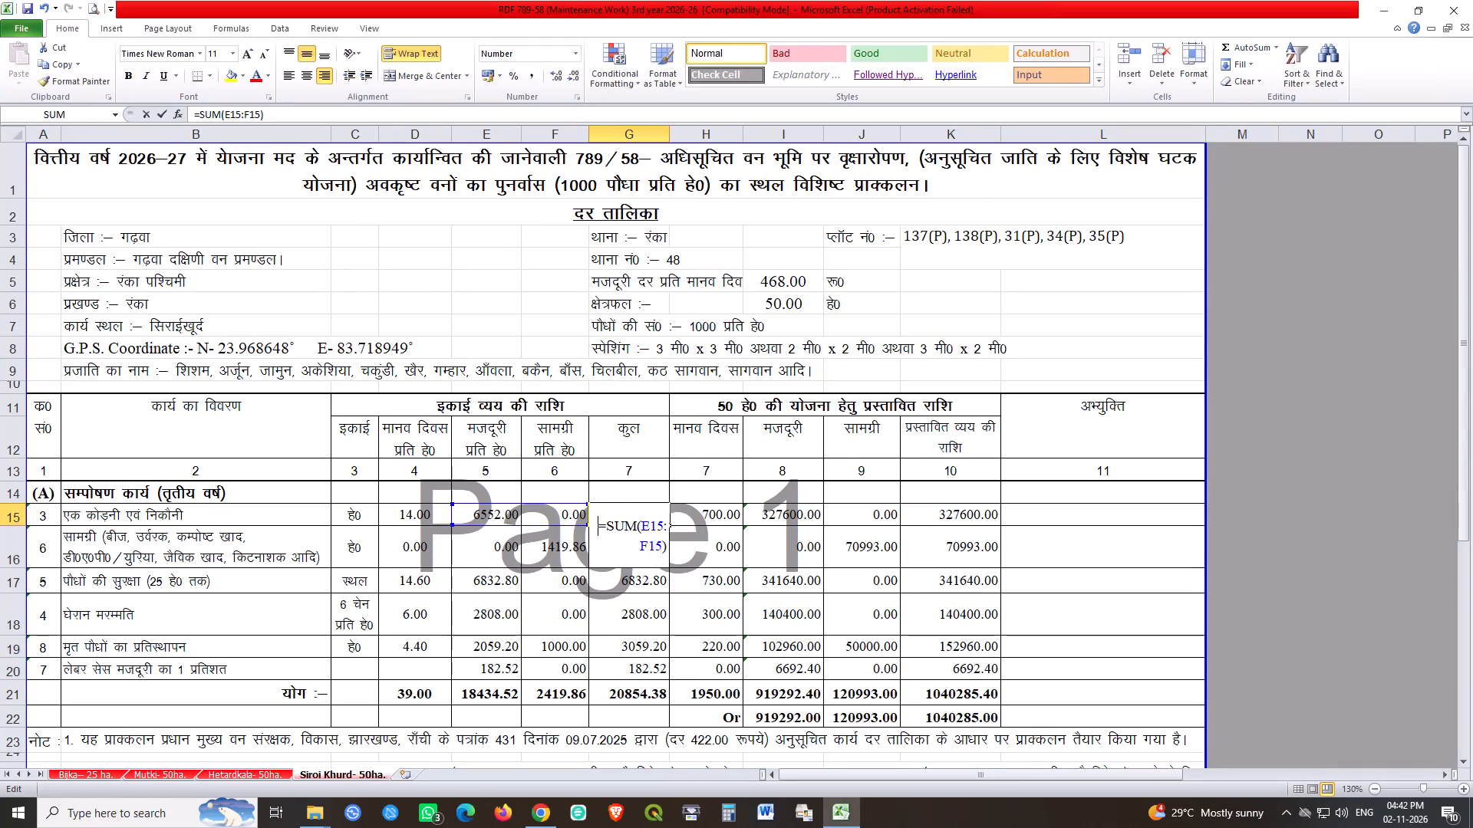
pyautogui.press('Return')
pyautogui.click(634, 512)
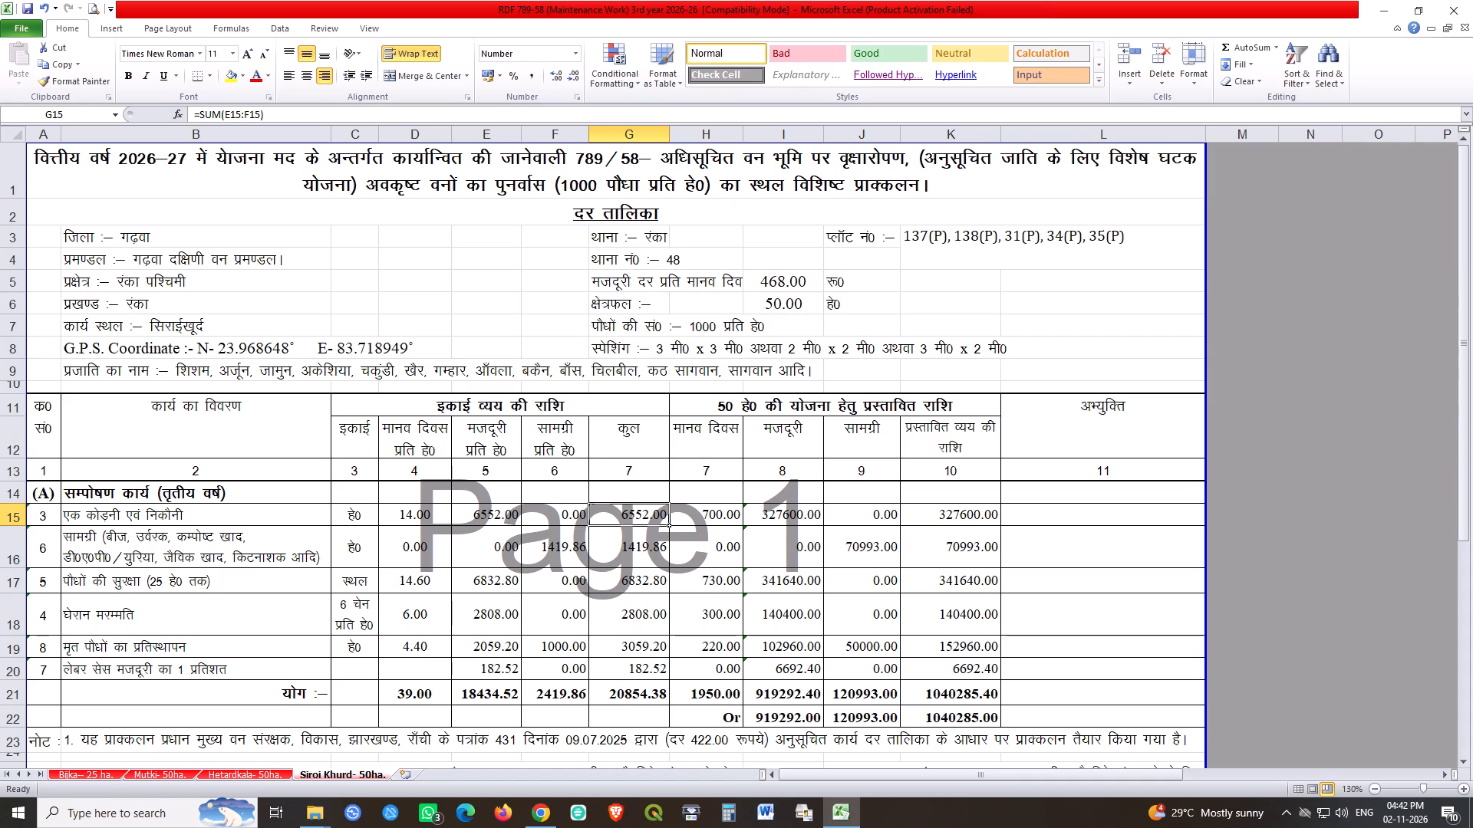
pyautogui.moveTo(671, 527); pyautogui.dragTo(665, 673)
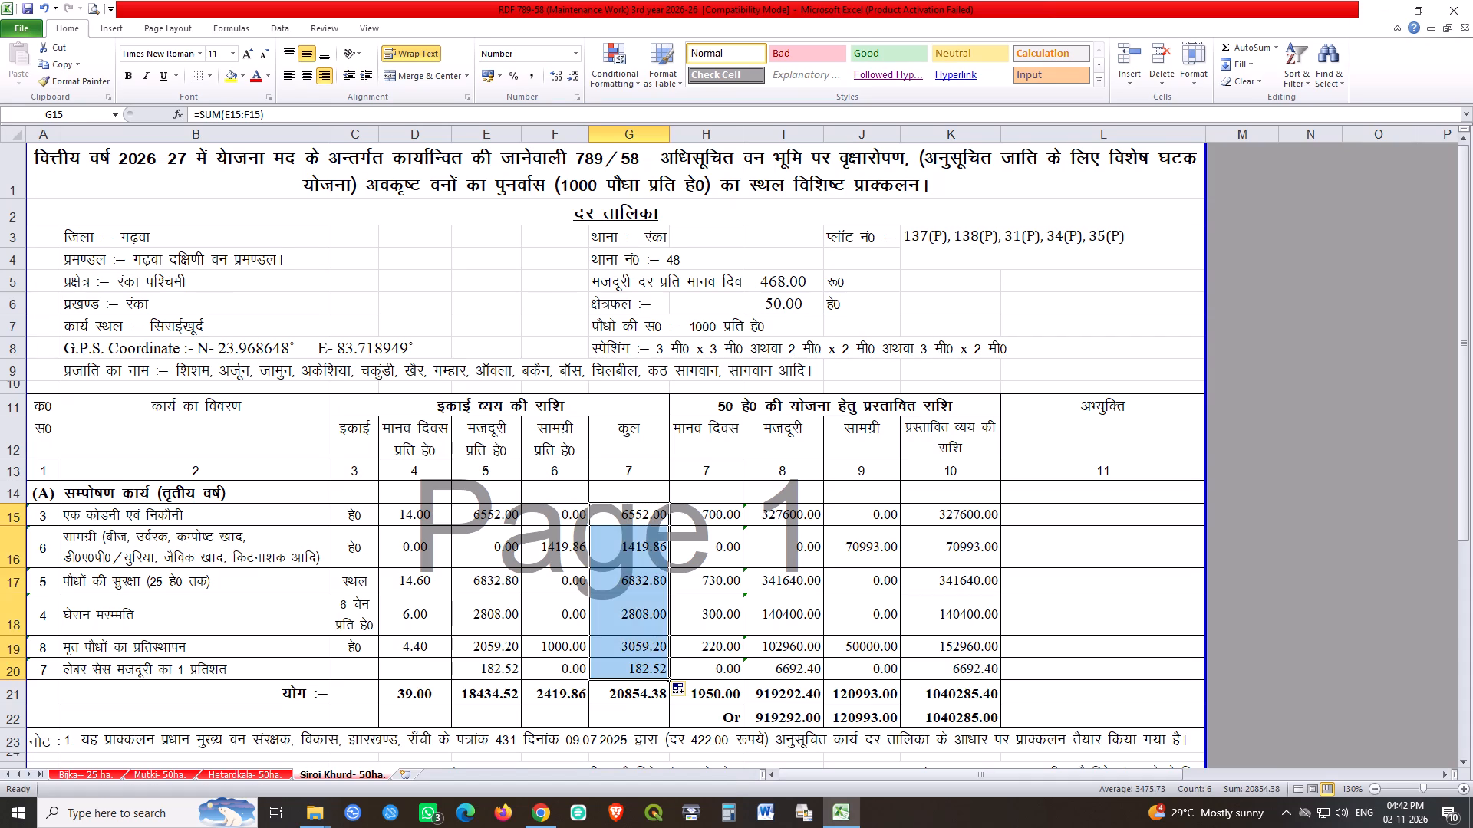
pyautogui.tripleClick(642, 690)
pyautogui.press('Return')
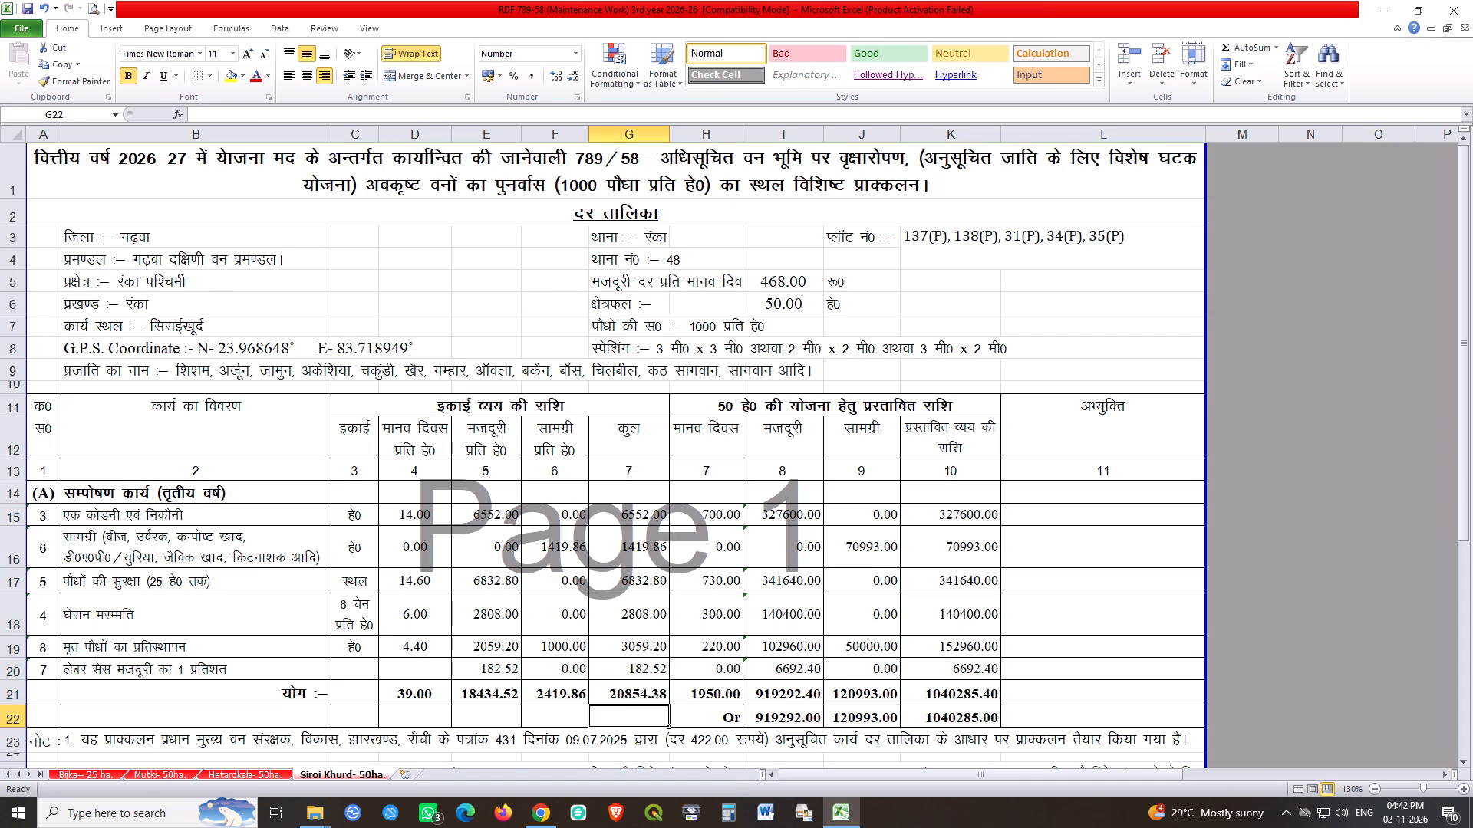
# Fill the 50-hectare man-days formula from H15 down to H20.
pyautogui.doubleClick(712, 514)
pyautogui.press('Return')
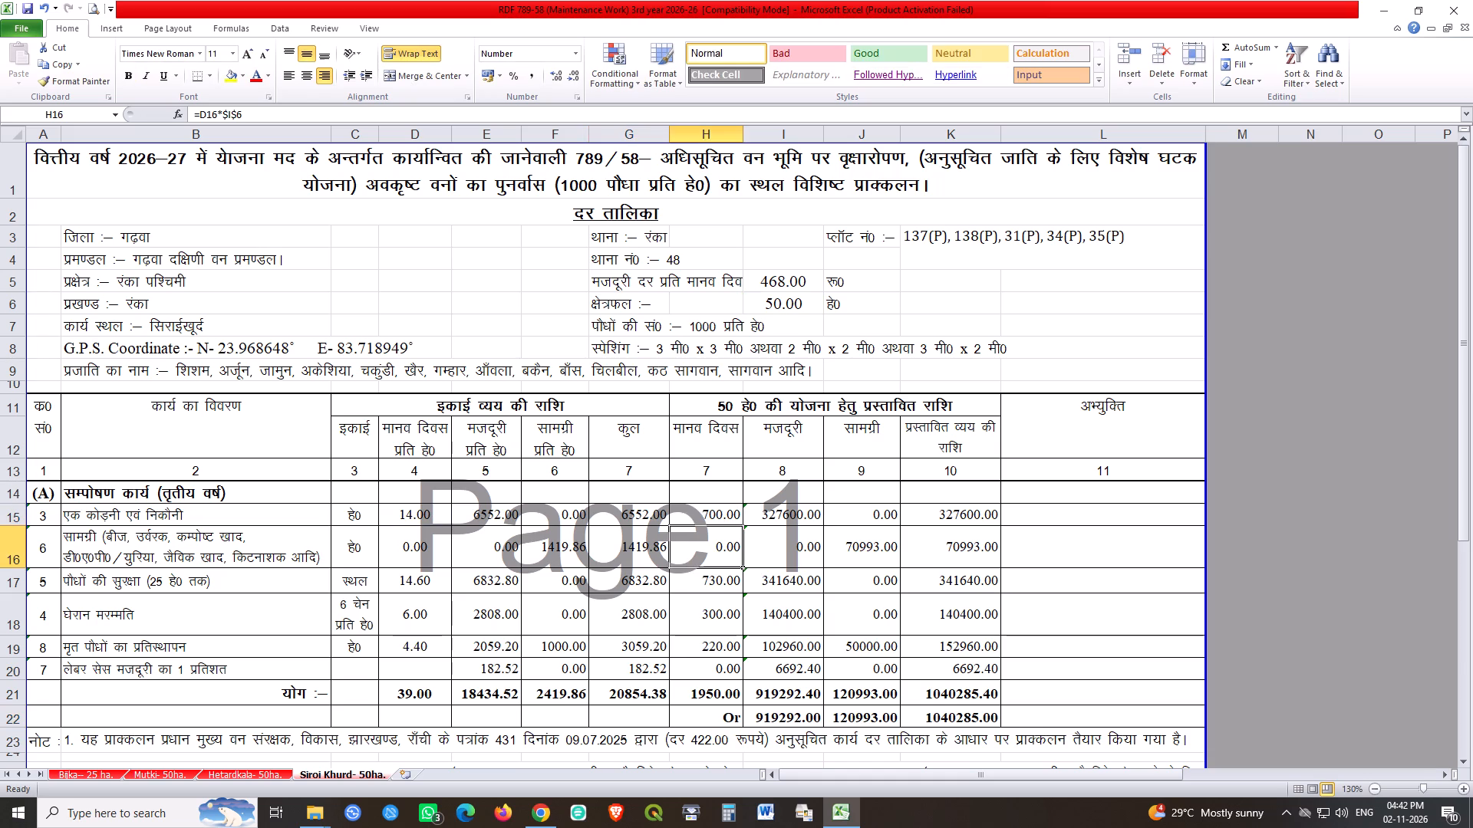
pyautogui.click(712, 514)
pyautogui.moveTo(743, 524); pyautogui.dragTo(743, 621)
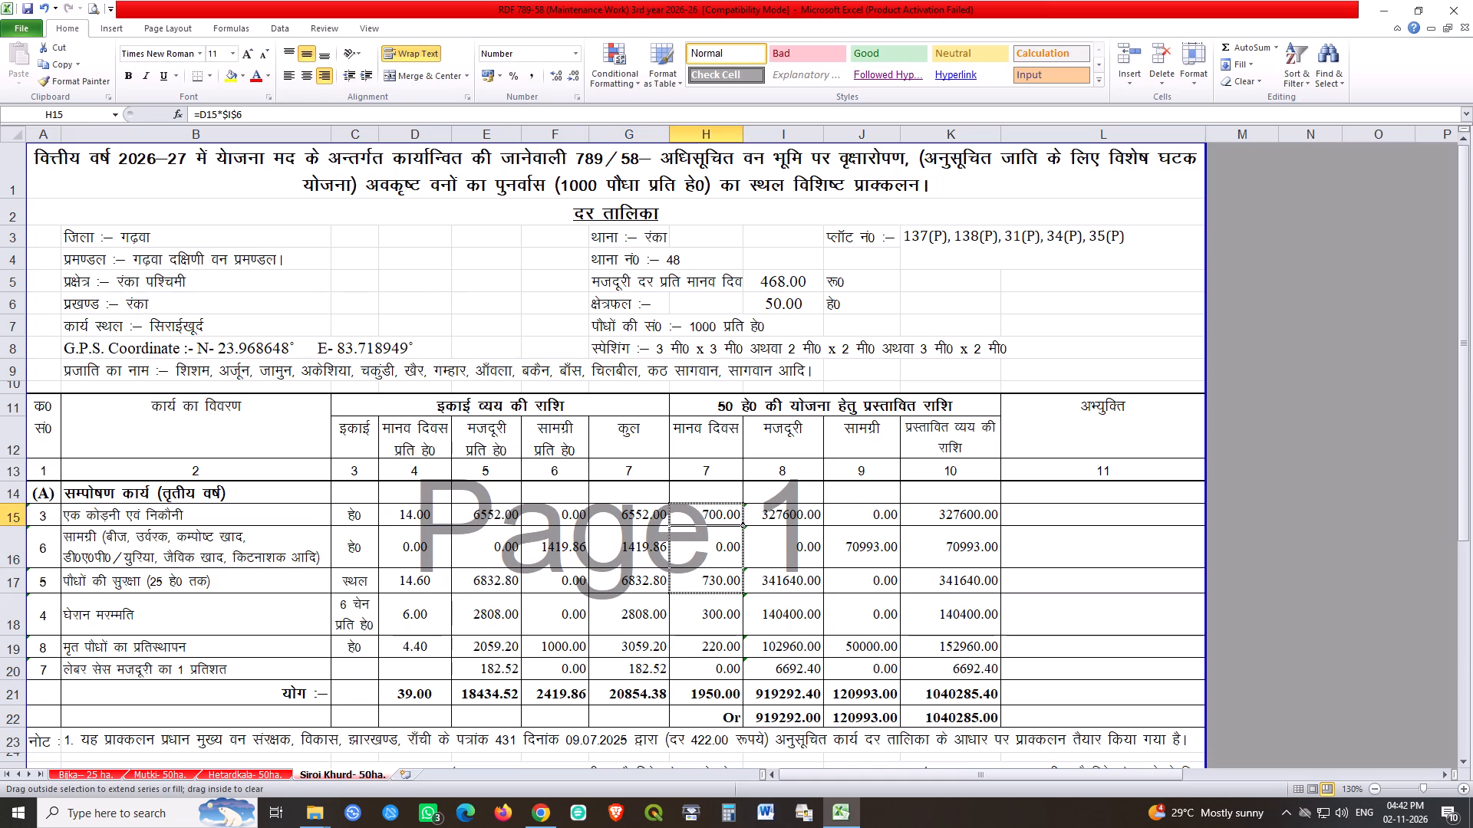
pyautogui.moveTo(743, 621); pyautogui.dragTo(743, 675)
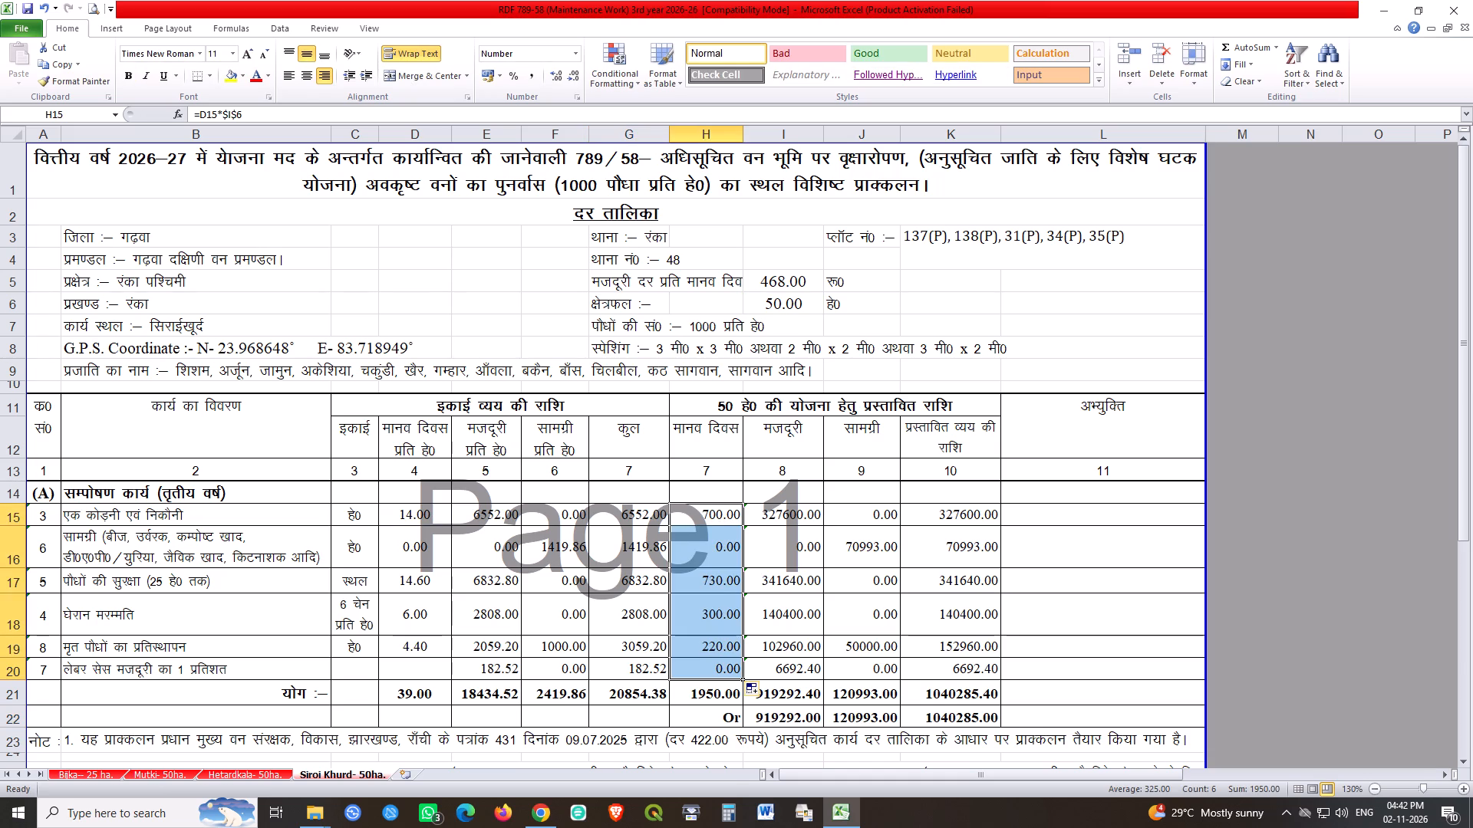
pyautogui.click(717, 699)
# Fill the 50-hectare wage formula from I15 down to I19.
pyautogui.doubleClick(822, 507)
pyautogui.doubleClick(822, 507)
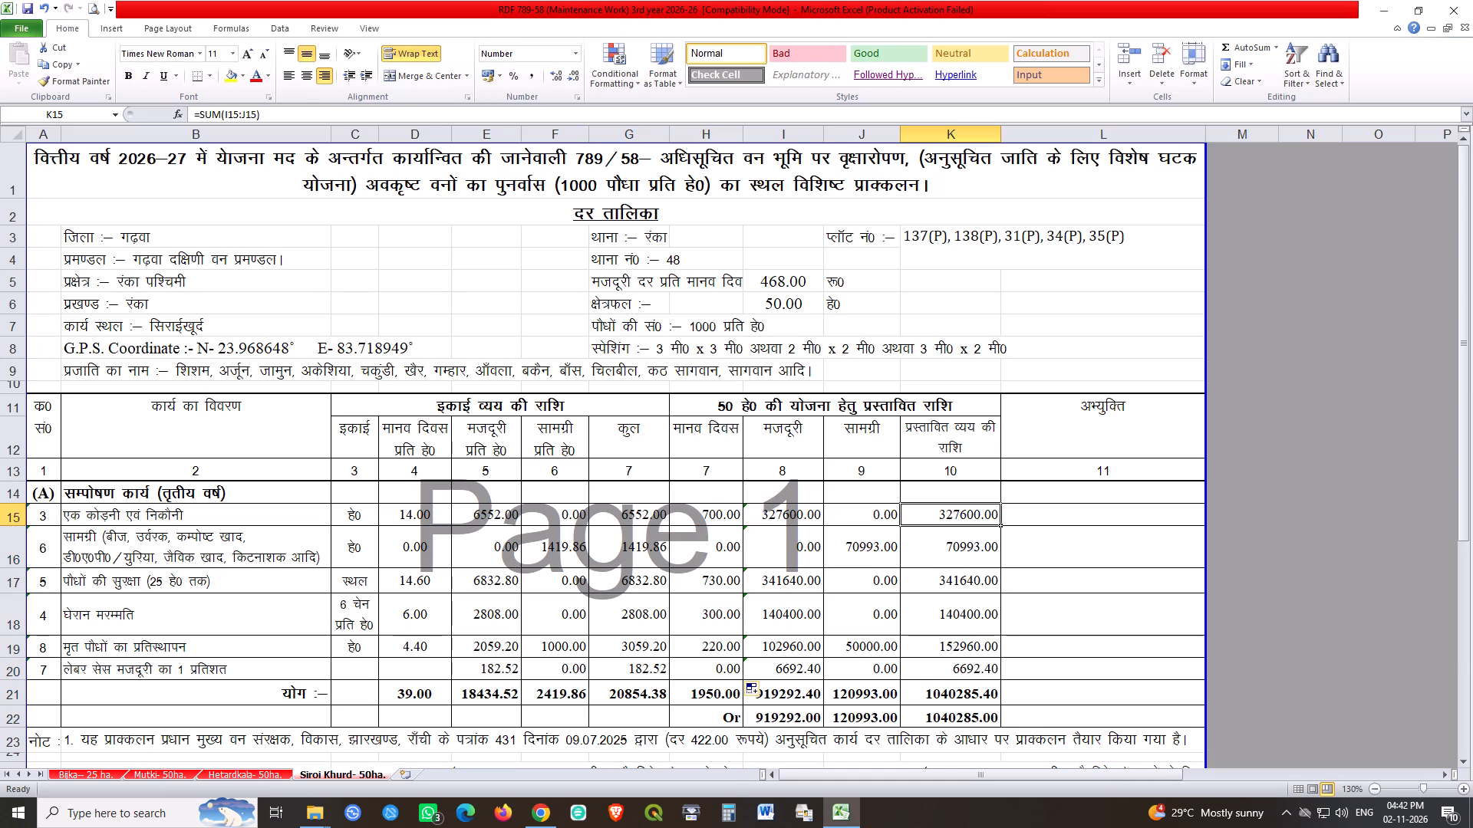
pyautogui.doubleClick(787, 518)
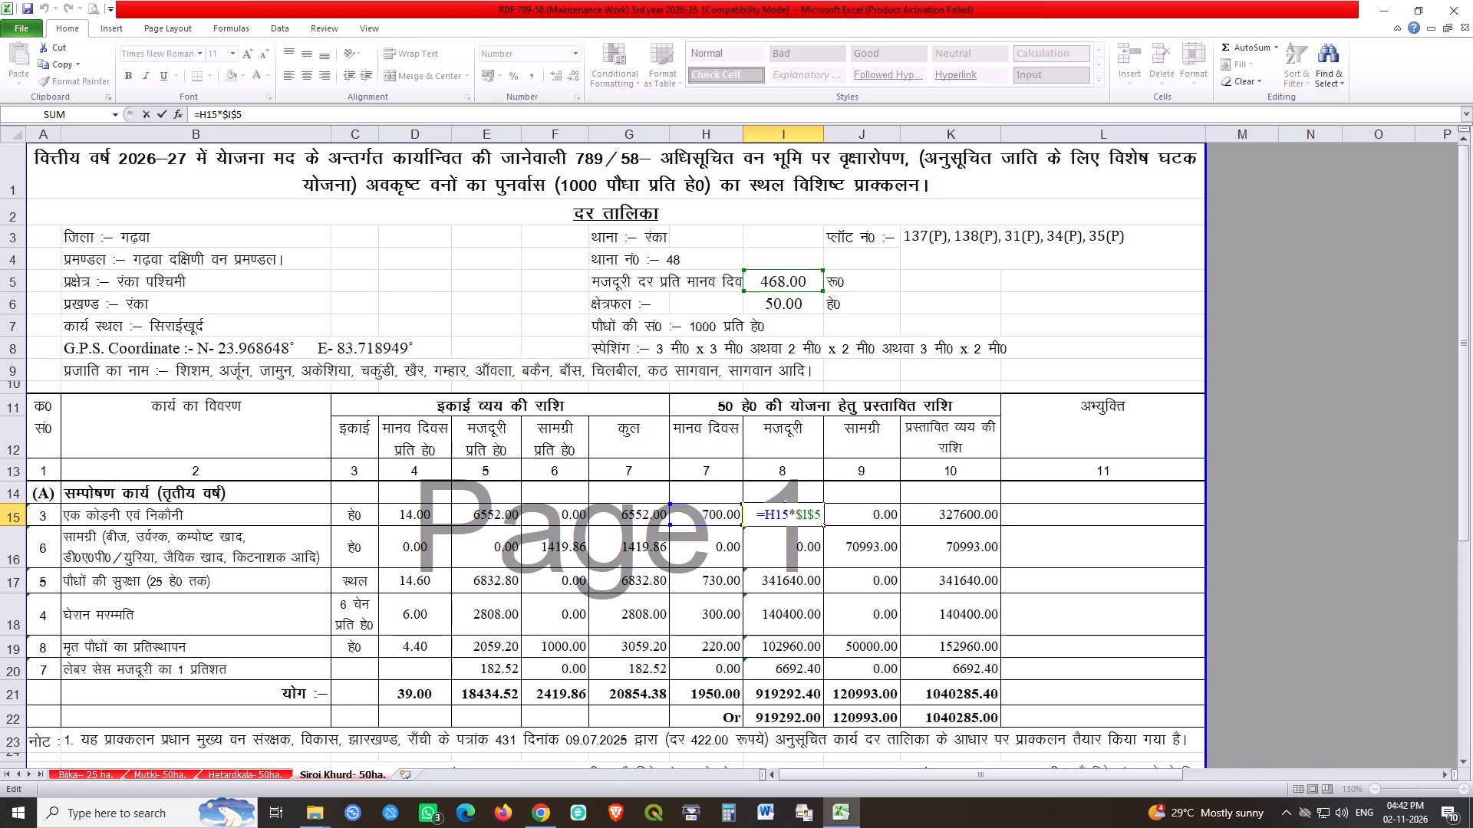
pyautogui.press('Return')
pyautogui.click(793, 511)
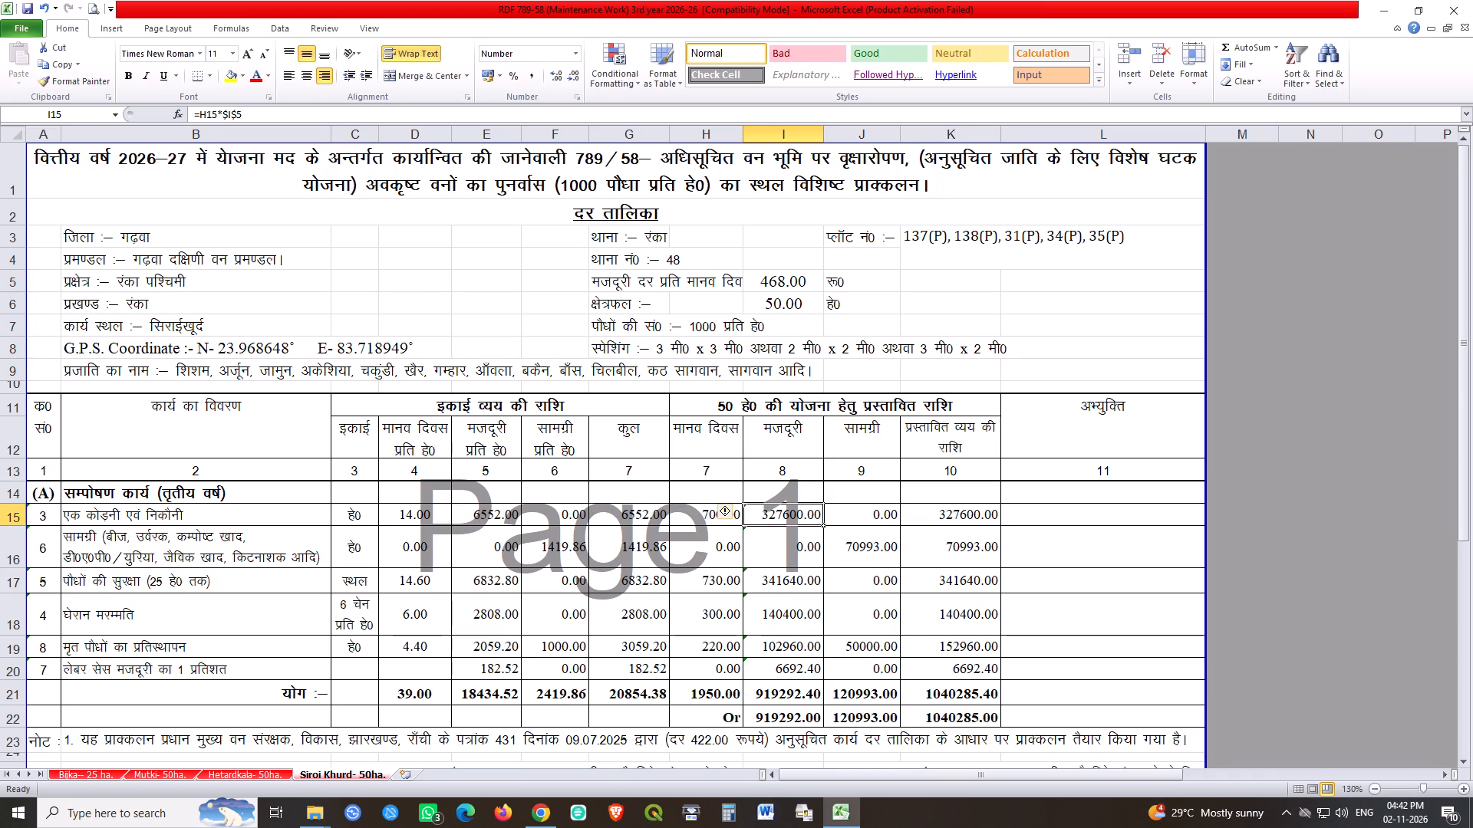
pyautogui.moveTo(824, 526); pyautogui.dragTo(818, 646)
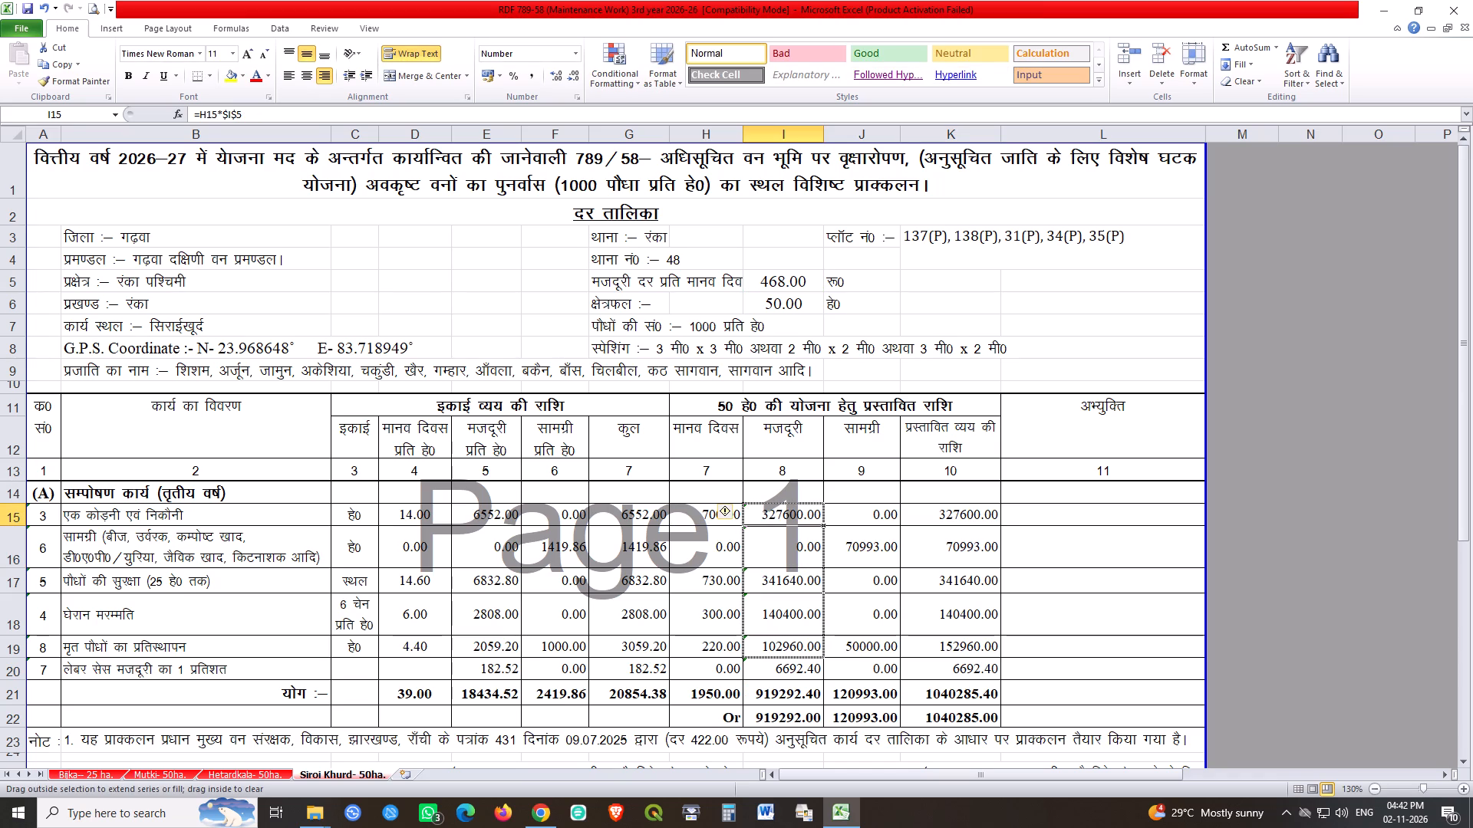
pyautogui.moveTo(818, 646); pyautogui.dragTo(817, 655)
# Extend the labour cess formula in I20 to =SUM(I15:I19)*1% and check the wage total formula in I21.
pyautogui.doubleClick(776, 671)
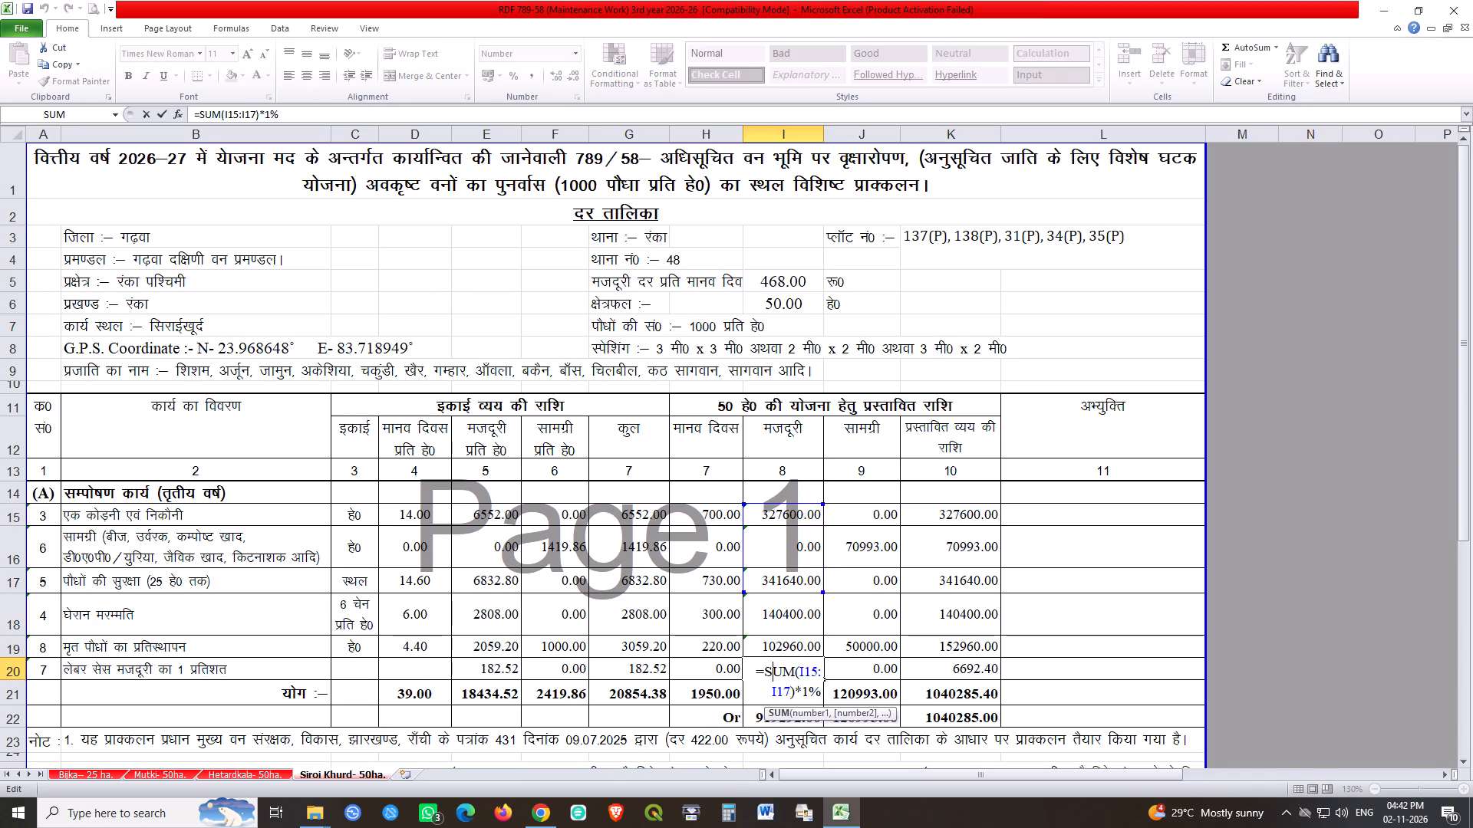
pyautogui.moveTo(744, 591); pyautogui.dragTo(743, 633)
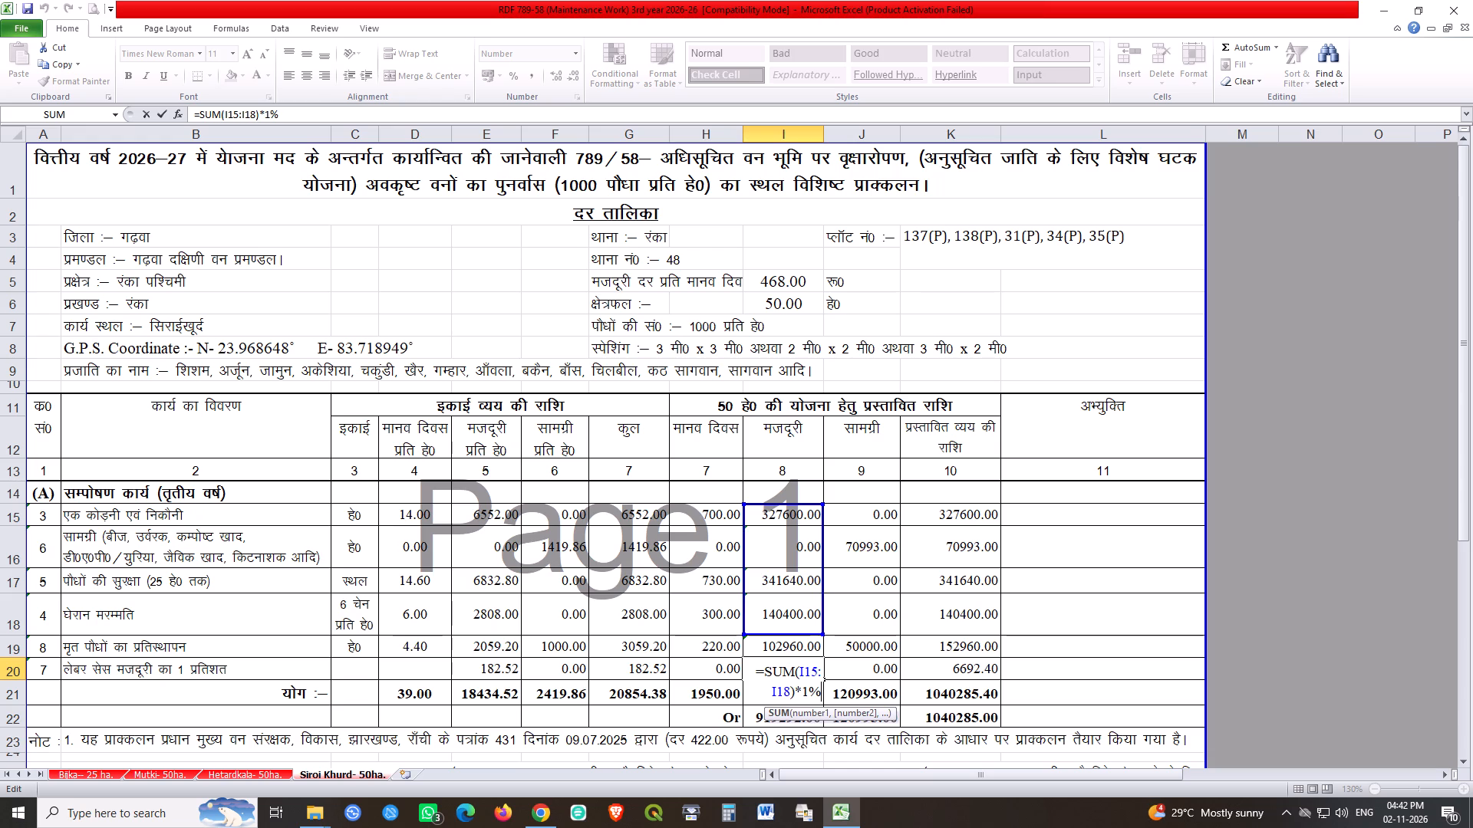
pyautogui.moveTo(743, 633); pyautogui.dragTo(742, 649)
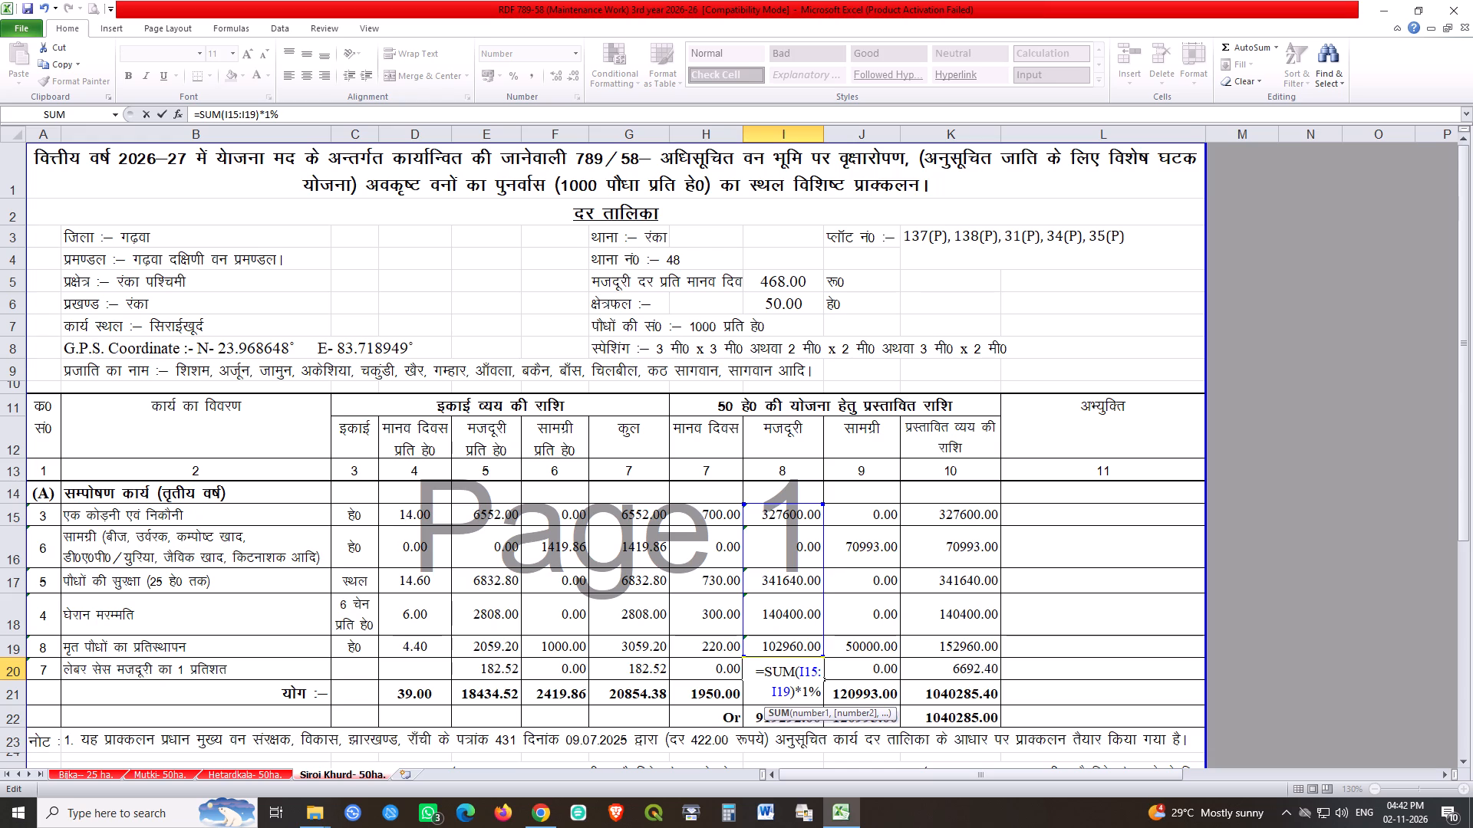
pyautogui.press('Return')
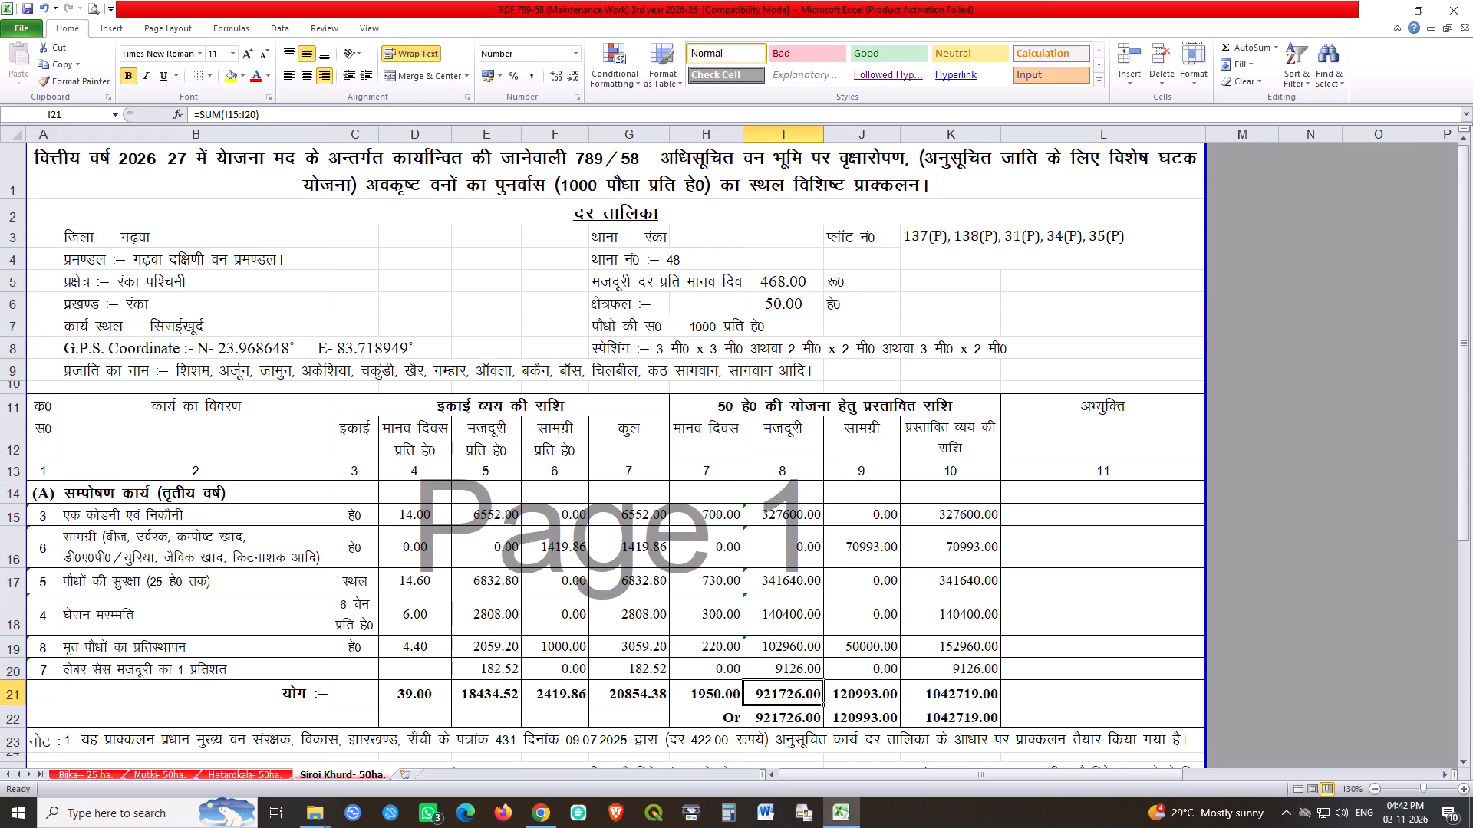
pyautogui.doubleClick(784, 667)
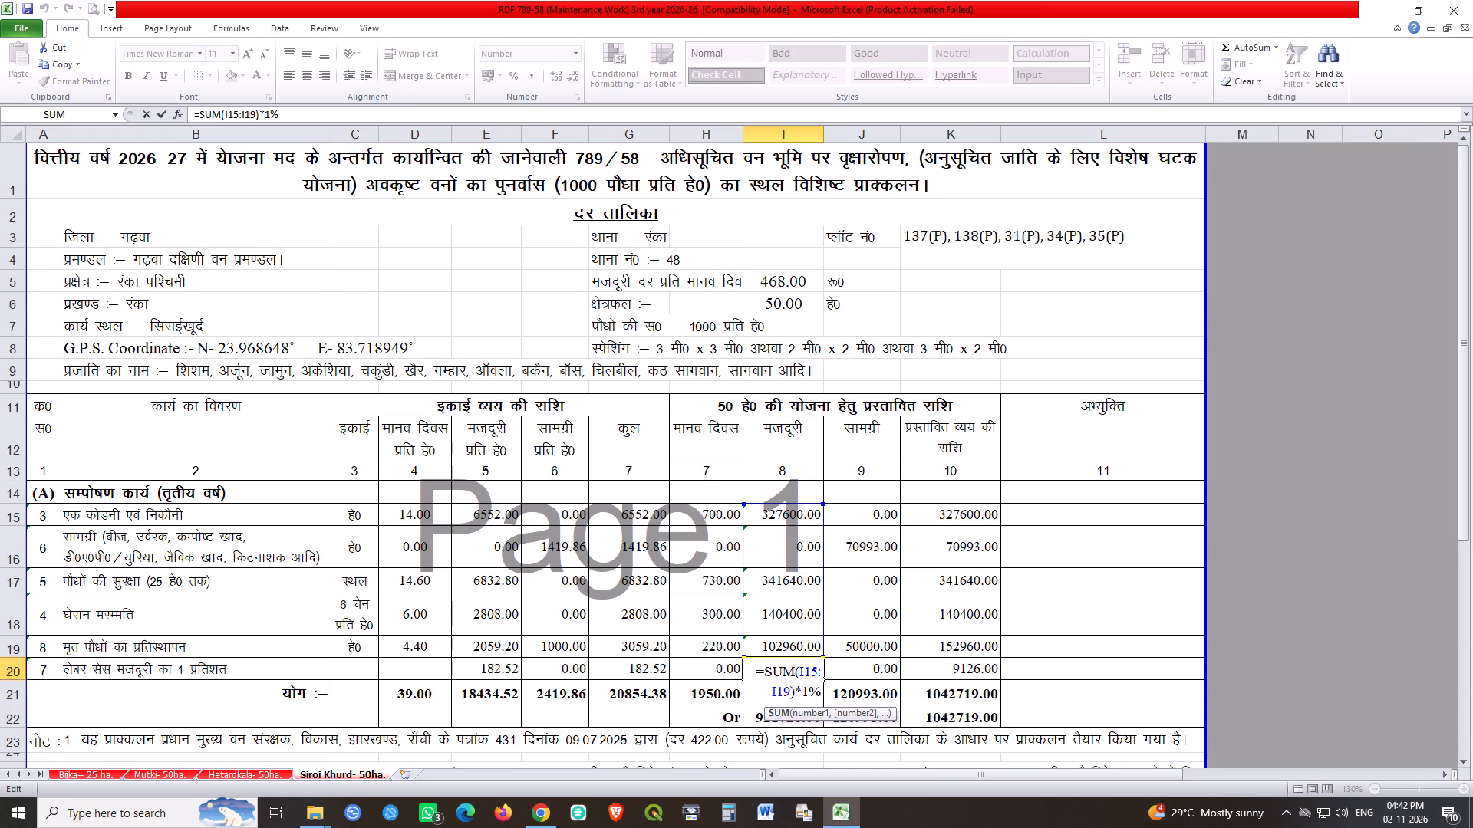
pyautogui.press('Return')
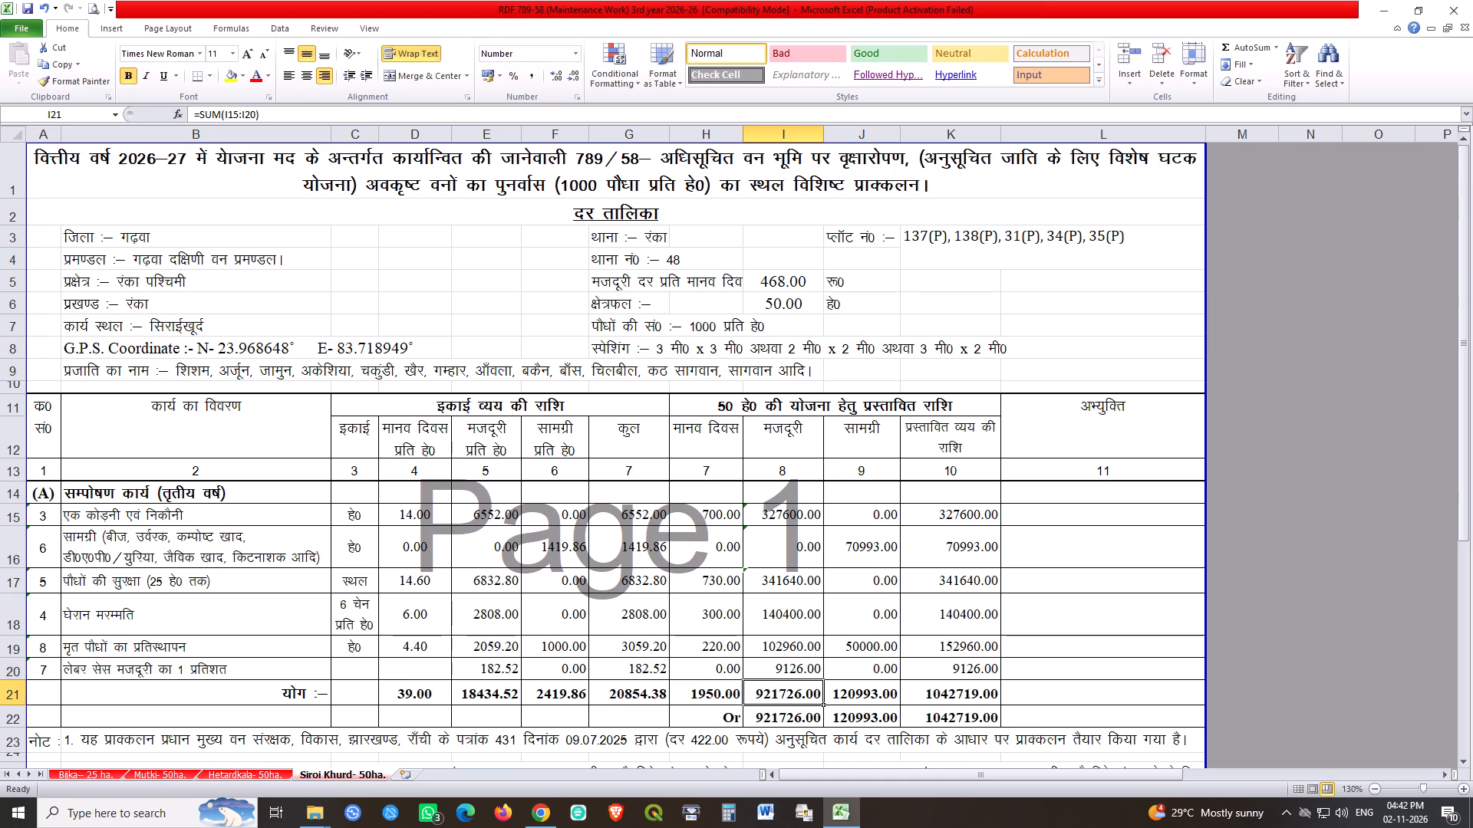
pyautogui.doubleClick(773, 690)
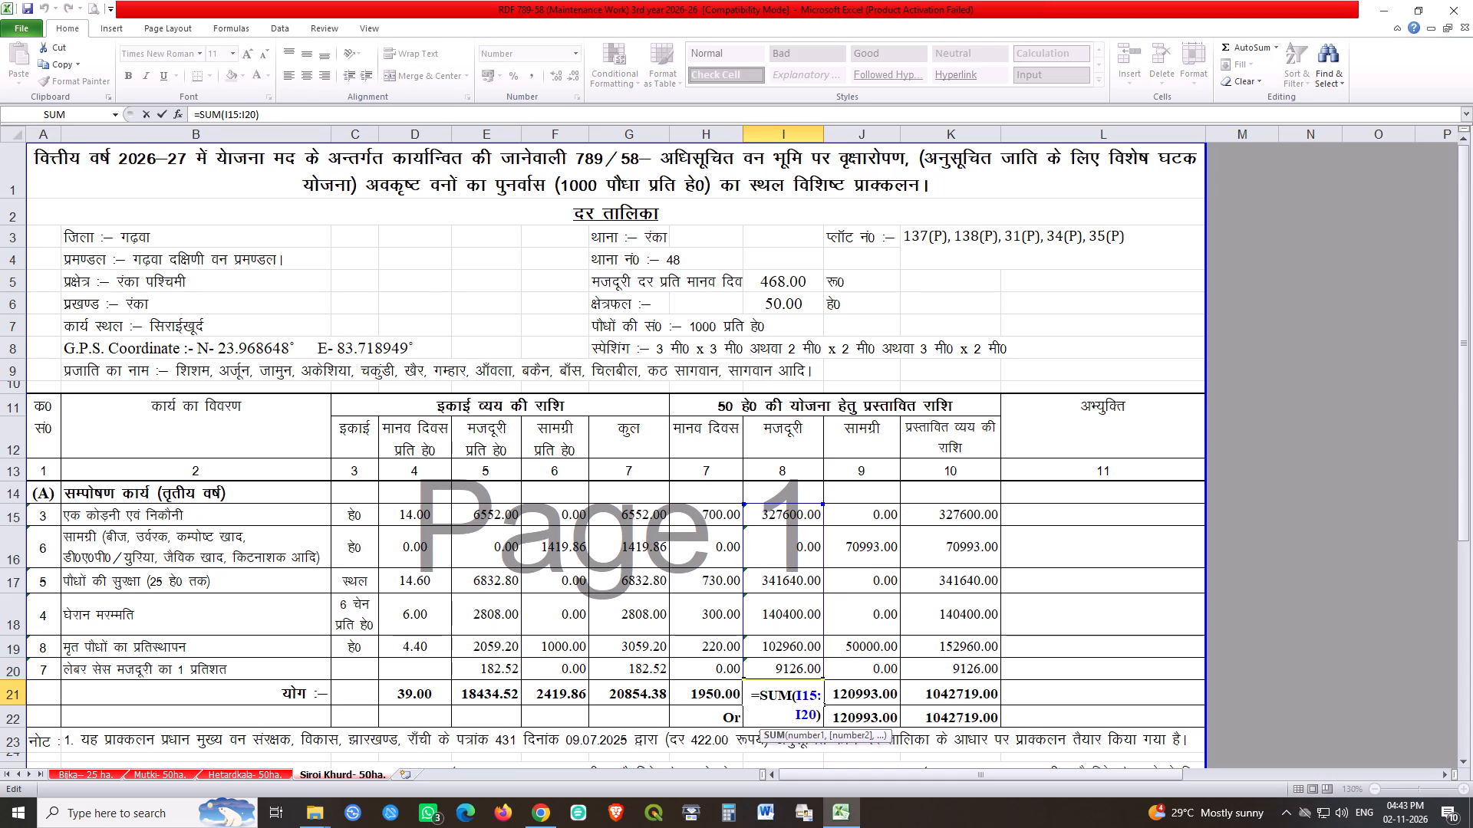
pyautogui.press('Return')
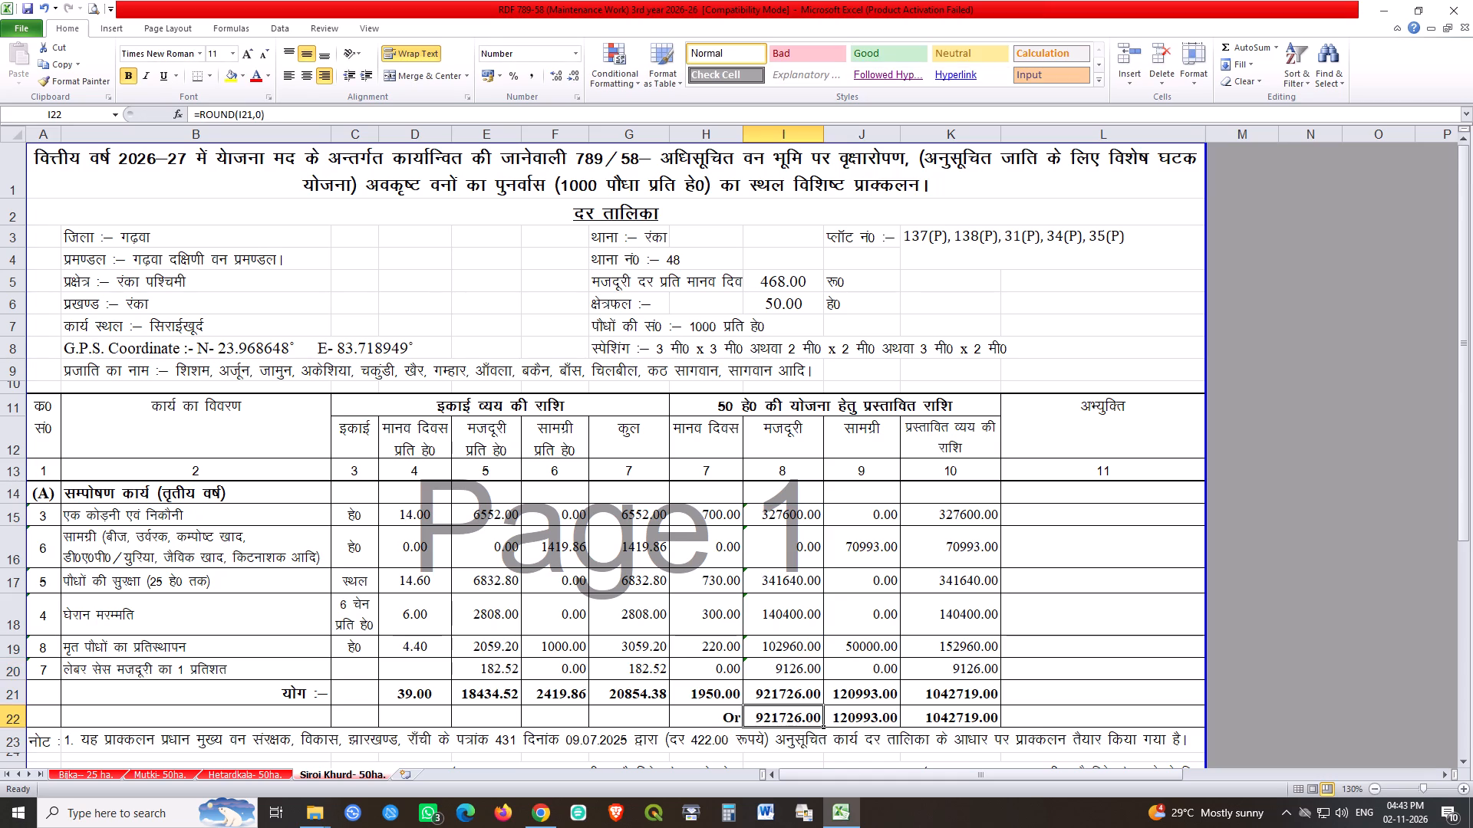
# Fill the 50-hectare material cost formula from J15 down to J20 and check the sum in J21.
pyautogui.doubleClick(875, 521)
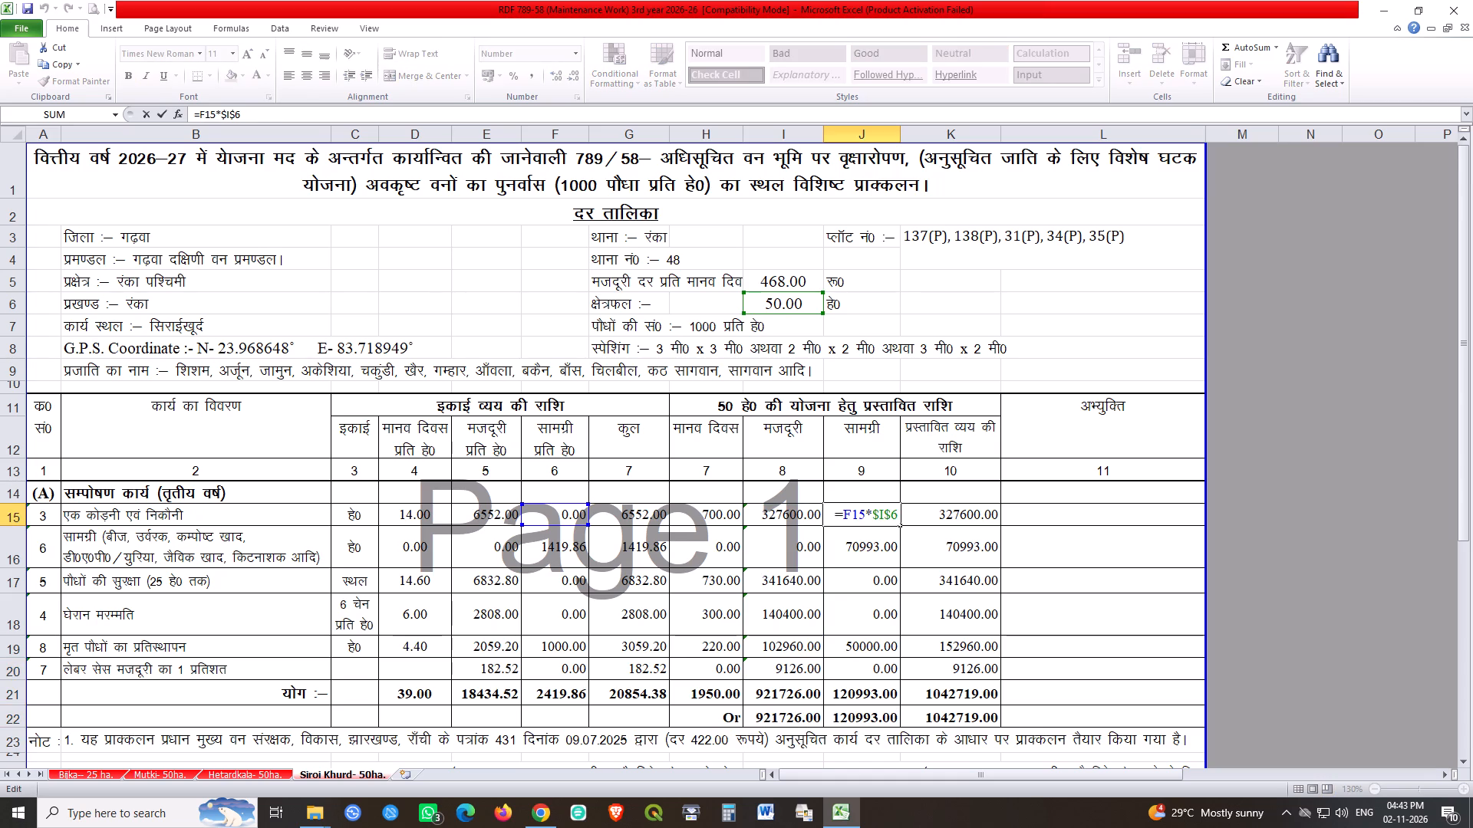
pyautogui.press('Return')
pyautogui.click(875, 521)
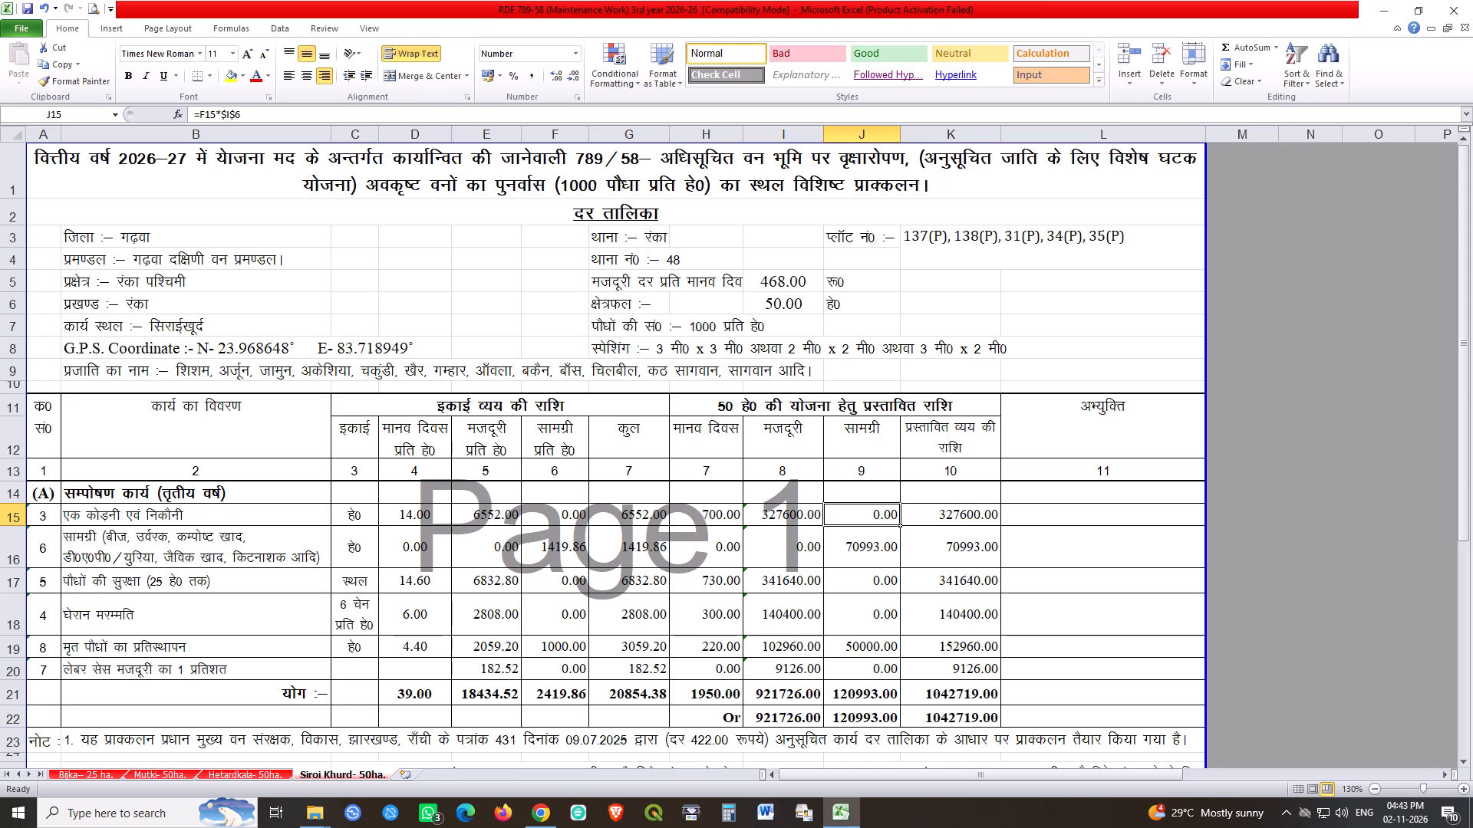
pyautogui.moveTo(901, 526); pyautogui.dragTo(895, 674)
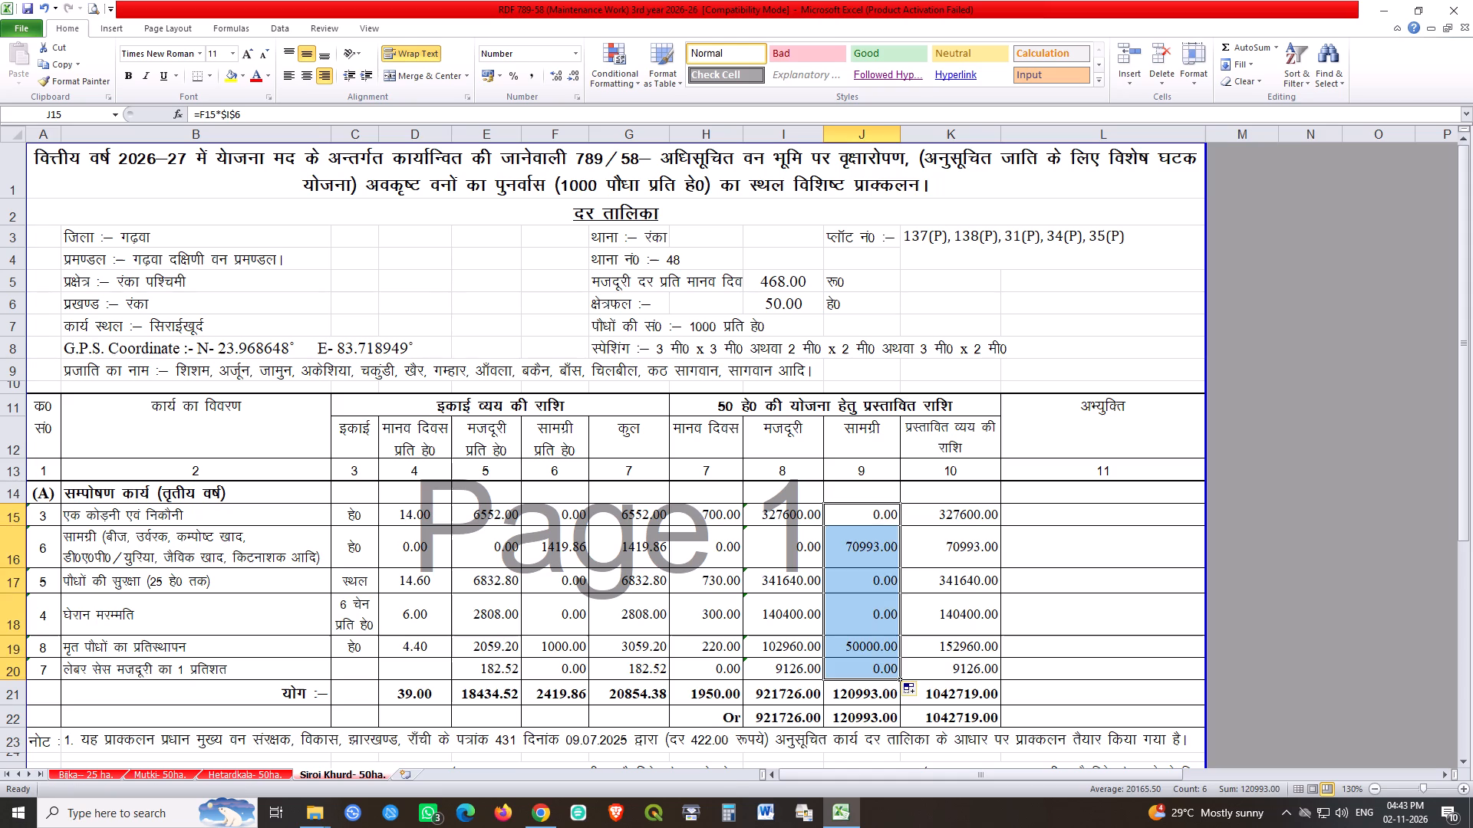
pyautogui.doubleClick(867, 688)
pyautogui.press('Return')
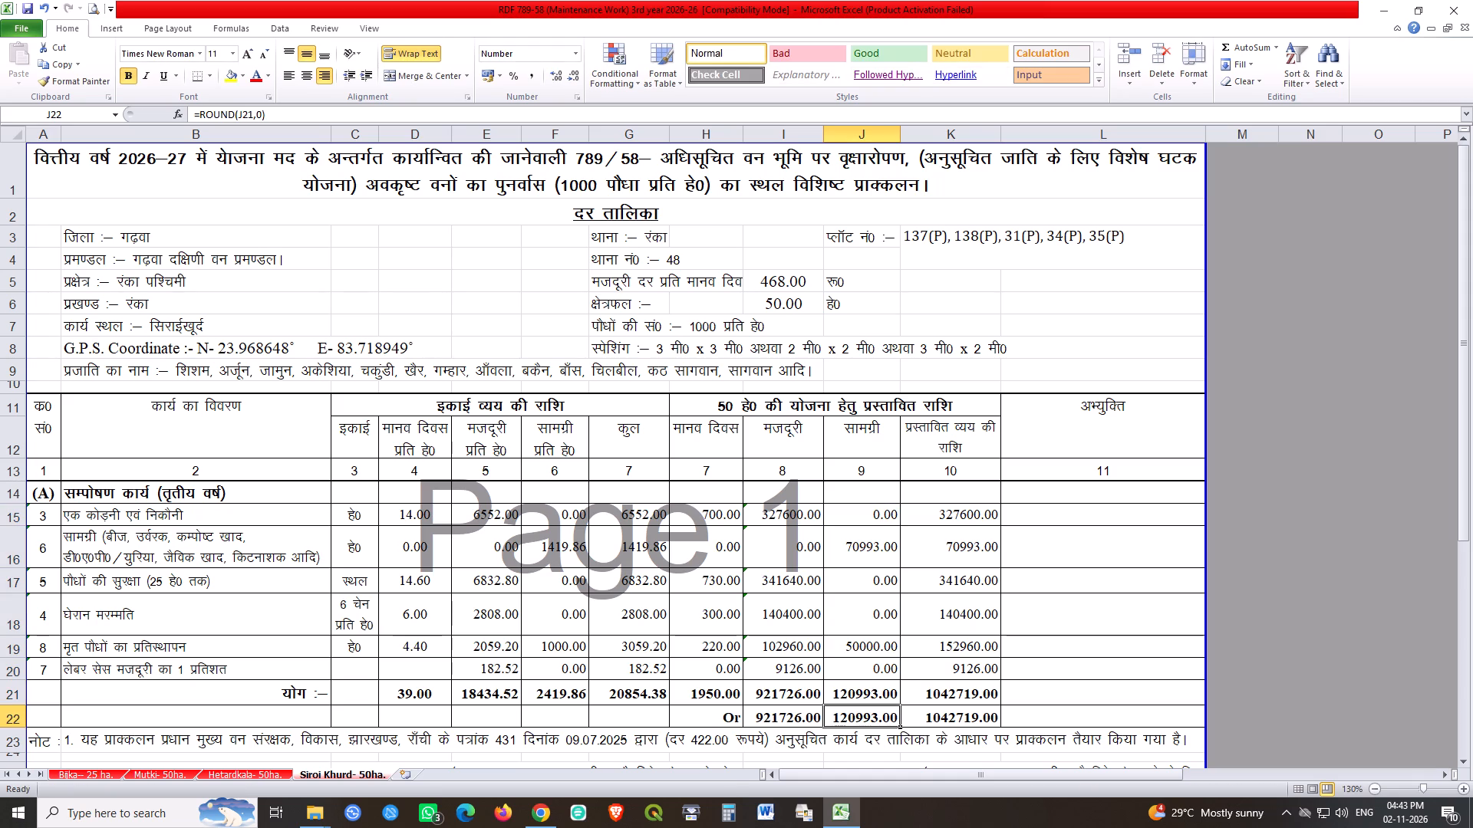
# Fill the proposed expenditure formula from K15 down to K20 and check the sum in K21.
pyautogui.doubleClick(965, 517)
pyautogui.press('Return')
pyautogui.click(965, 517)
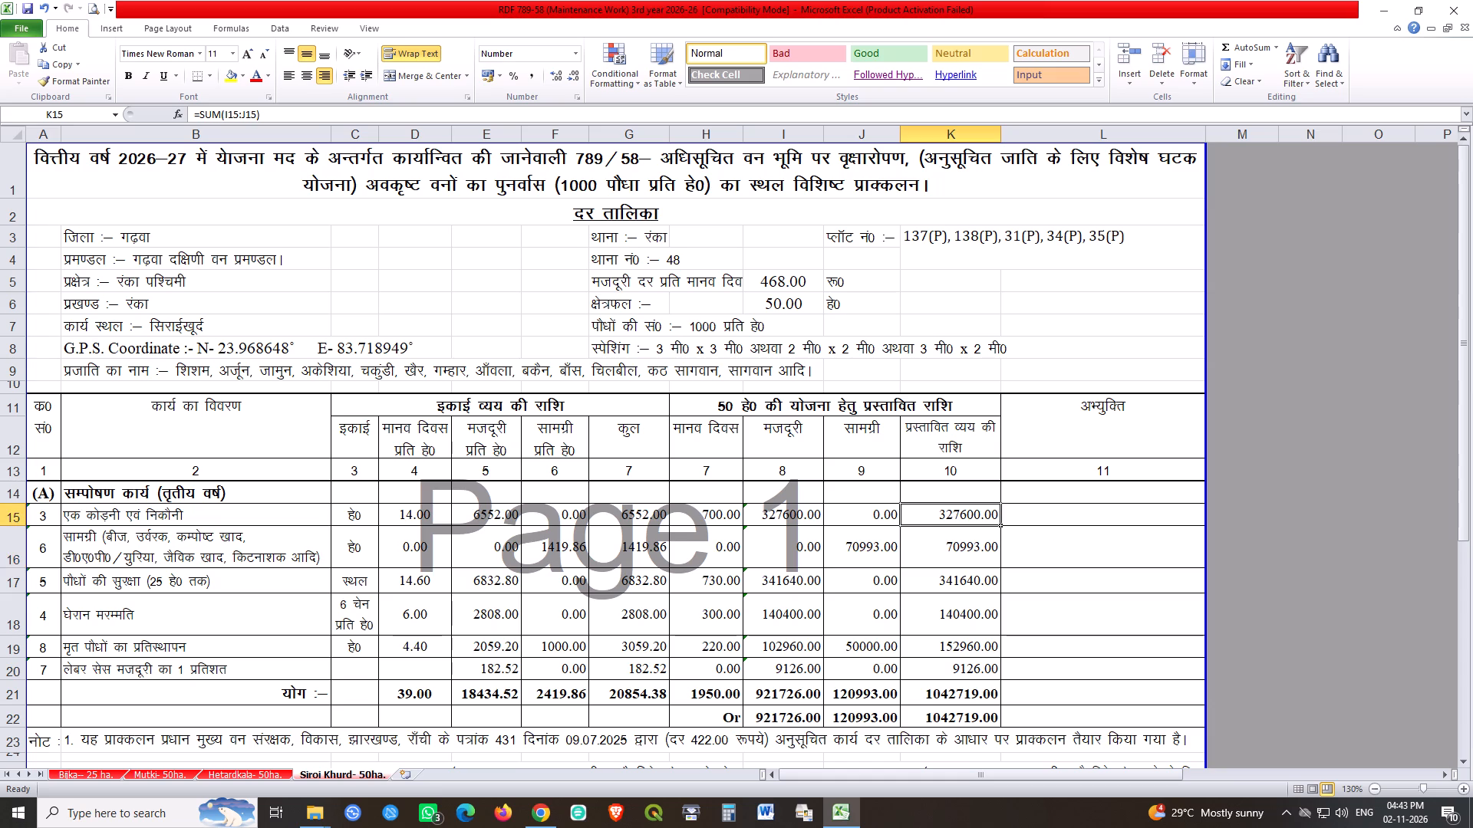
pyautogui.moveTo(999, 524); pyautogui.dragTo(1000, 625)
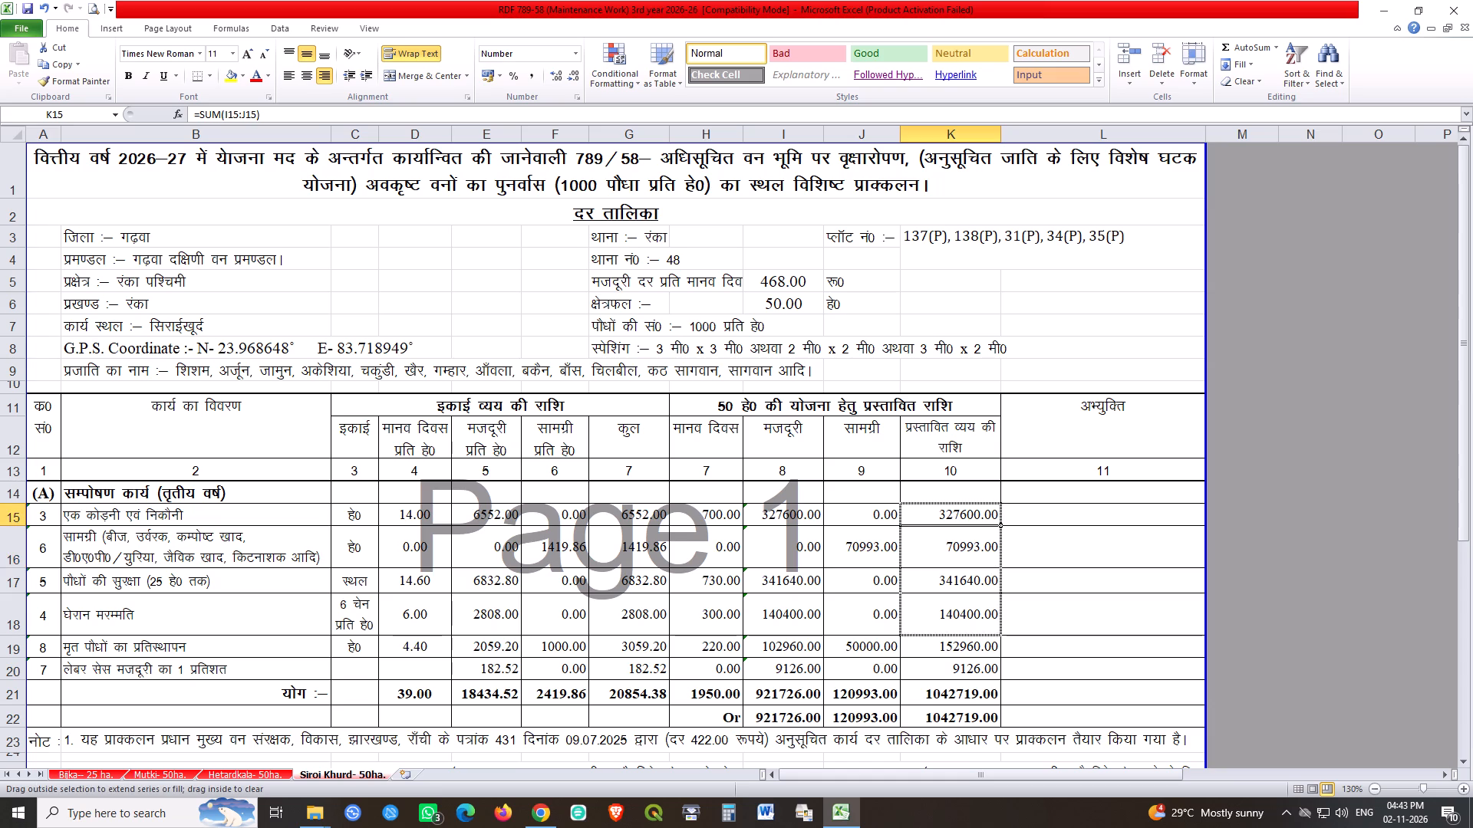
pyautogui.moveTo(1000, 625); pyautogui.dragTo(1000, 685)
pyautogui.doubleClick(961, 701)
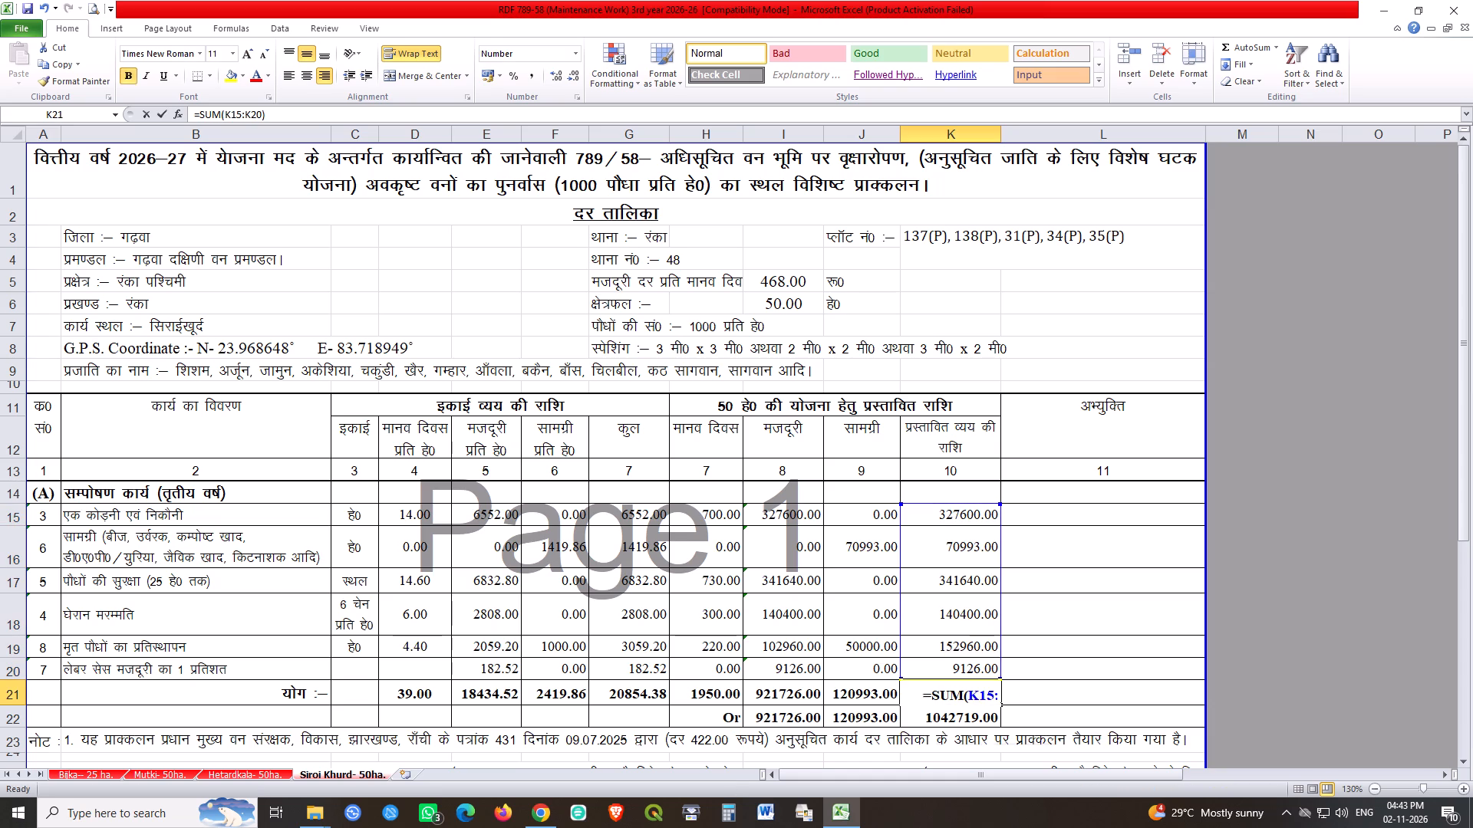
pyautogui.press('Return')
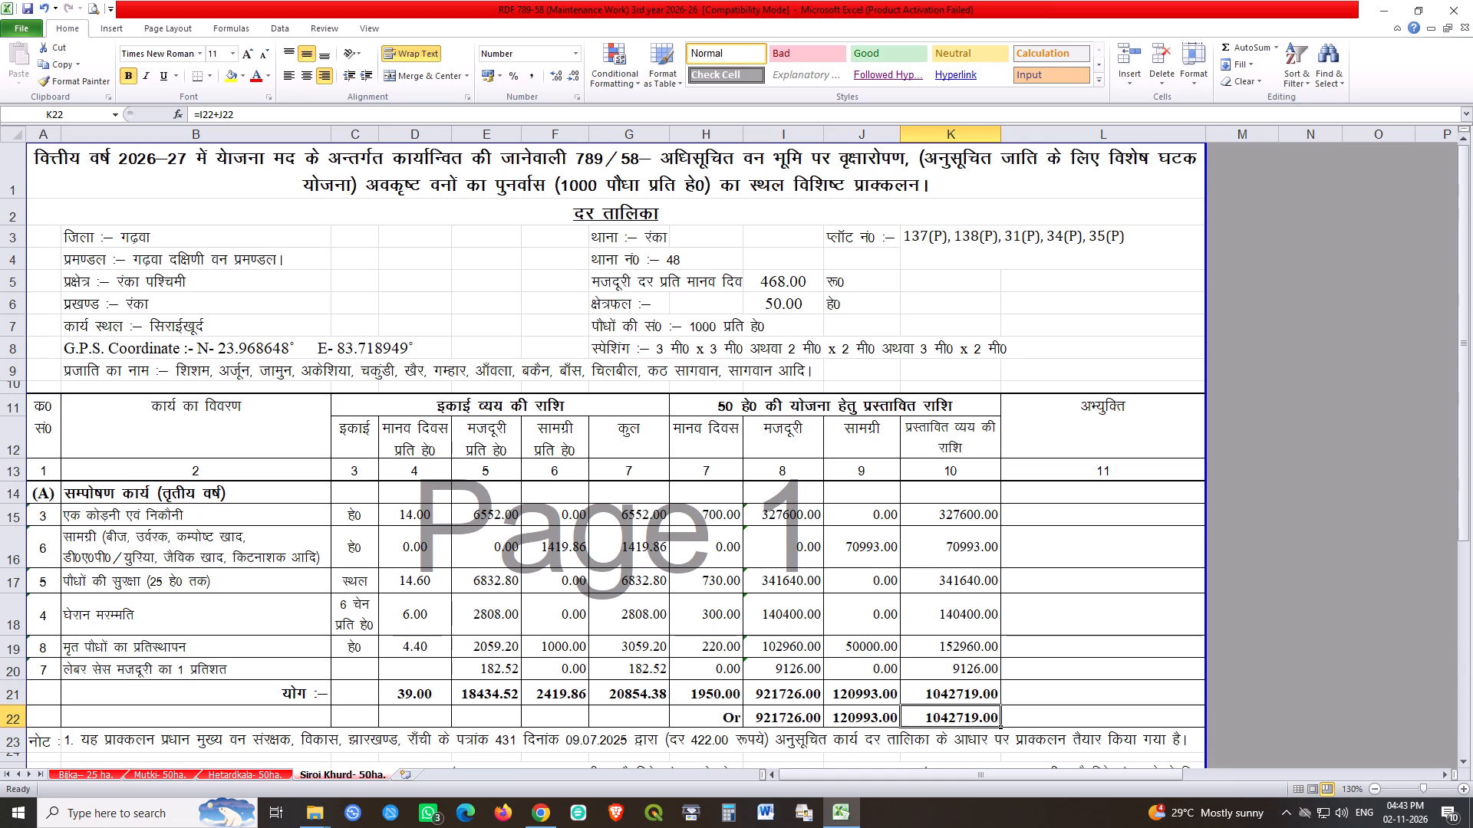
# Renumber the work items in A15 to A20 serially from 1 to 6.
pyautogui.click(43, 521)
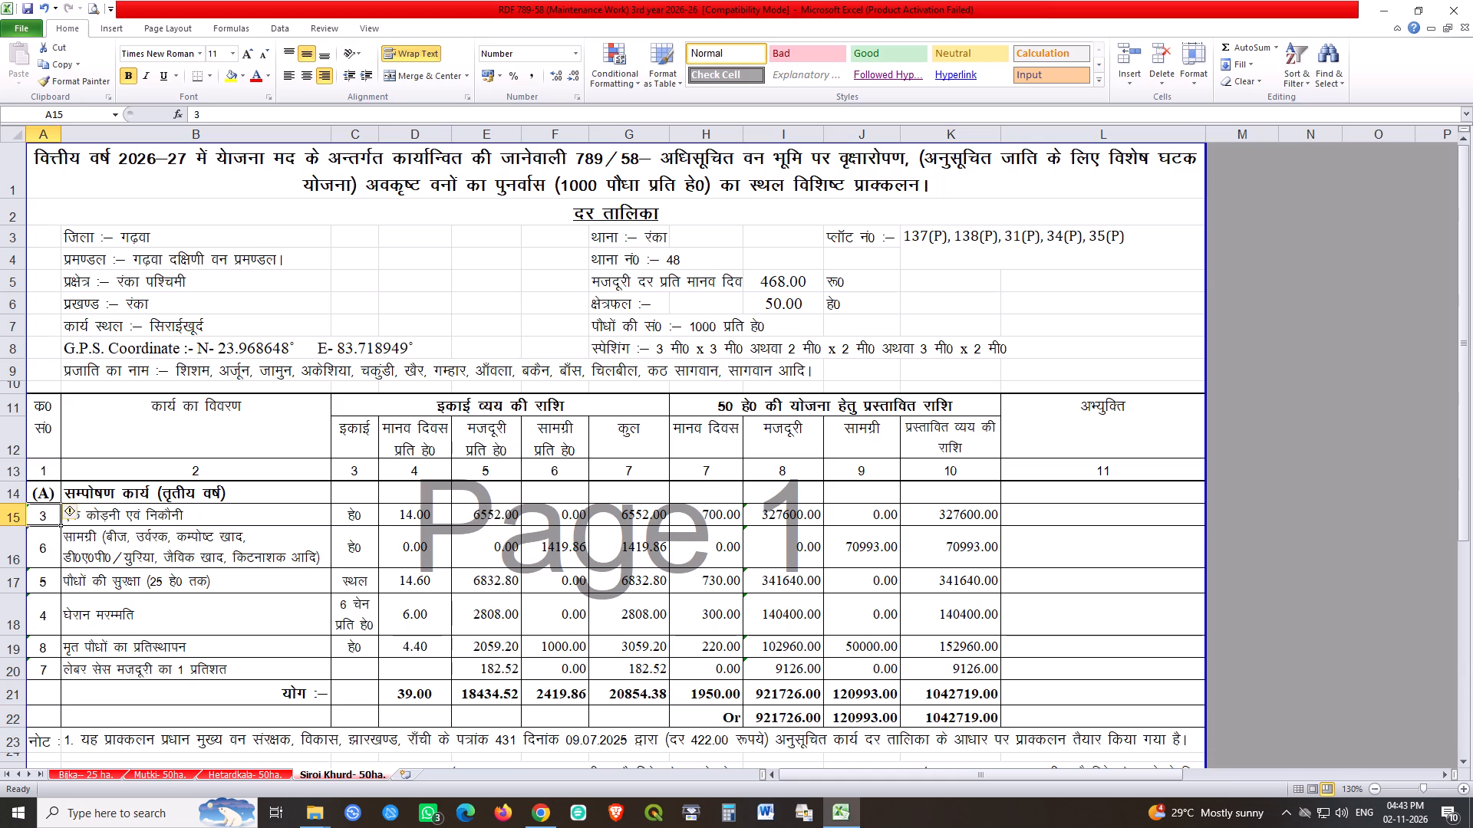
pyautogui.press('1')
pyautogui.press('Return')
pyautogui.press('2')
pyautogui.press('Return')
pyautogui.press('3')
pyautogui.press('Return')
pyautogui.press('4')
pyautogui.press('Return')
pyautogui.press('5')
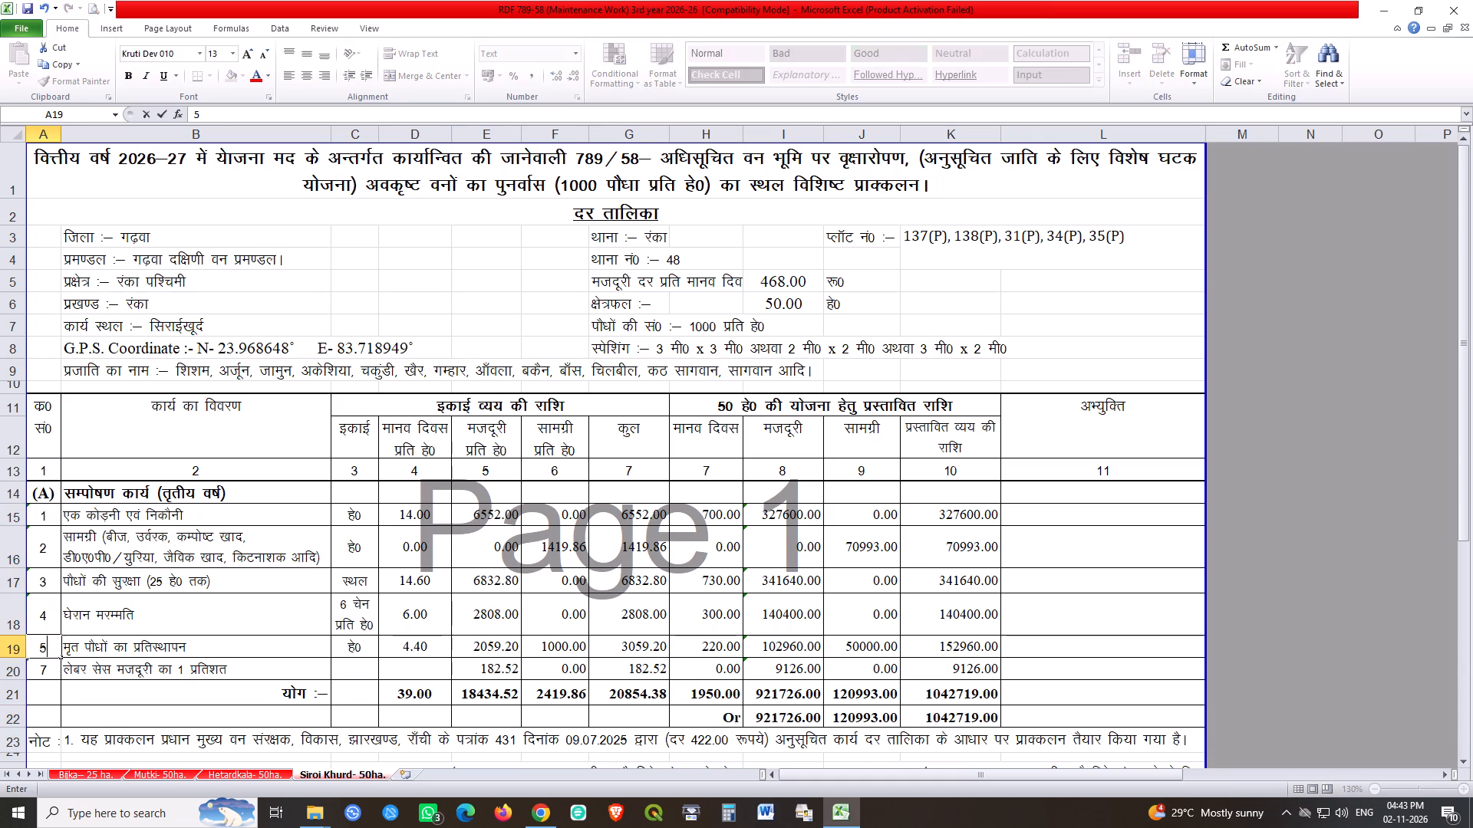
pyautogui.press('Return')
pyautogui.press('6')
pyautogui.press('Return')
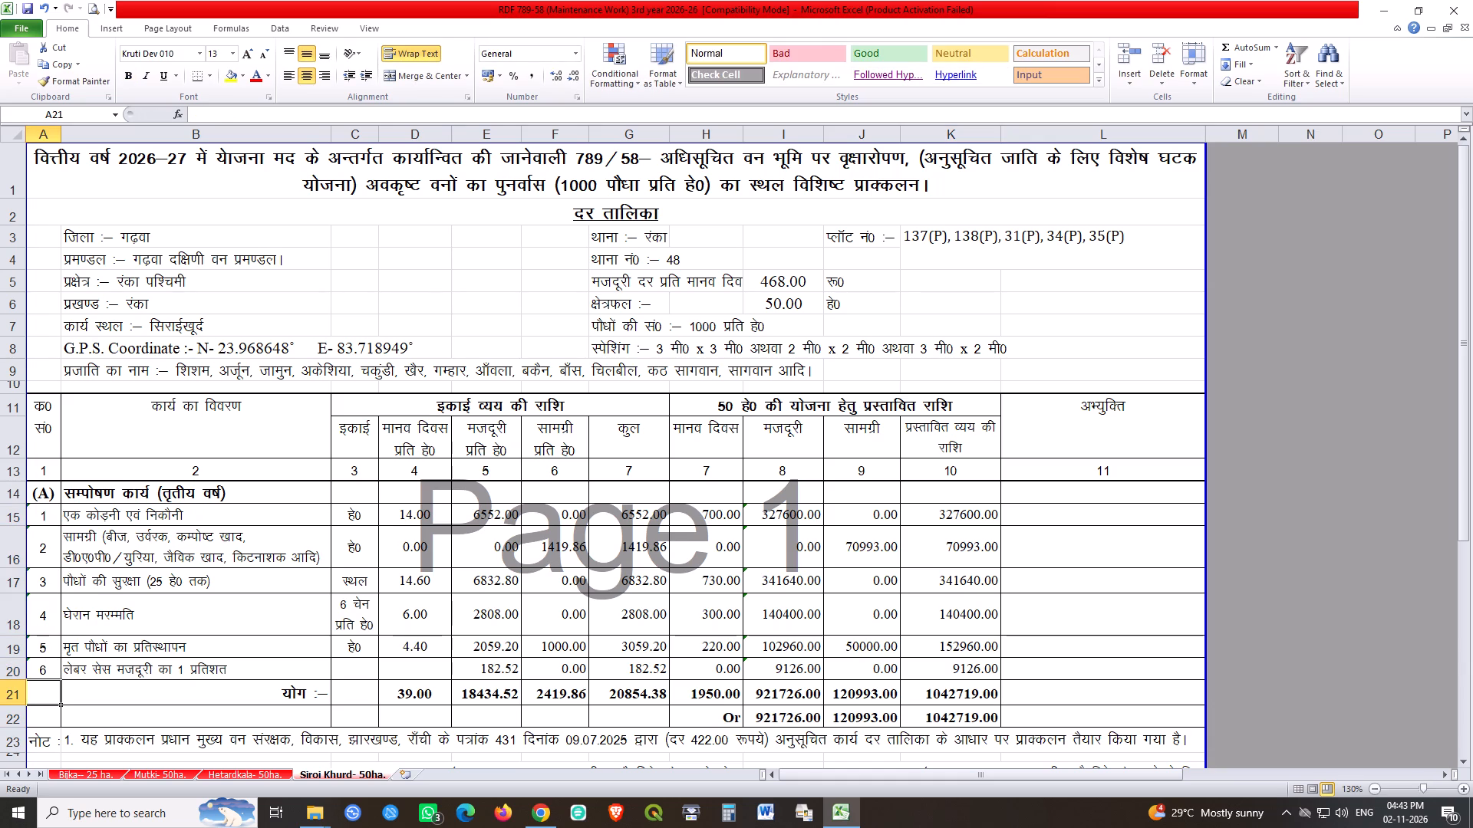
# Save the workbook.
pyautogui.hotkey('ctrl', 's')
pyautogui.hotkey('ctrl', 's')
pyautogui.hotkey('ctrl', 's')
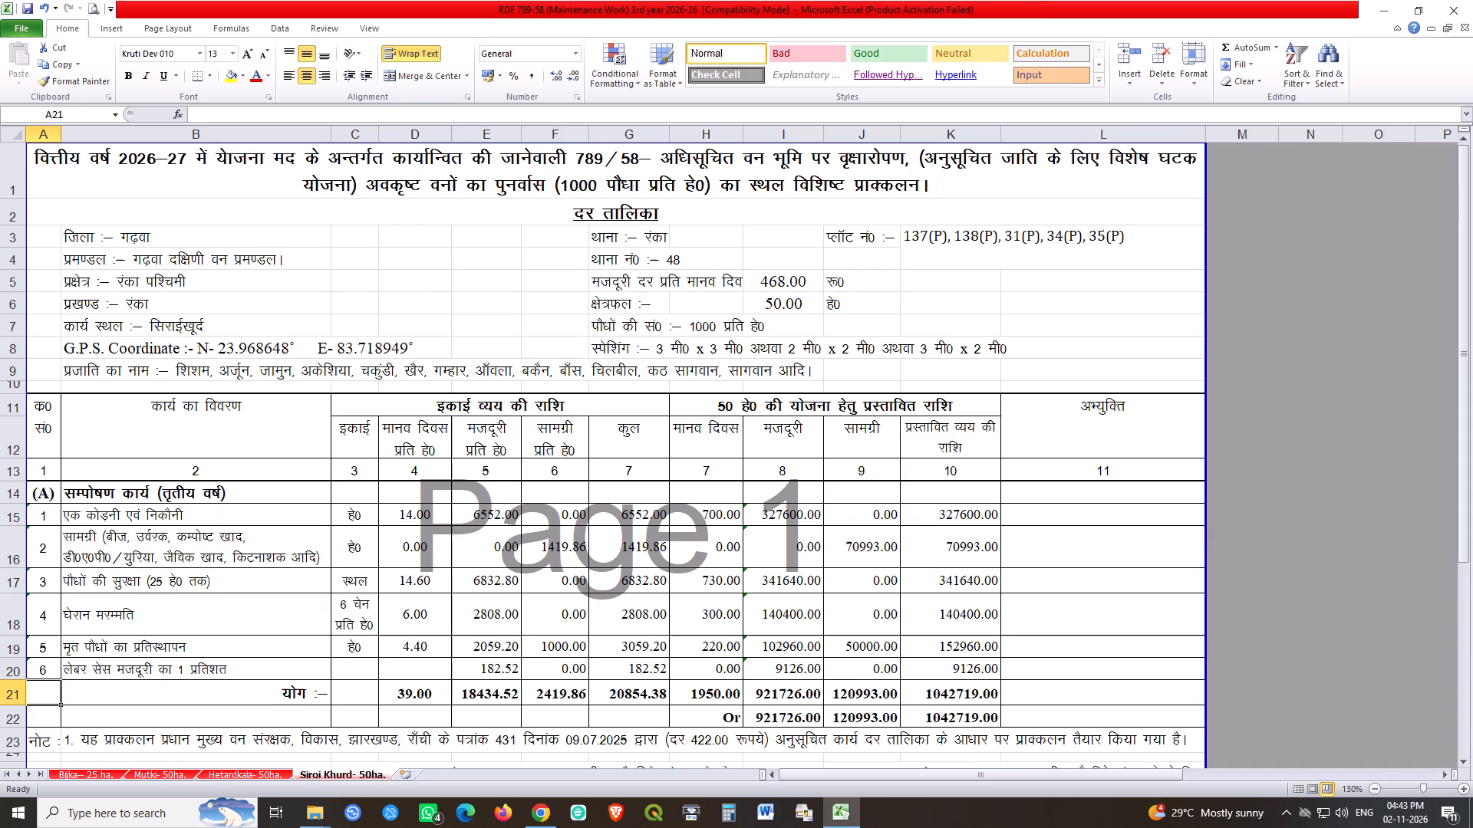
# Subtract 12 from the rounded wage total in I22, making the formula =ROUND(I21,0)-12.
pyautogui.doubleClick(769, 717)
pyautogui.press('Return')
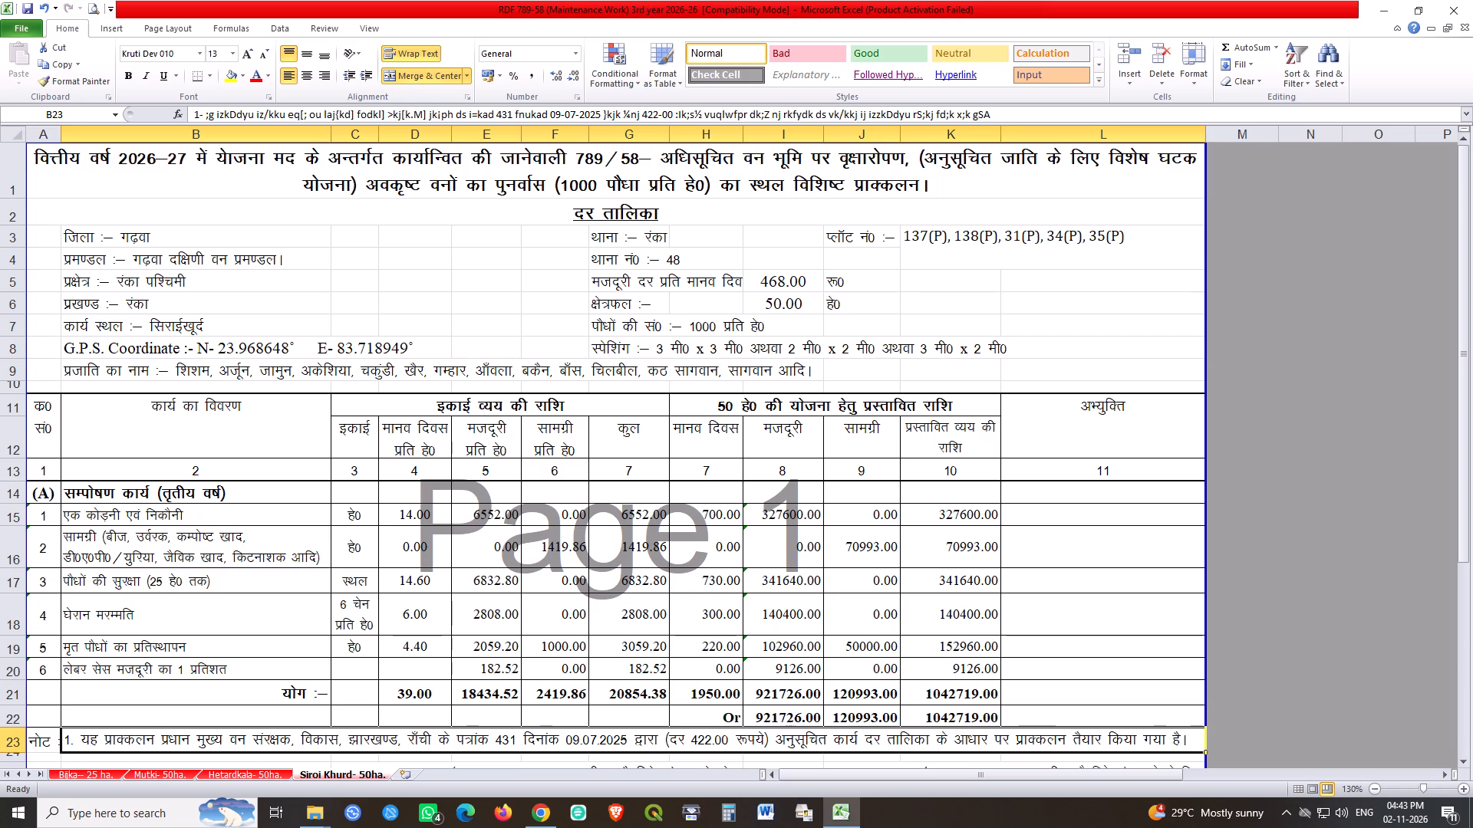
pyautogui.doubleClick(816, 718)
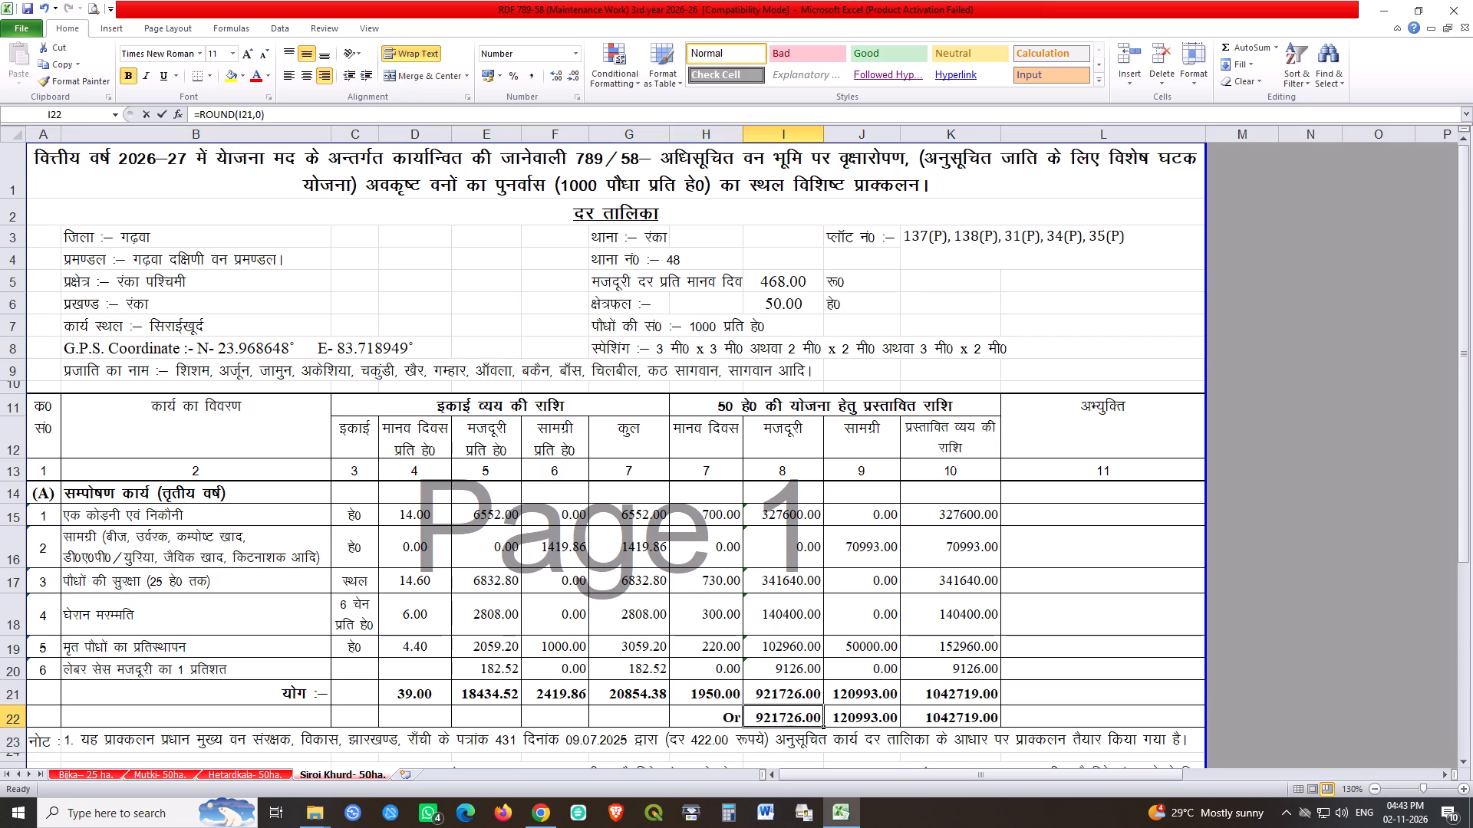
pyautogui.press('Down')
pyautogui.press('Right')
pyautogui.press('-')
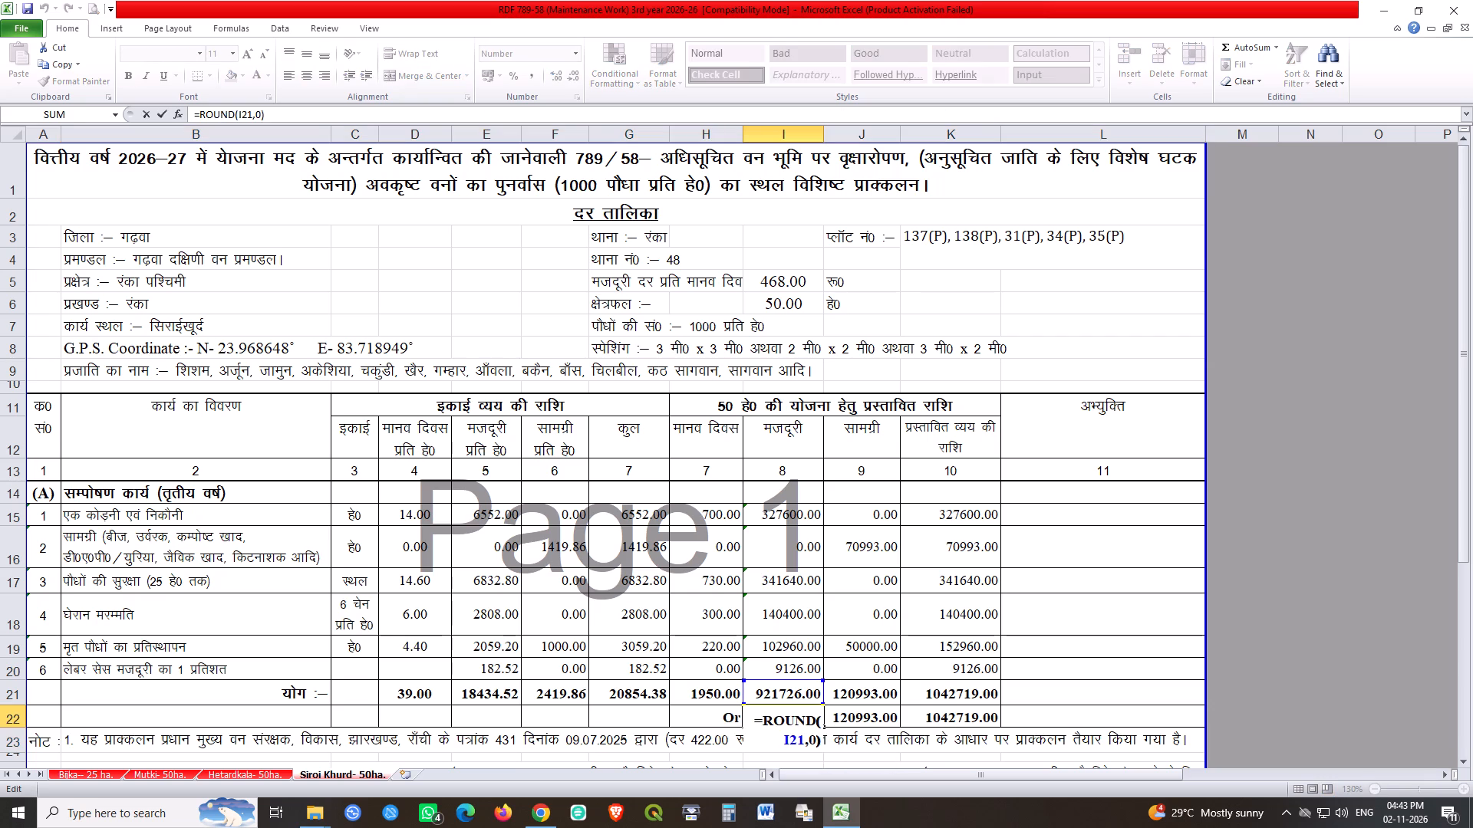
pyautogui.write('12')
pyautogui.press('Return')
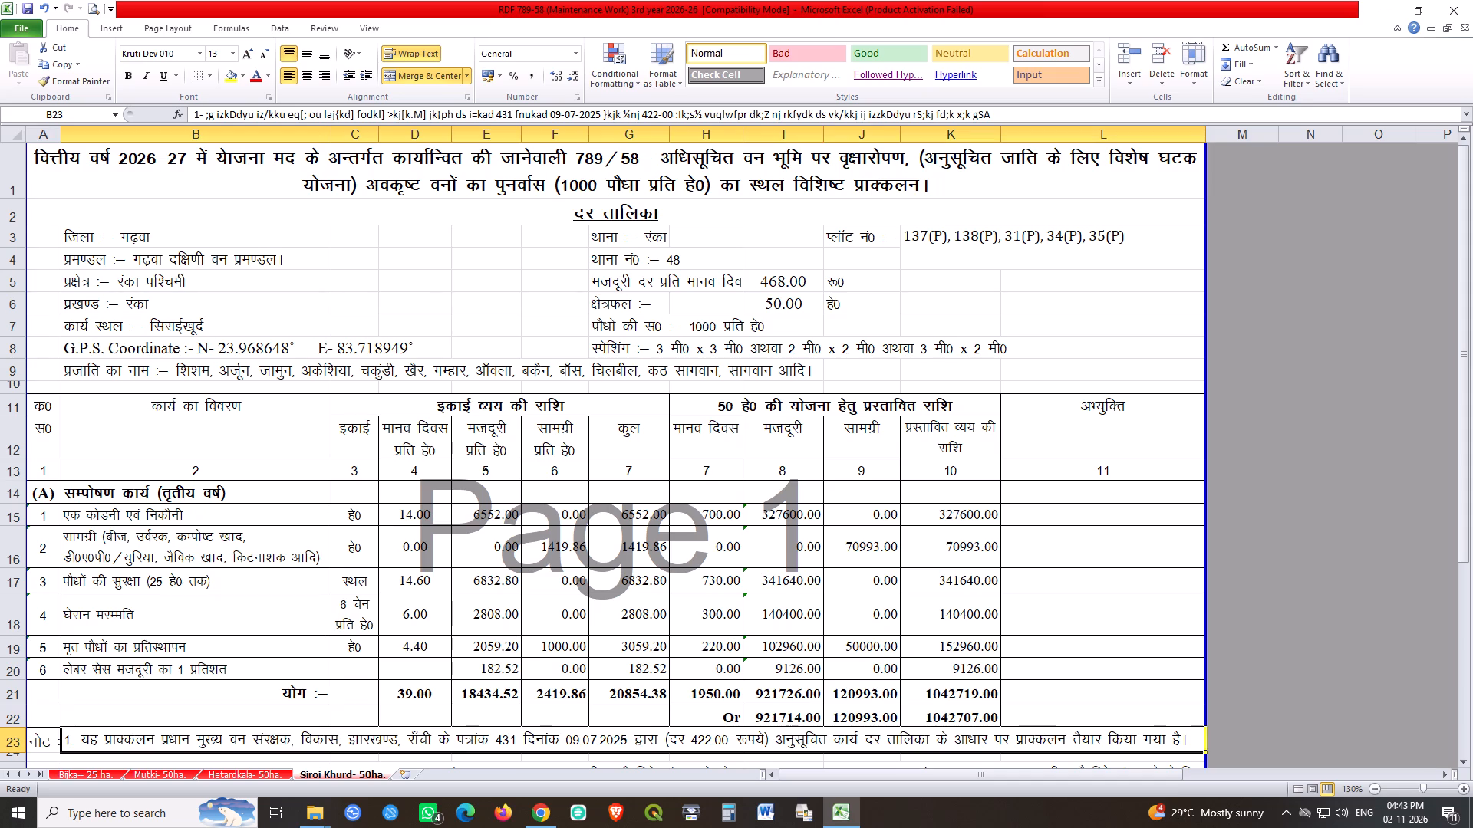
# Subtract 145 from the rounded material total in J22, making the formula =ROUND(J21,0)-145.
pyautogui.click(858, 718)
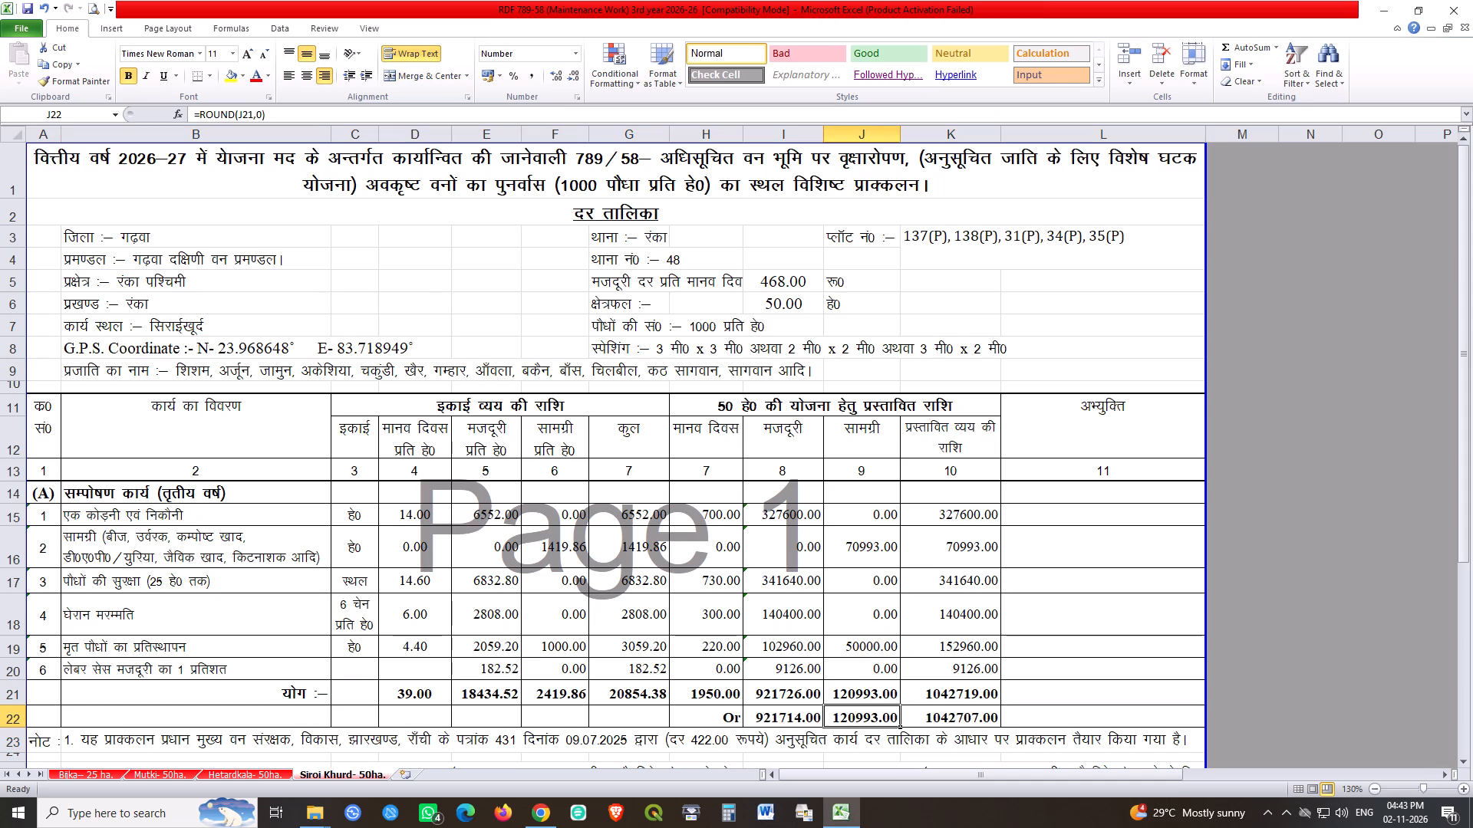
pyautogui.doubleClick(867, 718)
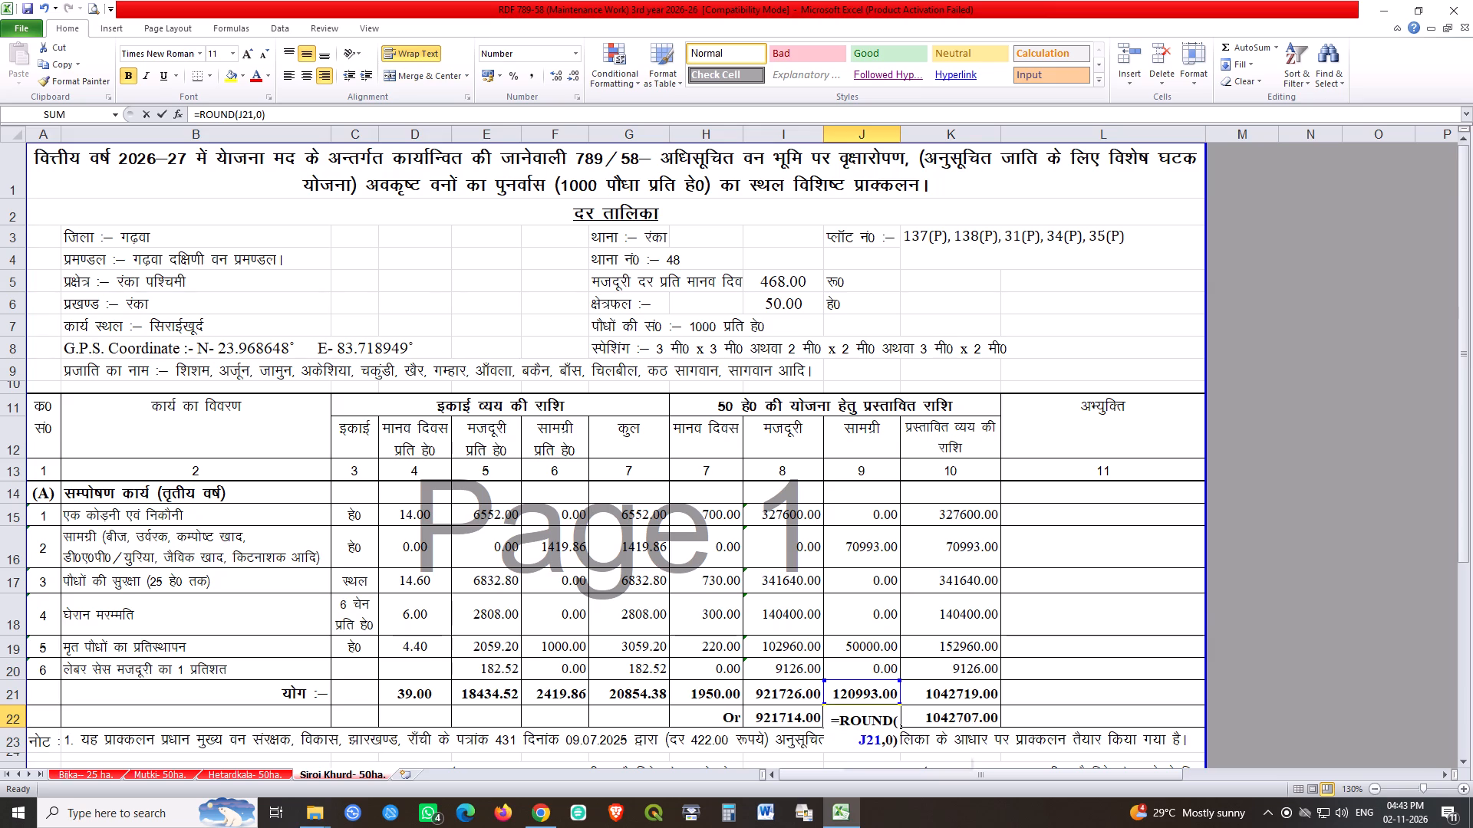
pyautogui.press('Down')
pyautogui.press('Right')
pyautogui.press('Right')
pyautogui.press('Right')
pyautogui.press('Right')
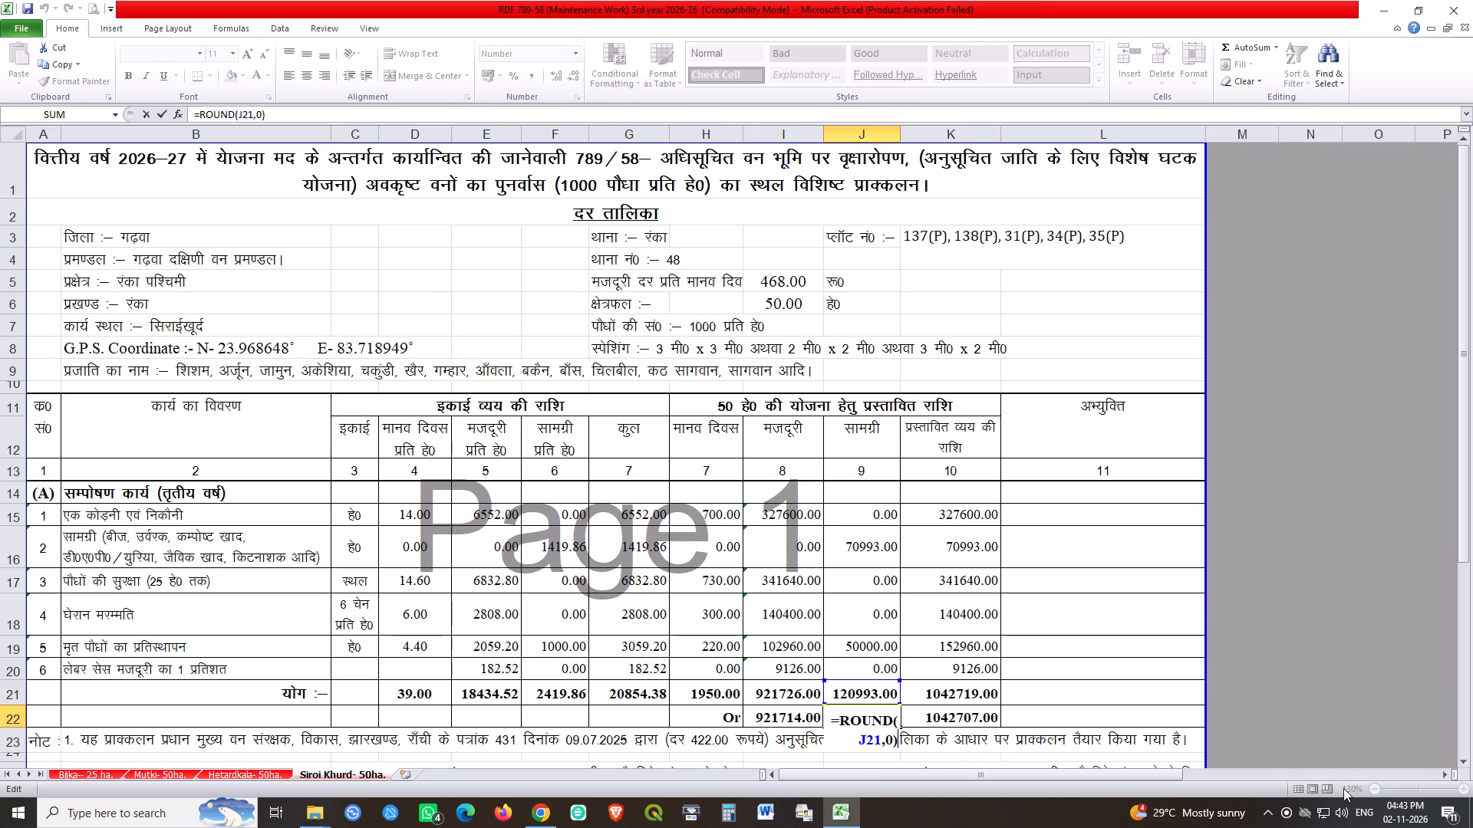
pyautogui.press('-')
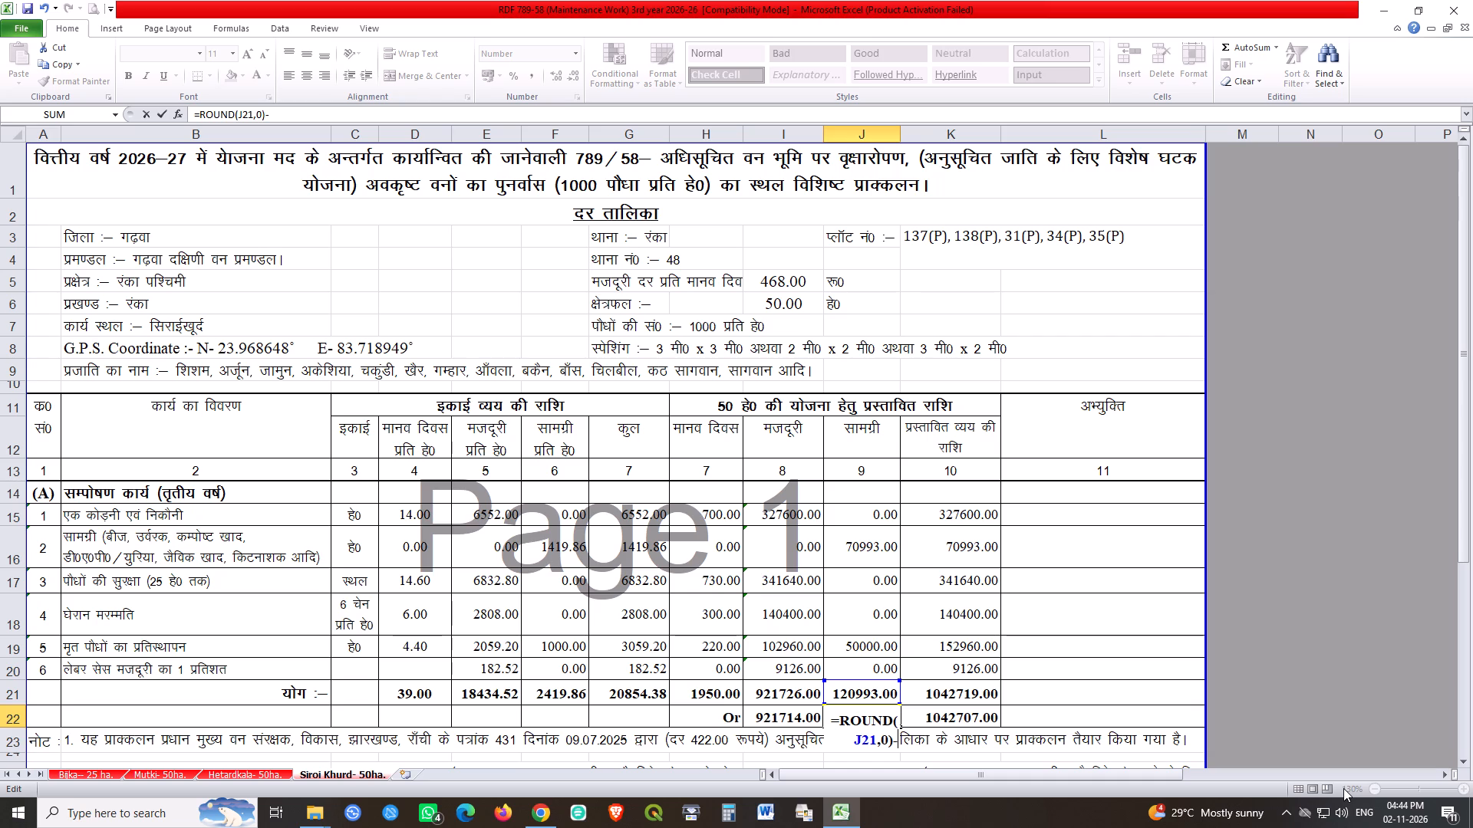
pyautogui.write('145')
pyautogui.press('Return')
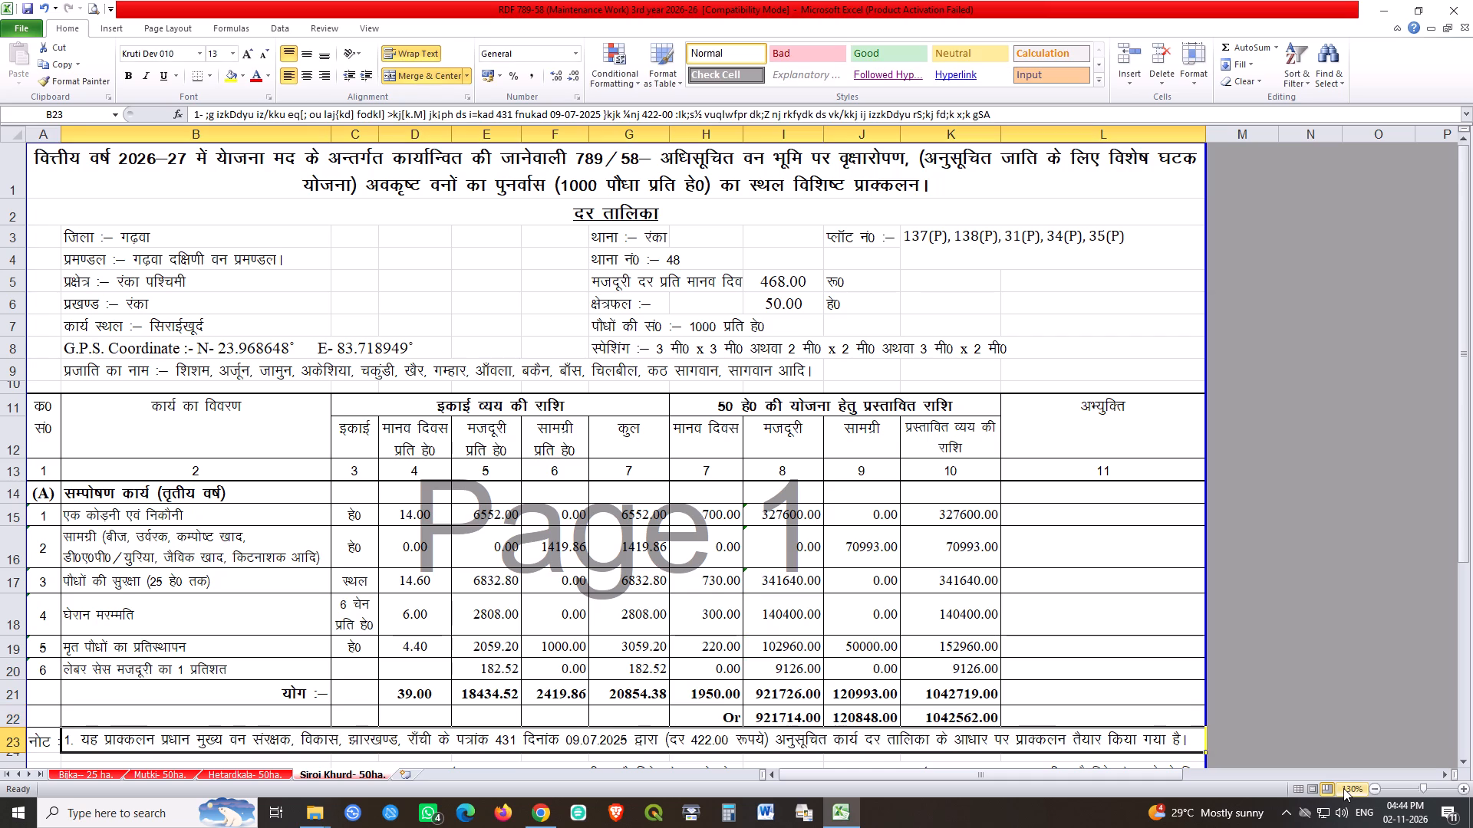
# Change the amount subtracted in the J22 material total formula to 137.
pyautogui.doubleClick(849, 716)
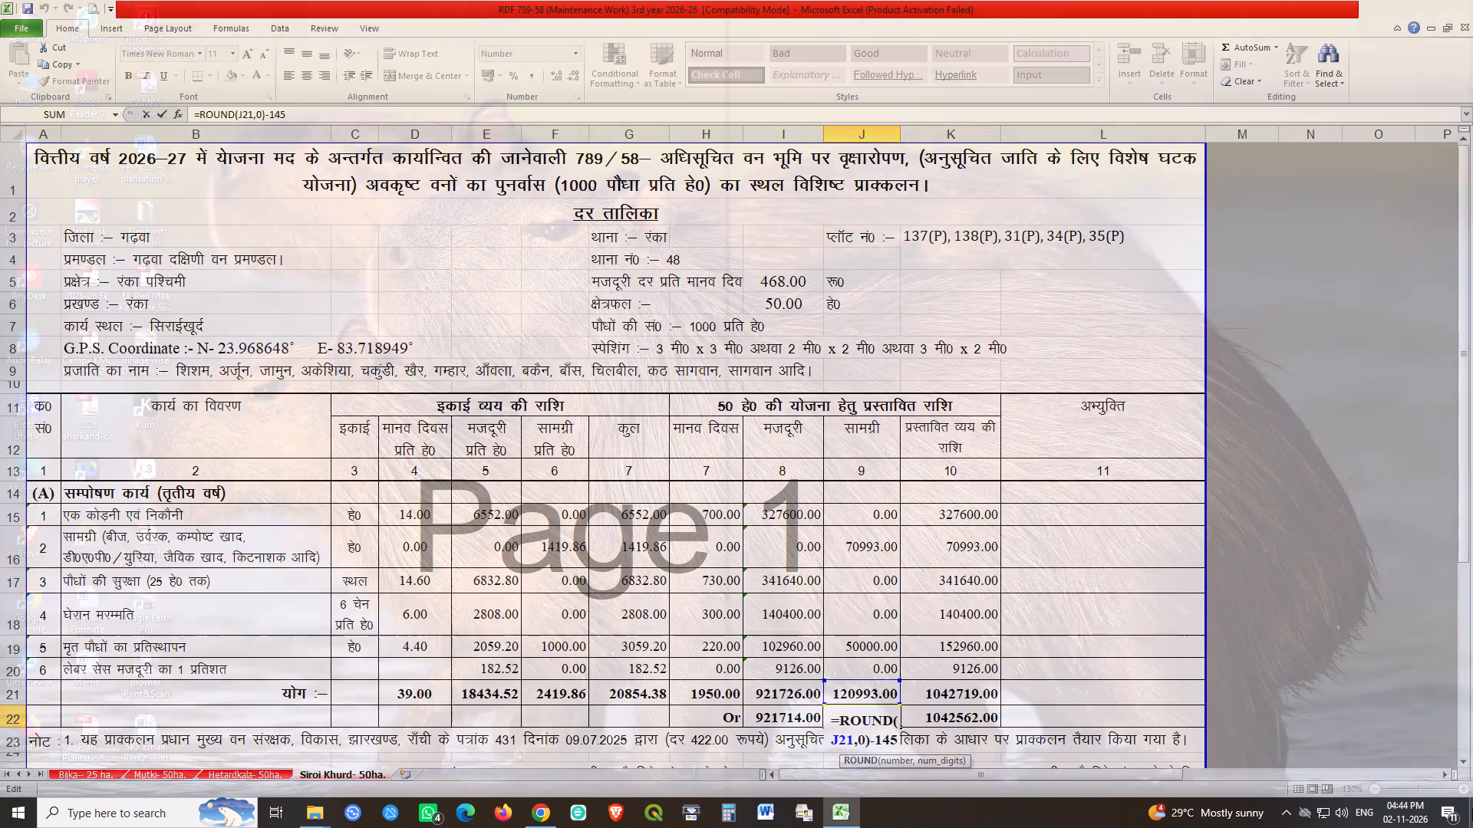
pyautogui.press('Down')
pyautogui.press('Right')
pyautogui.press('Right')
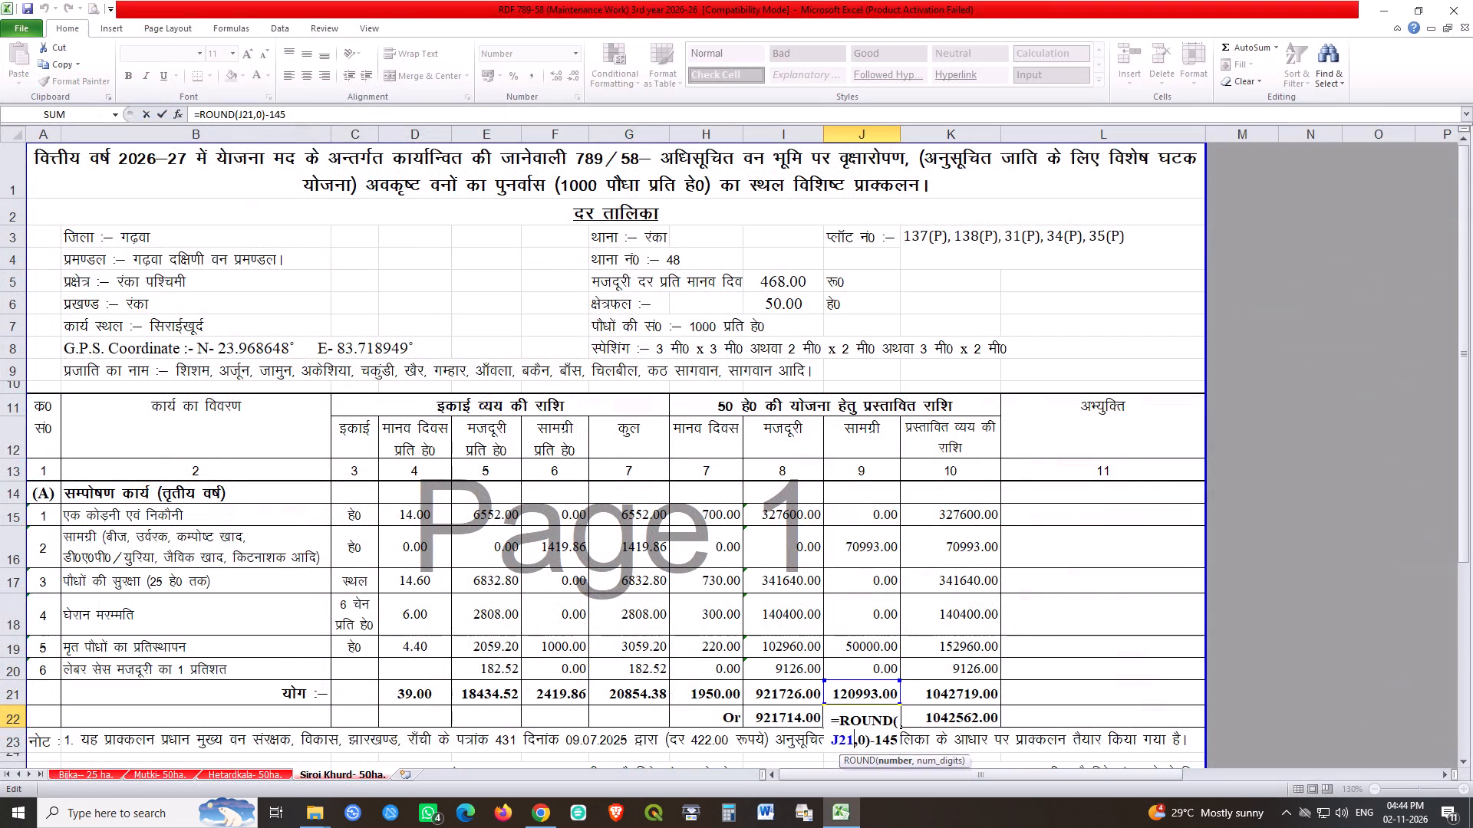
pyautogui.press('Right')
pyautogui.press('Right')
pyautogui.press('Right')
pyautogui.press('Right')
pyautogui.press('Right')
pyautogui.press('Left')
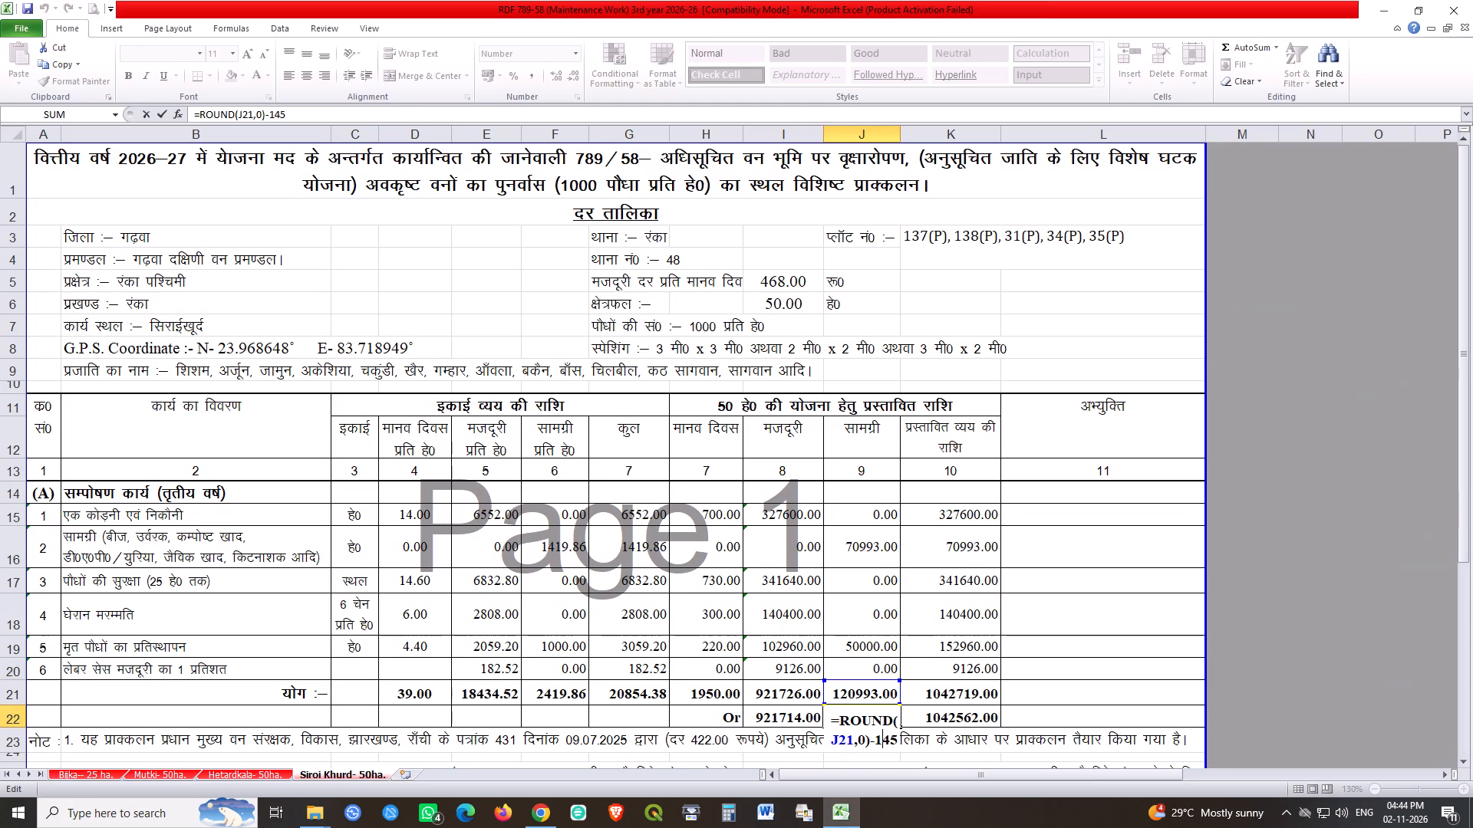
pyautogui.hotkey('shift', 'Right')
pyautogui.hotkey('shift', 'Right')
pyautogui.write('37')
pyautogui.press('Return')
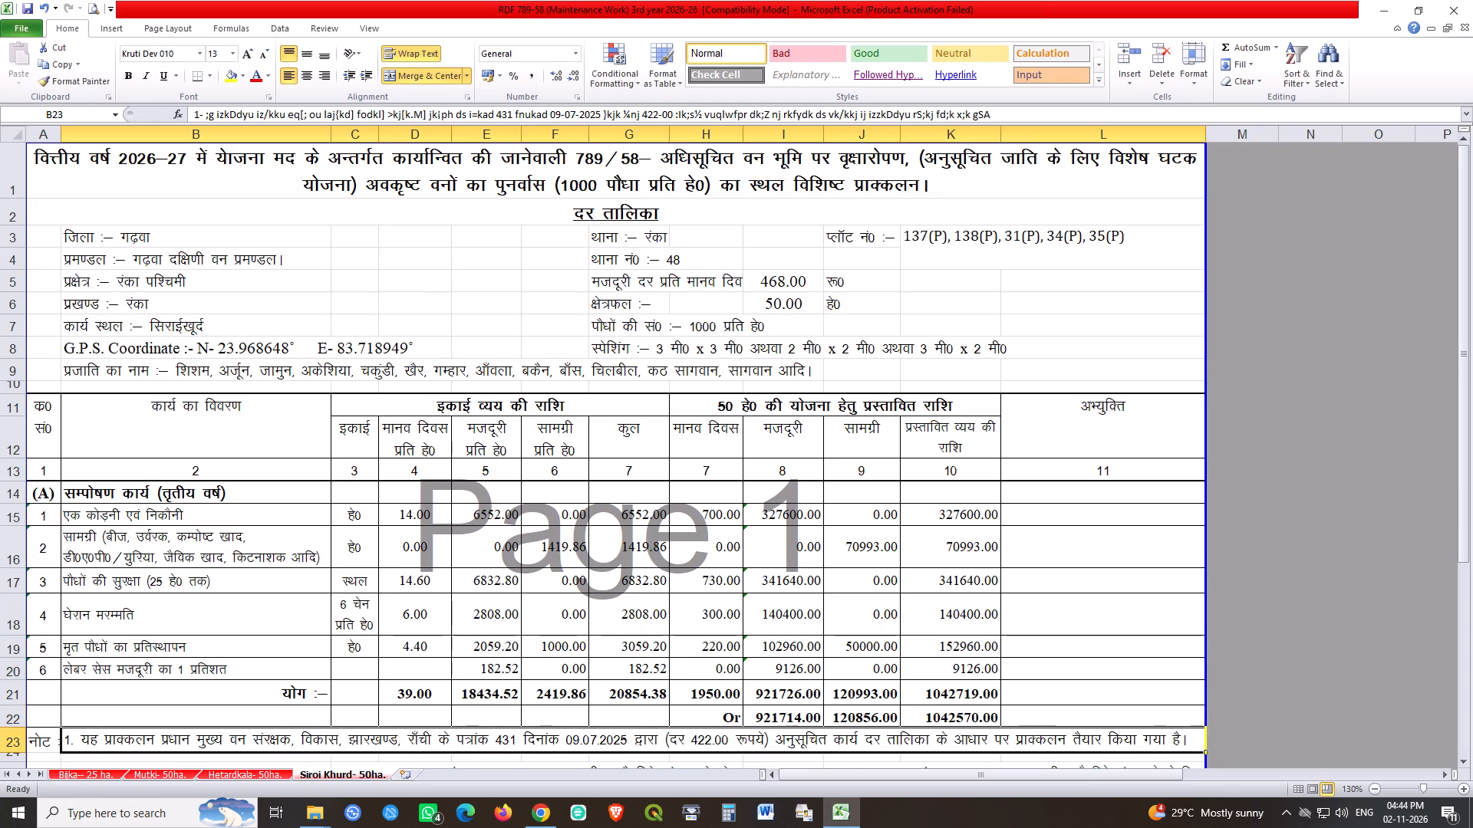
# Set the amount subtracted in J22 to 136, making the formula =ROUND(J21,0)-136.
pyautogui.doubleClick(872, 716)
pyautogui.press('Down')
pyautogui.press('Right')
pyautogui.press('Right')
pyautogui.press('Right')
pyautogui.hotkey('shift', 'Right')
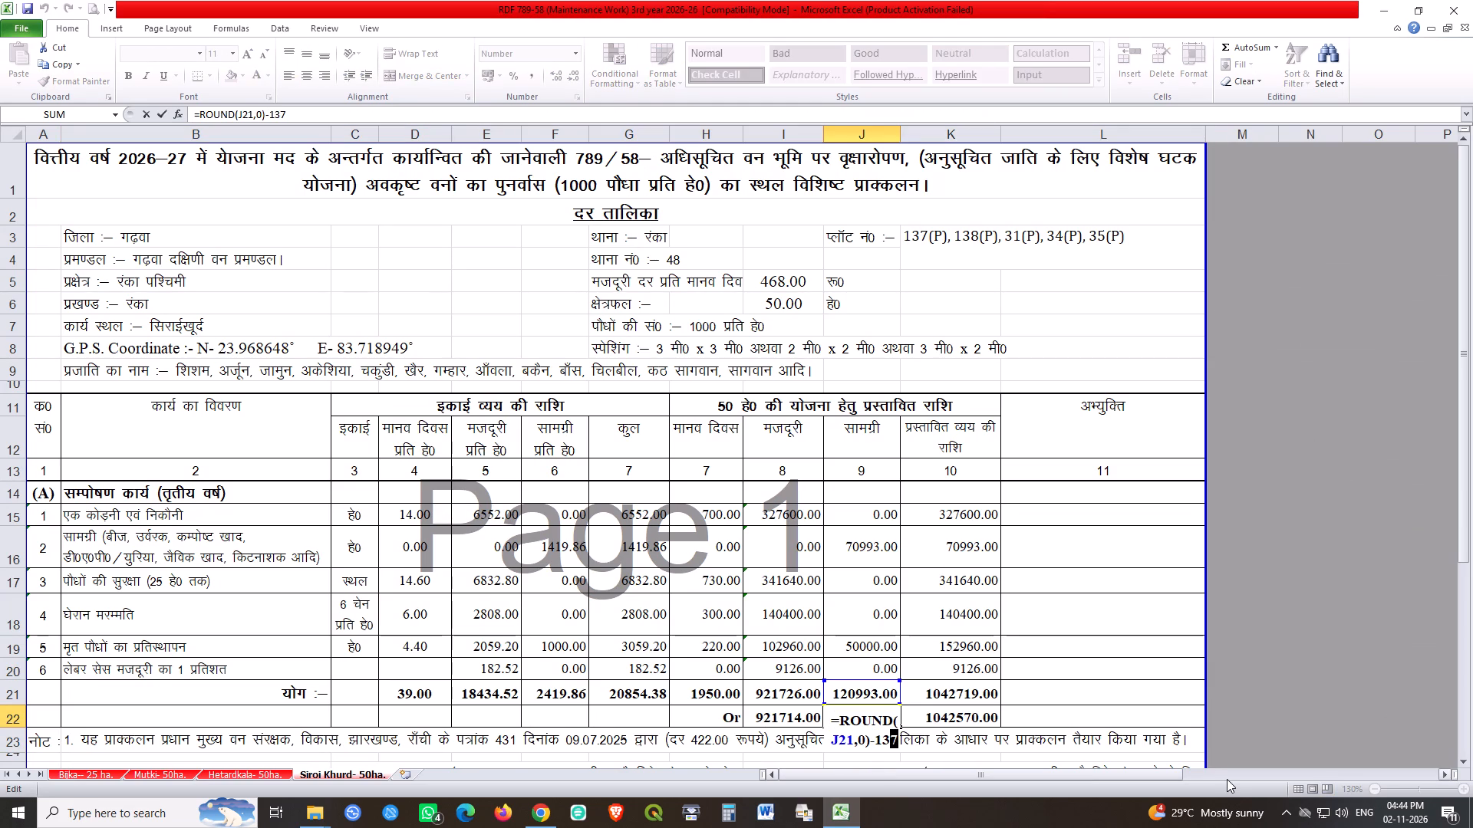
pyautogui.press('6')
pyautogui.press('Return')
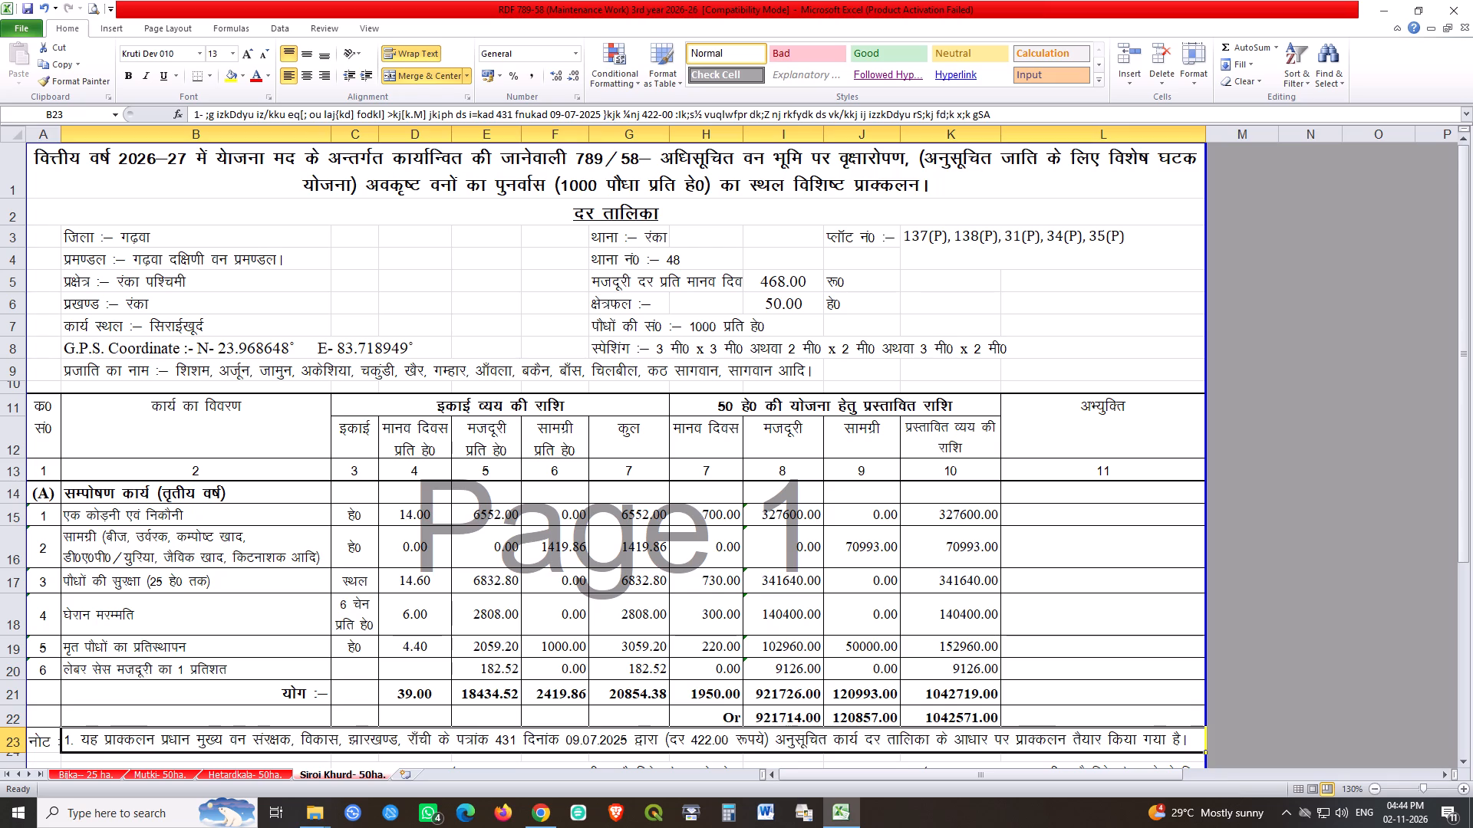
# Check the K22 grand total formula and save the workbook.
pyautogui.click(1127, 639)
pyautogui.click(954, 724)
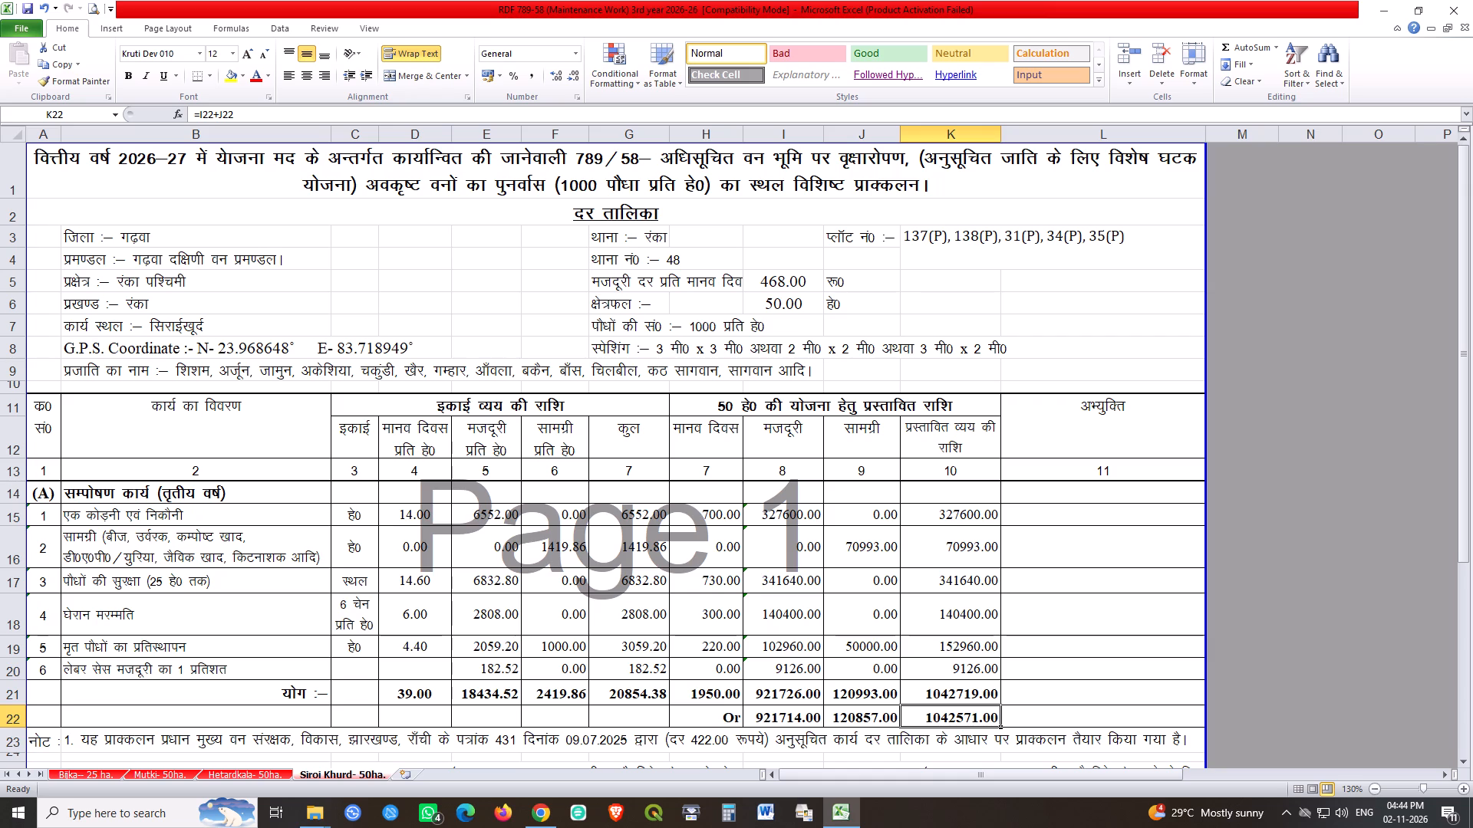
pyautogui.click(1044, 711)
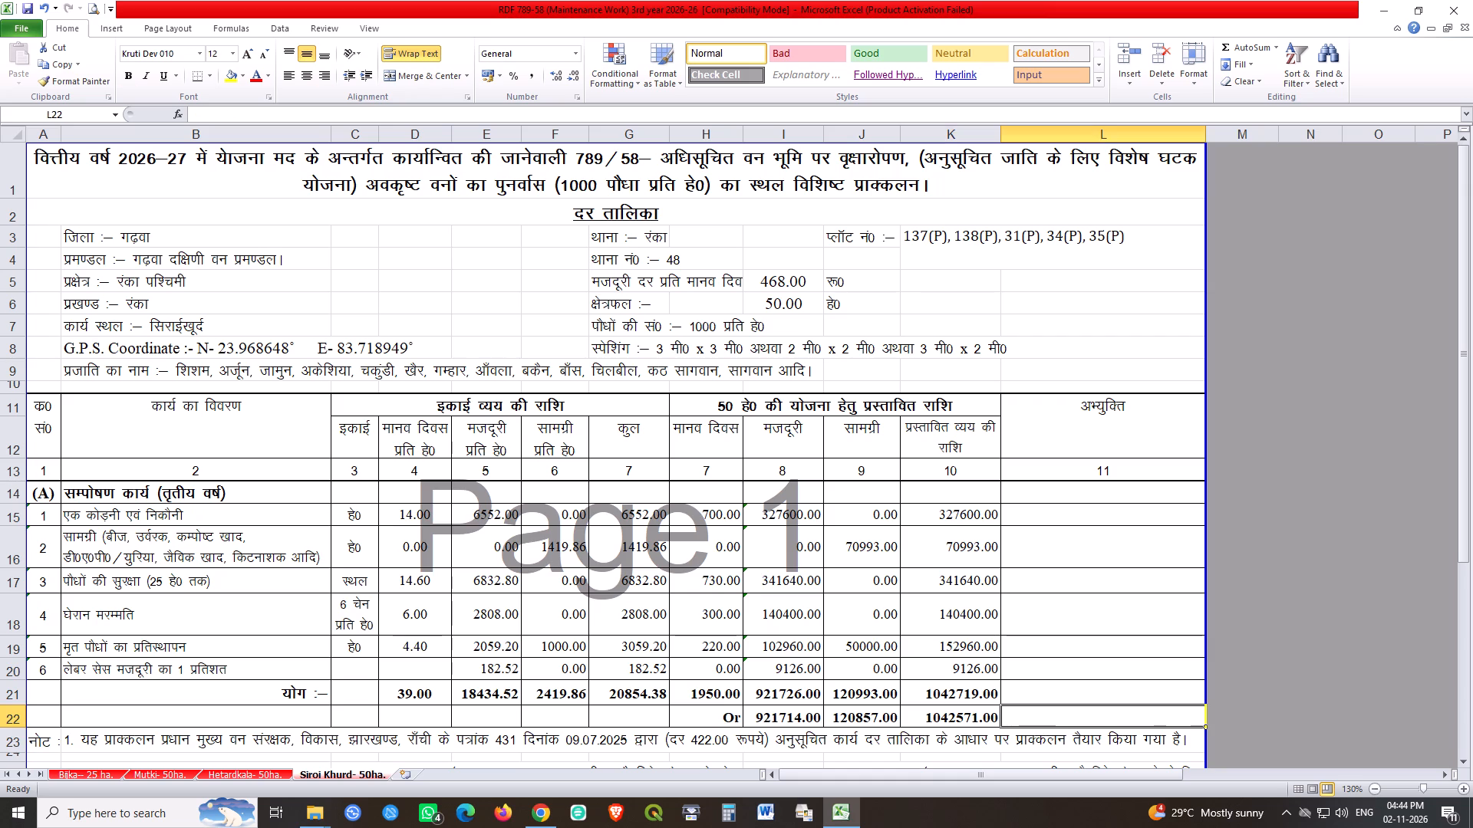
pyautogui.hotkey('ctrl', 's')
pyautogui.hotkey('ctrl', 's')
pyautogui.hotkey('ctrl', 's')
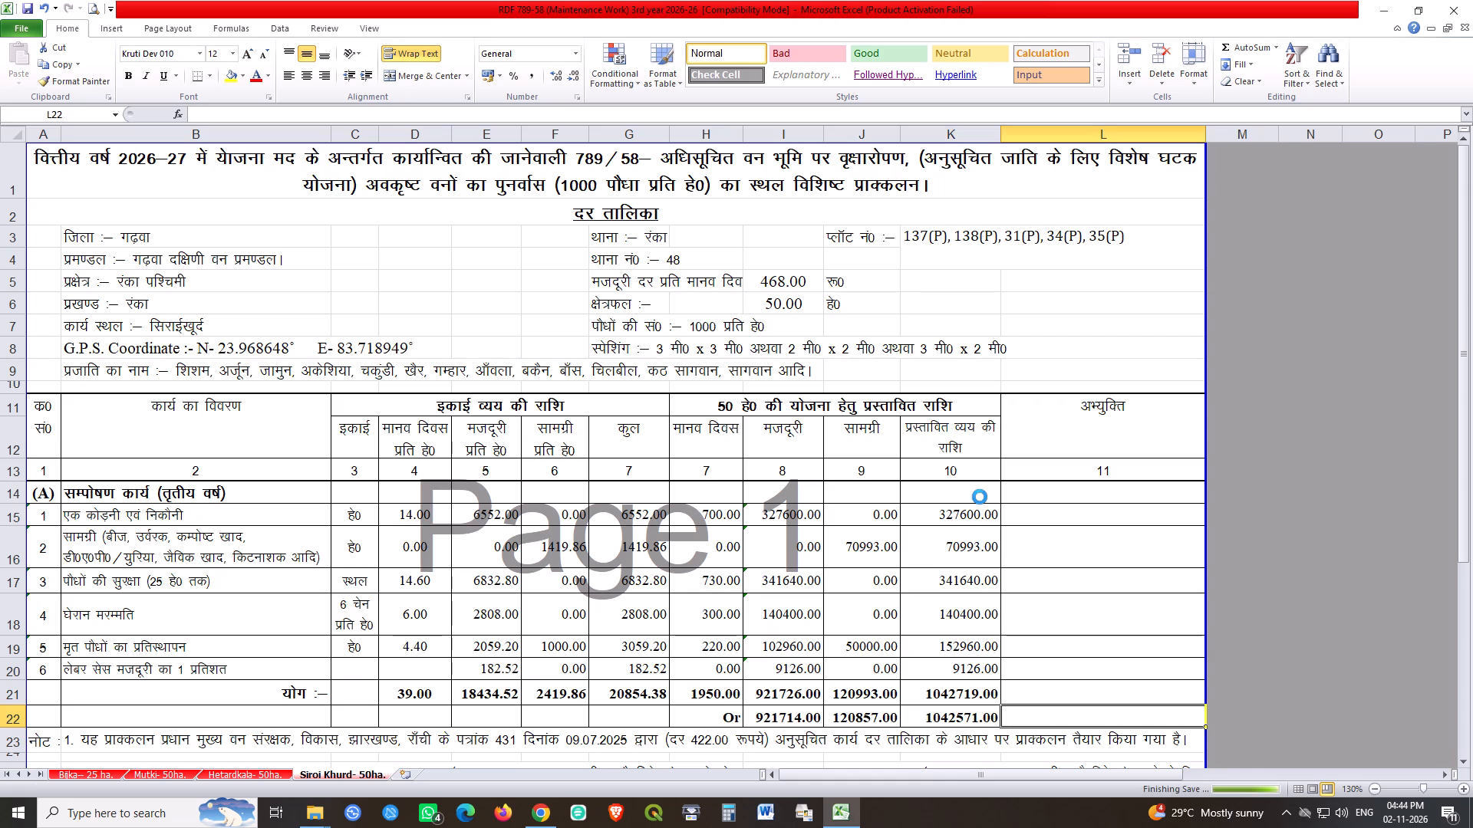
# Remove the leading "1." numbering from the note text in B23.
pyautogui.scroll(-3, 917, 496)
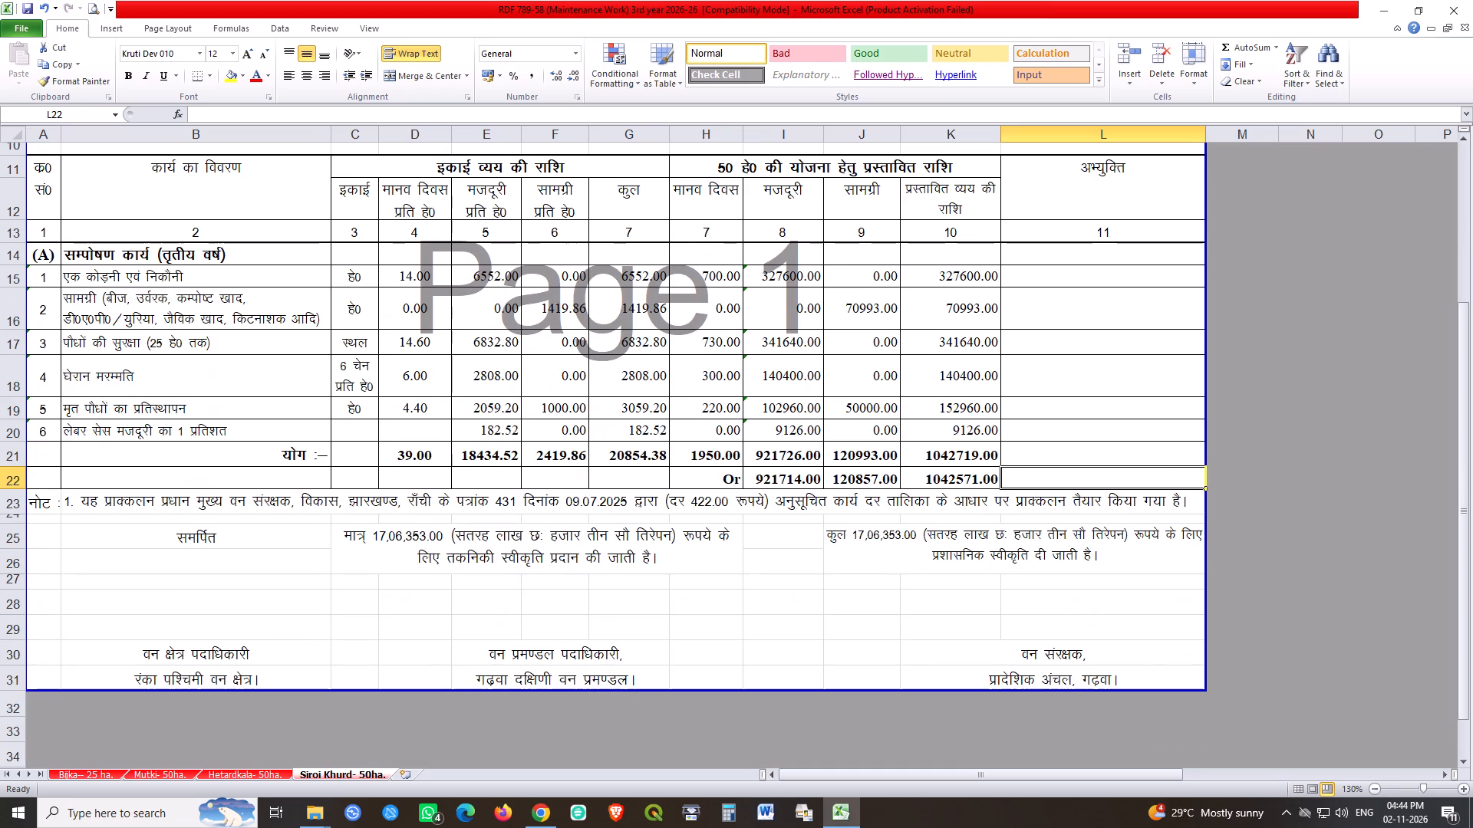
pyautogui.doubleClick(140, 501)
pyautogui.click(83, 505)
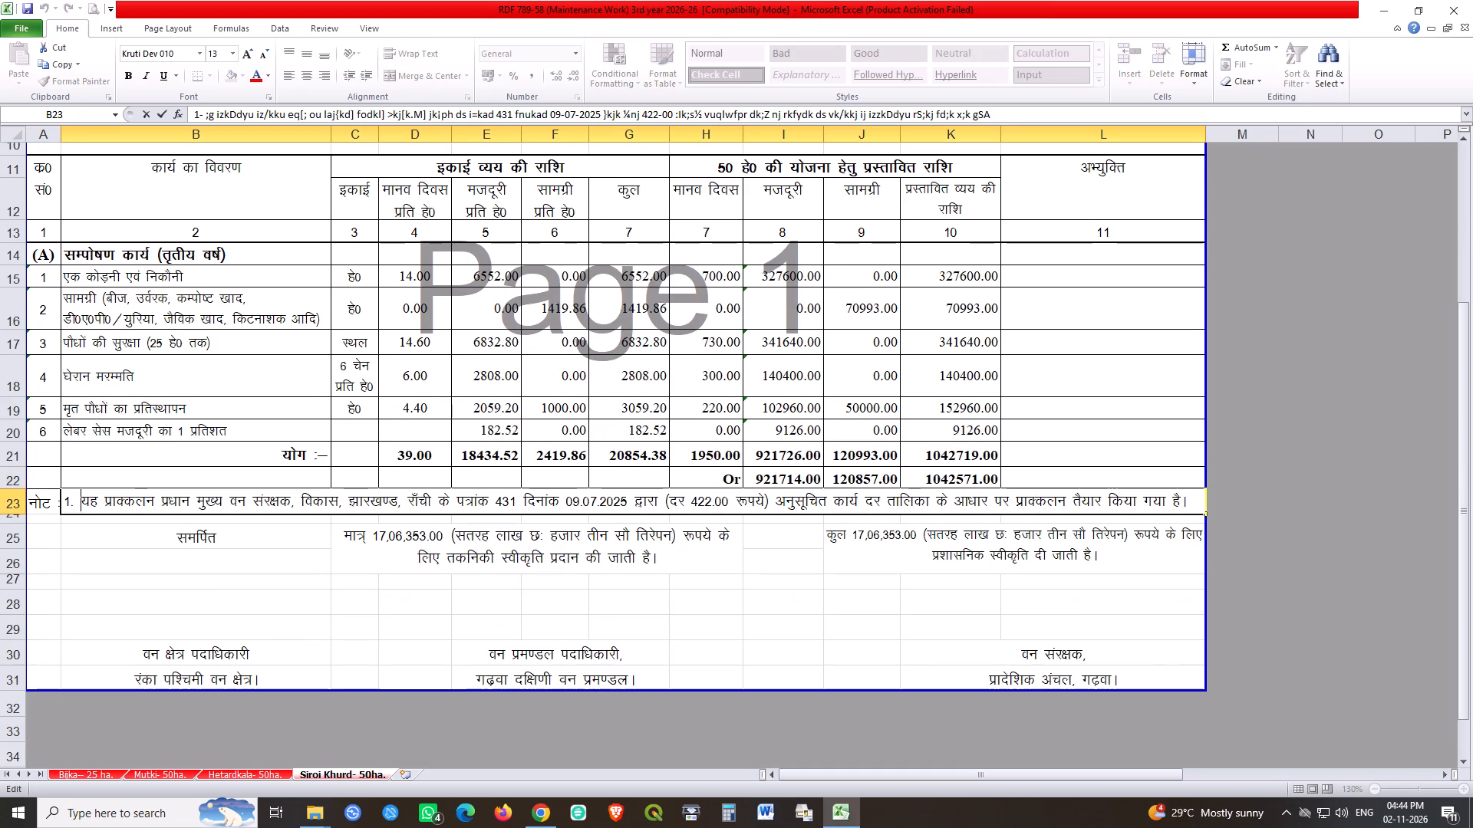
pyautogui.press('BackSpace')
pyautogui.press('BackSpace')
pyautogui.press('BackSpace')
# Change the letter number (पत्रांक) in the B23 note to 490.
pyautogui.press('Right')
pyautogui.press('Right')
pyautogui.press('Right')
pyautogui.press('Right')
pyautogui.press('Right')
pyautogui.press('Right')
pyautogui.press('Right')
pyautogui.press('Right')
pyautogui.press('Right')
pyautogui.press('Right')
pyautogui.press('Right')
pyautogui.press('Right')
pyautogui.press('Right')
pyautogui.press('Right')
pyautogui.press('Right')
pyautogui.press('Right')
pyautogui.press('Right')
pyautogui.press('Right')
pyautogui.press('Right')
pyautogui.press('Right')
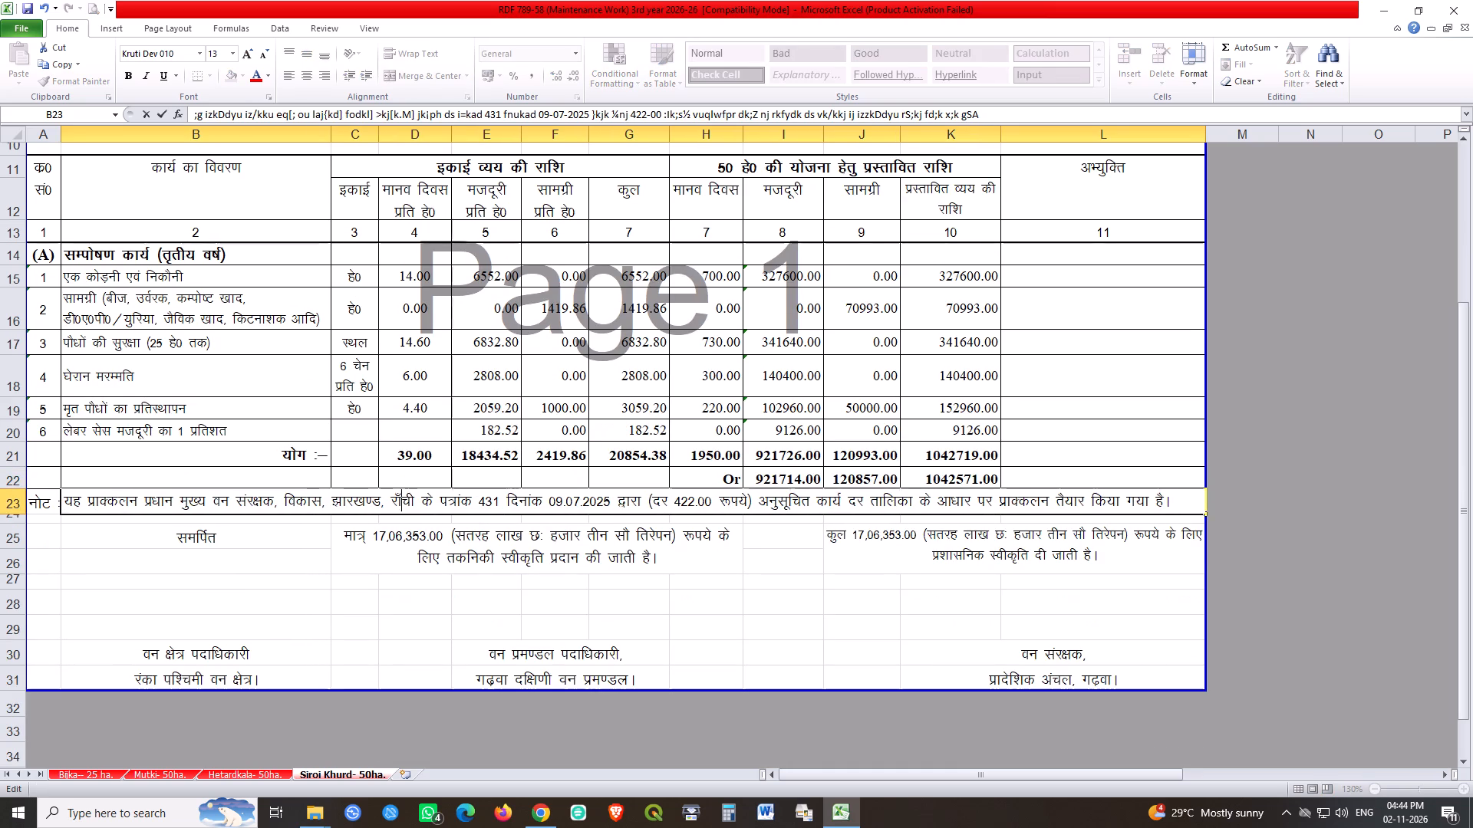
pyautogui.press('Right')
pyautogui.hotkey('shift', 'Right')
pyautogui.hotkey('shift', 'Right')
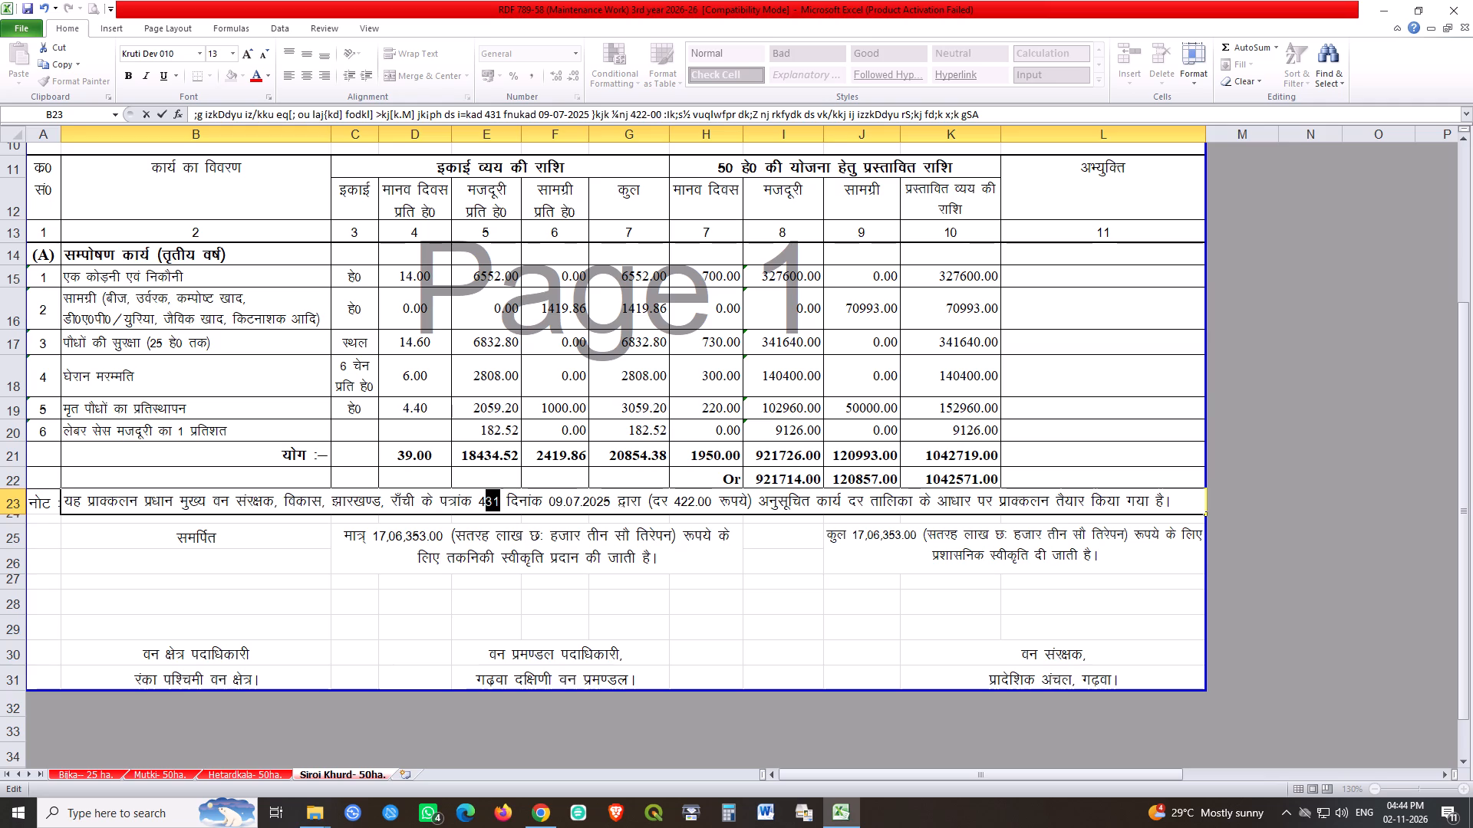
pyautogui.write('90')
# Change the letter date (दिनांक) in the B23 note to 06.08.2026.
pyautogui.press('Right')
pyautogui.press('Right')
pyautogui.press('Right')
pyautogui.press('Right')
pyautogui.press('Right')
pyautogui.press('Right')
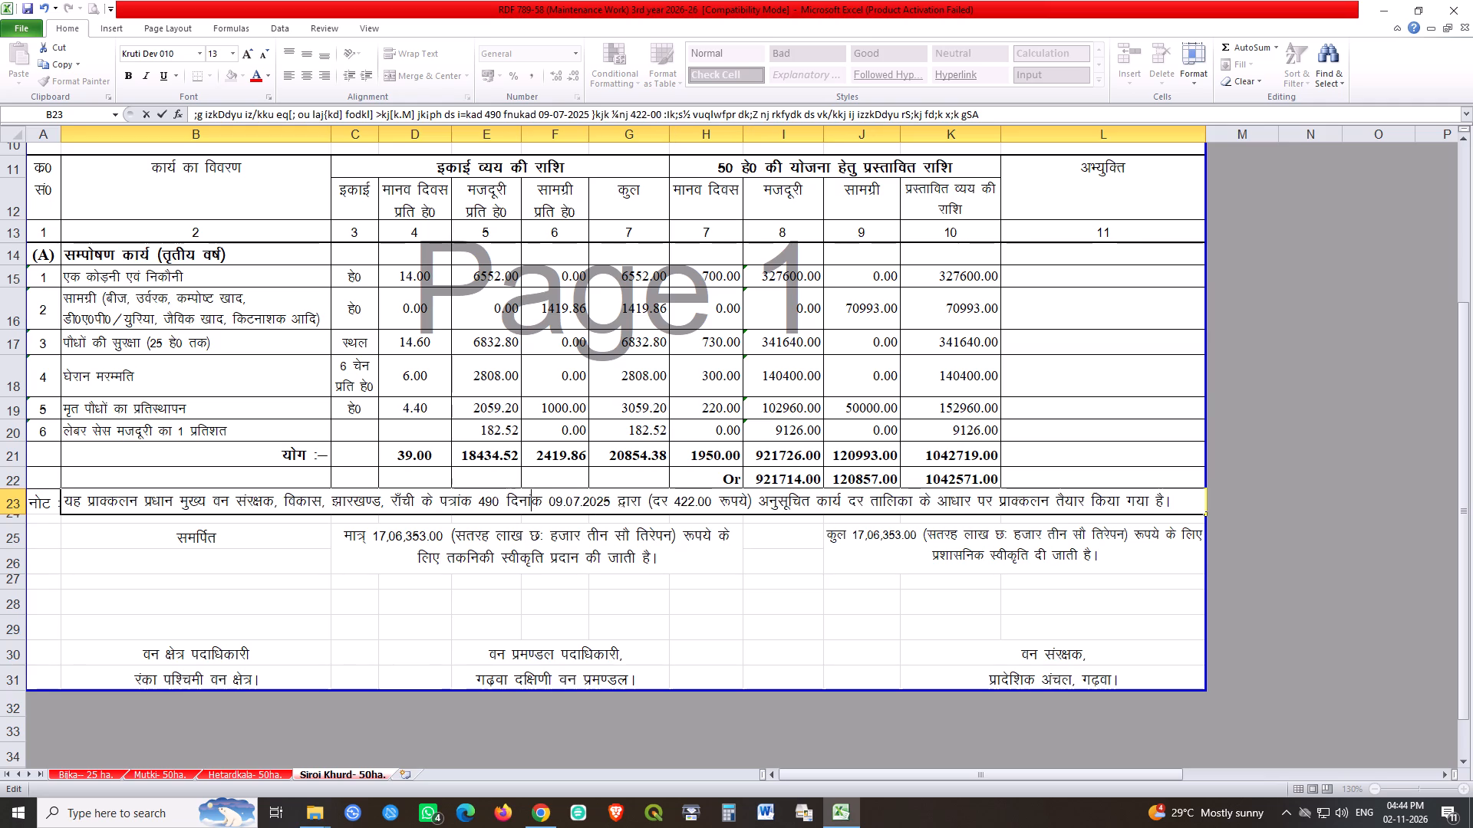
pyautogui.press('Right')
pyautogui.press('Right')
pyautogui.press('Right')
pyautogui.hotkey('shift', 'Right')
pyautogui.press('6')
pyautogui.press('Right')
pyautogui.press('Right')
pyautogui.hotkey('shift', 'Right')
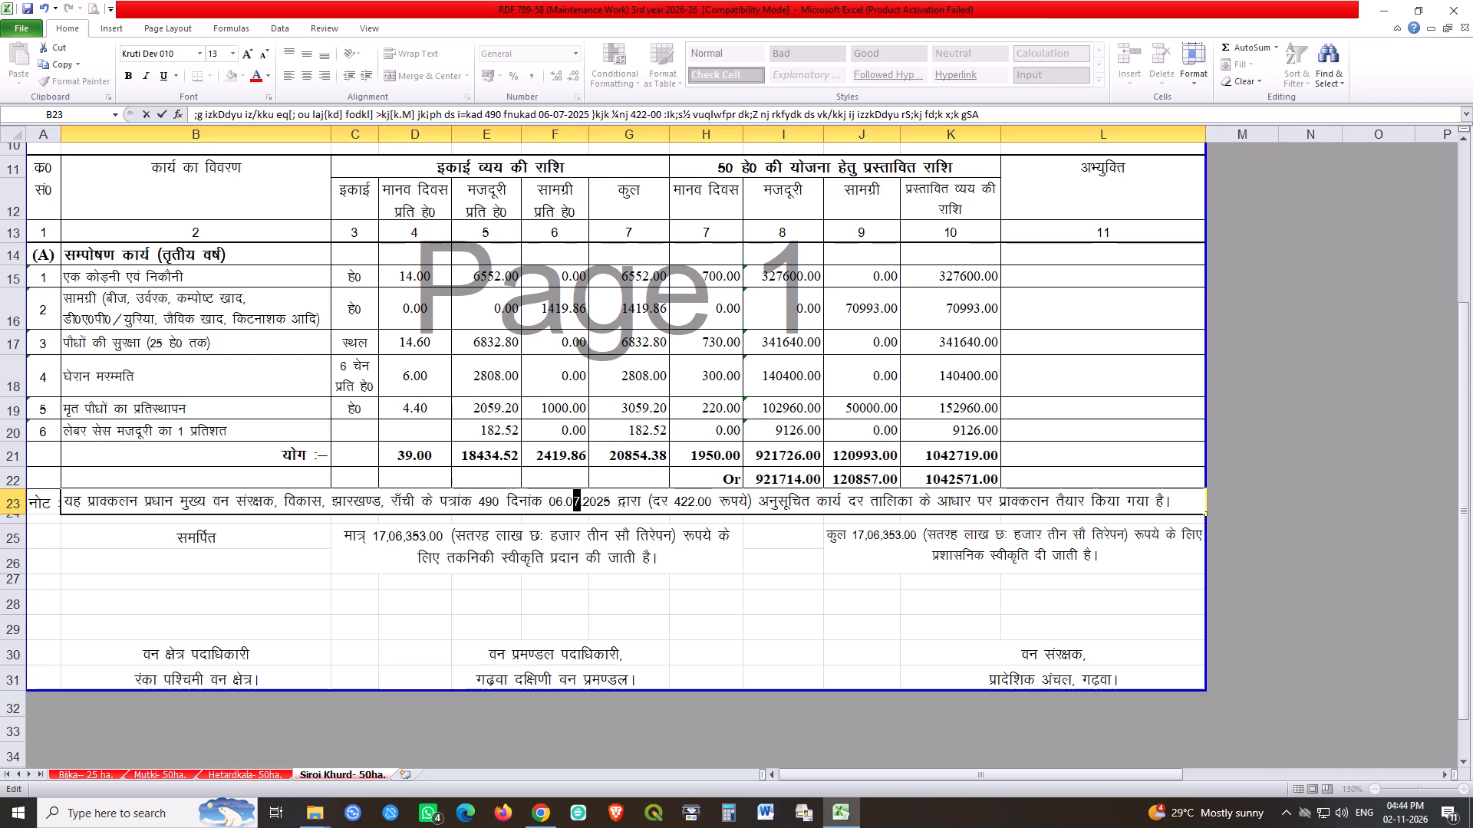
pyautogui.press('8')
pyautogui.press('Right')
pyautogui.press('Right')
pyautogui.press('Right')
pyautogui.press('Right')
pyautogui.hotkey('shift', 'Right')
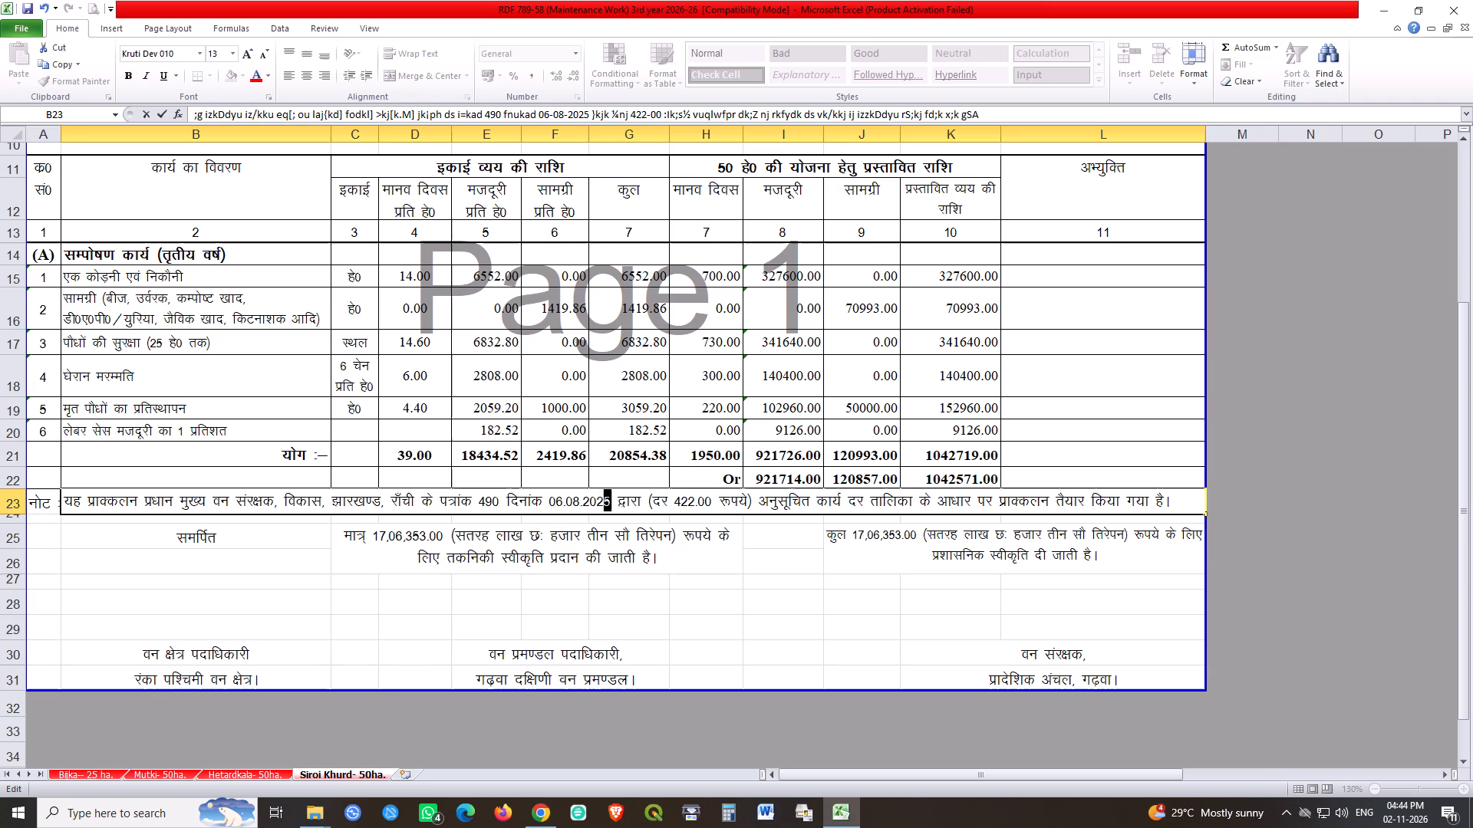
pyautogui.press('6')
# Set the wage rate (दर) in the B23 note to 468.00 रूपये.
pyautogui.press('Right')
pyautogui.press('Right')
pyautogui.press('Right')
pyautogui.press('Right')
pyautogui.press('Right')
pyautogui.press('Right')
pyautogui.press('Right')
pyautogui.press('Right')
pyautogui.press('Right')
pyautogui.press('Right')
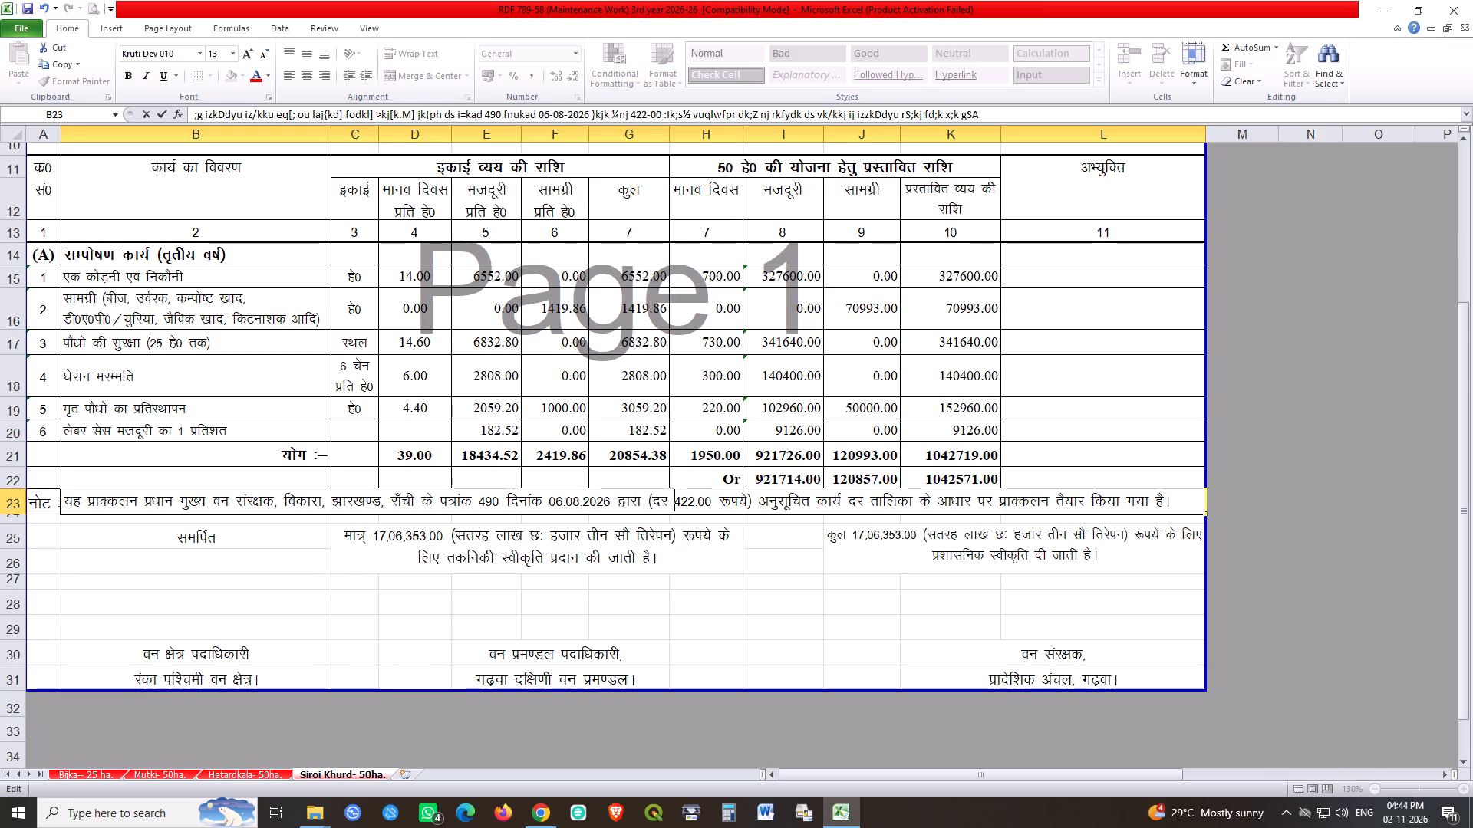
pyautogui.press('Right')
pyautogui.hotkey('shift', 'Right')
pyautogui.hotkey('shift', 'Right')
pyautogui.write('68')
pyautogui.press('Return')
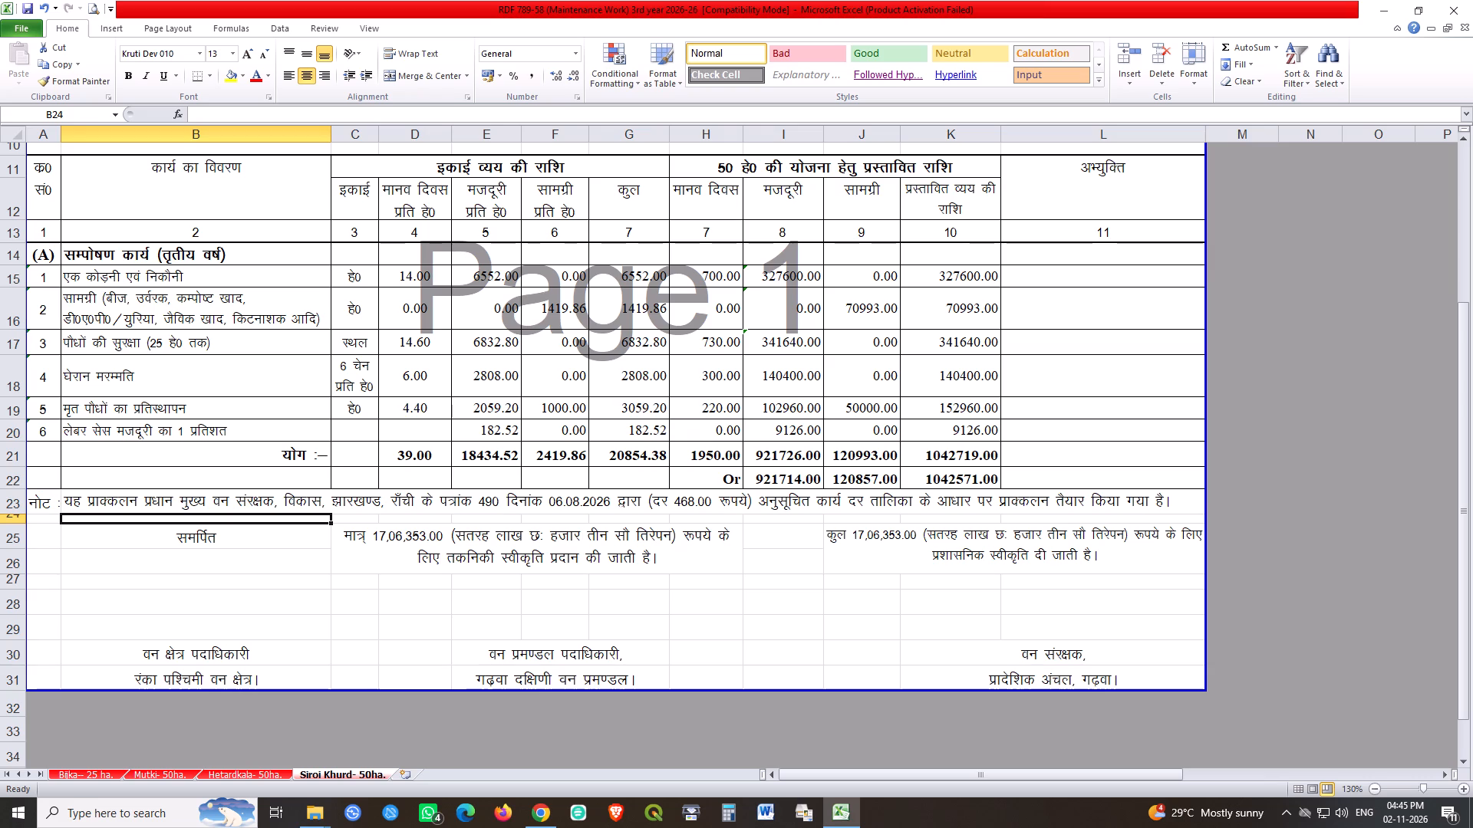
# Change the numeric amount in the technical sanction text in C25 to 10,42,571.00.
pyautogui.doubleClick(383, 537)
pyautogui.hotkey('shift', 'Right')
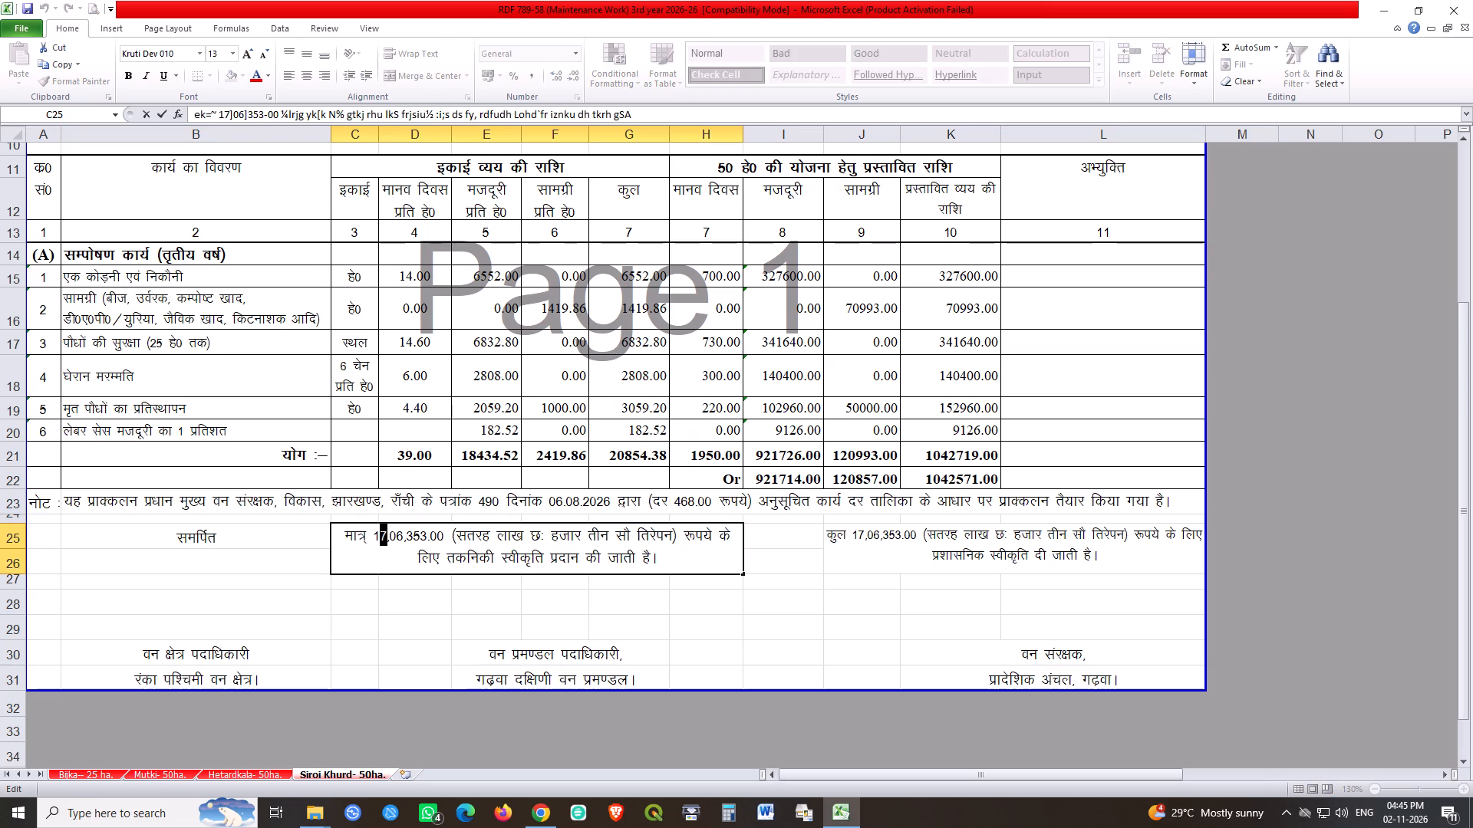
pyautogui.press('0')
pyautogui.press('Right')
pyautogui.hotkey('shift', 'Right')
pyautogui.hotkey('shift', 'Right')
pyautogui.write('42')
pyautogui.press('Right')
pyautogui.hotkey('shift', 'Right')
pyautogui.hotkey('shift', 'Right')
pyautogui.hotkey('shift', 'Right')
pyautogui.write('571')
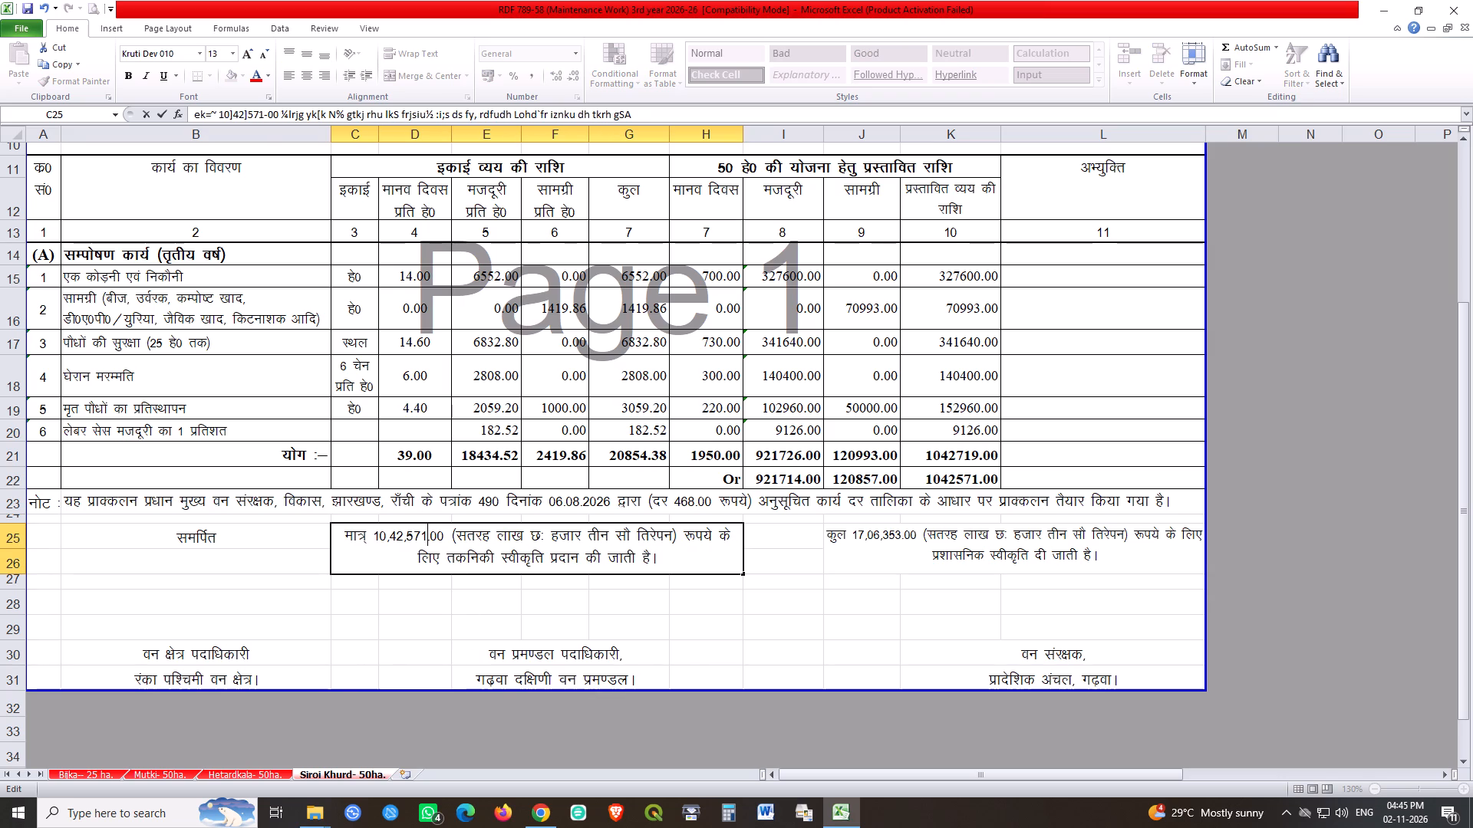
# Reword the lakh and thousand figures of the C25 amount in words as दस लाख बेयालीस हजार.
pyautogui.press('Right')
pyautogui.press('Right')
pyautogui.press('Right')
pyautogui.press('Right')
pyautogui.press('Right')
pyautogui.hotkey('ctrl', 'shift', 'Right')
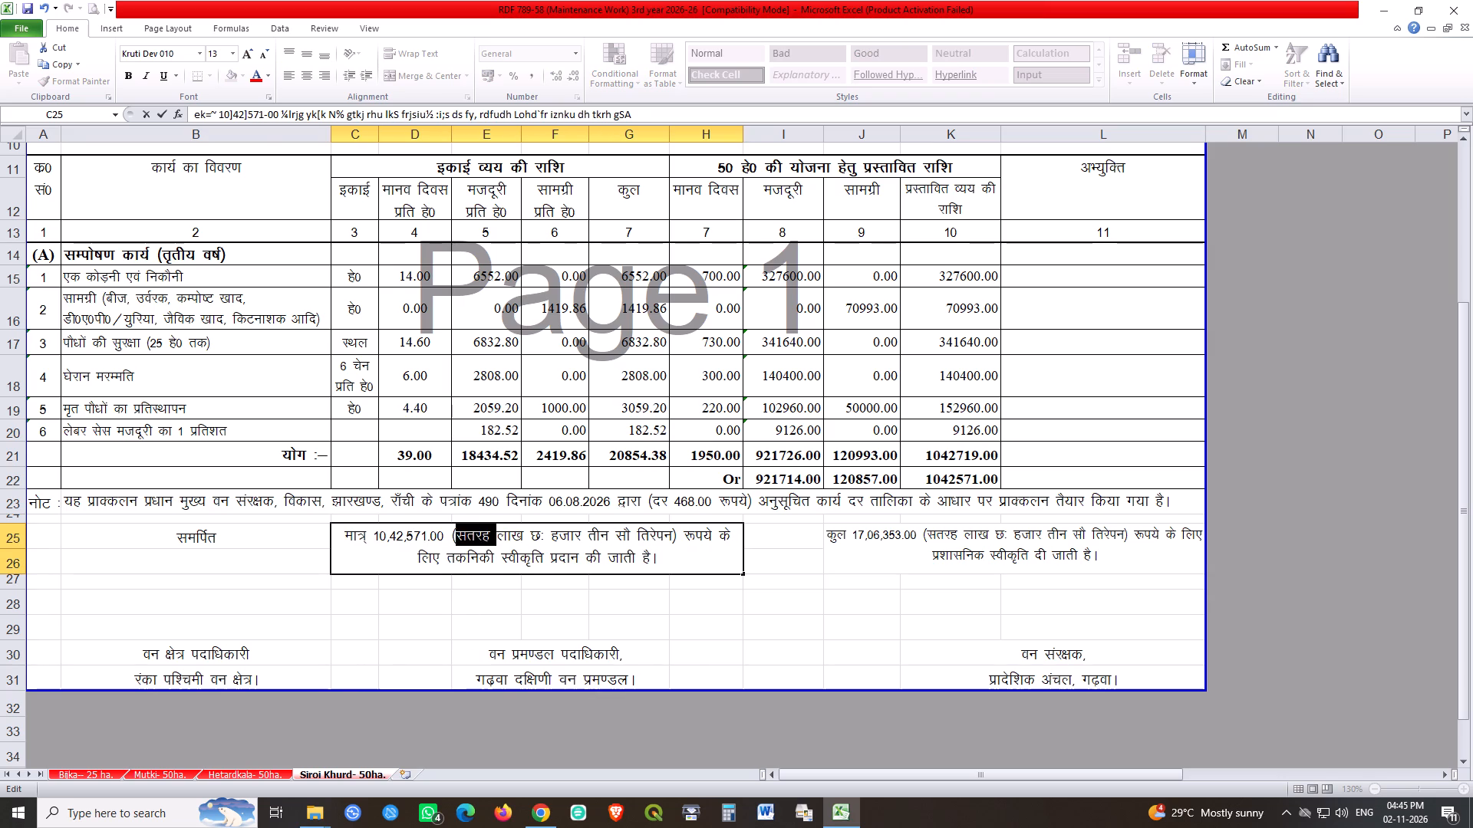
pyautogui.write('nl')
pyautogui.press('space')
pyautogui.press('Right')
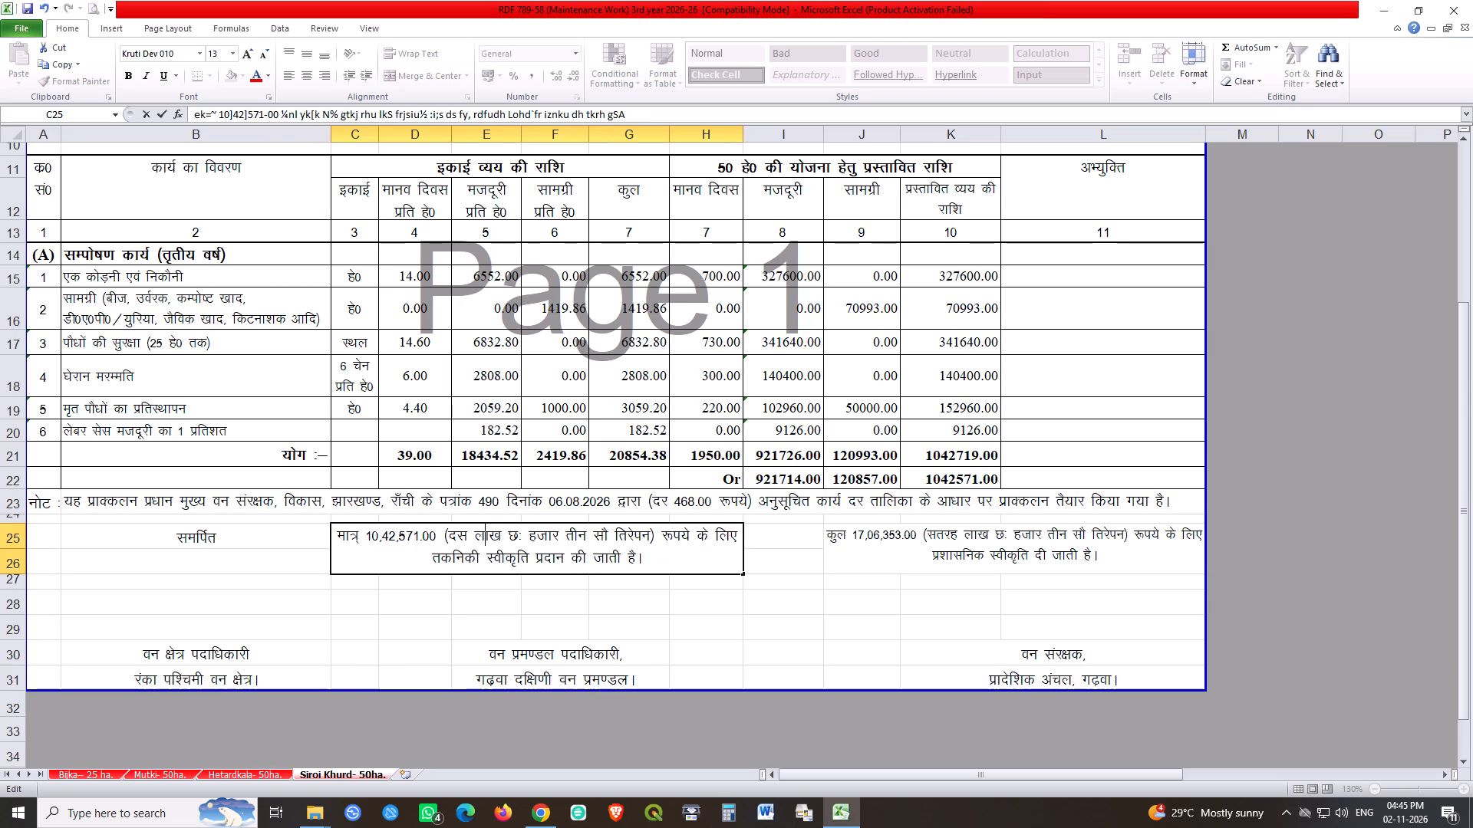
pyautogui.press('Right')
pyautogui.press('Right')
pyautogui.press('Right')
pyautogui.press('Right')
pyautogui.hotkey('shift', 'Right')
pyautogui.hotkey('shift', 'Right')
pyautogui.write('cs;kyhl')
# Replace the hundreds word in the C25 amount in words with पाँच, including the chandrabindu.
pyautogui.press('Right')
pyautogui.press('Right')
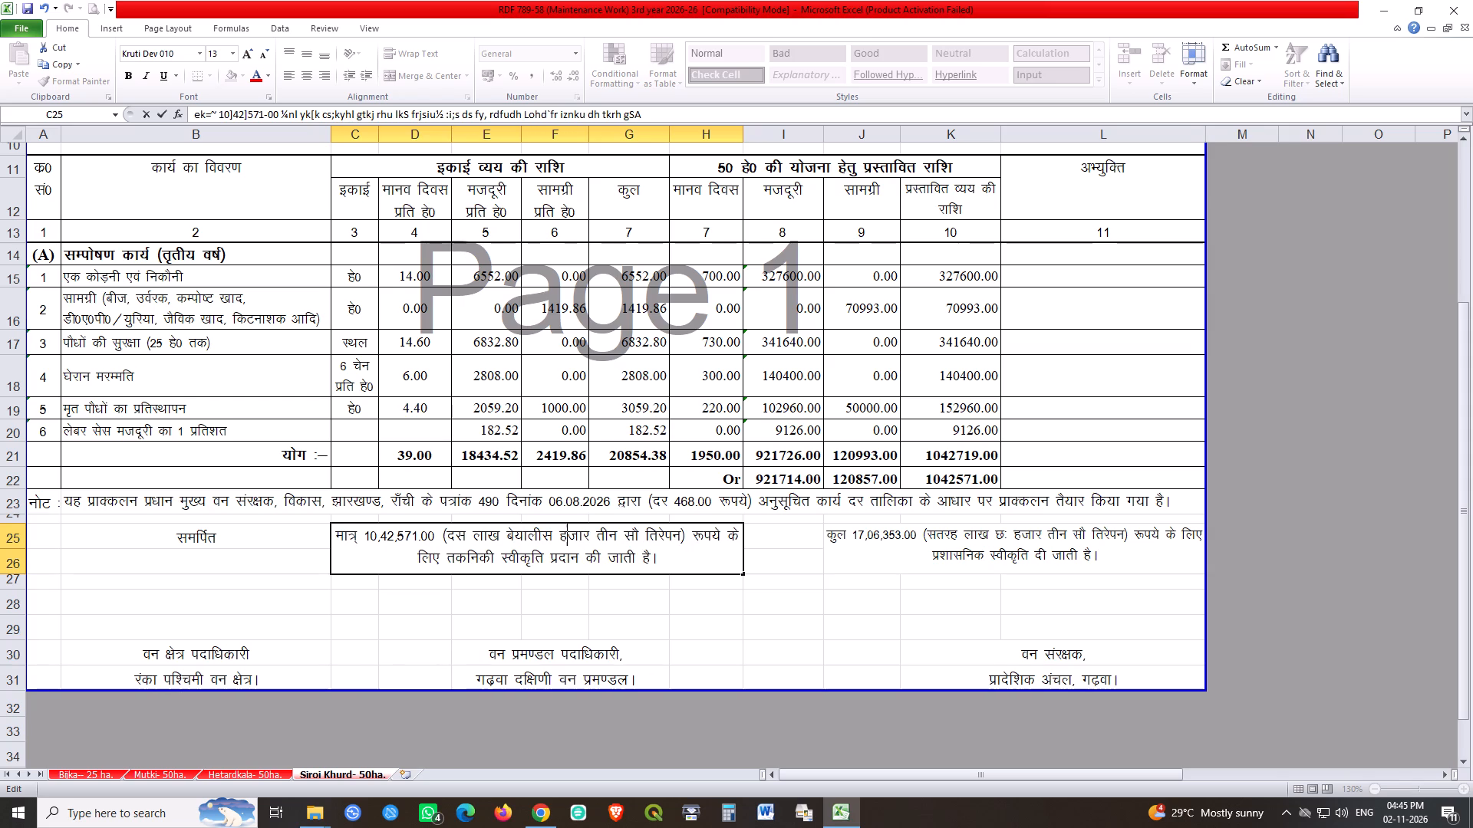
pyautogui.press('Right')
pyautogui.press('Right')
pyautogui.press('Right')
pyautogui.press('Right')
pyautogui.press('Right')
pyautogui.press('Left')
pyautogui.hotkey('shift', 'Right')
pyautogui.hotkey('shift', 'Right')
pyautogui.hotkey('shift', 'Right')
pyautogui.write('ik')
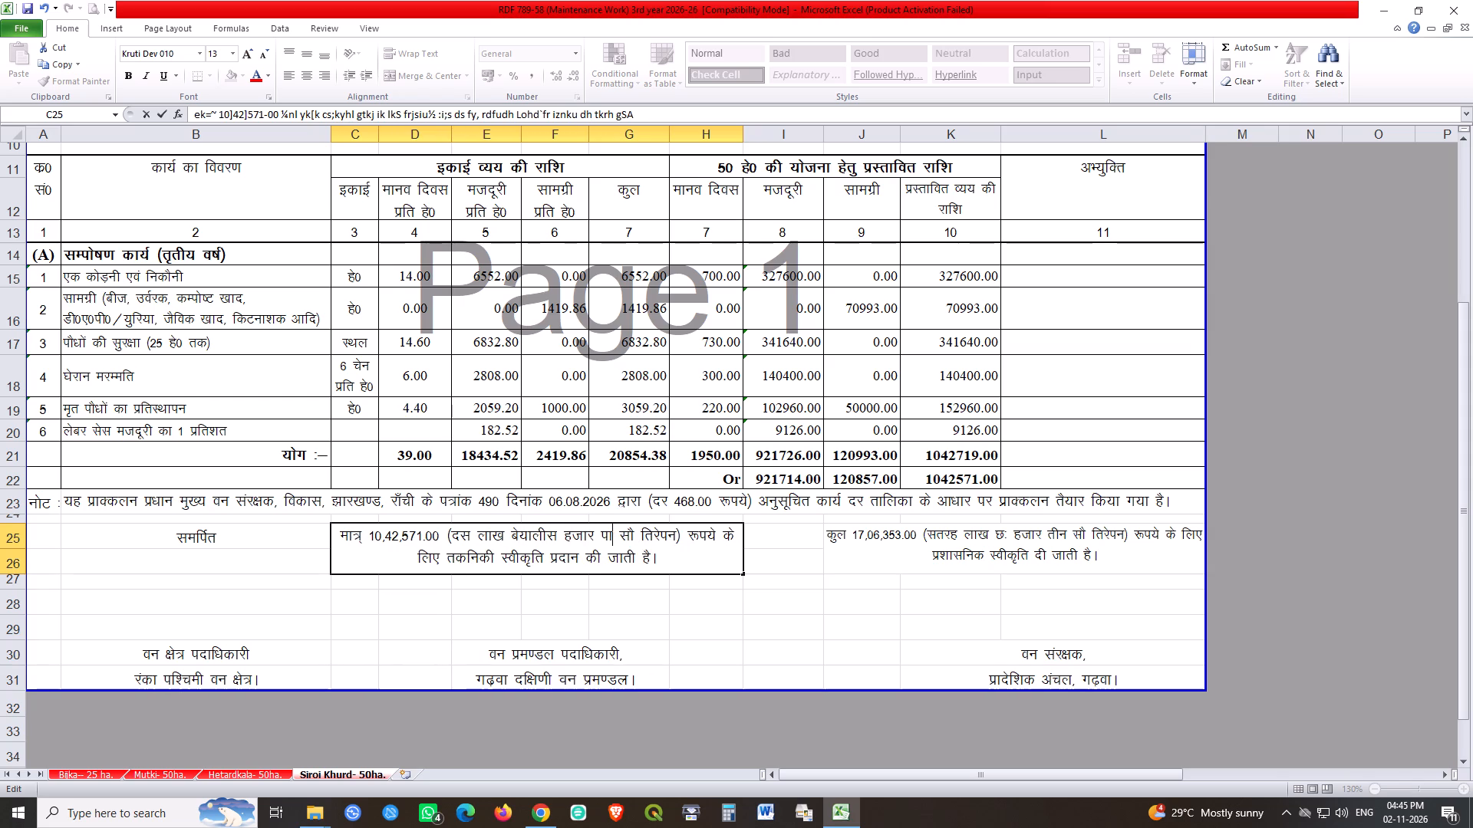
pyautogui.hotkey('alt', '0')
pyautogui.hotkey('alt', '1')
pyautogui.hotkey('alt', '6')
pyautogui.hotkey('alt', '1')
pyautogui.press('BackSpace')
pyautogui.press('BackSpace')
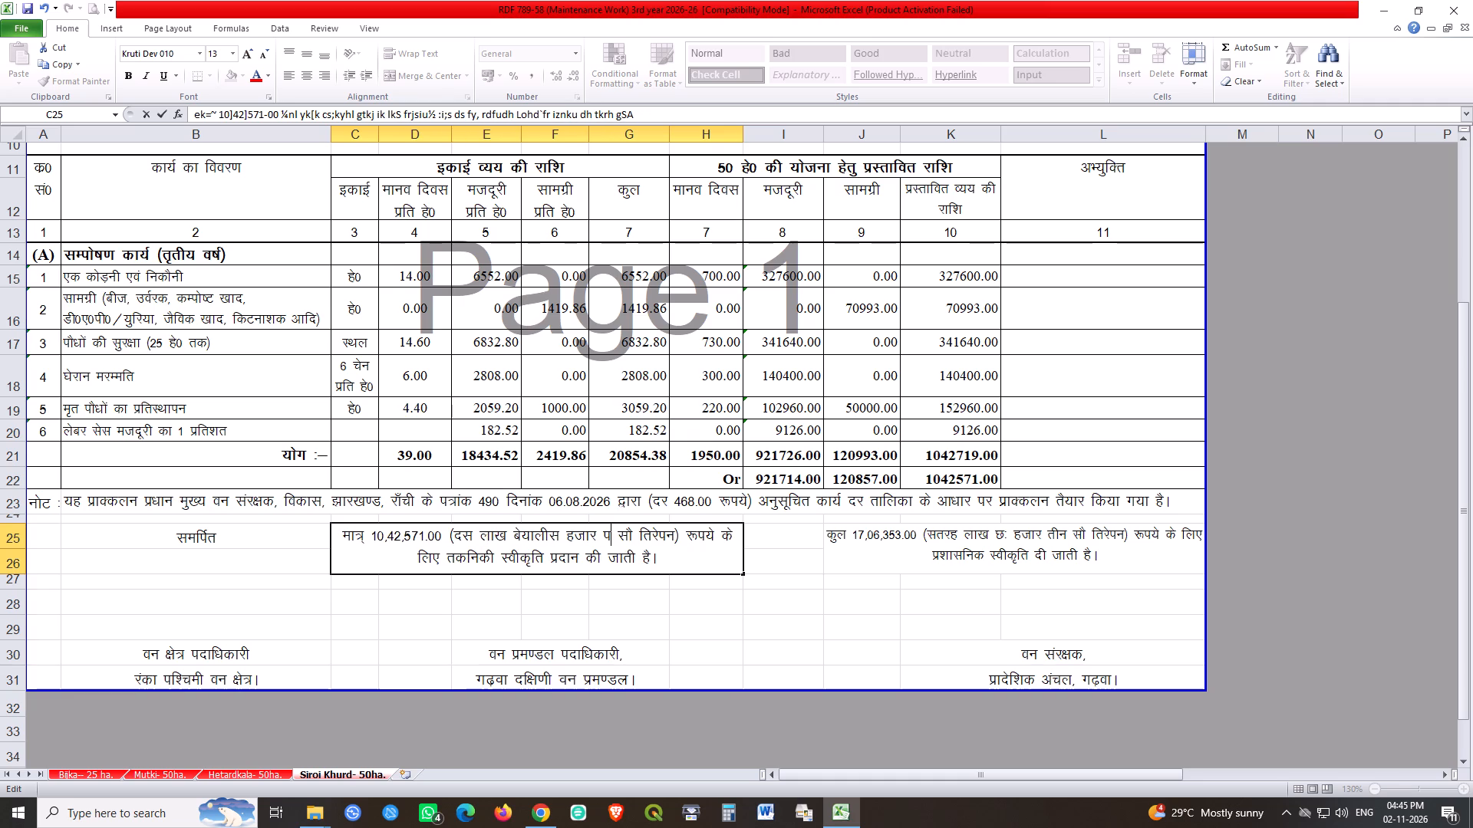
pyautogui.press('k')
pyautogui.hotkey('alt', '0')
pyautogui.hotkey('alt', '1')
pyautogui.hotkey('alt', '6')
pyautogui.hotkey('alt', '1')
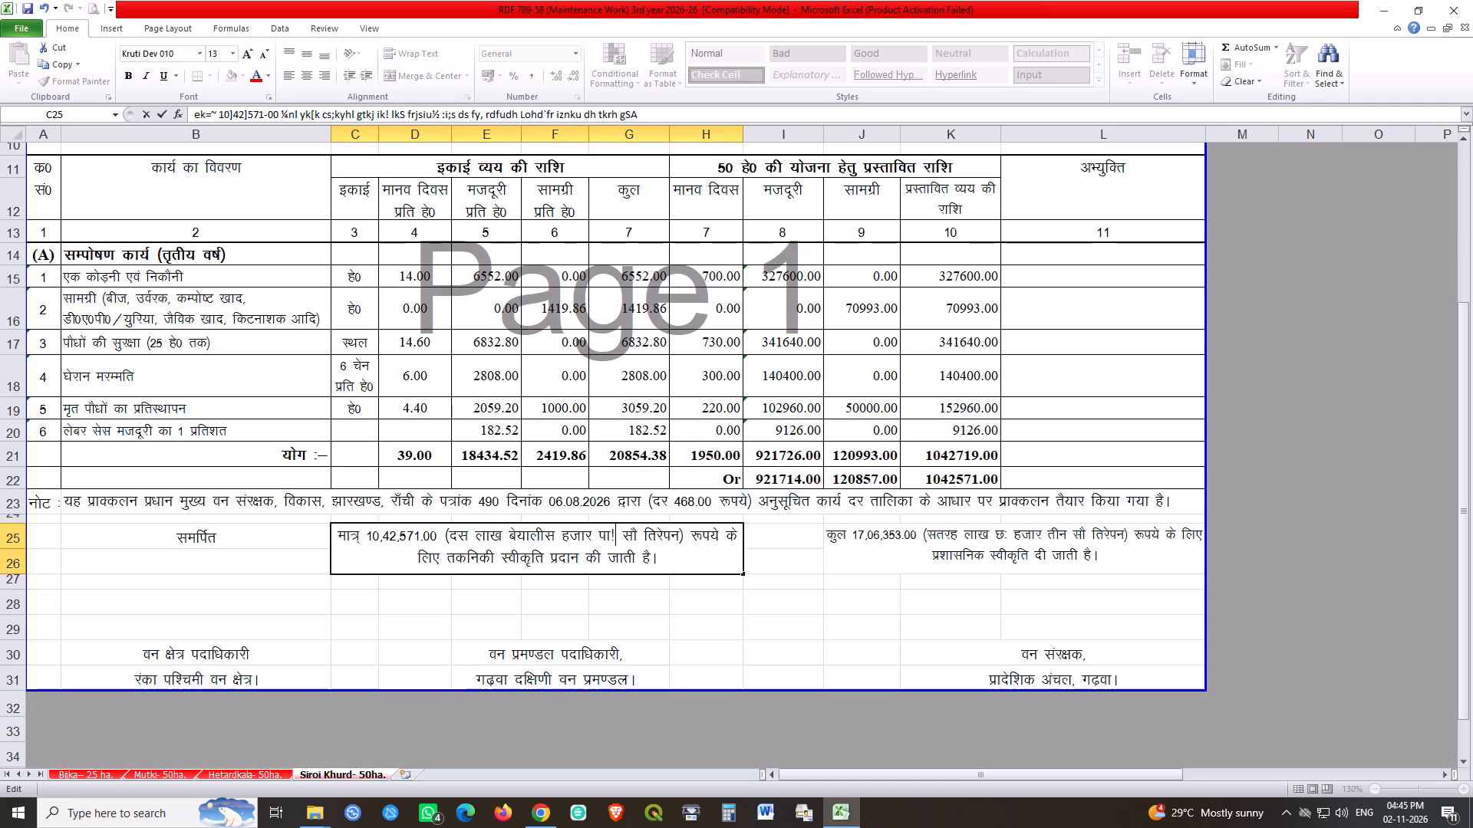
pyautogui.press('BackSpace')
pyautogui.hotkey('alt', '0')
pyautogui.hotkey('alt', '1')
pyautogui.hotkey('alt', '6')
pyautogui.hotkey('alt', '1')
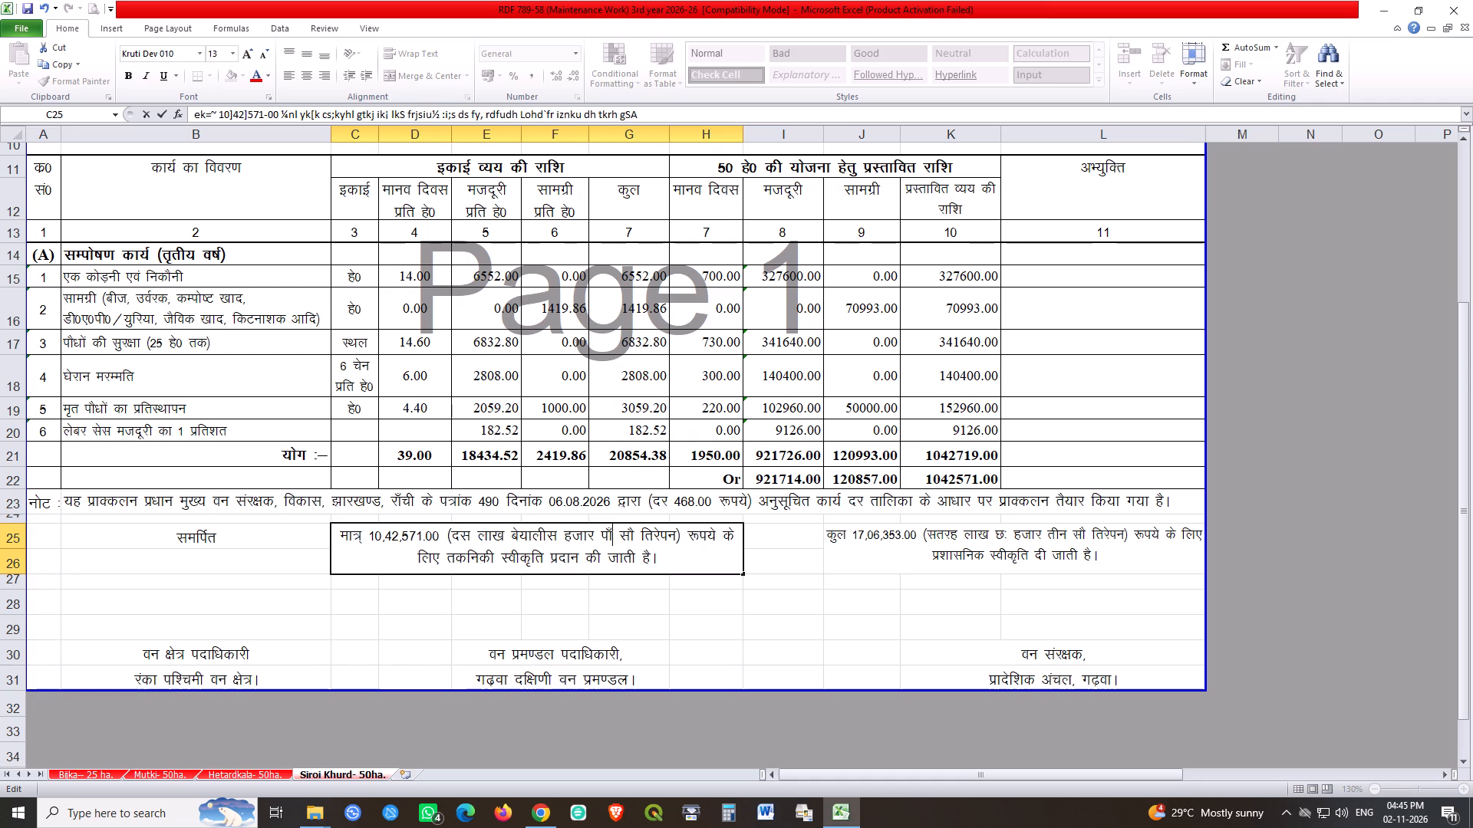
pyautogui.press('p')
# Replace the last number word of the C25 amount in words with एकहतर.
pyautogui.press('Right')
pyautogui.press('Right')
pyautogui.press('Right')
pyautogui.press('Right')
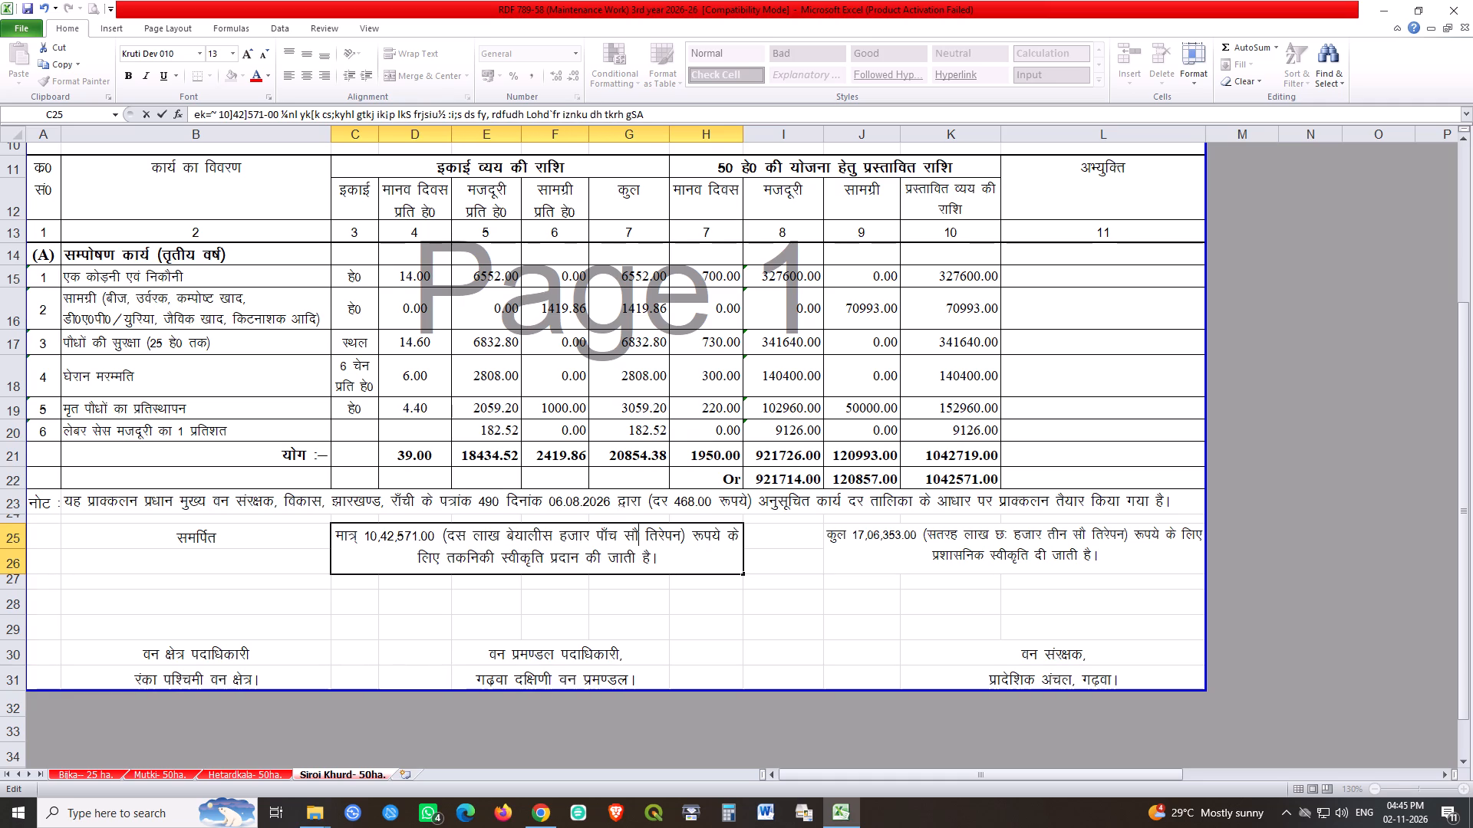
pyautogui.press('Right')
pyautogui.hotkey('shift', 'Right')
pyautogui.hotkey('shift', 'Right')
pyautogui.hotkey('shift', 'Right')
pyautogui.hotkey('shift', 'Right')
pyautogui.hotkey('shift', 'Right')
pyautogui.hotkey('shift', 'Right')
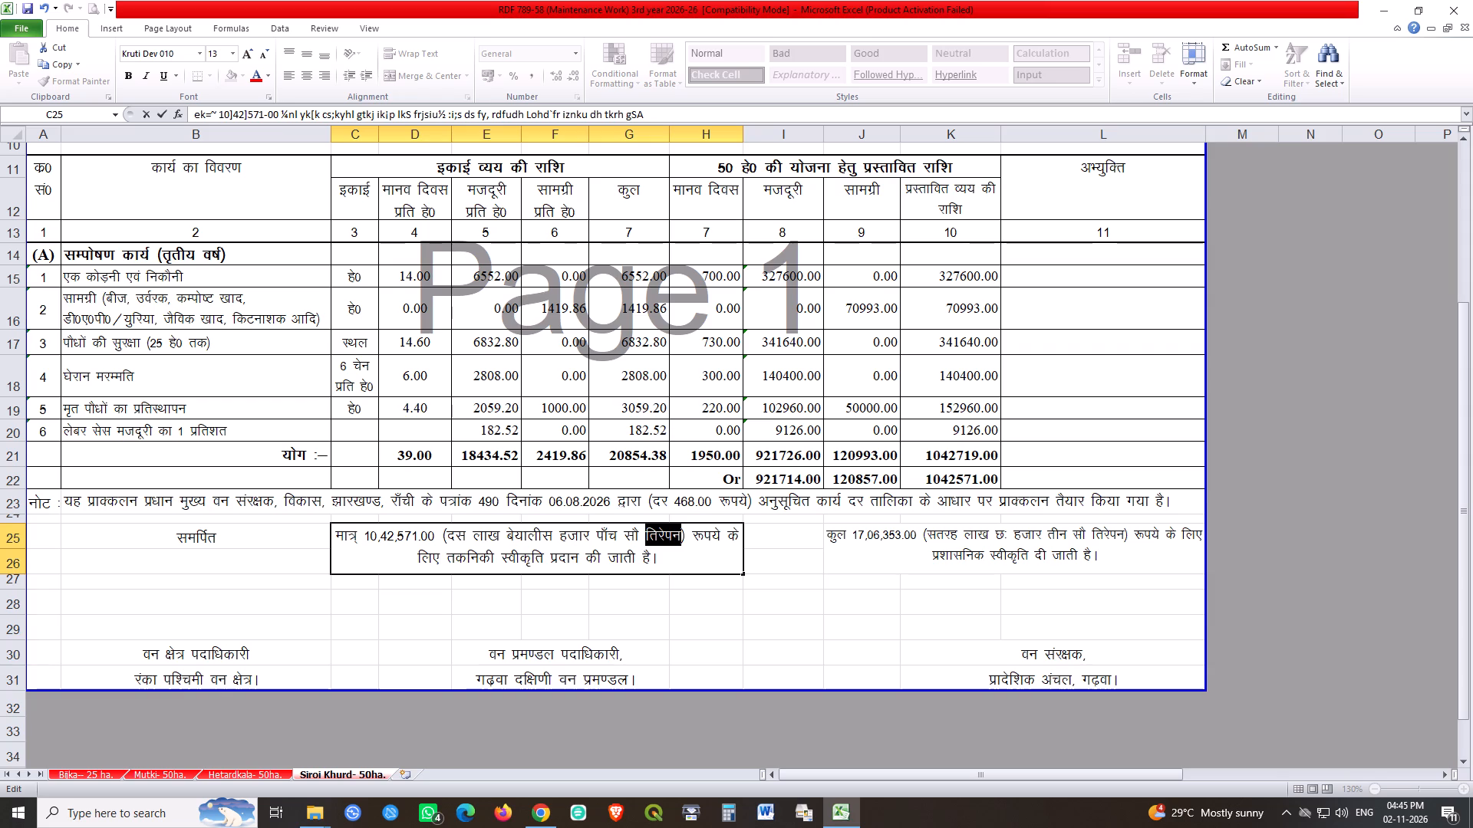
pyautogui.write(',dgrj')
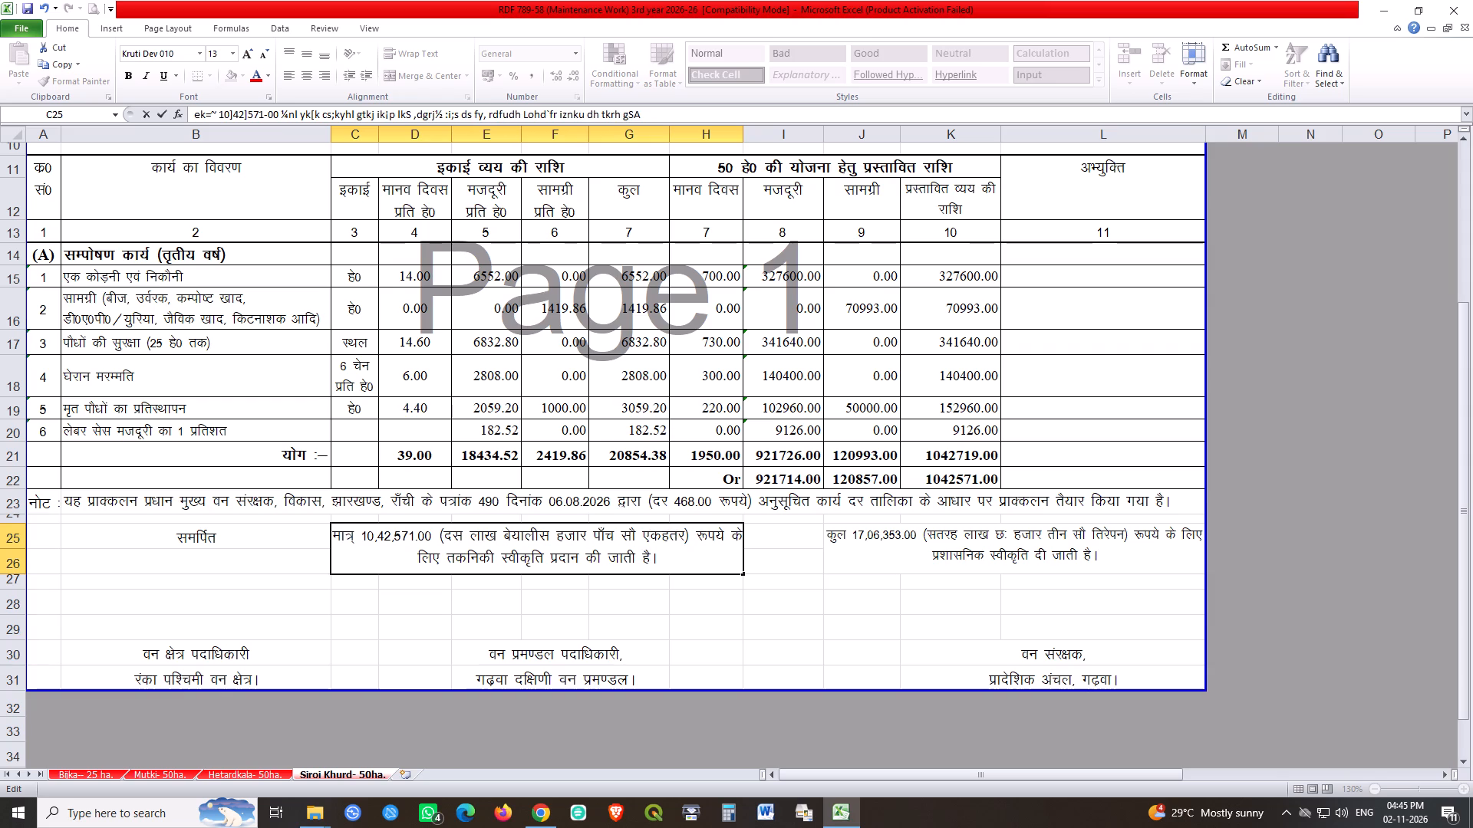
pyautogui.press('Return')
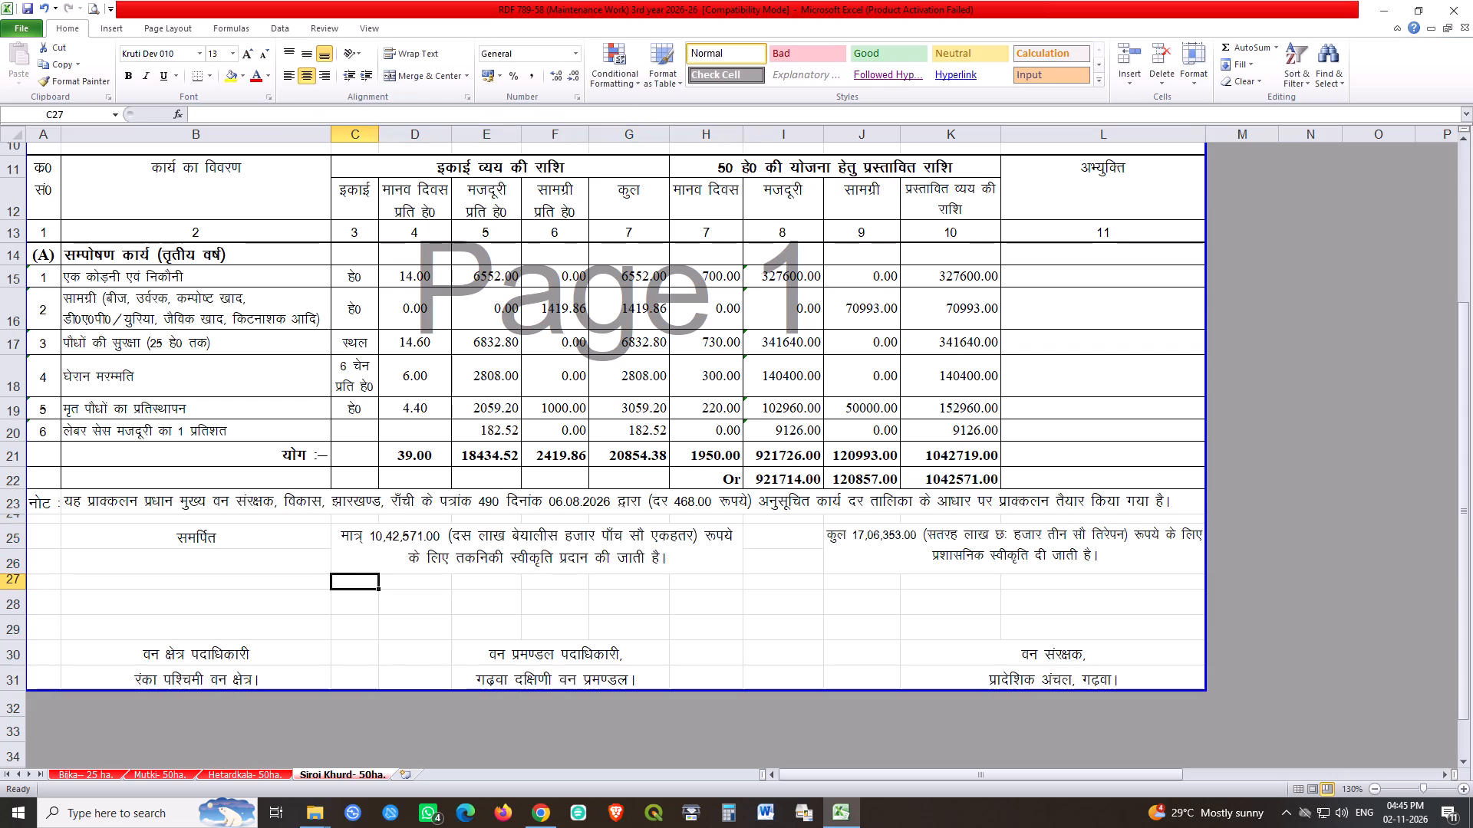
# Replace the amount and its words in the J25 administrative sanction text with 10,42,571.00 (दस लाख बेयालीस हजार पाँच सौ एकहतर) copied from C25.
pyautogui.doubleClick(377, 535)
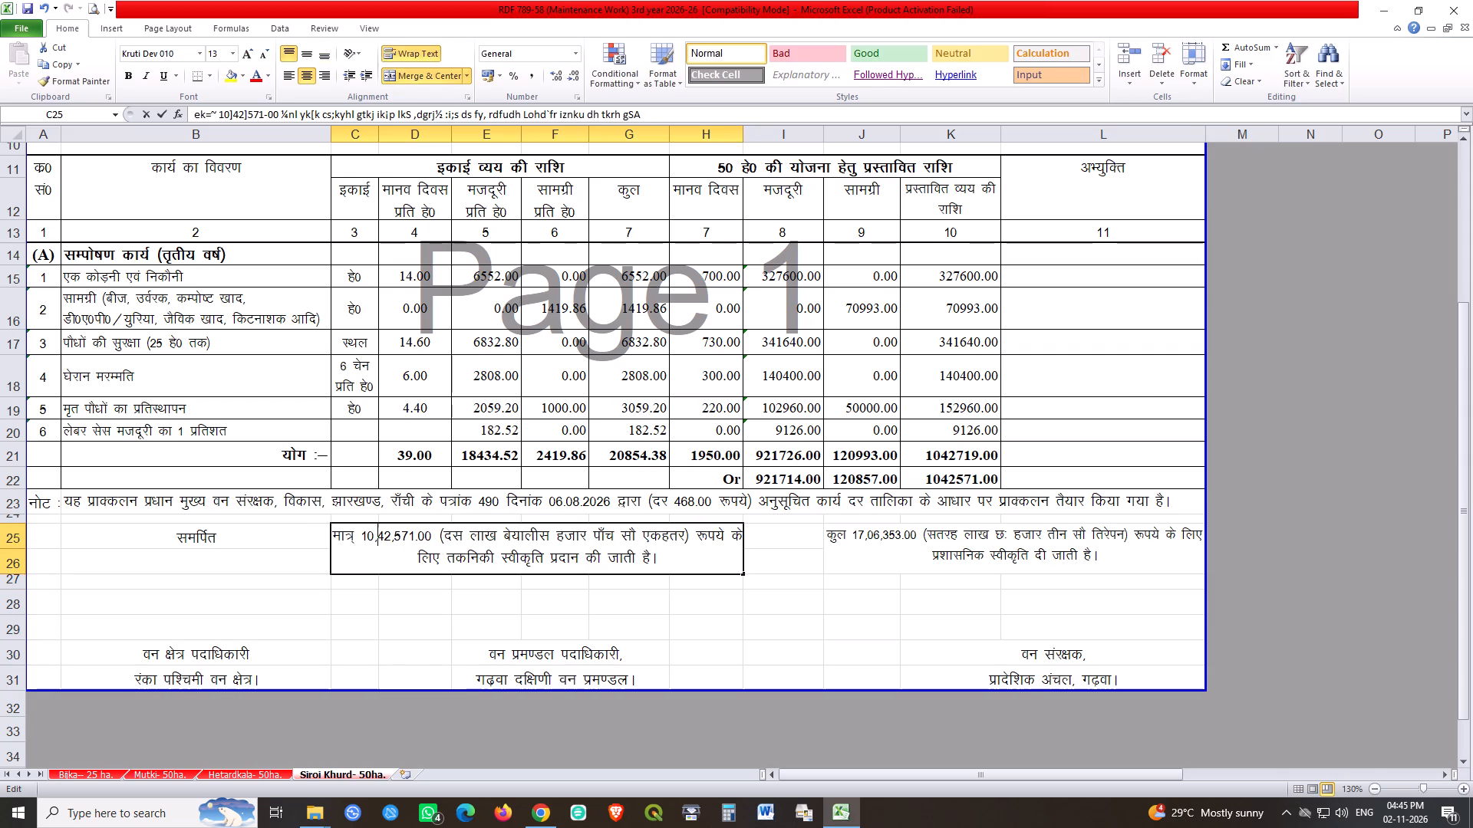
pyautogui.moveTo(362, 535); pyautogui.dragTo(689, 548)
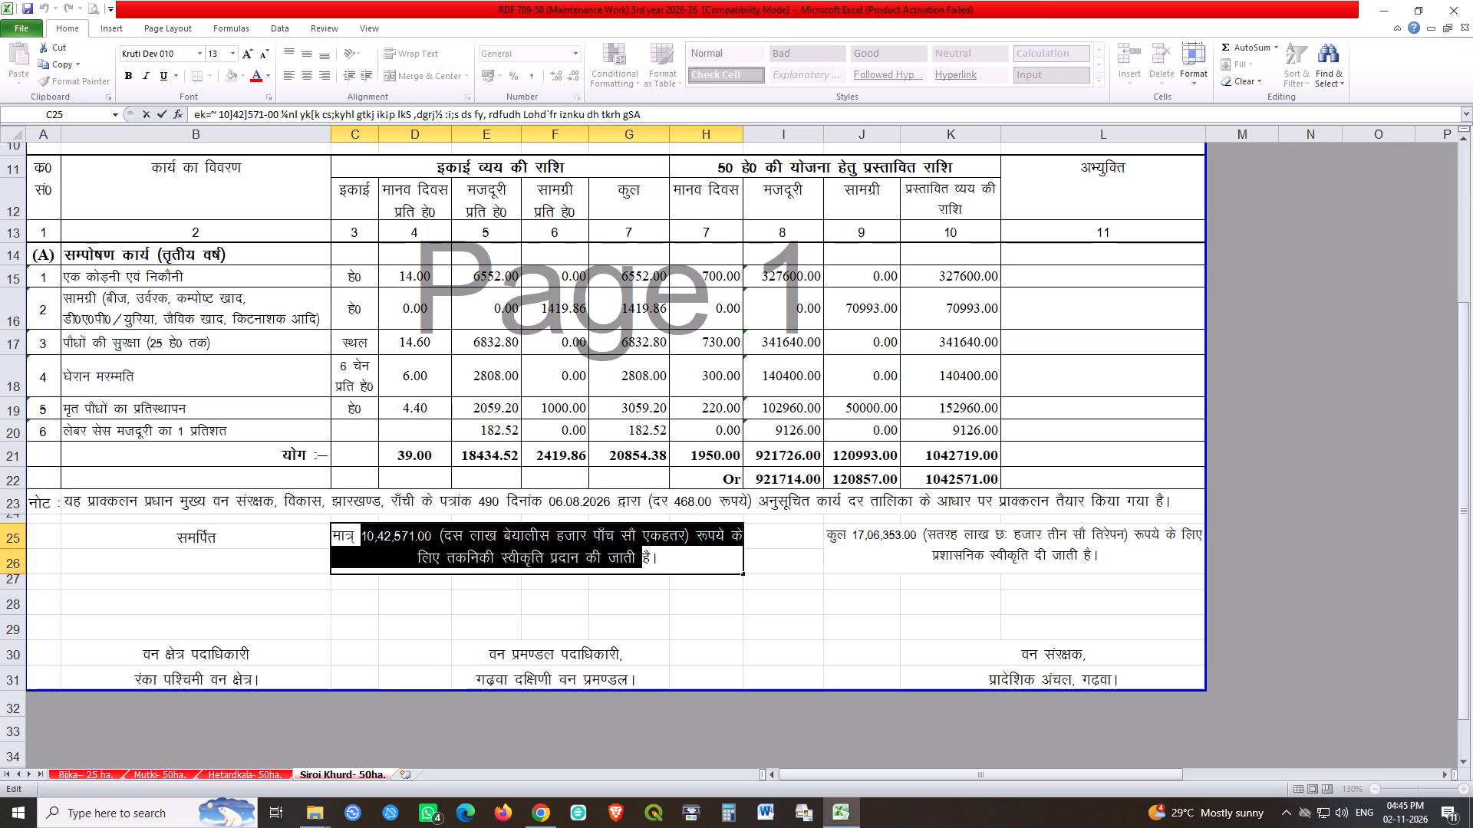
pyautogui.moveTo(689, 548); pyautogui.dragTo(694, 538)
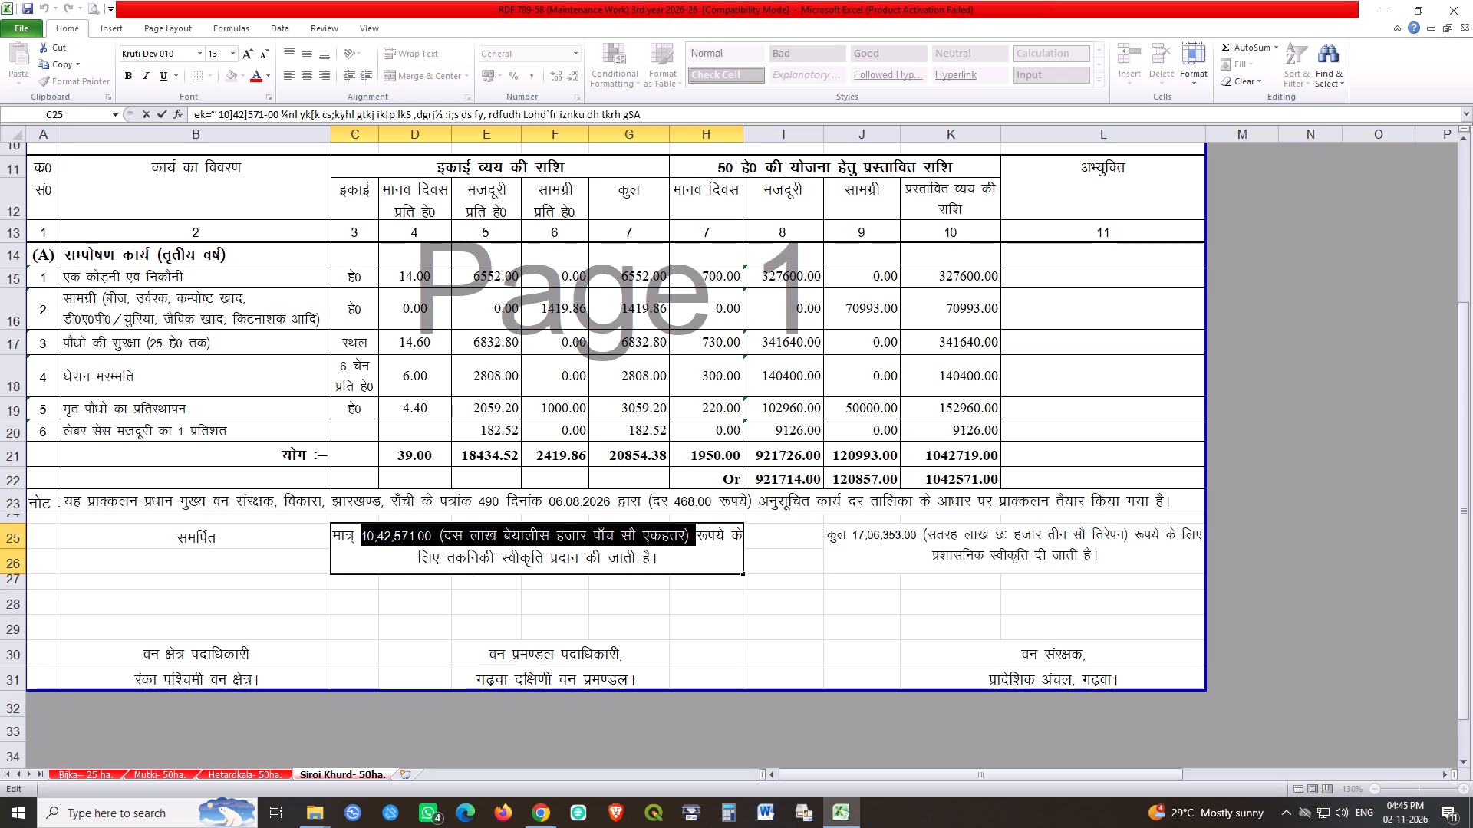
pyautogui.hotkey('ctrl', 'c')
pyautogui.click(820, 638)
pyautogui.doubleClick(855, 541)
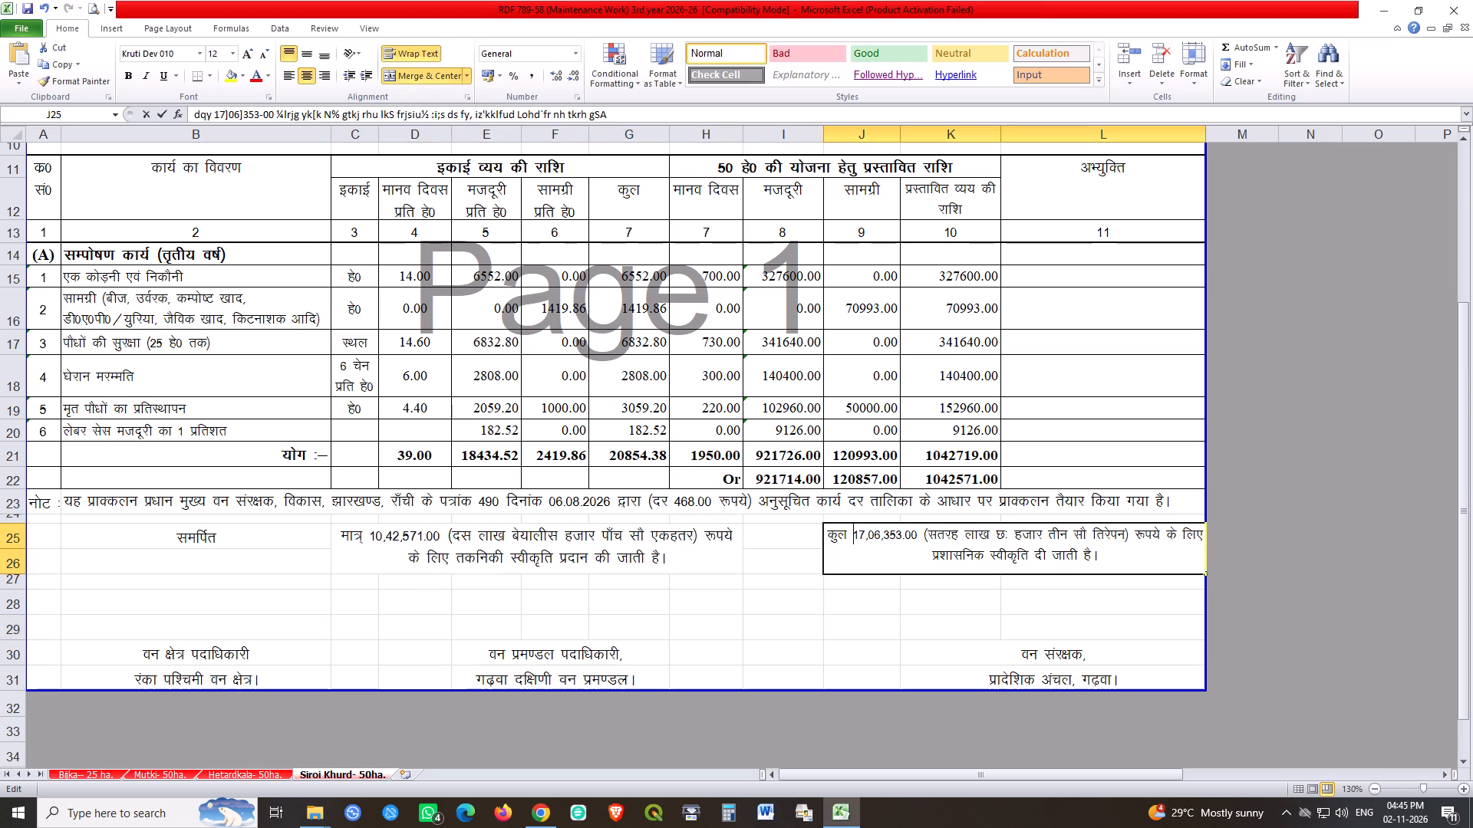
pyautogui.hotkey('ctrl', 'shift', 'Right')
pyautogui.hotkey('ctrl', 'shift', 'Right')
pyautogui.hotkey('ctrl', 'shift', 'Right')
pyautogui.hotkey('ctrl', 'shift', 'Right')
pyautogui.hotkey('ctrl', 'shift', 'Right')
pyautogui.hotkey('ctrl', 'shift', 'Right')
pyautogui.hotkey('ctrl', 'shift', 'Right')
pyautogui.hotkey('ctrl', 'shift', 'Right')
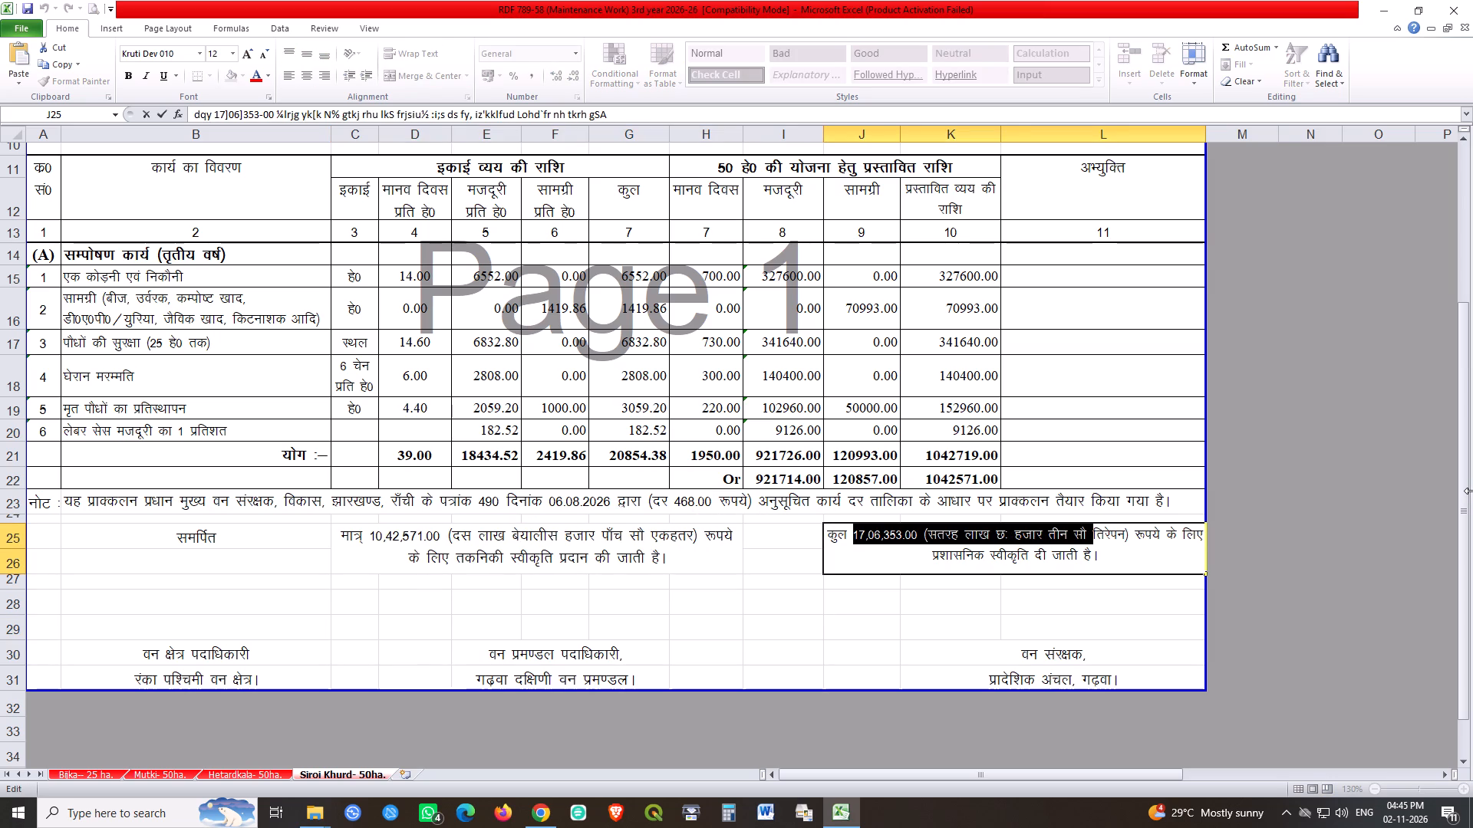
pyautogui.hotkey('ctrl', 'shift', 'Right')
pyautogui.hotkey('ctrl', 'shift', 'Right')
pyautogui.hotkey('ctrl', 'shift', 'Left')
pyautogui.hotkey('shift', 'Left')
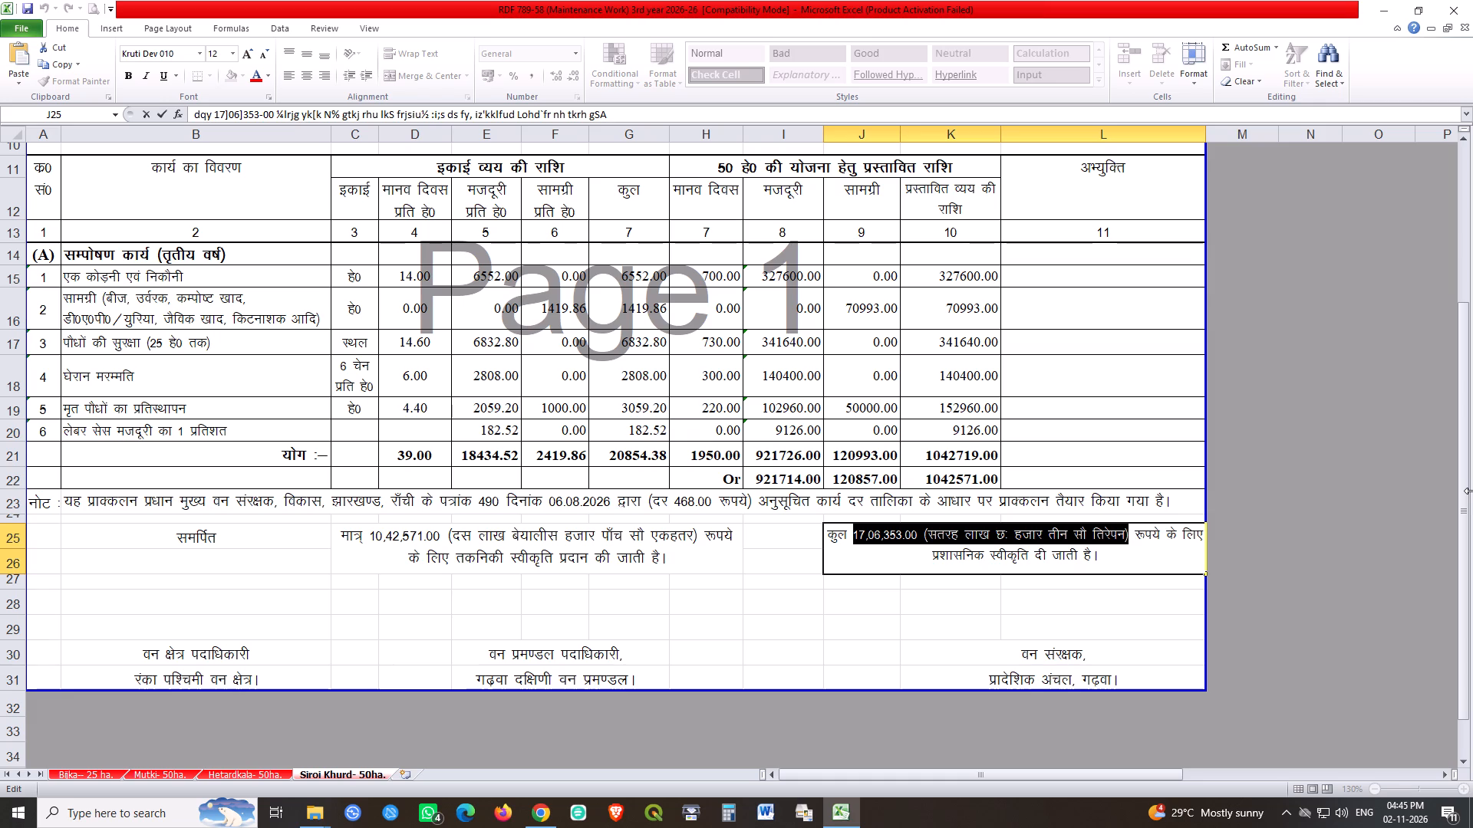
pyautogui.hotkey('ctrl', 'v')
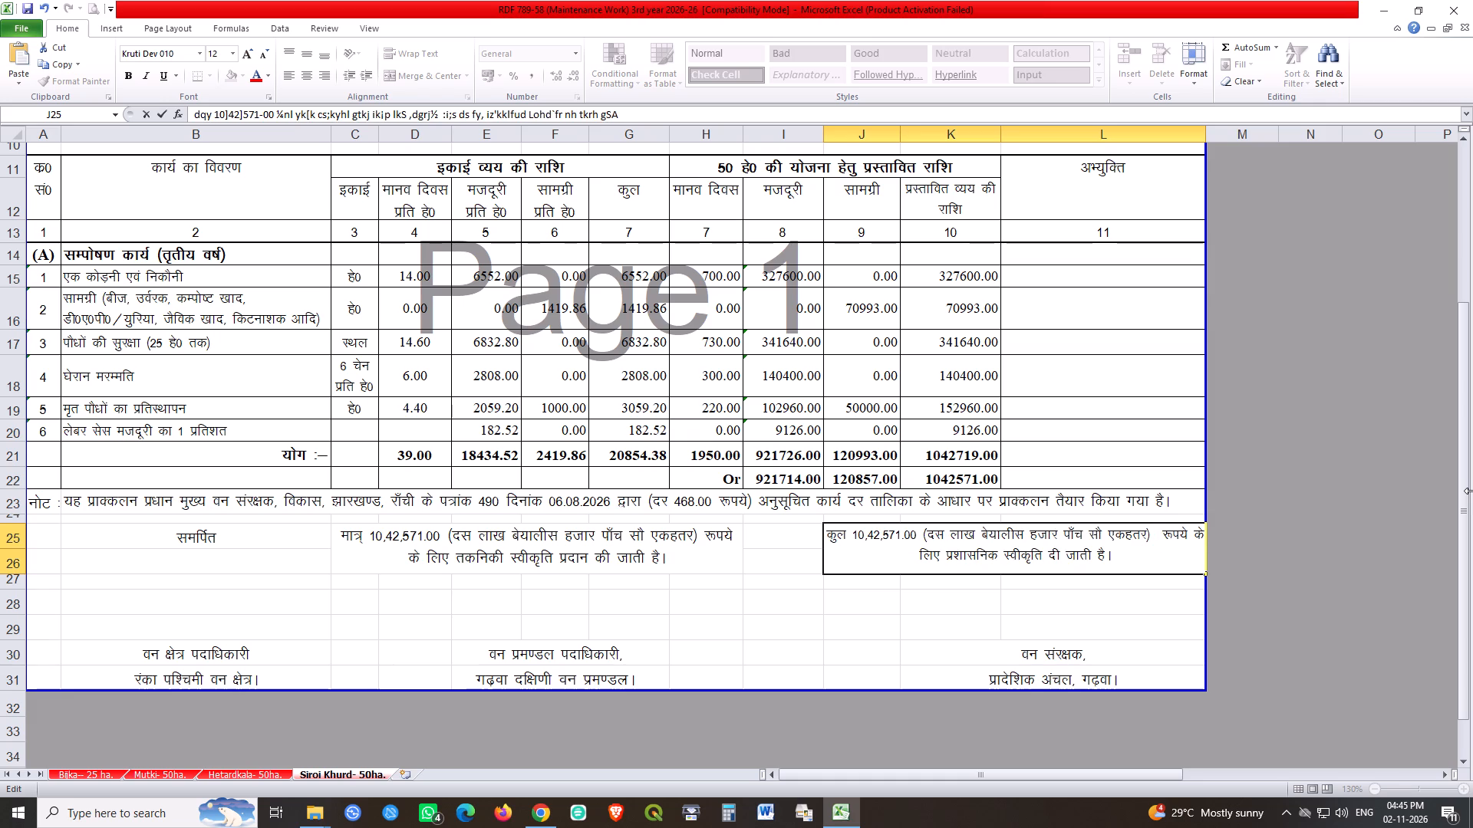
pyautogui.press('BackSpace')
pyautogui.press('Return')
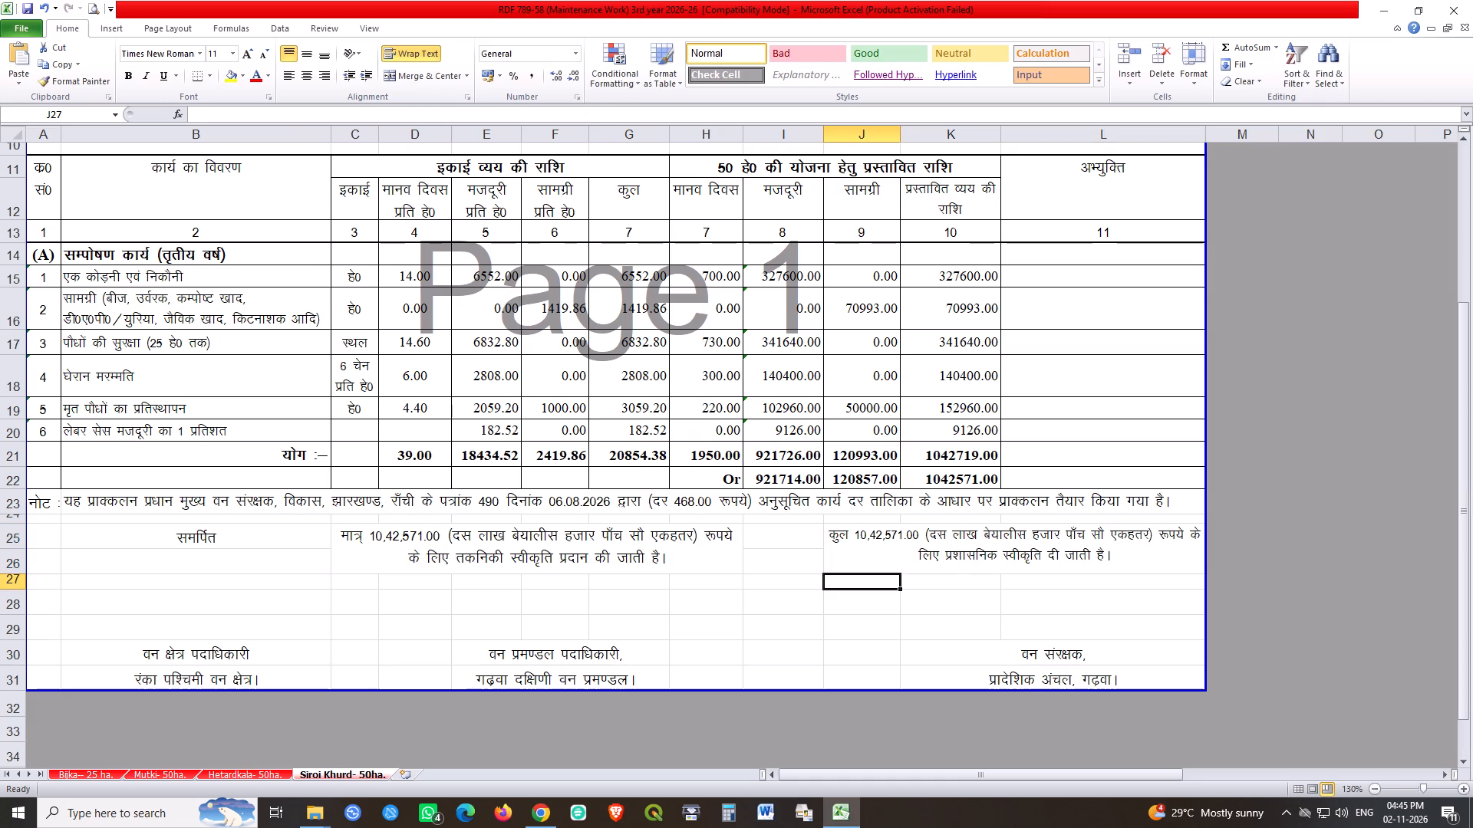
# Save the workbook with the updated Siroi Khurd sanction texts.
pyautogui.click(672, 603)
pyautogui.hotkey('ctrl', 's')
pyautogui.hotkey('ctrl', 's')
pyautogui.hotkey('ctrl', 's')
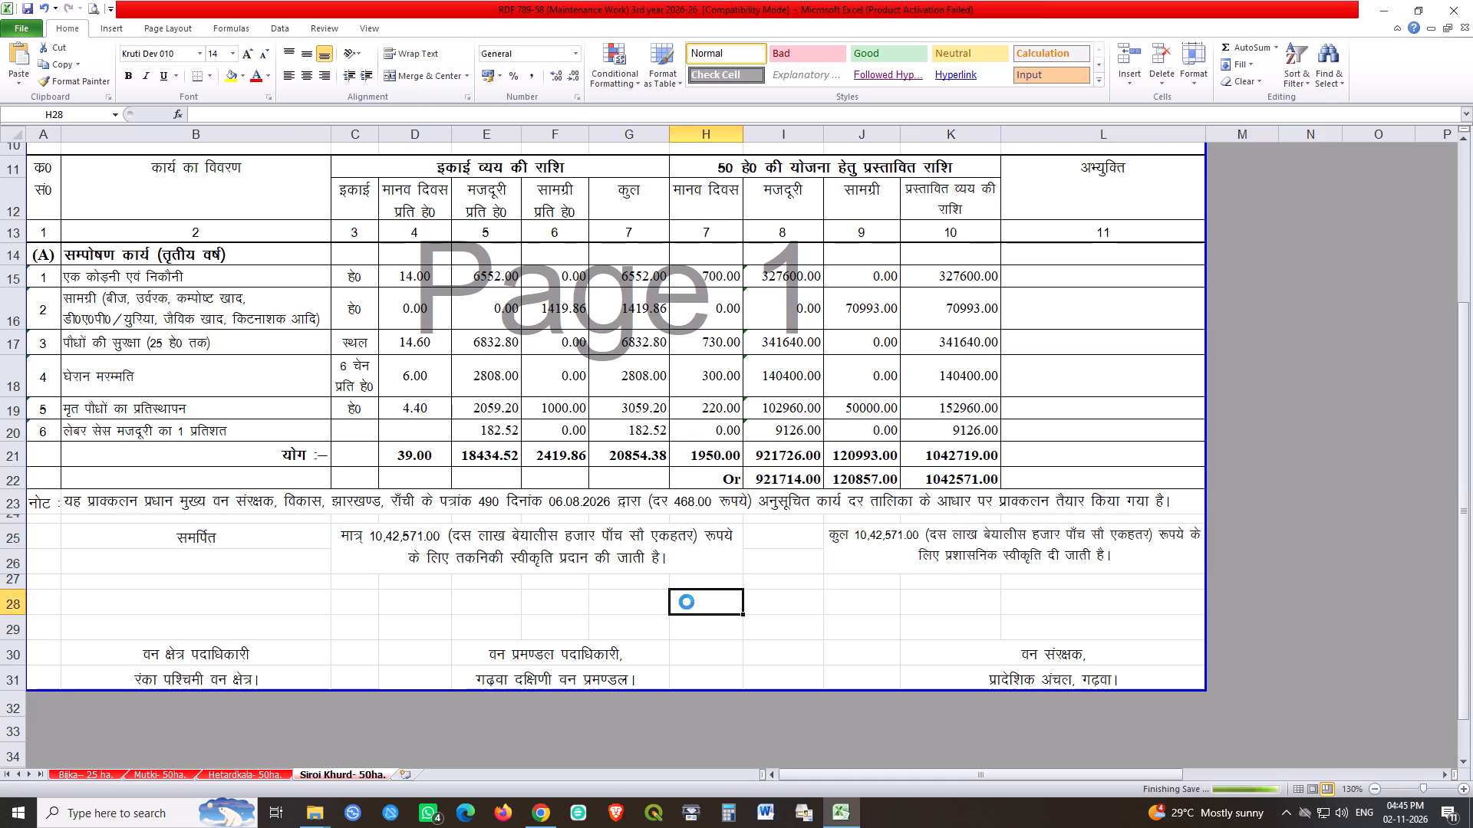
pyautogui.hotkey('ctrl', 's')
pyautogui.hotkey('ctrl', 's')
pyautogui.hotkey('ctrl', 's')
pyautogui.hotkey('ctrl', 's')
pyautogui.hotkey('ctrl', 's')
pyautogui.hotkey('ctrl', 's')
pyautogui.hotkey('ctrl', 's')
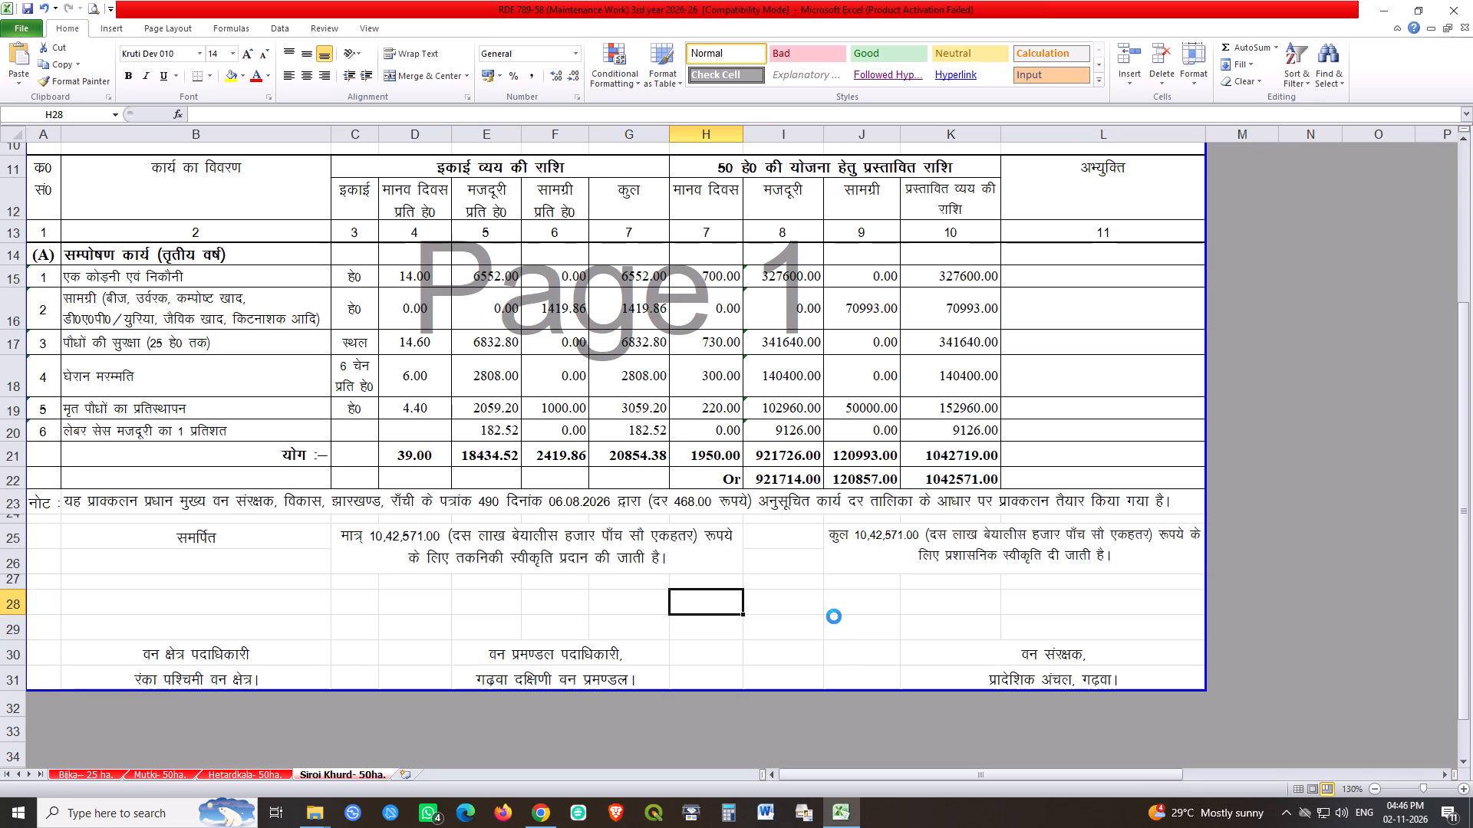
pyautogui.click(455, 598)
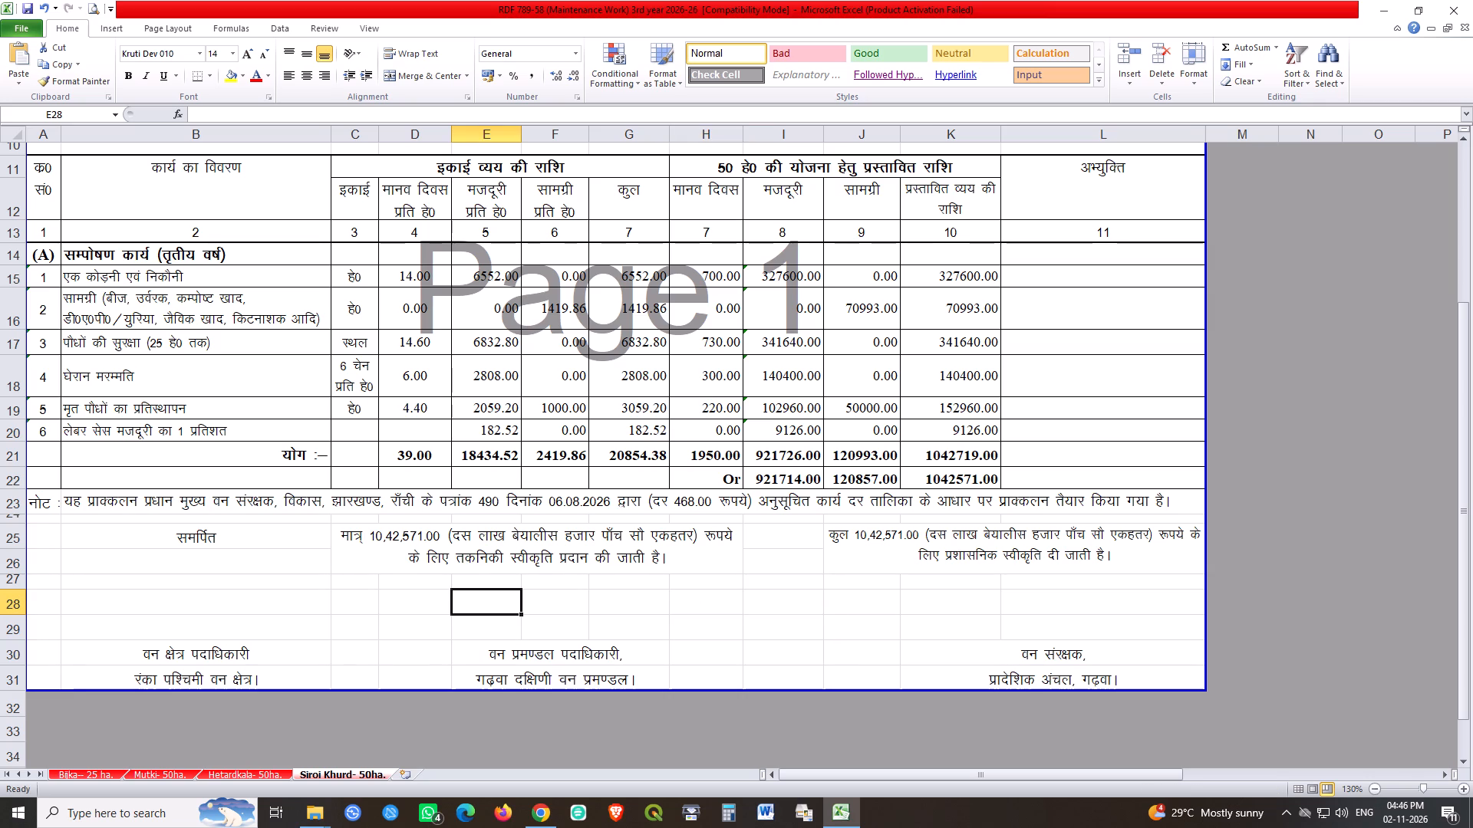
# Delete the labour cess and miscellaneous work rows (items 7 and 8) from the Hetardkala sheet's estimate table.
pyautogui.click(233, 777)
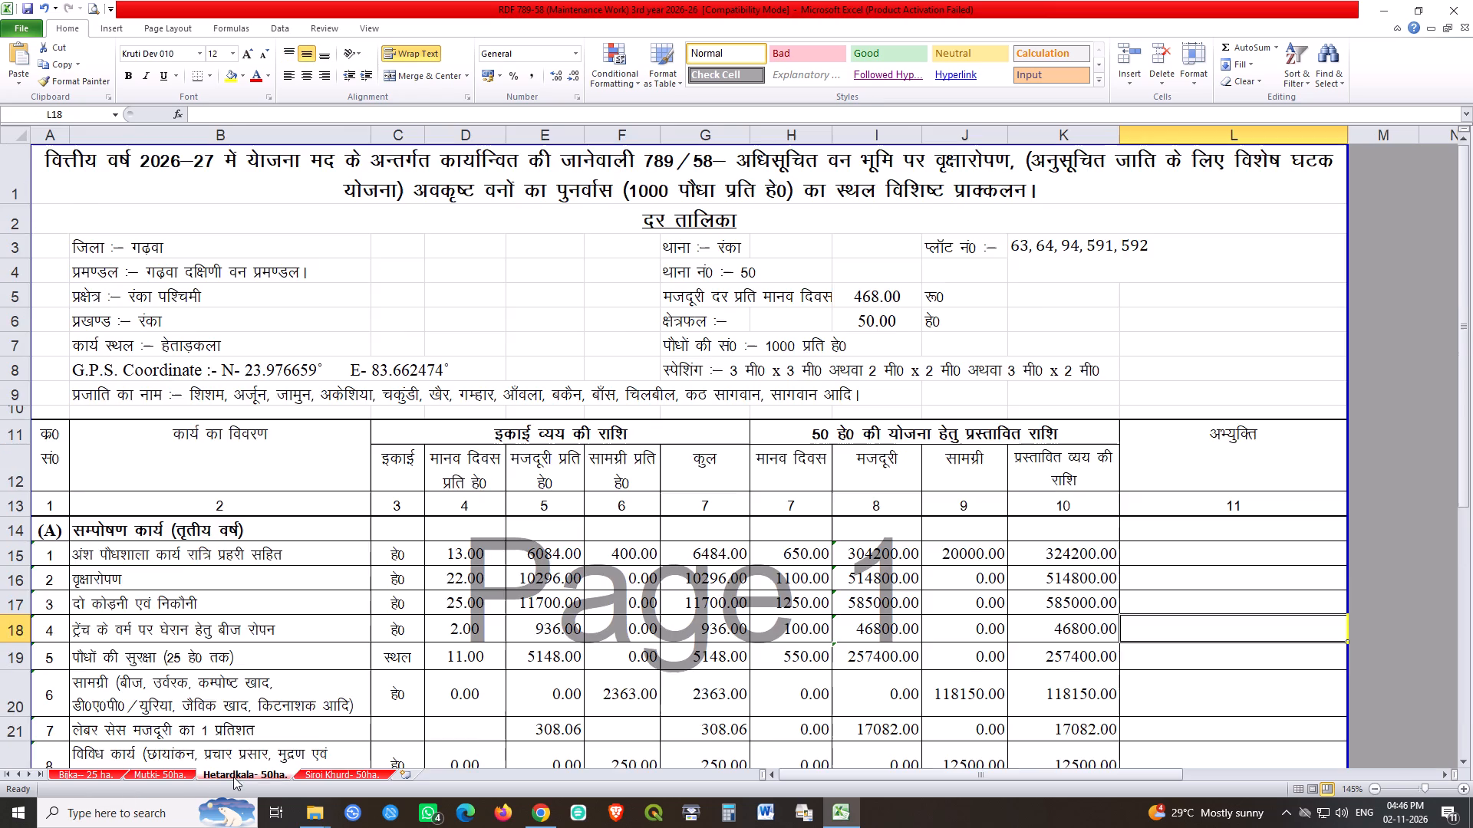
pyautogui.scroll(-1, 278, 416)
pyautogui.click(20, 615)
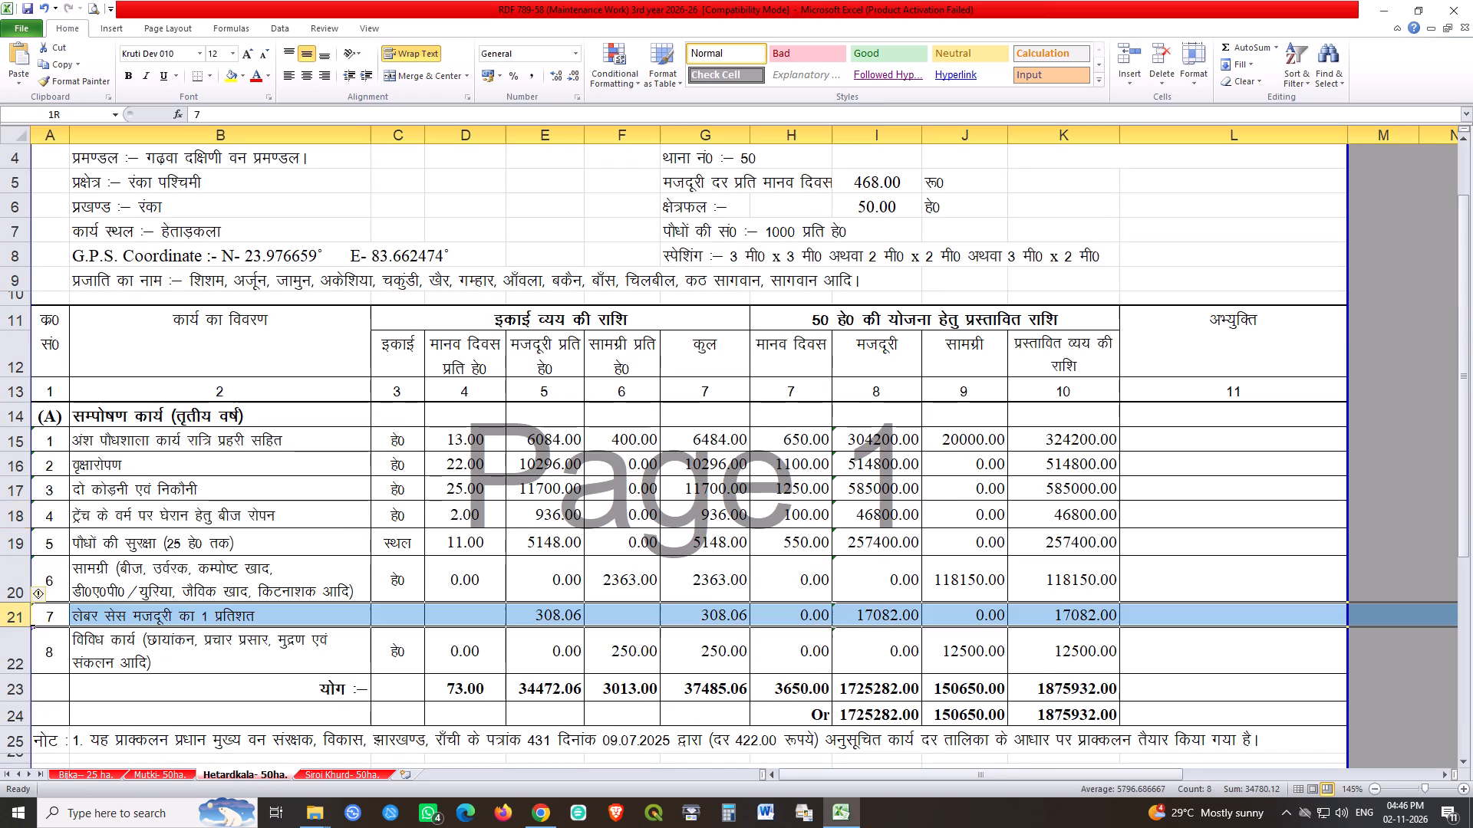
pyautogui.hotkey('ctrl', '-')
pyautogui.hotkey('ctrl', '-')
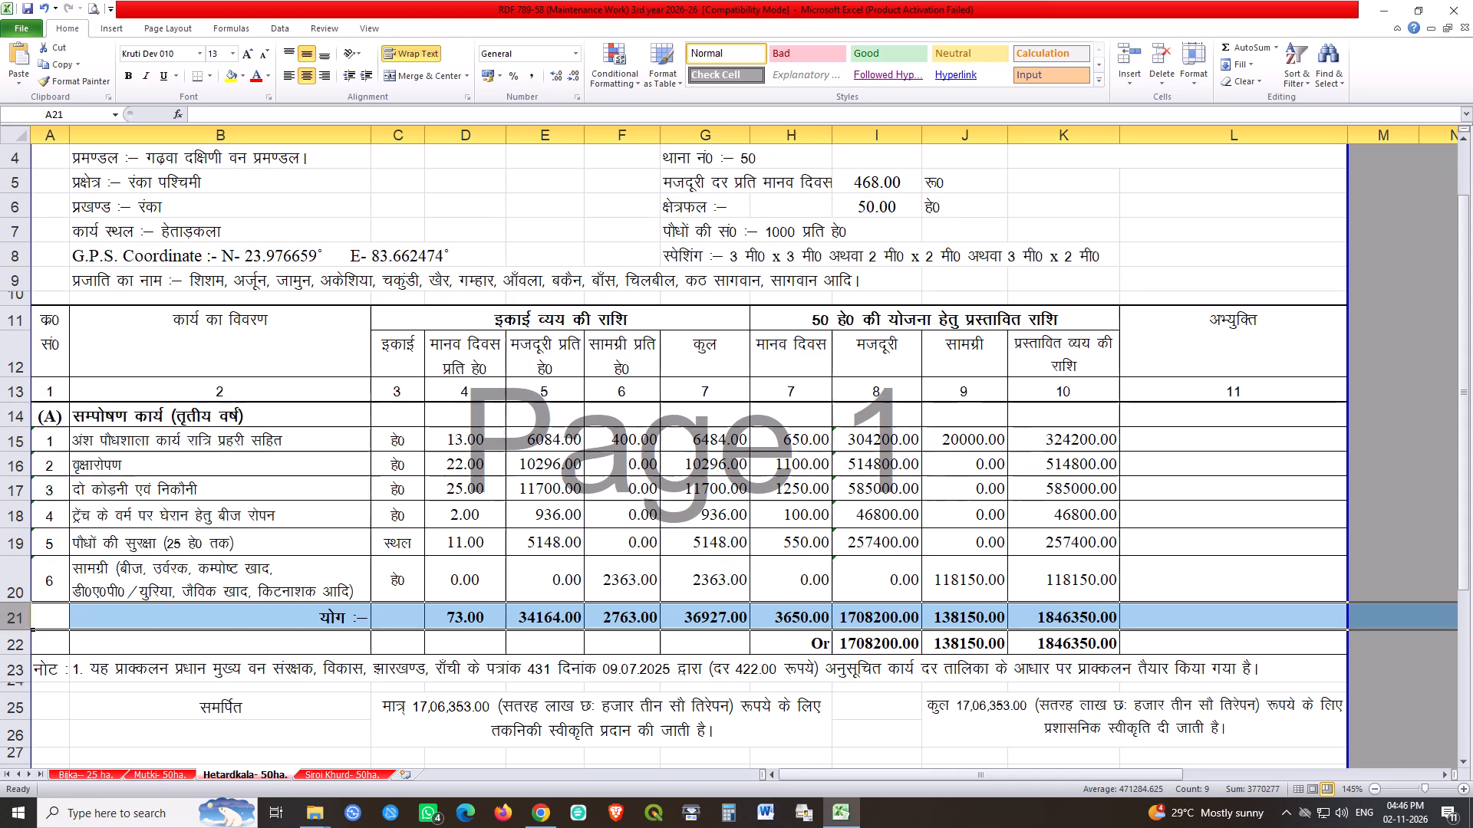
# Delete the labour cess and miscellaneous work rows (items 7 and 8) from the Mutki sheet's estimate table.
pyautogui.click(163, 768)
pyautogui.click(237, 557)
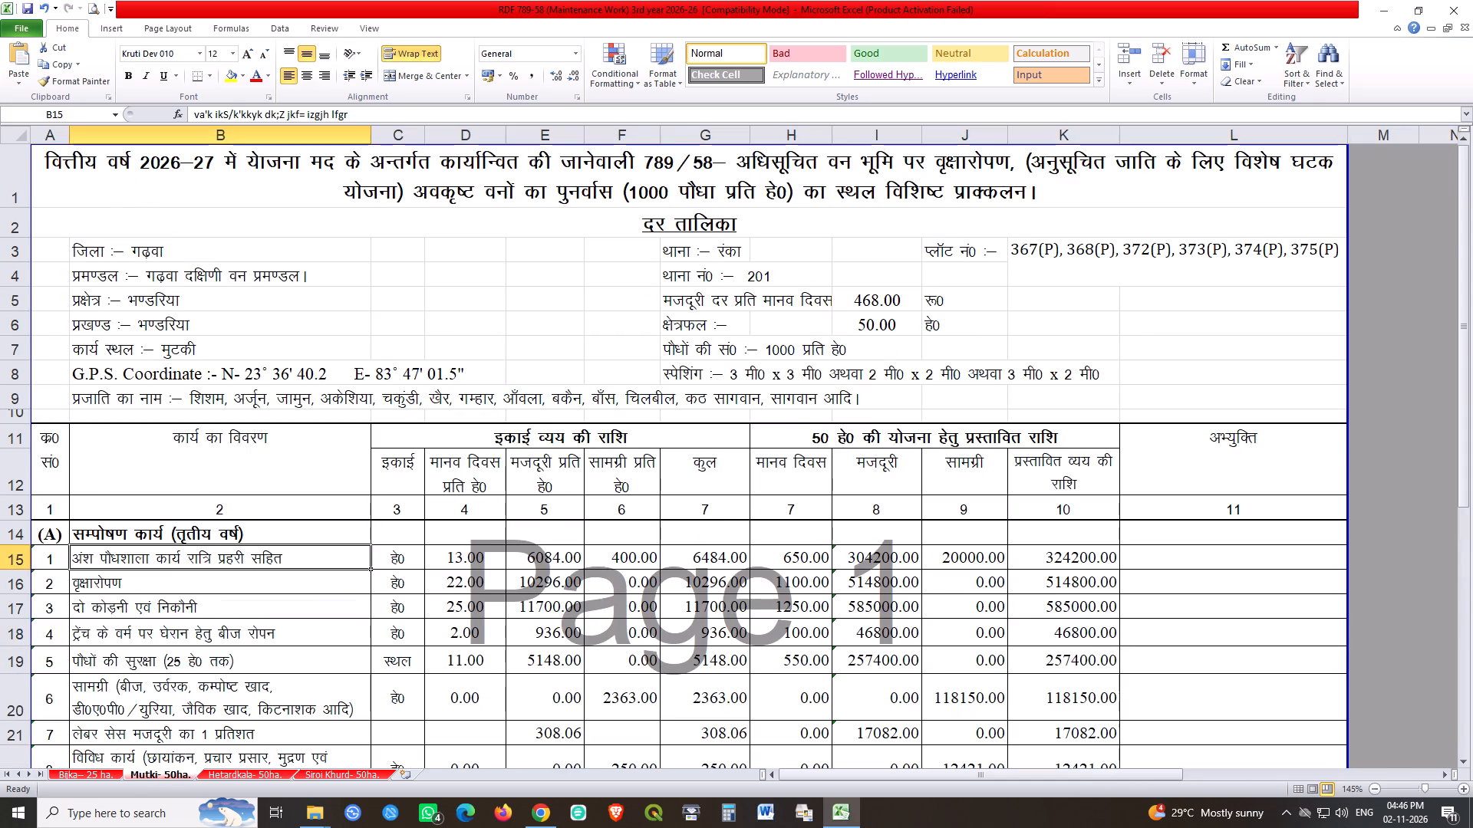
pyautogui.scroll(-2, 250, 557)
pyautogui.click(25, 547)
pyautogui.hotkey('ctrl', '-')
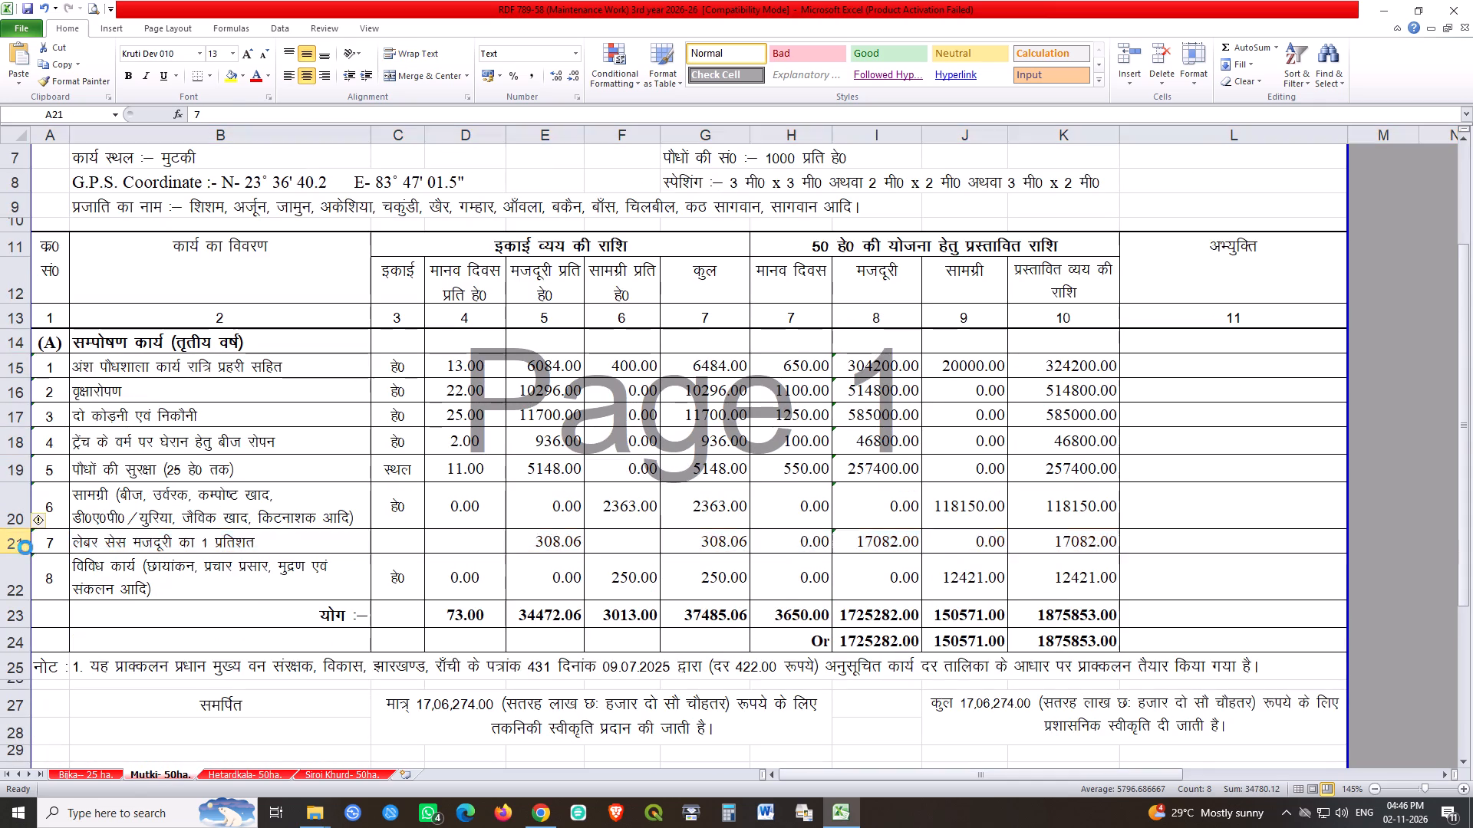
pyautogui.hotkey('ctrl', '-')
# Delete the labour cess and miscellaneous work rows (items 7 and 8) from the Bijka sheet's estimate table.
pyautogui.click(82, 771)
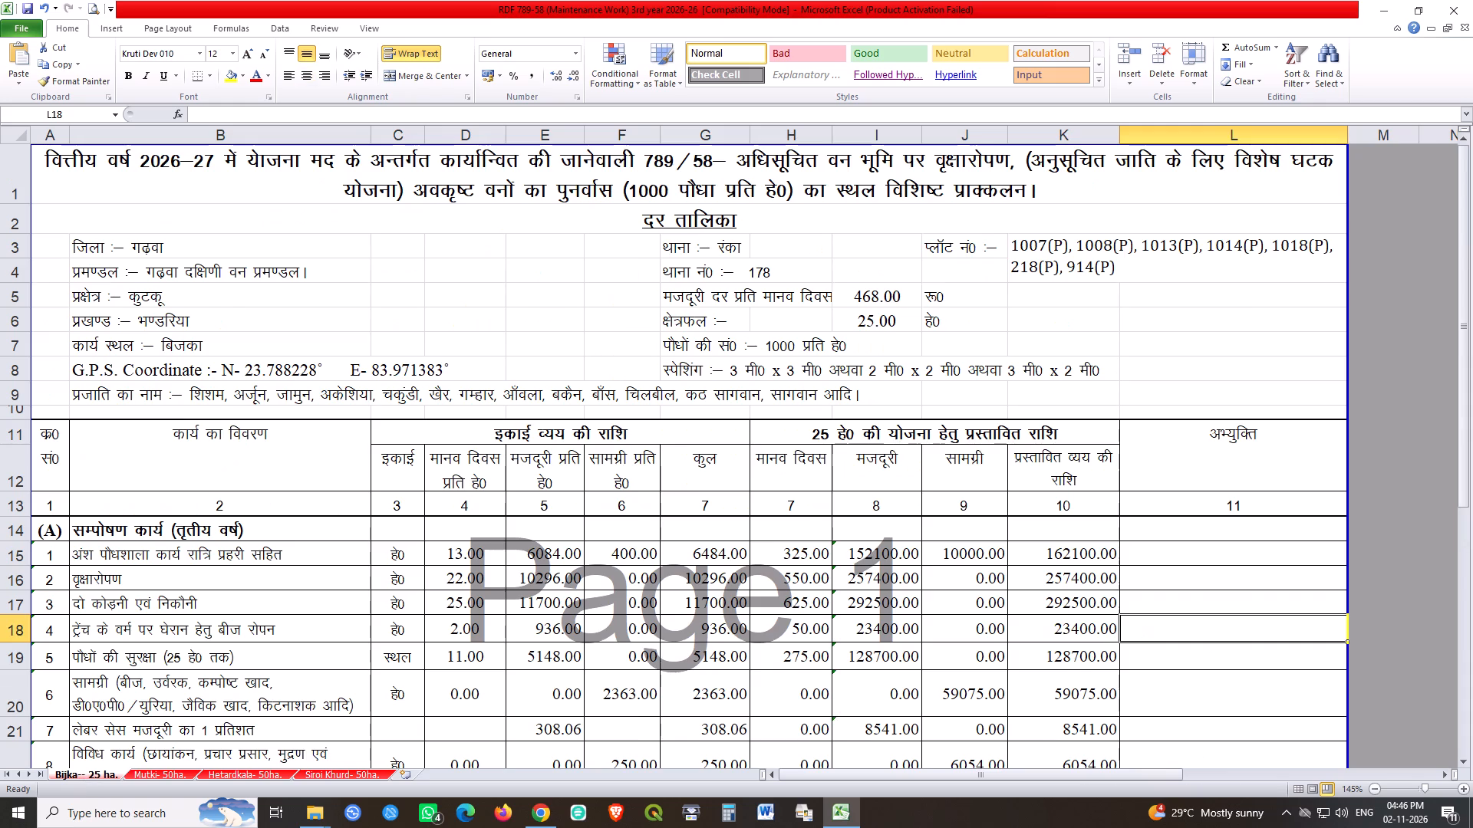
pyautogui.scroll(-1, 95, 559)
pyautogui.click(14, 619)
pyautogui.hotkey('ctrl', '-')
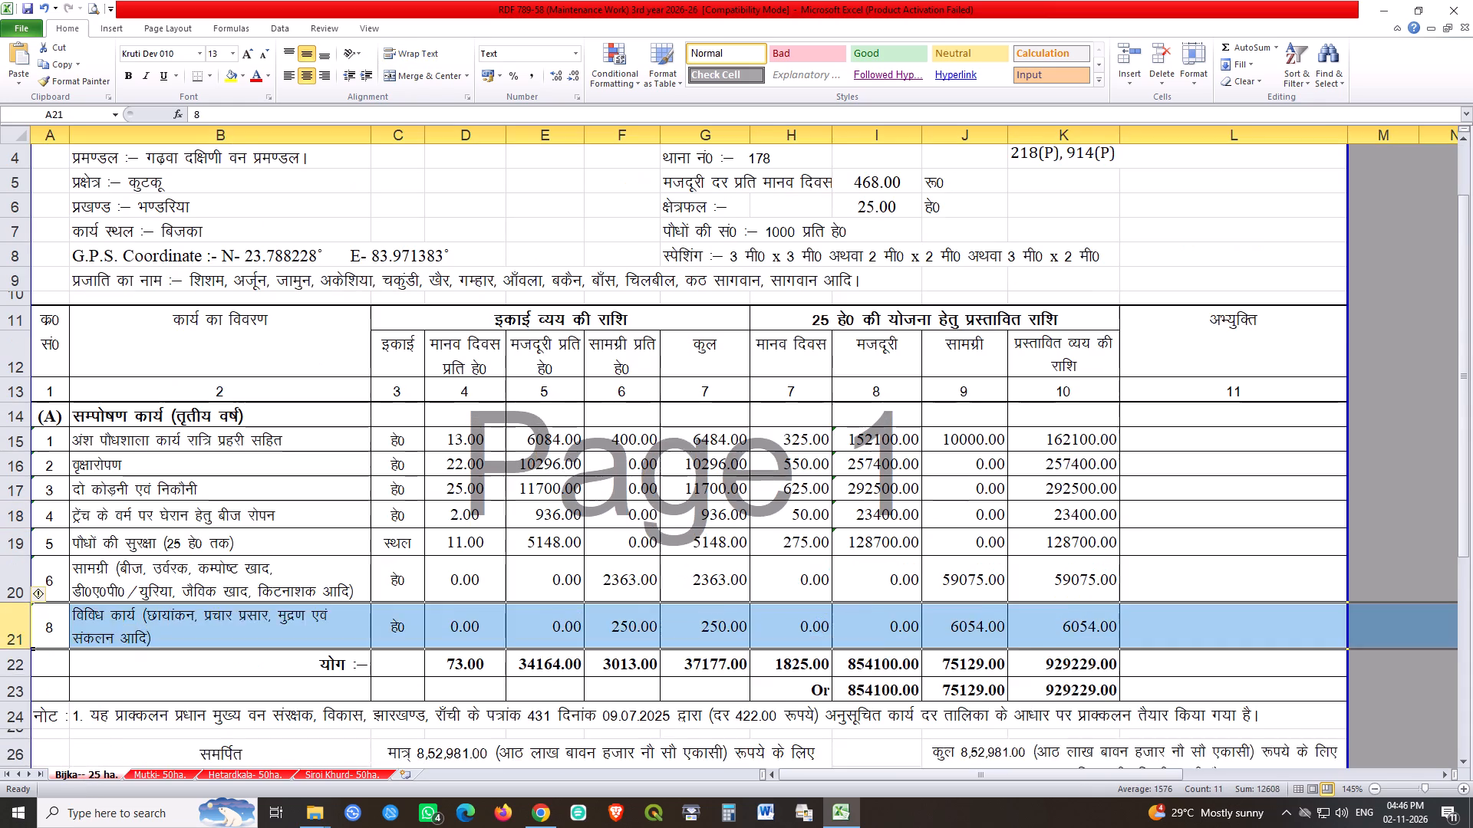
pyautogui.hotkey('ctrl', '-')
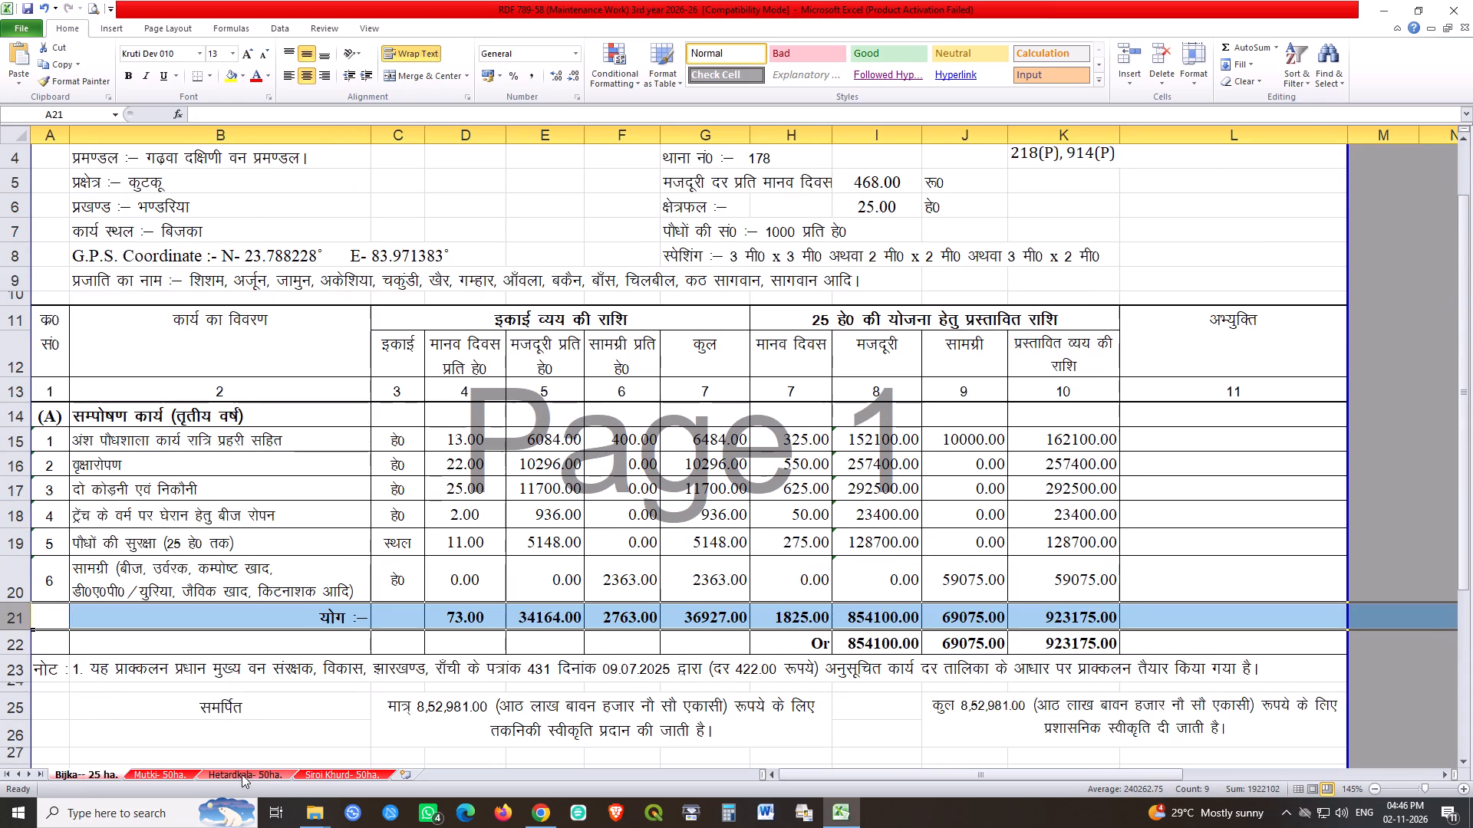
# Copy the Siroi Khurd block A11:L26, from table header through sanction texts, over the Hetardkala sheet's contents starting at A11.
pyautogui.click(338, 770)
pyautogui.click(720, 606)
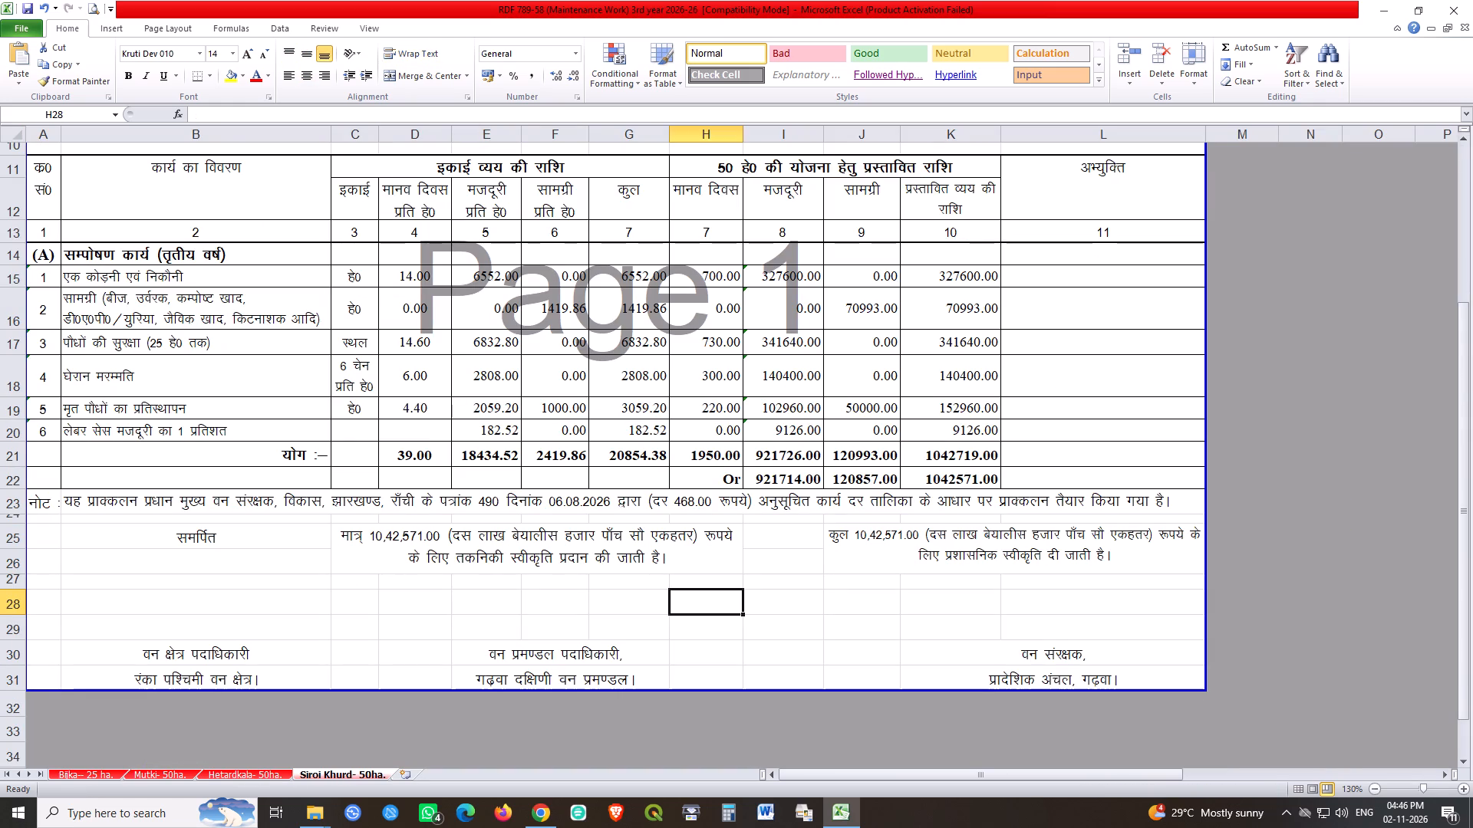
pyautogui.moveTo(35, 166); pyautogui.dragTo(1007, 506)
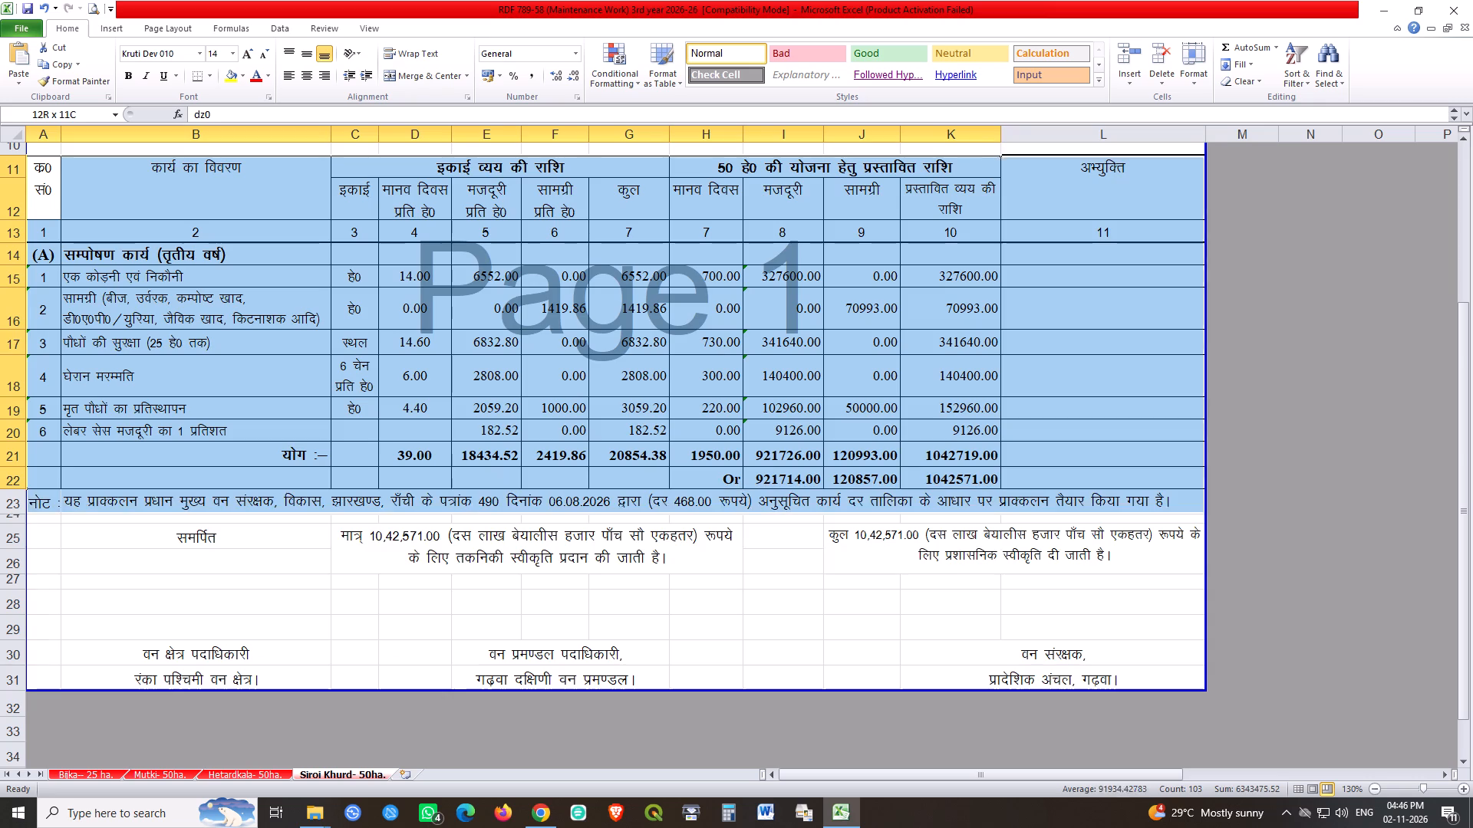
pyautogui.moveTo(1007, 506); pyautogui.dragTo(1053, 534)
pyautogui.hotkey('ctrl', 'c')
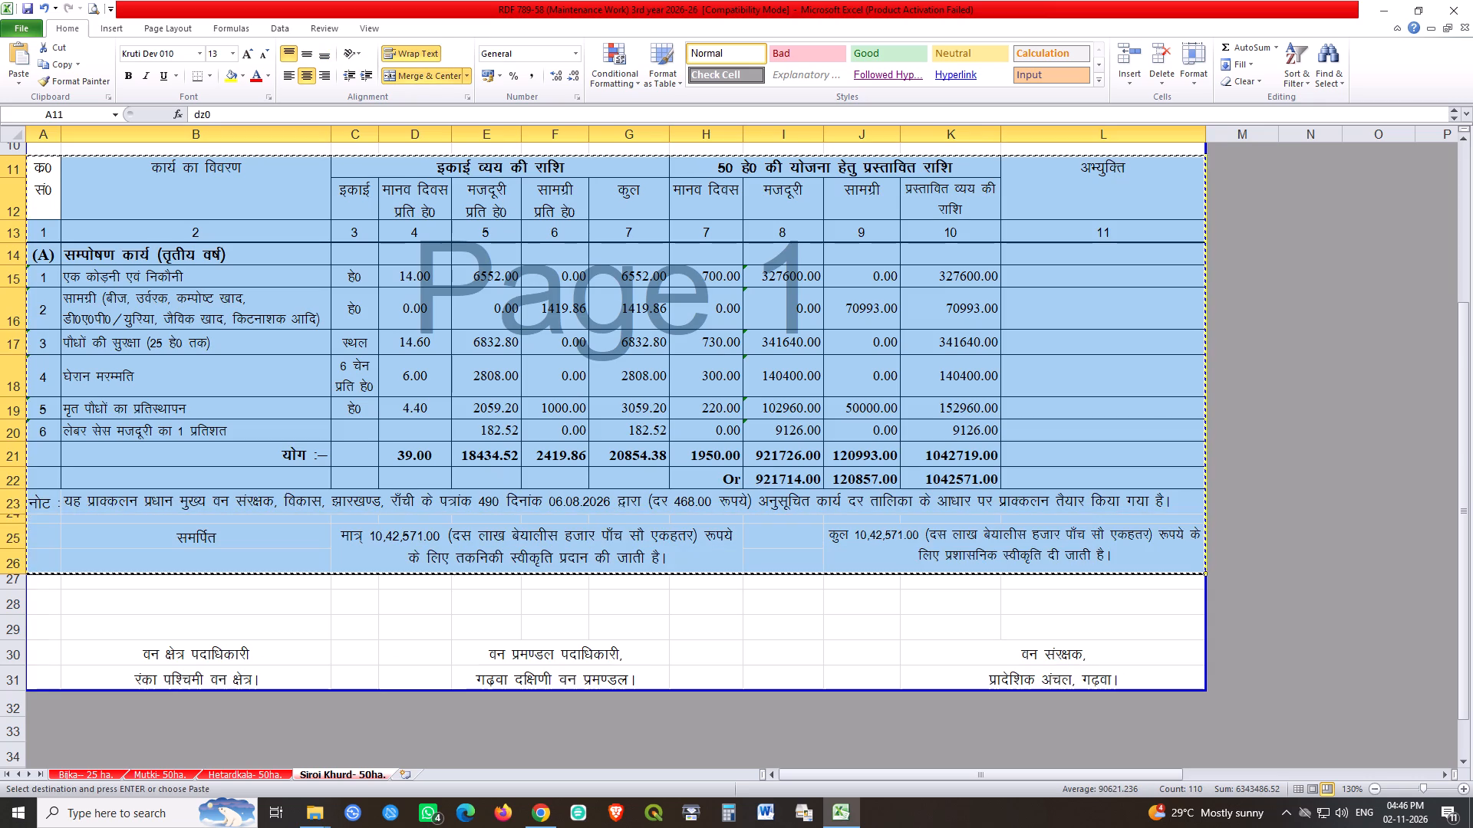
pyautogui.click(265, 778)
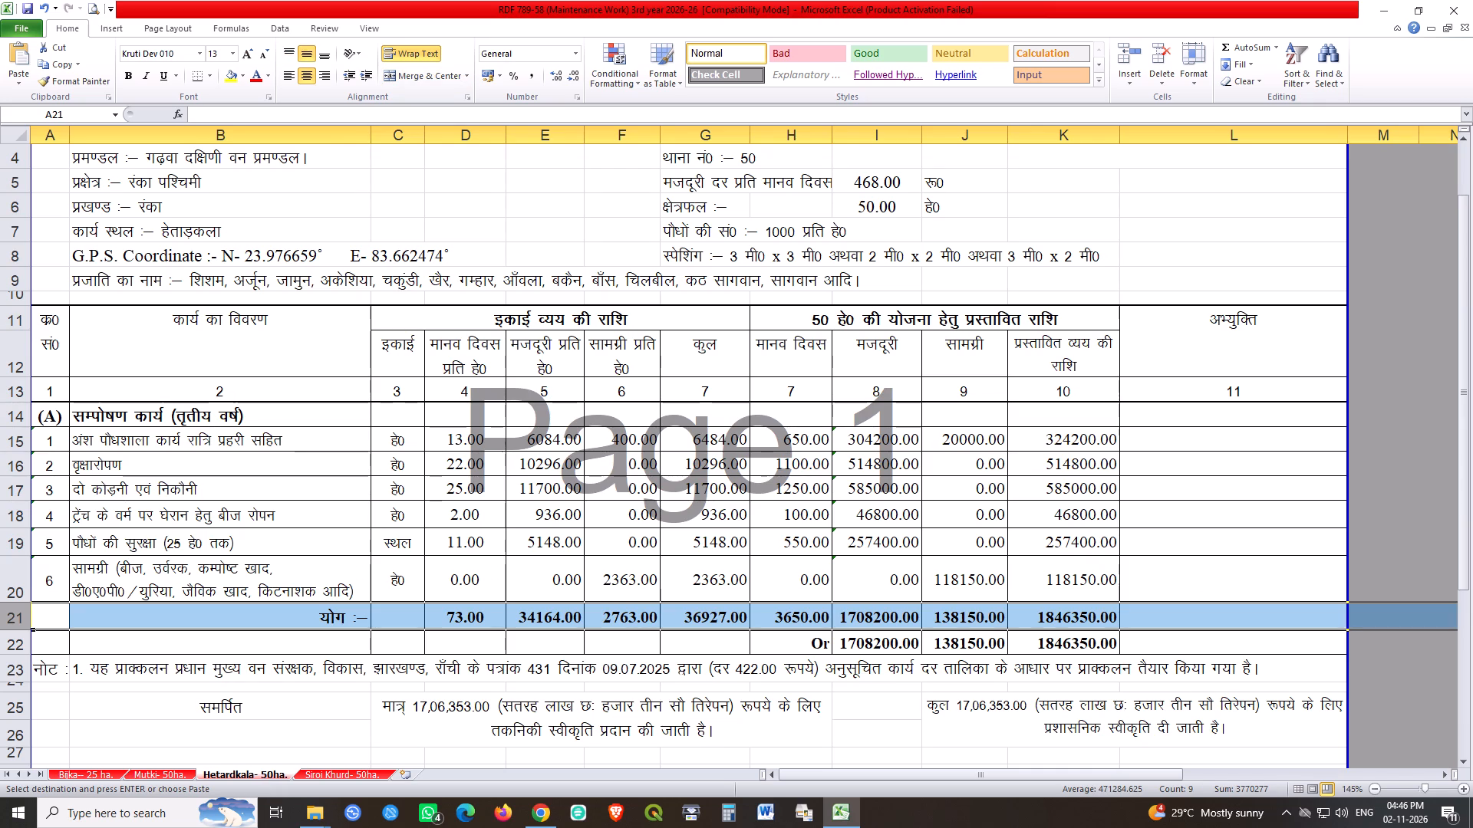
pyautogui.click(52, 350)
pyautogui.hotkey('ctrl', 'v')
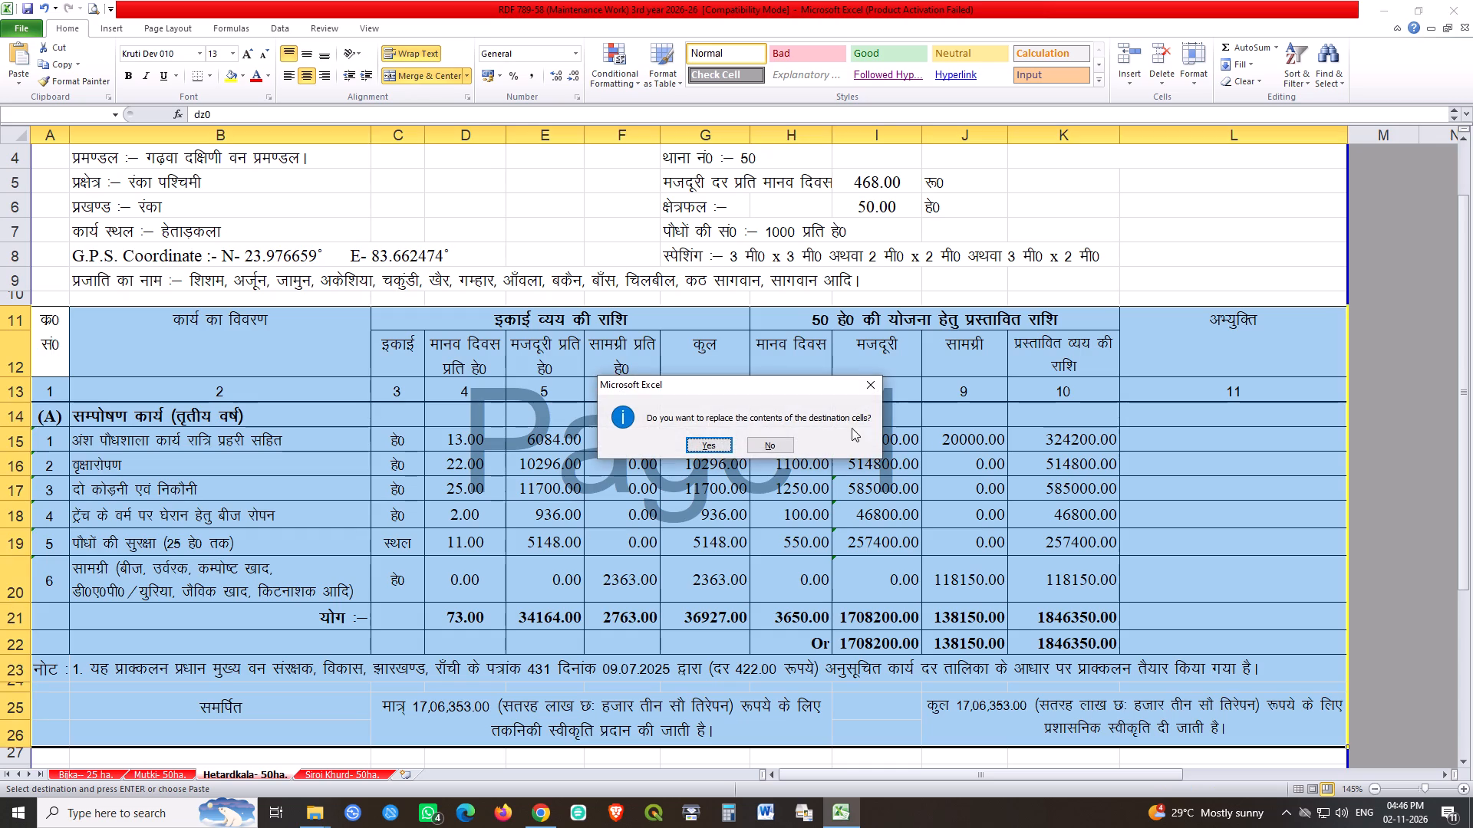
pyautogui.click(704, 442)
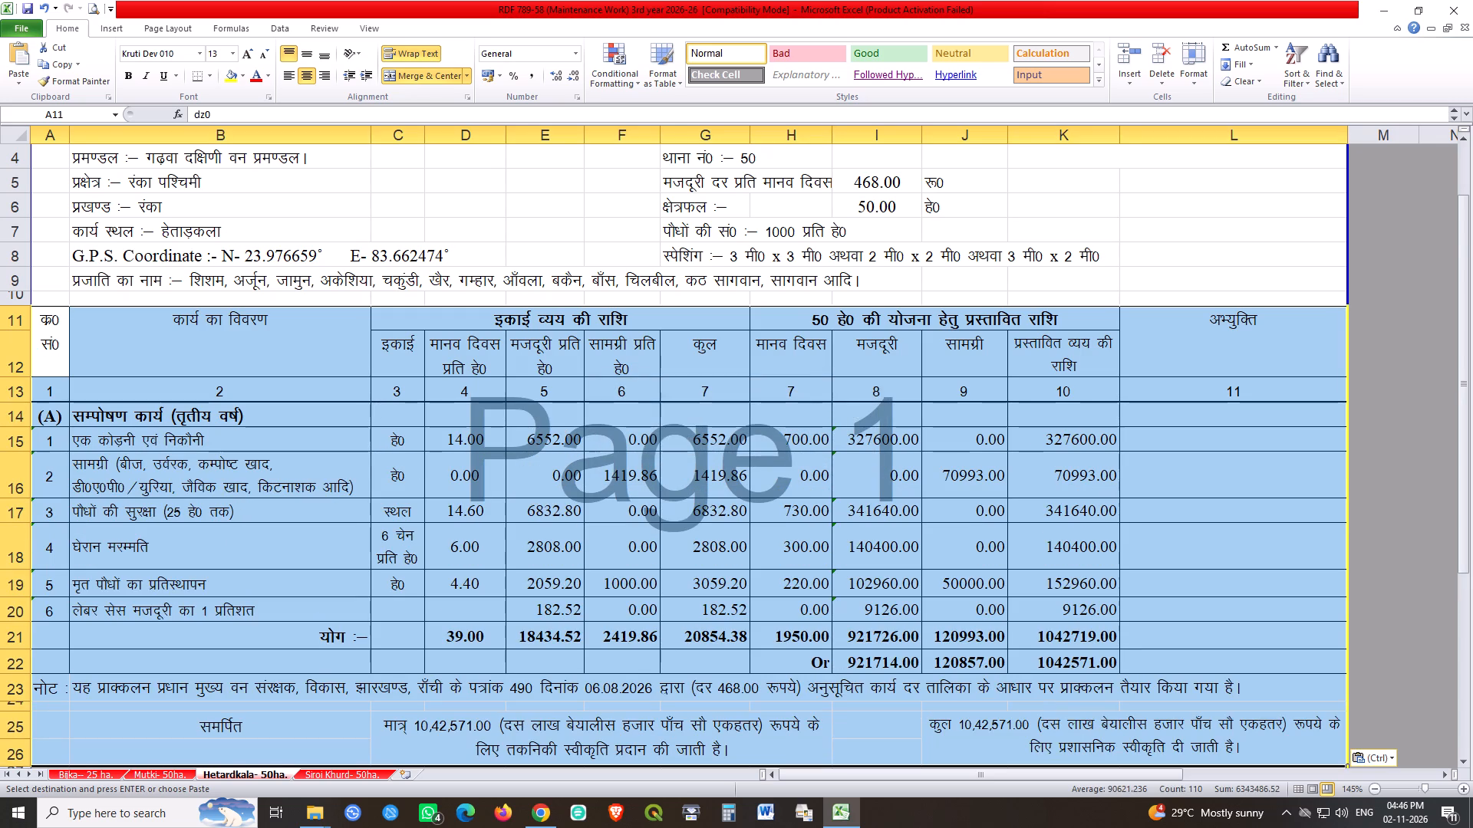
# Paste the copied Siroi Khurd block over the Mutki sheet's table and sanction texts, starting at A11.
pyautogui.click(162, 771)
pyautogui.click(51, 257)
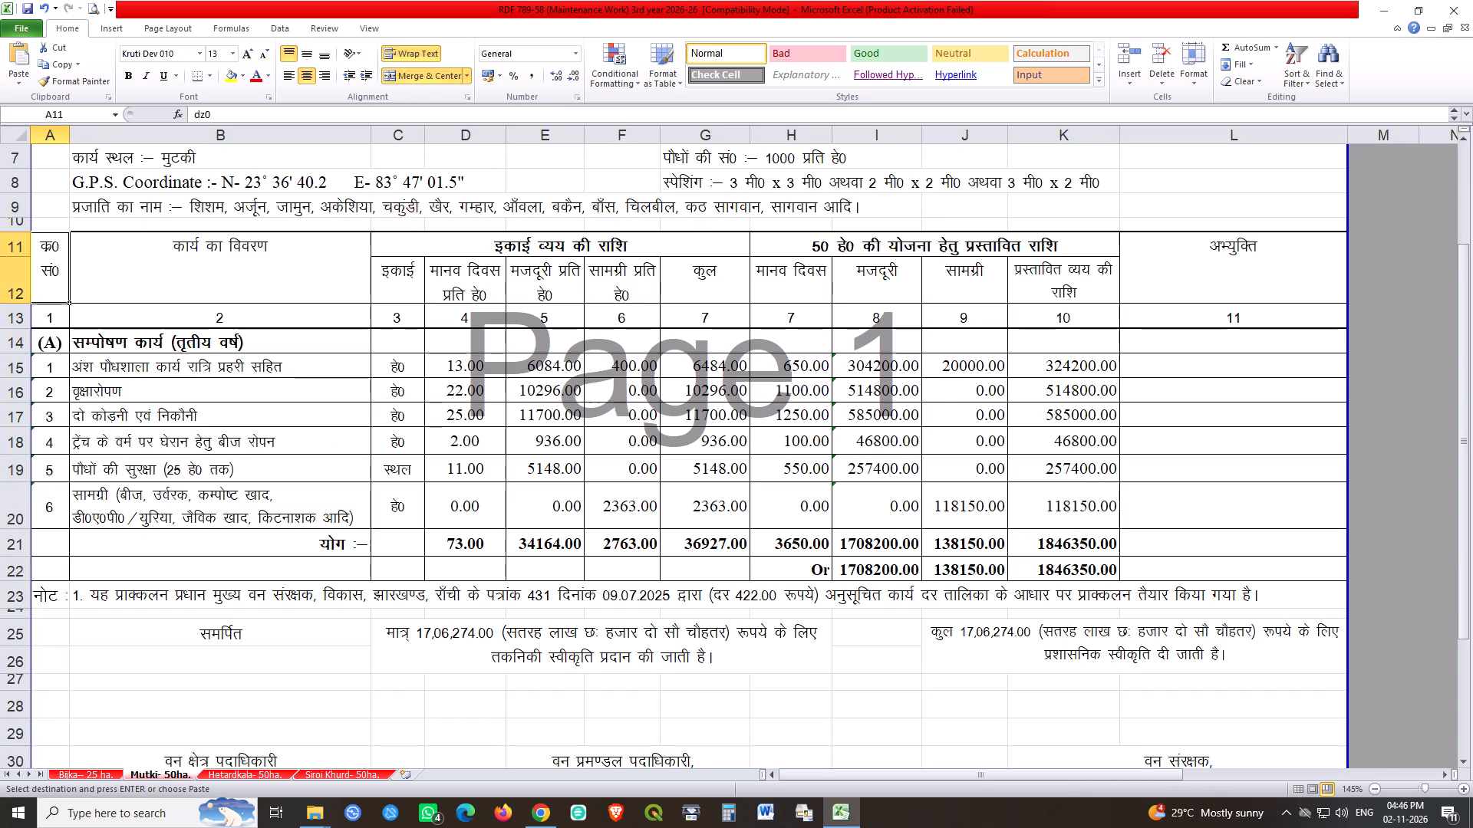
pyautogui.hotkey('ctrl', 'v')
pyautogui.click(713, 448)
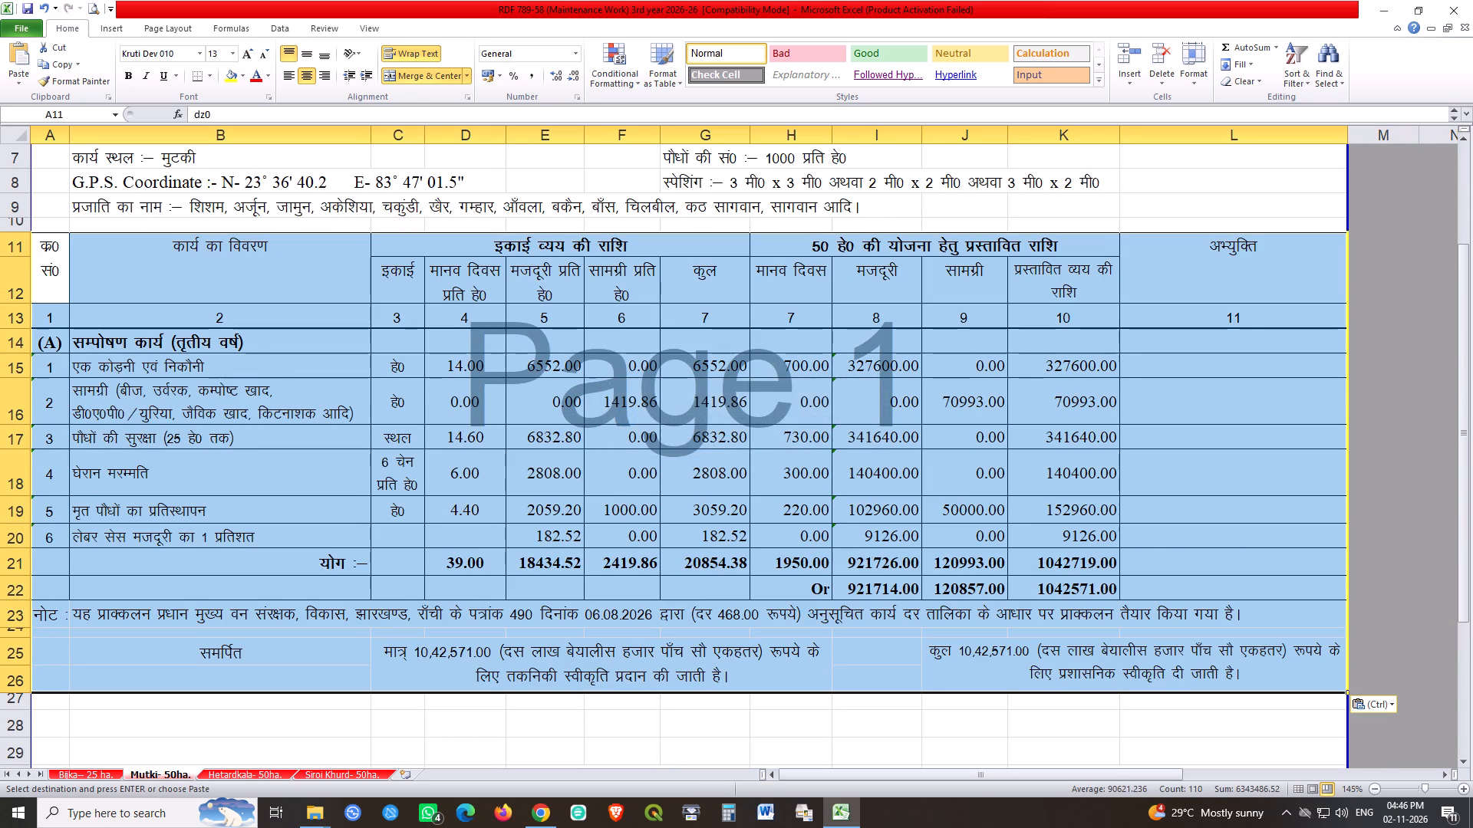
# Paste the copied Siroi Khurd block over the Bijka sheet's table and sanction texts, starting at A11.
pyautogui.click(106, 769)
pyautogui.click(48, 334)
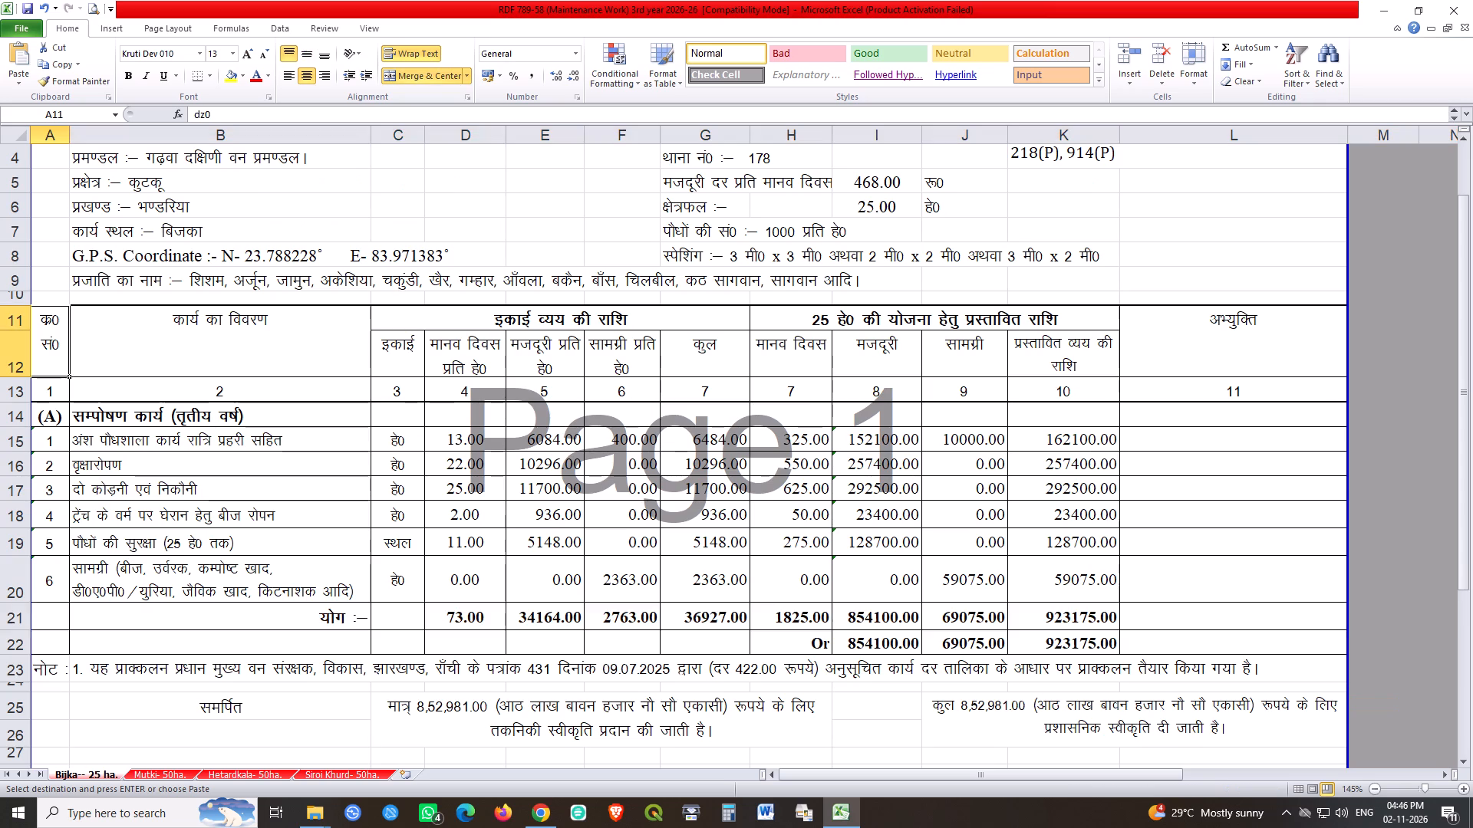
pyautogui.hotkey('ctrl', 'v')
pyautogui.click(721, 447)
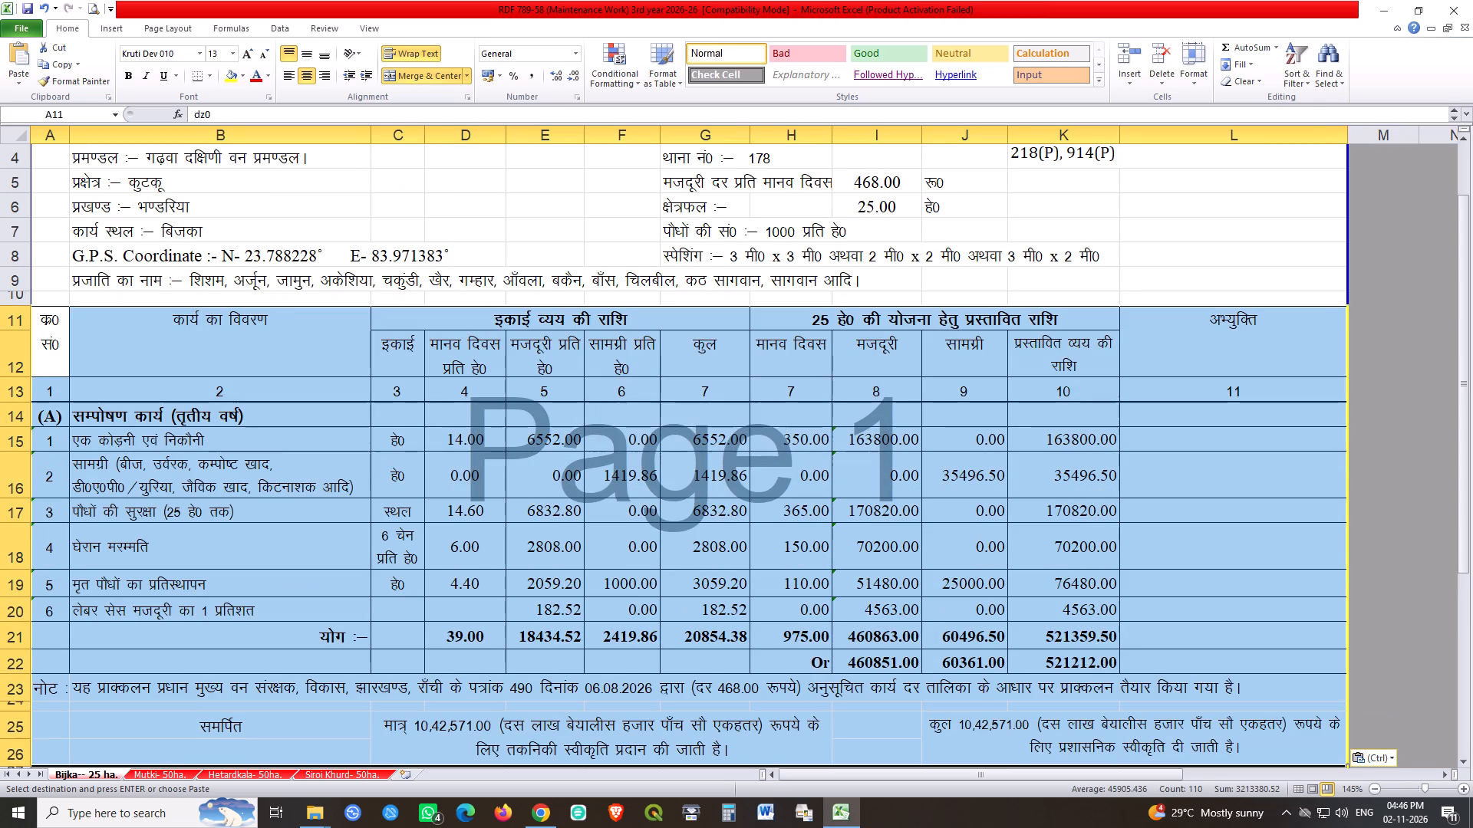
pyautogui.click(368, 737)
# Return to the Siroi Khurd sheet and save the workbook.
pyautogui.click(322, 777)
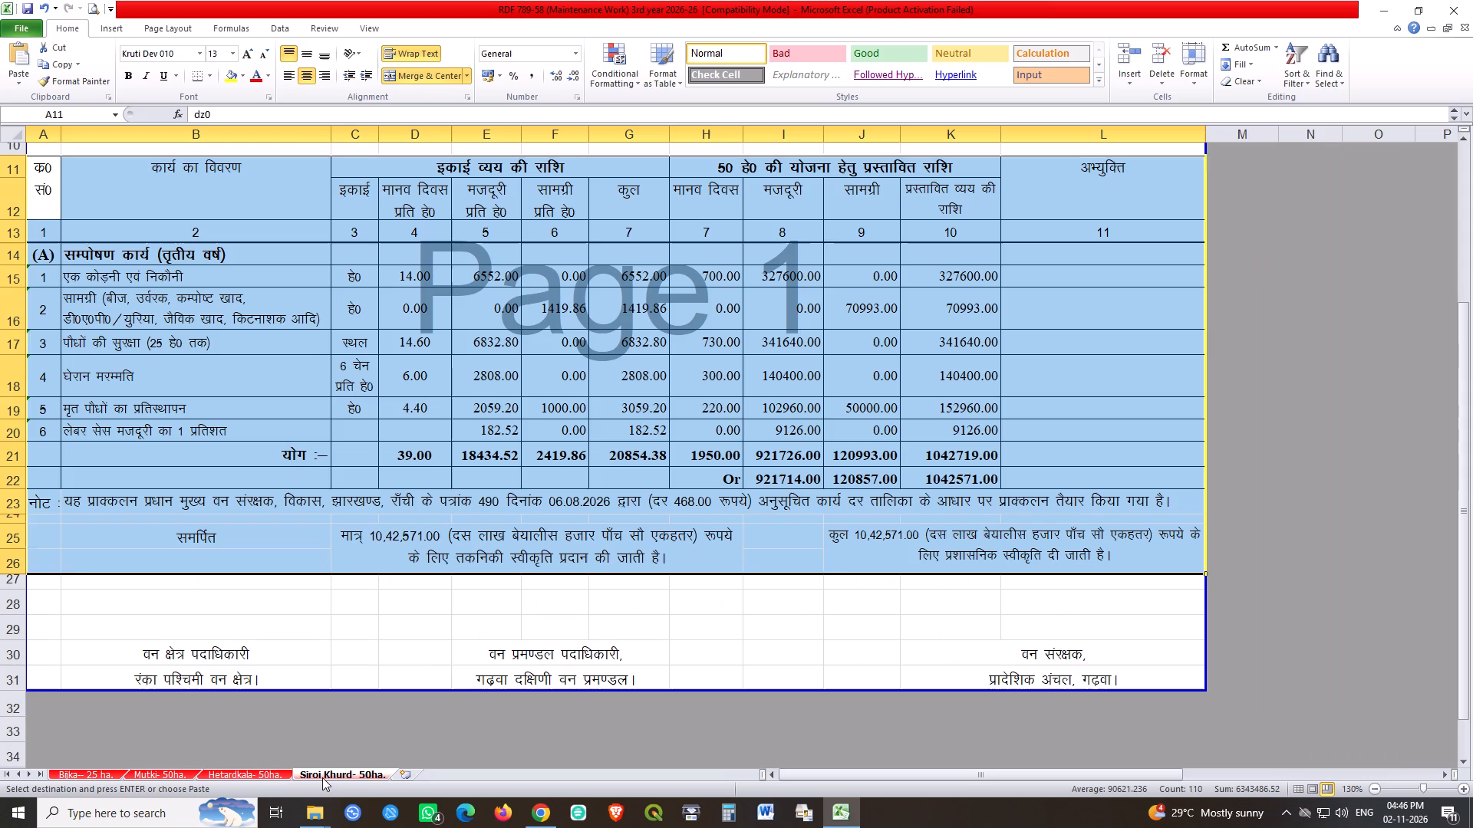
pyautogui.click(785, 625)
pyautogui.hotkey('ctrl', 's')
pyautogui.hotkey('ctrl', 's')
pyautogui.hotkey('ctrl', 's')
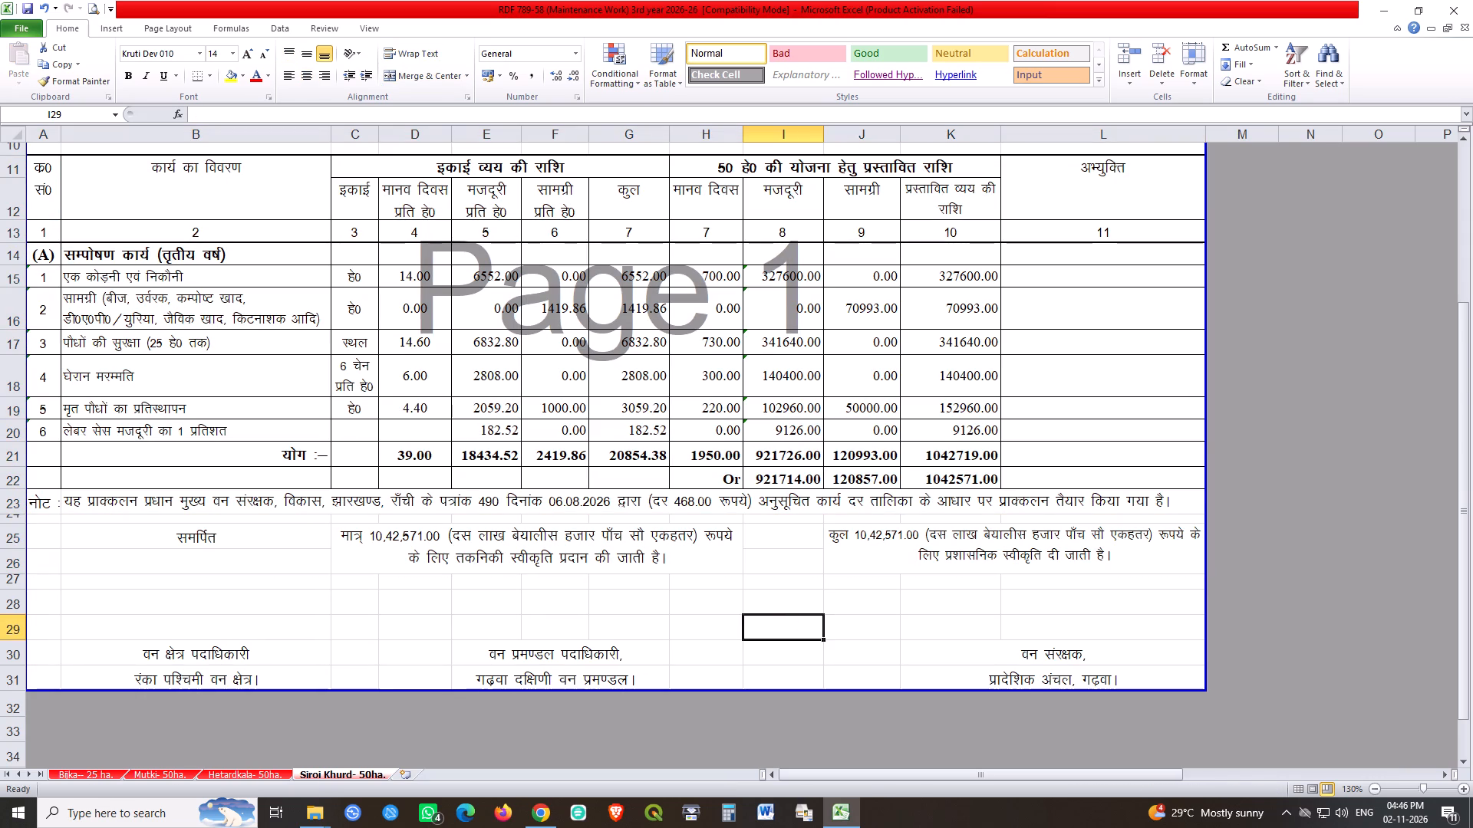
# Review the site details and upper table on the Siroi Khurd and Hetardkala sheets.
pyautogui.scroll(3, 830, 552)
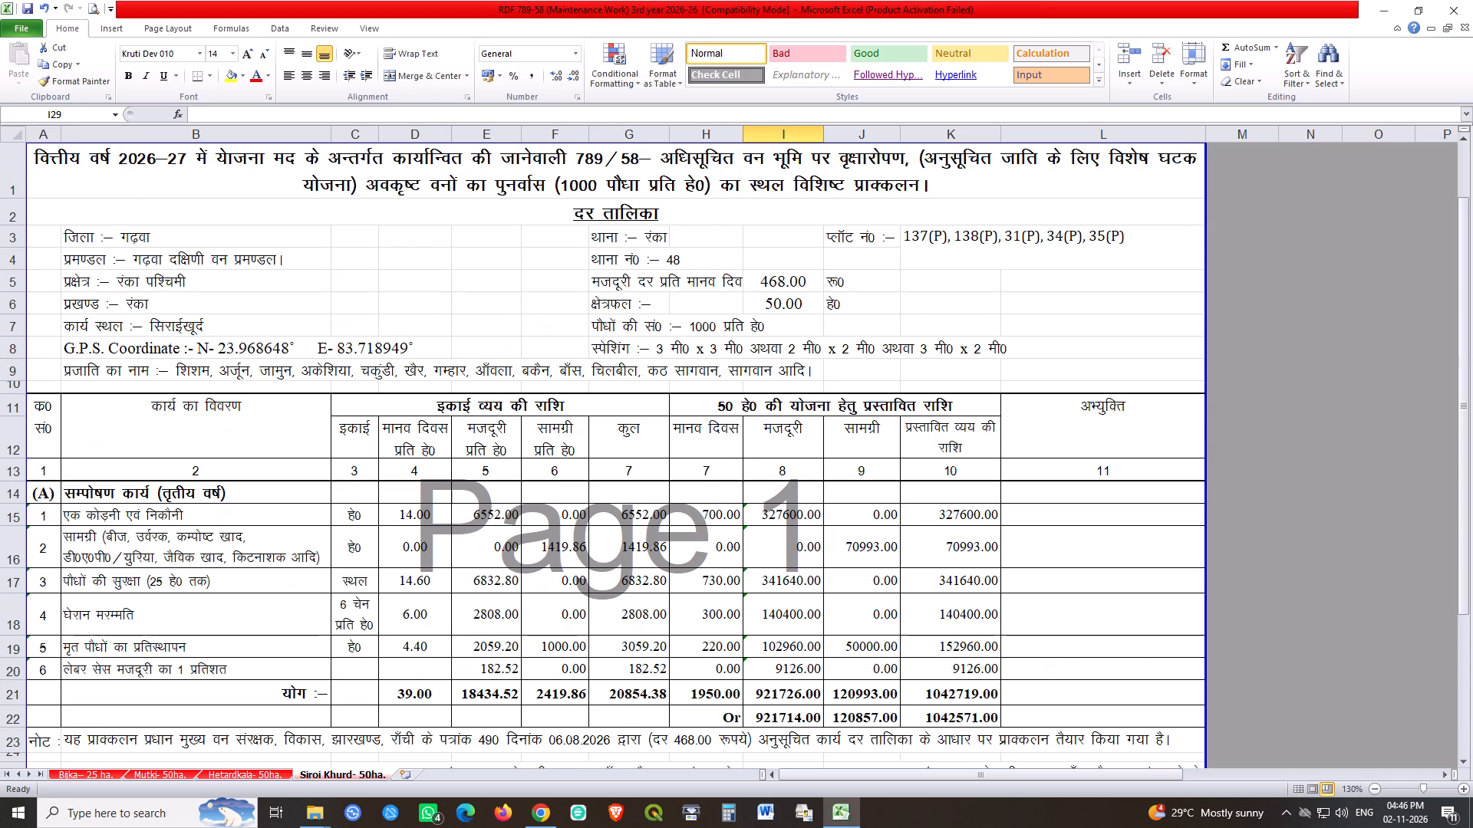
pyautogui.click(236, 762)
pyautogui.click(234, 764)
pyautogui.click(237, 774)
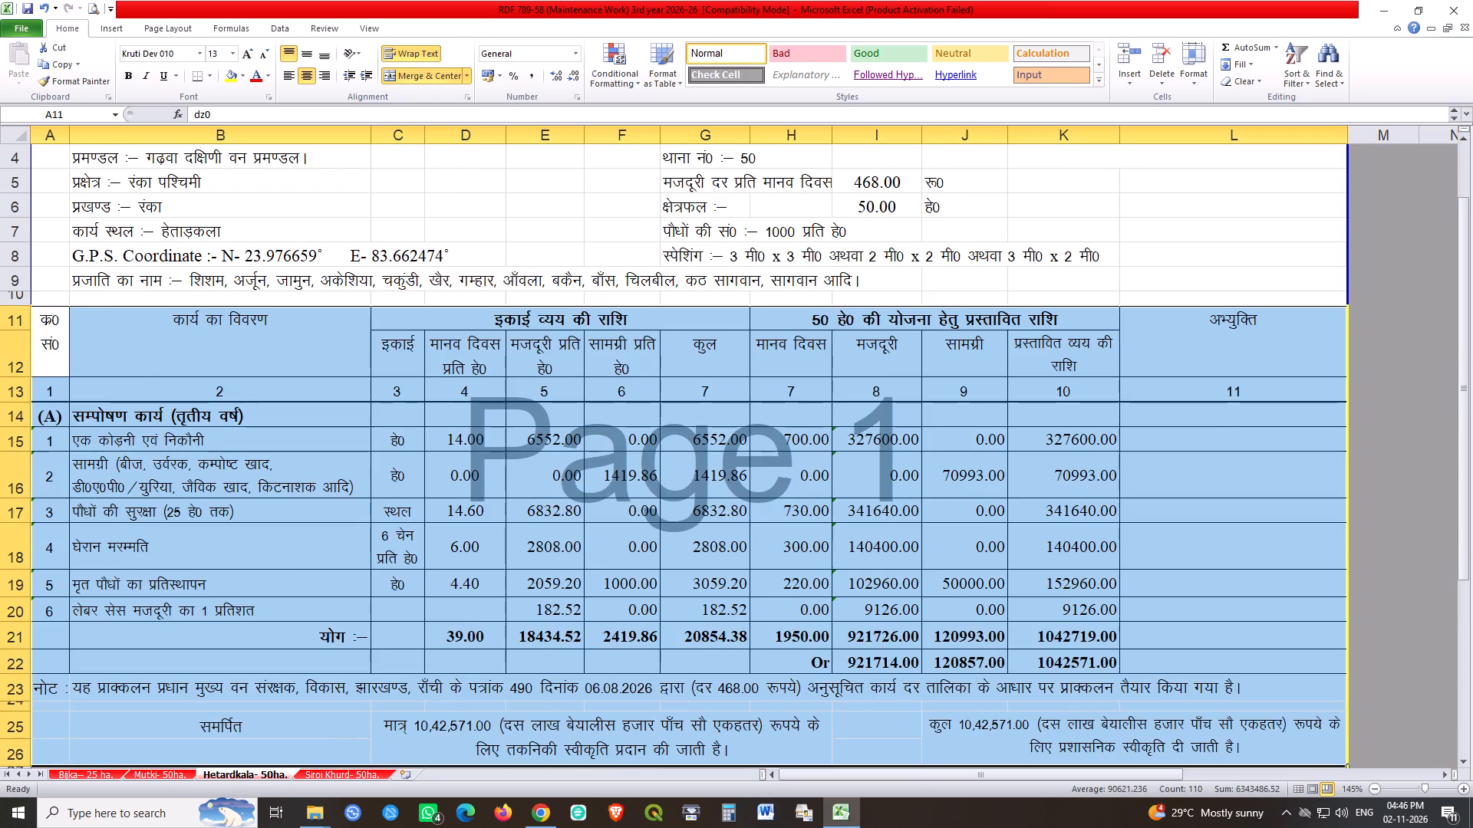
pyautogui.scroll(3, 896, 490)
pyautogui.click(1099, 339)
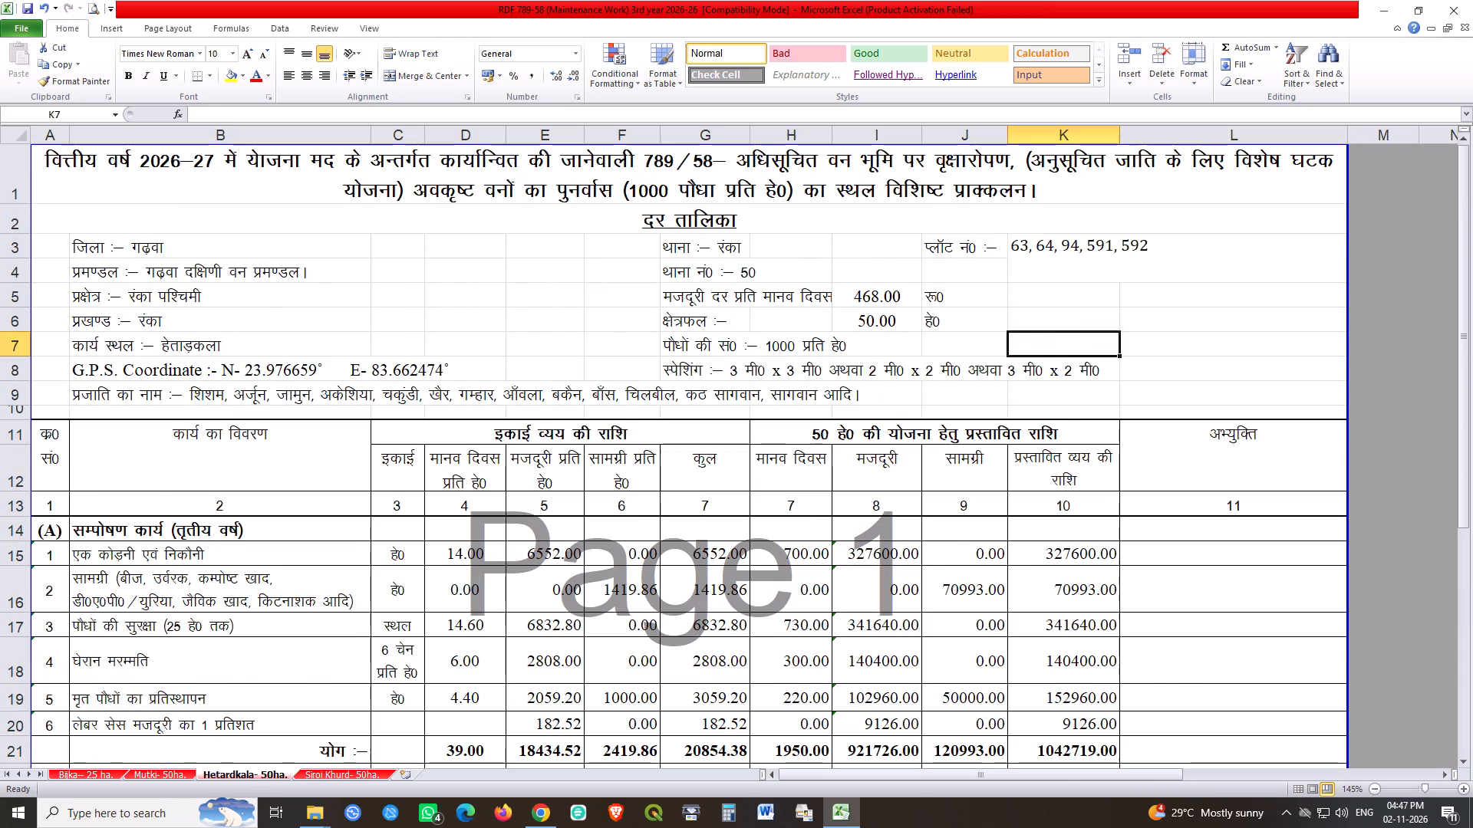
# Check the lower table, totals and sanction texts on the Hetardkala and Mutki sheets.
pyautogui.scroll(-2, 414, 674)
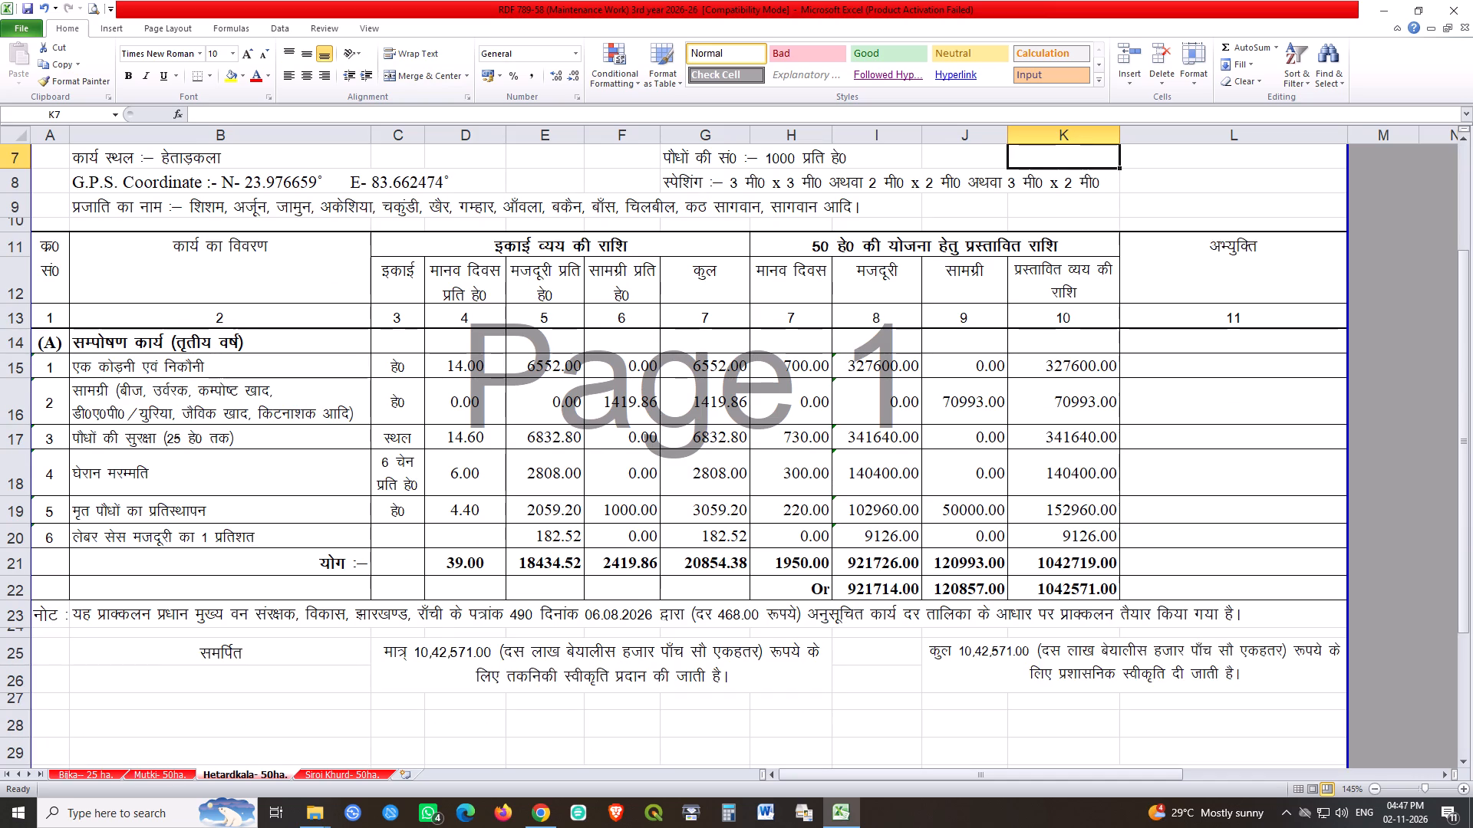
pyautogui.click(176, 770)
pyautogui.click(918, 709)
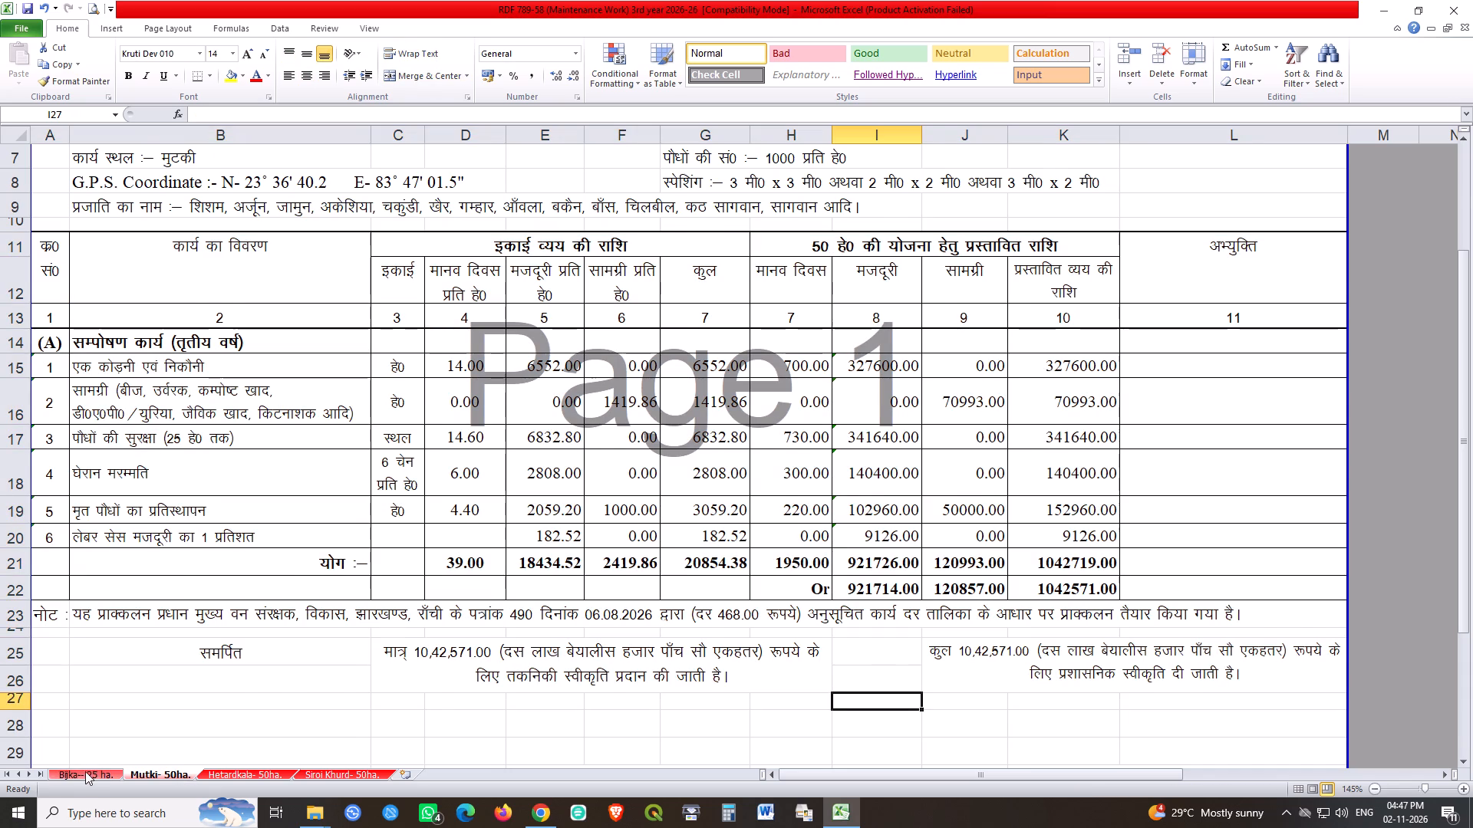
# On the Bijka sheet, set the rounded wage total in I22 to =ROUND(I21,0)-5.
pyautogui.click(86, 771)
pyautogui.scroll(-2, 908, 636)
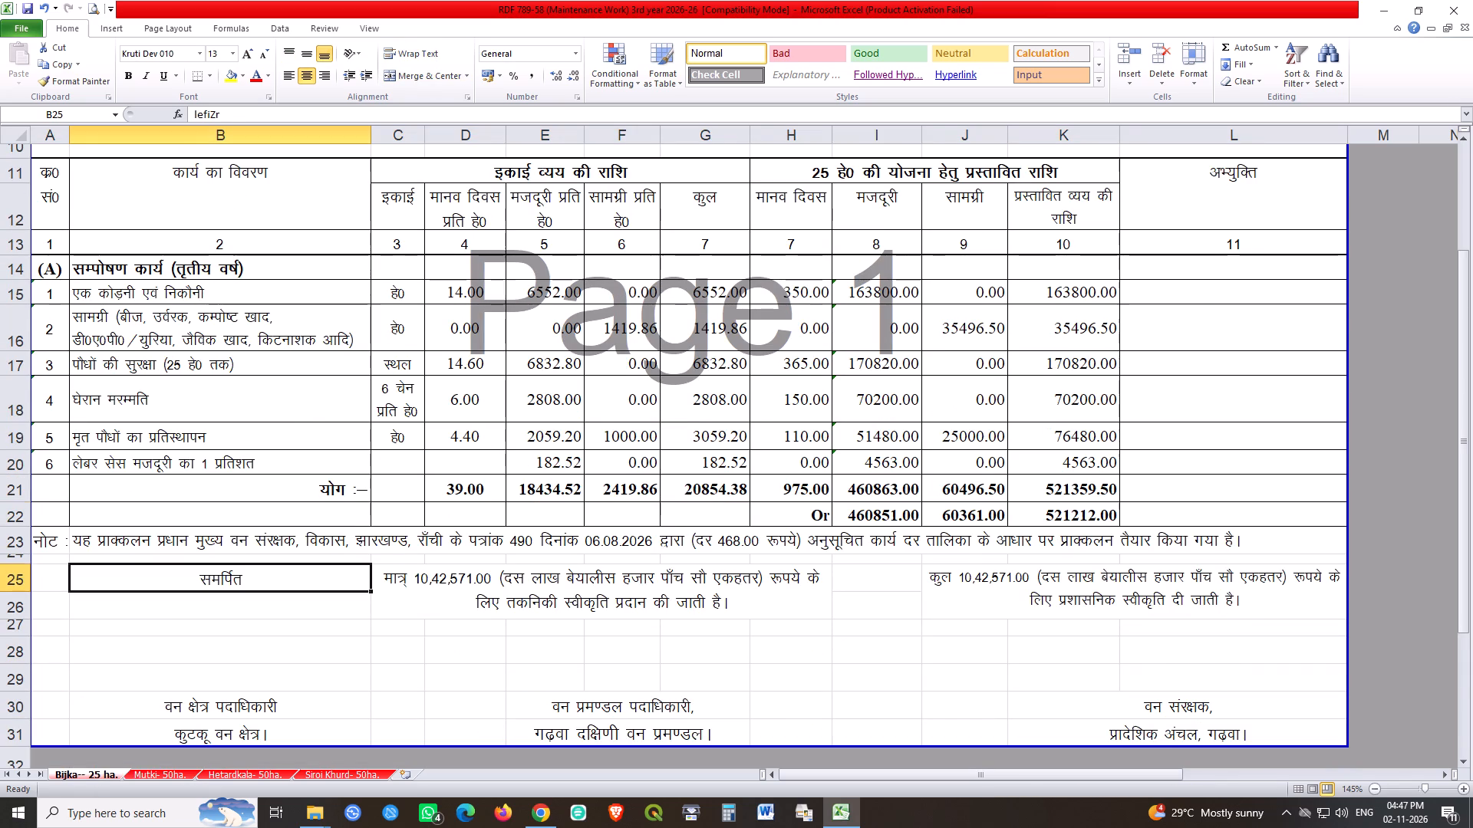
pyautogui.click(1033, 512)
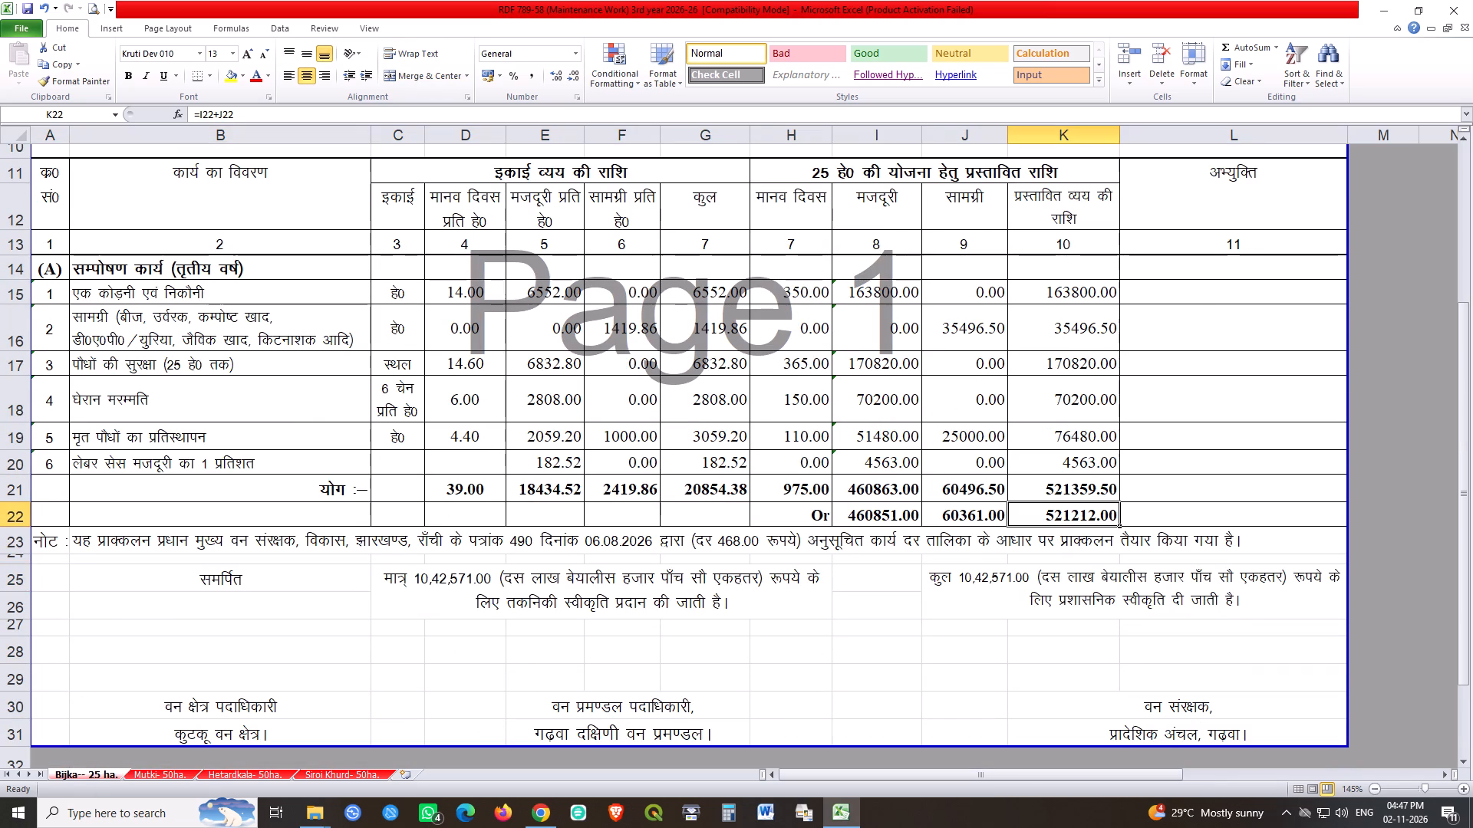
pyautogui.click(902, 518)
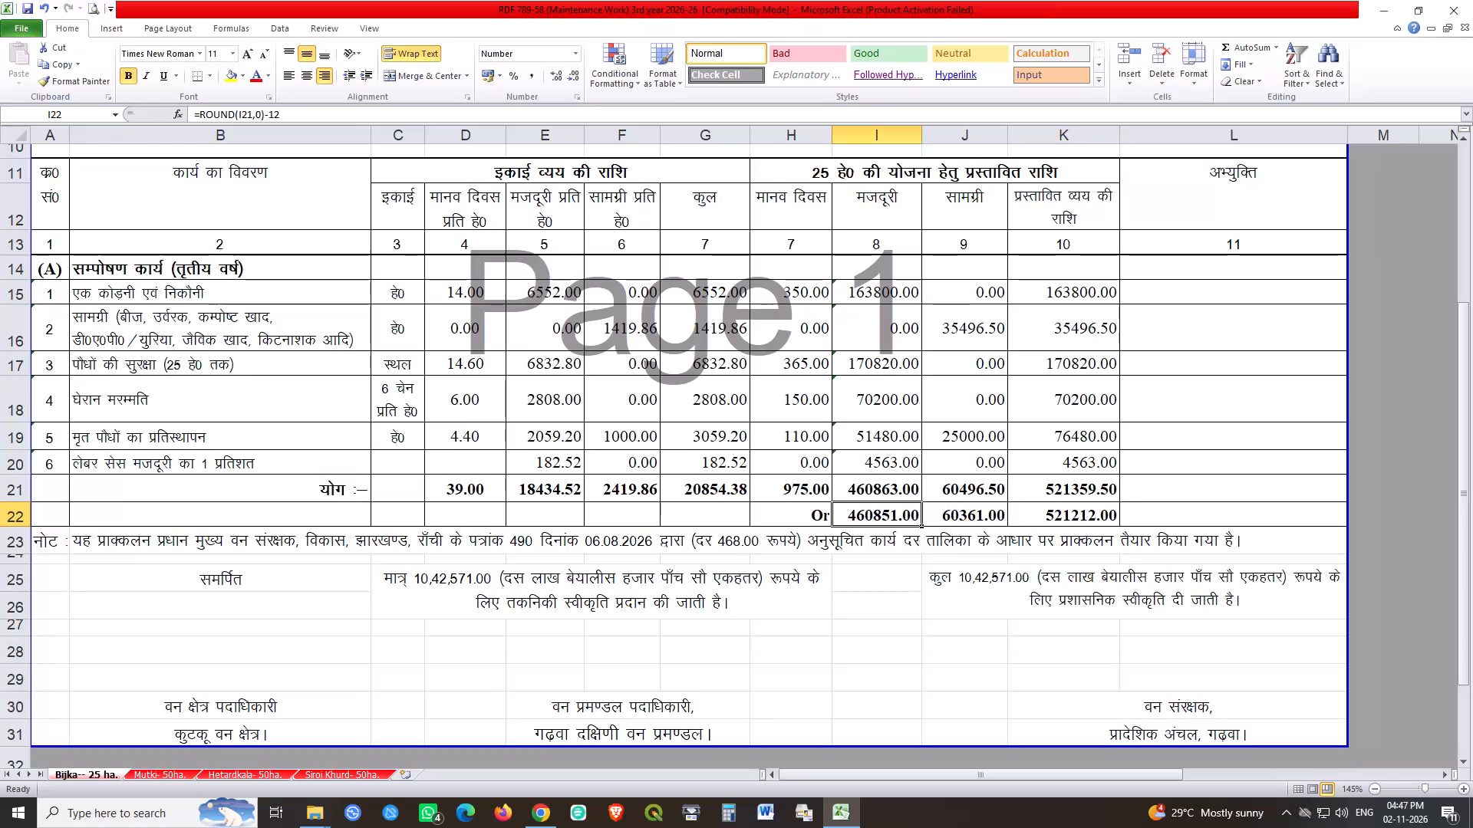
pyautogui.doubleClick(902, 518)
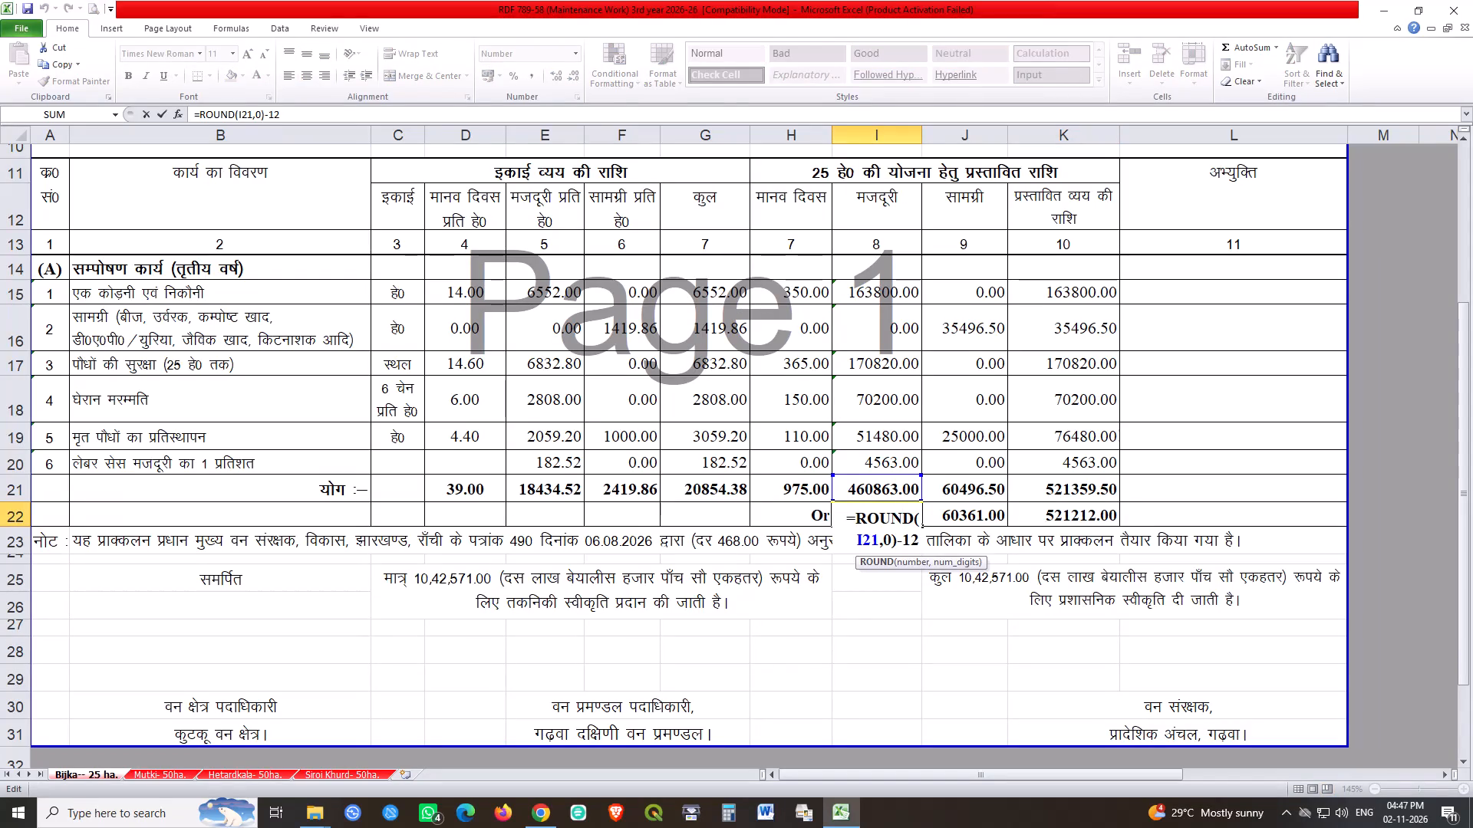
pyautogui.press('Return')
pyautogui.doubleClick(916, 518)
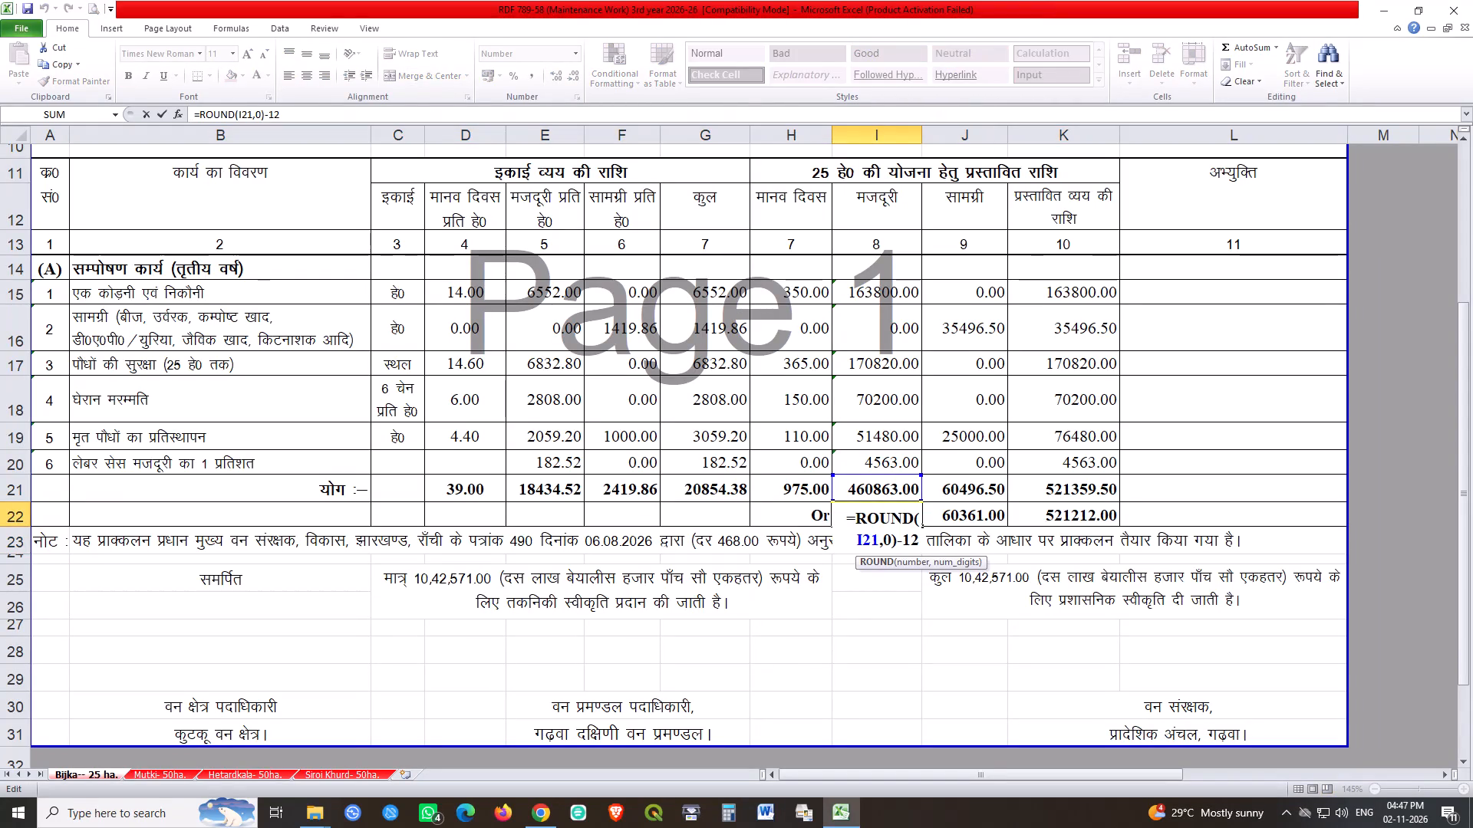
pyautogui.moveTo(908, 536); pyautogui.dragTo(919, 537)
pyautogui.moveTo(905, 535); pyautogui.dragTo(929, 535)
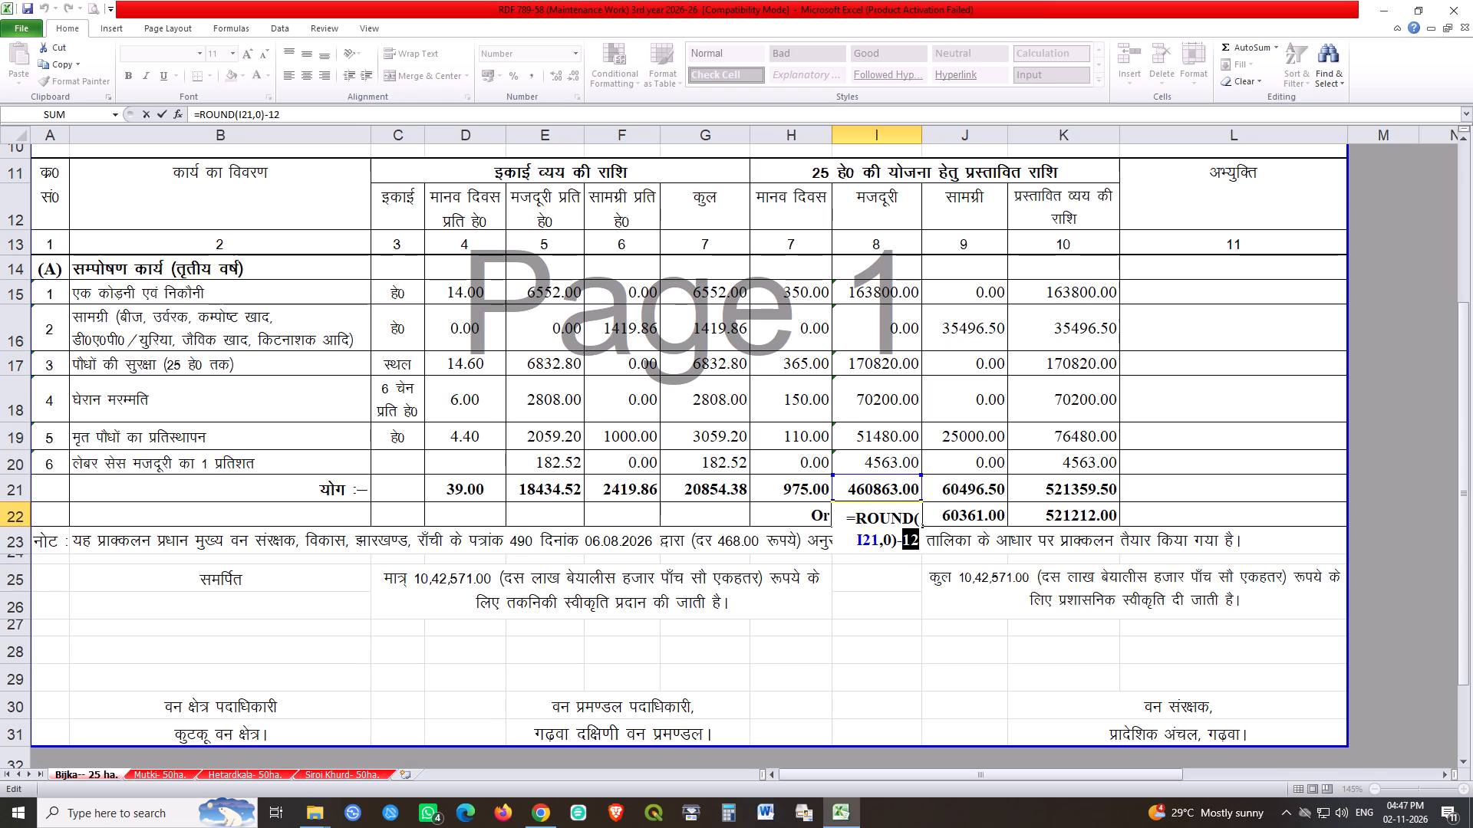
pyautogui.press('5')
pyautogui.press('Return')
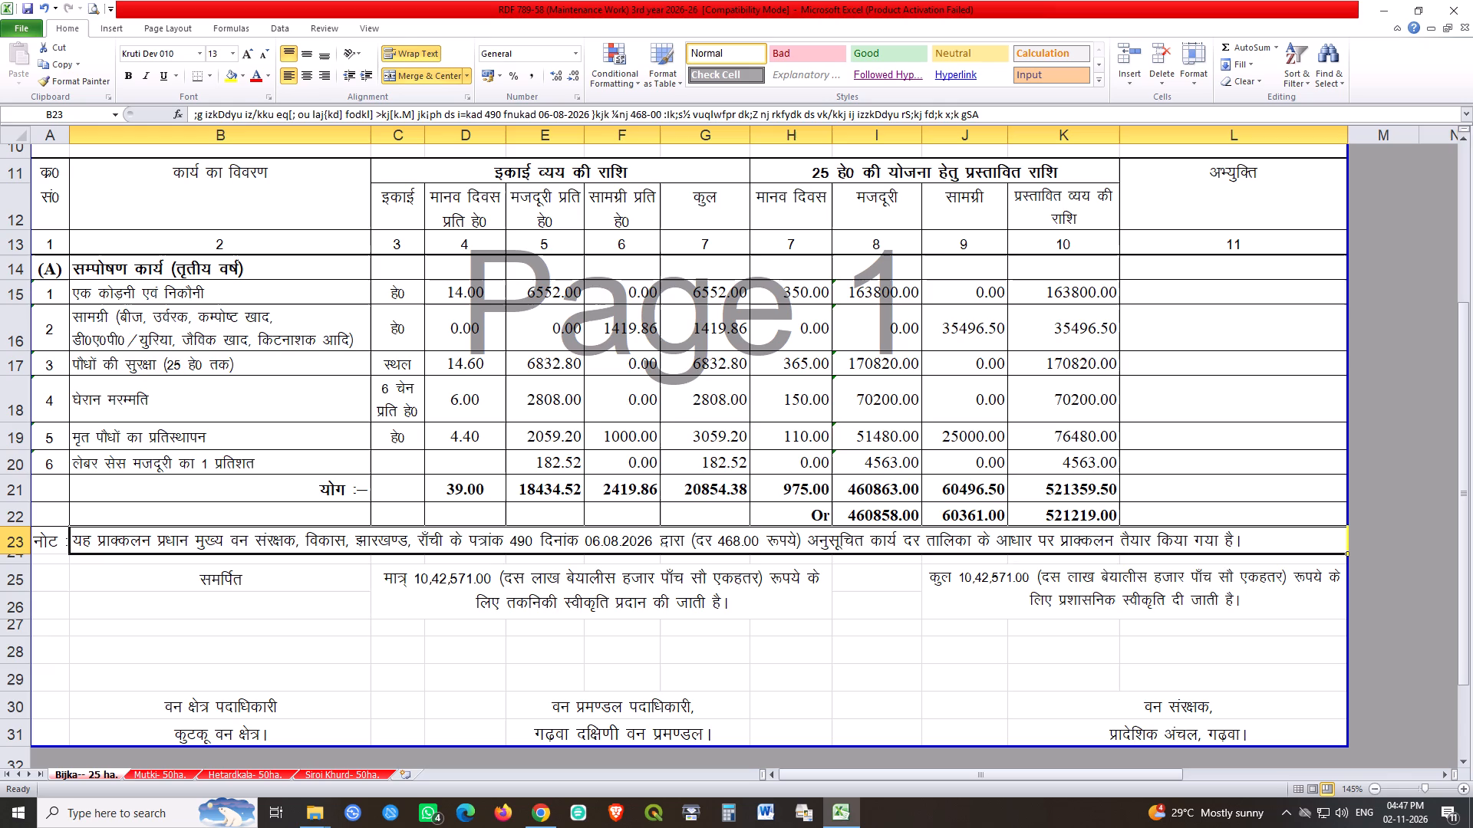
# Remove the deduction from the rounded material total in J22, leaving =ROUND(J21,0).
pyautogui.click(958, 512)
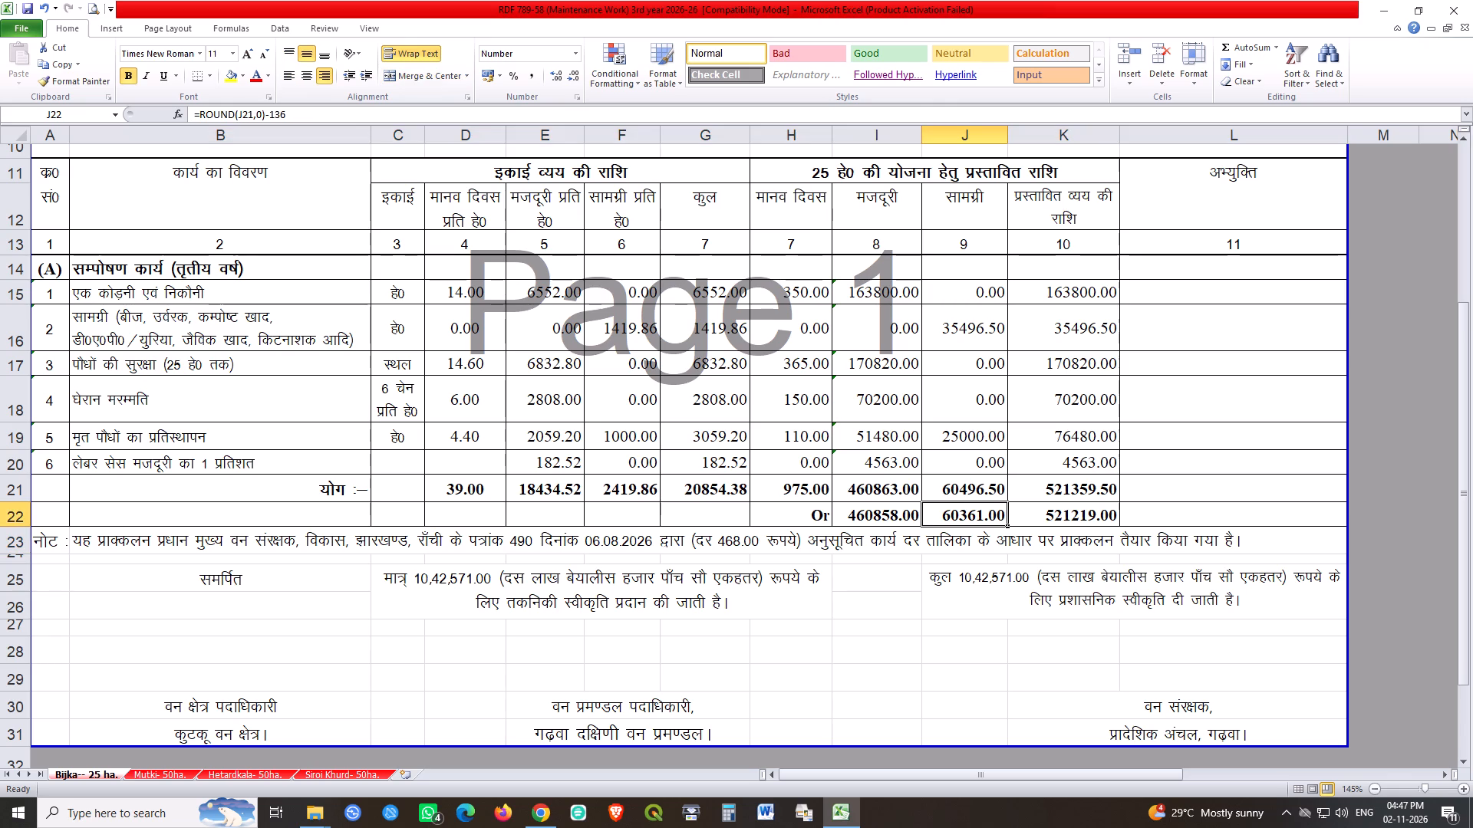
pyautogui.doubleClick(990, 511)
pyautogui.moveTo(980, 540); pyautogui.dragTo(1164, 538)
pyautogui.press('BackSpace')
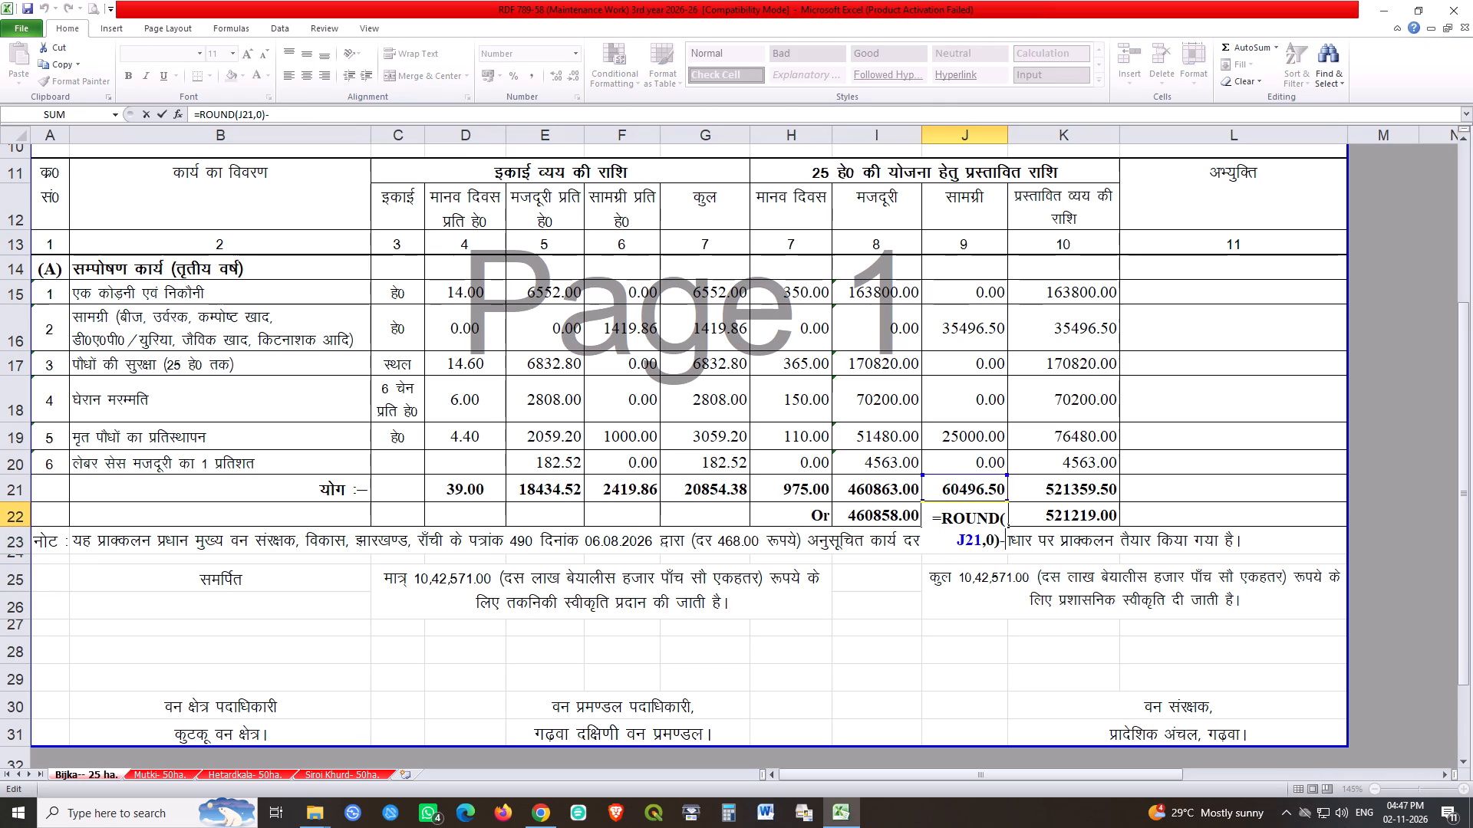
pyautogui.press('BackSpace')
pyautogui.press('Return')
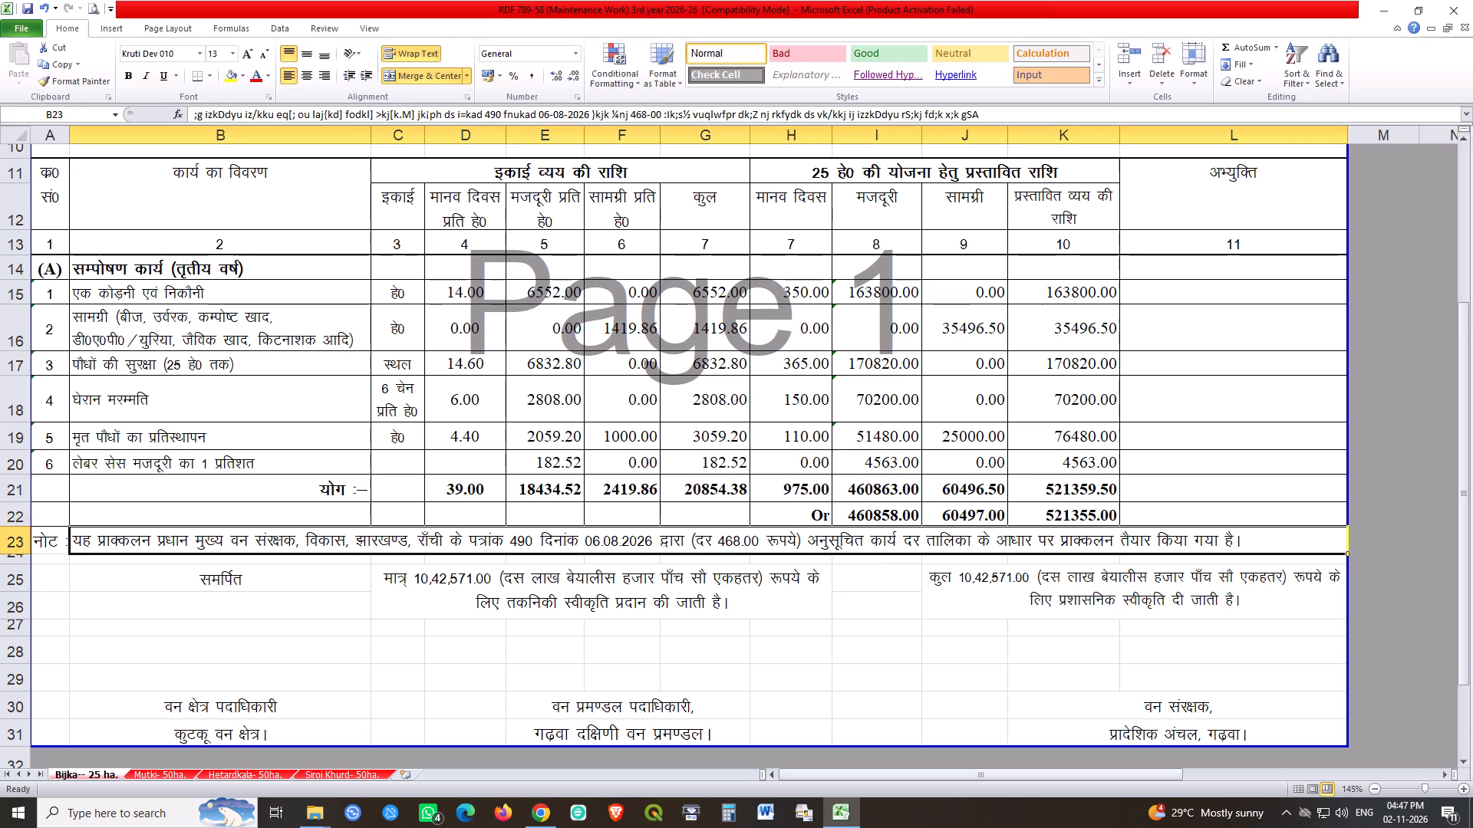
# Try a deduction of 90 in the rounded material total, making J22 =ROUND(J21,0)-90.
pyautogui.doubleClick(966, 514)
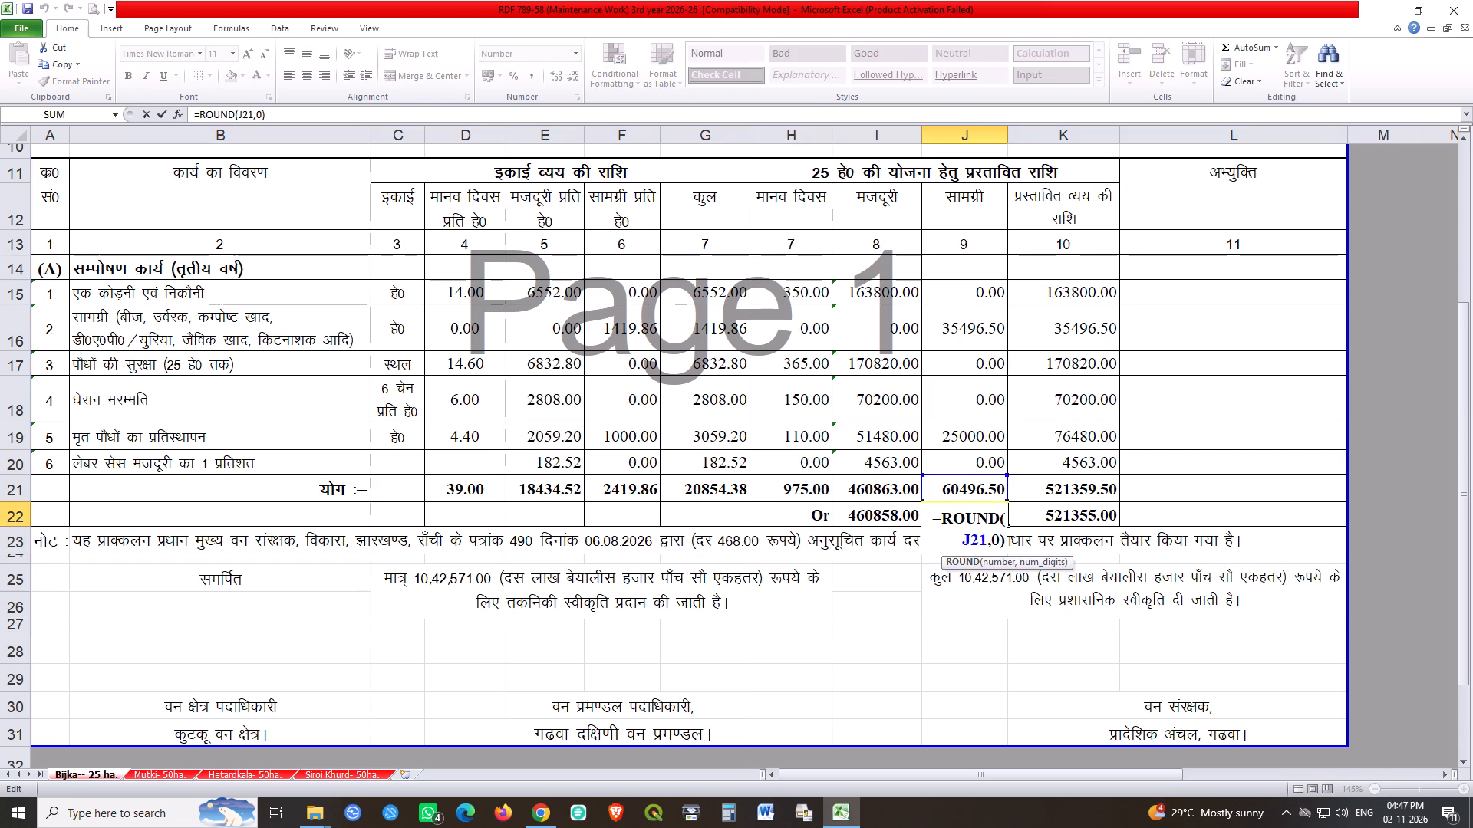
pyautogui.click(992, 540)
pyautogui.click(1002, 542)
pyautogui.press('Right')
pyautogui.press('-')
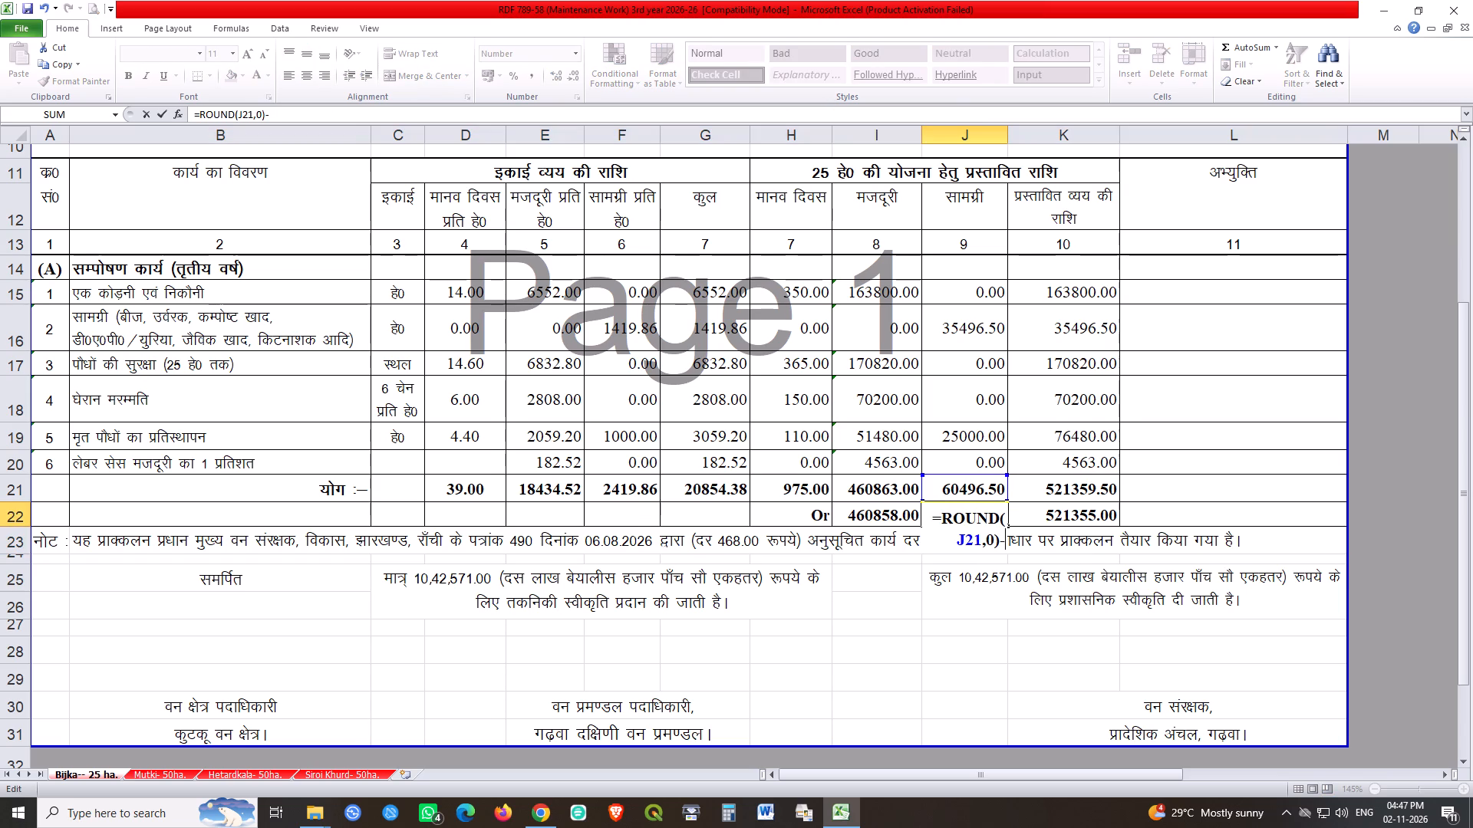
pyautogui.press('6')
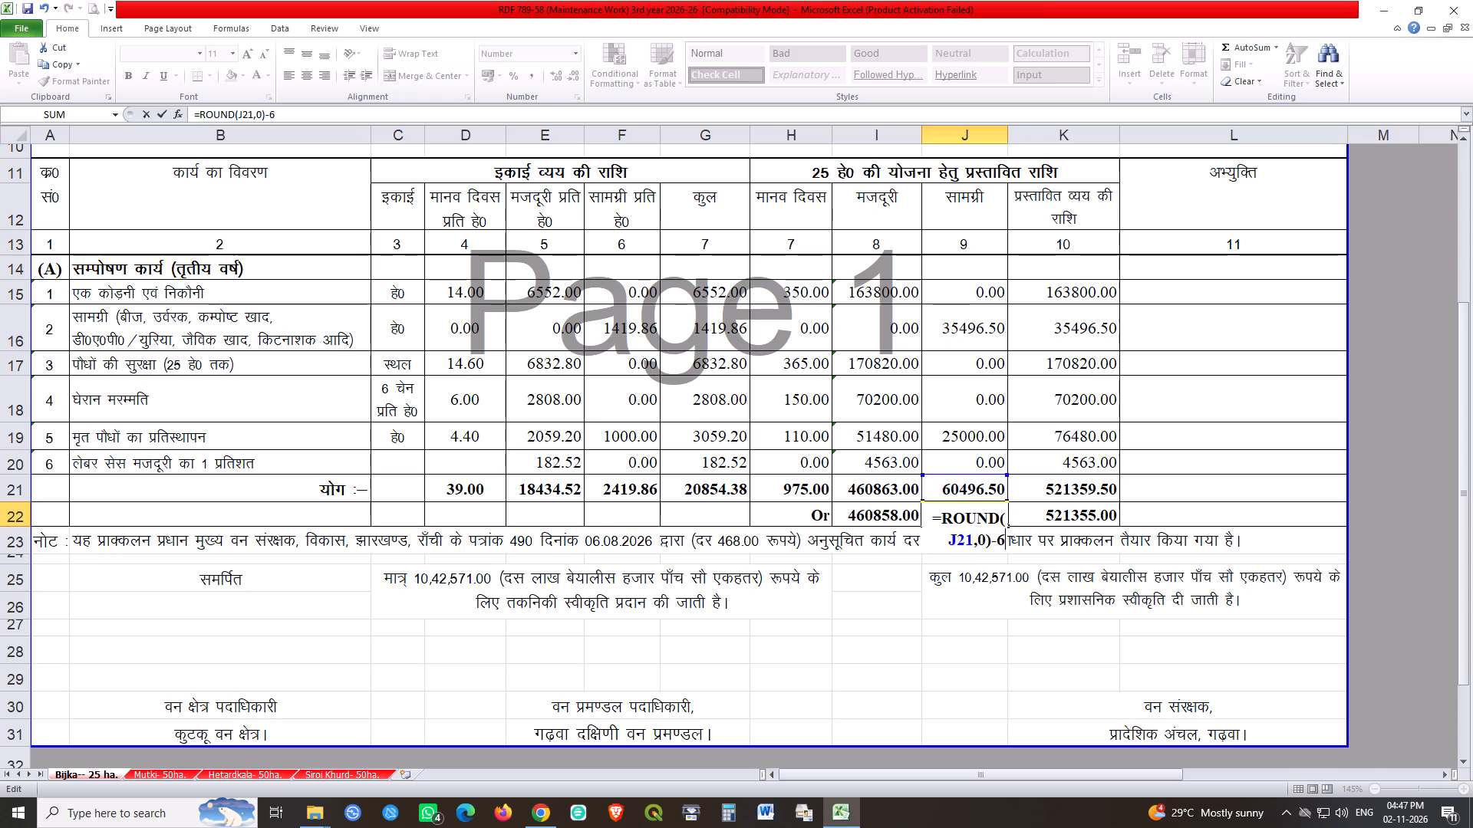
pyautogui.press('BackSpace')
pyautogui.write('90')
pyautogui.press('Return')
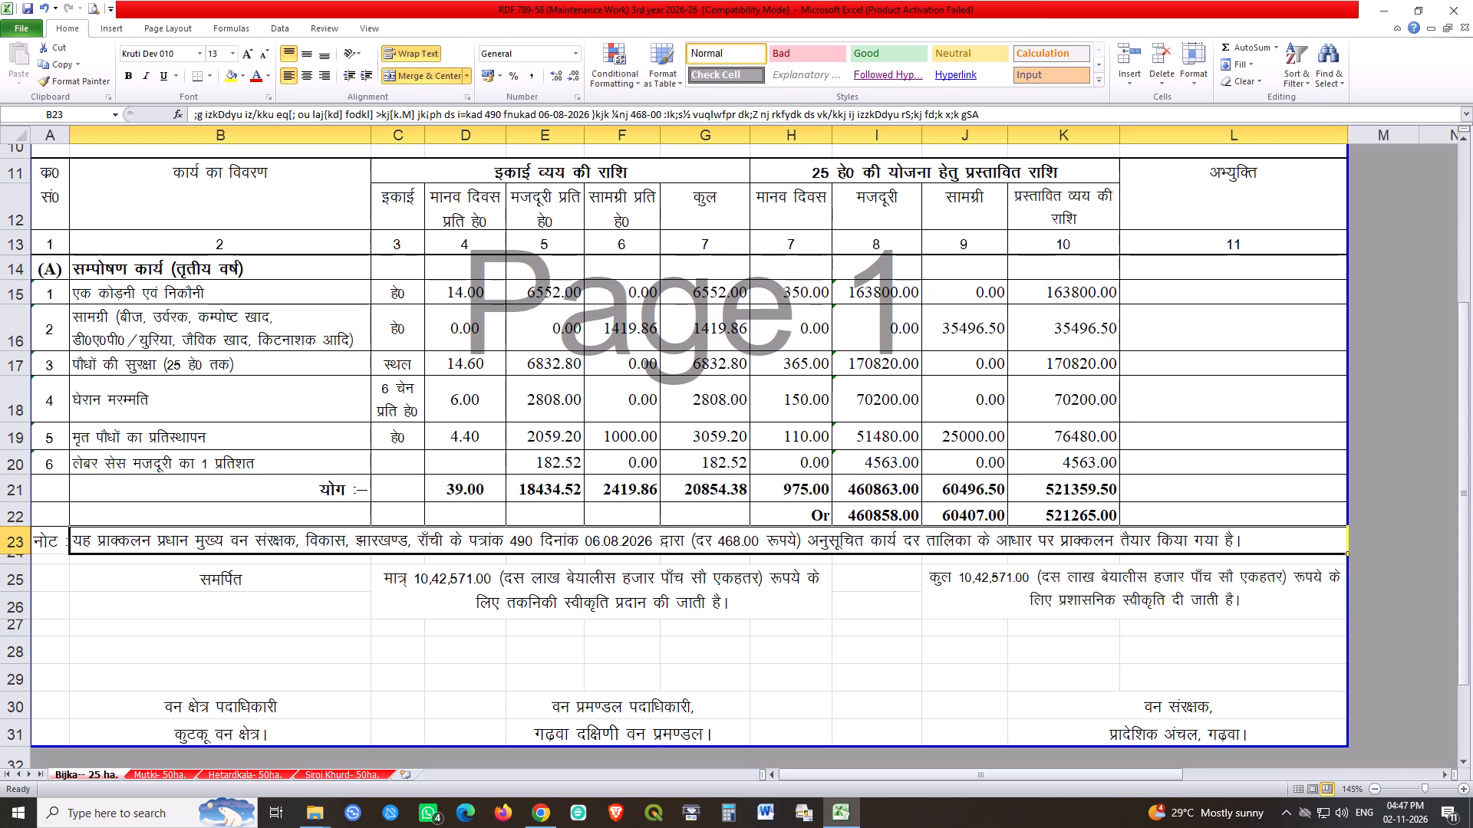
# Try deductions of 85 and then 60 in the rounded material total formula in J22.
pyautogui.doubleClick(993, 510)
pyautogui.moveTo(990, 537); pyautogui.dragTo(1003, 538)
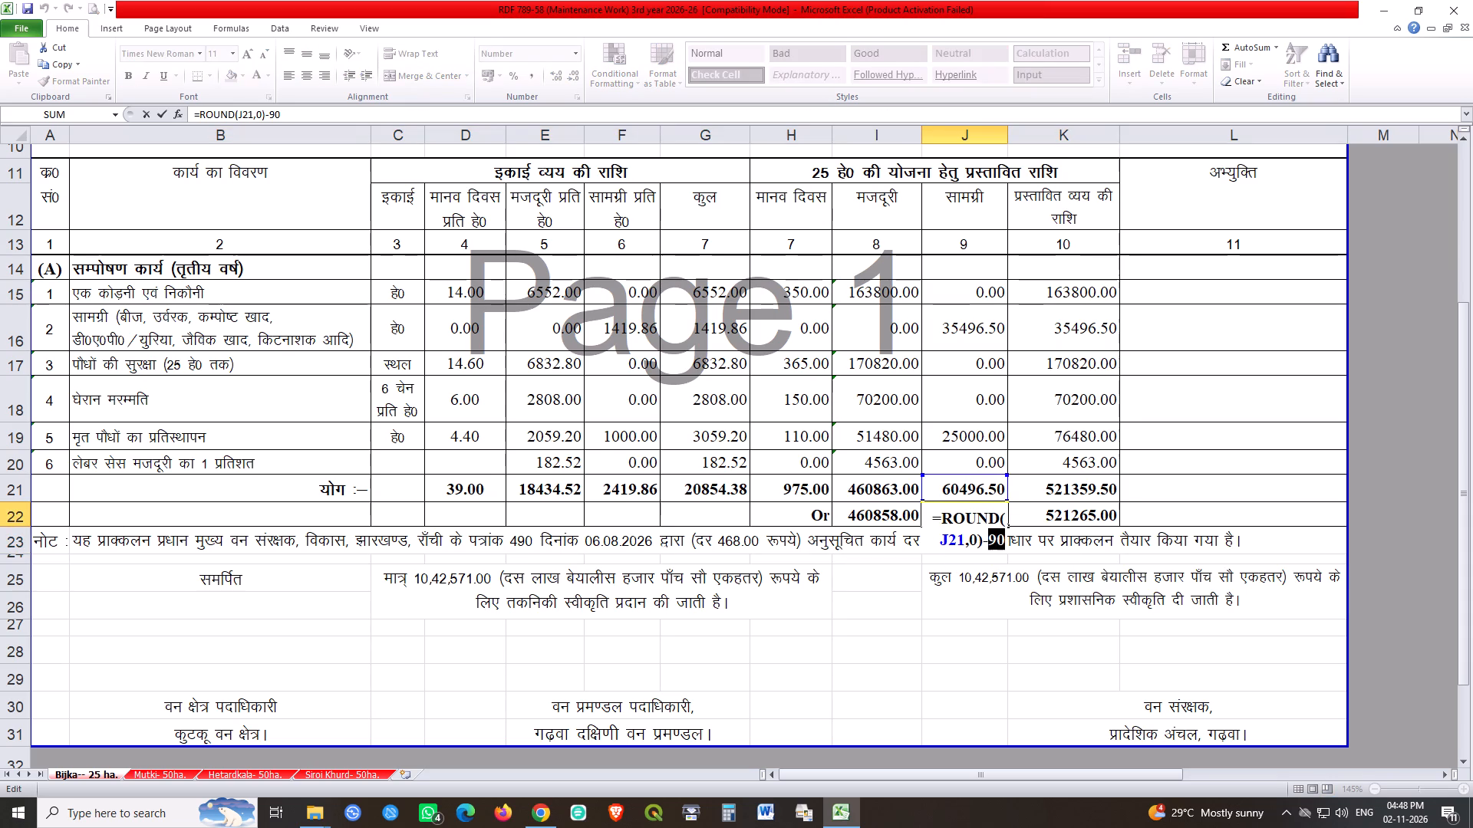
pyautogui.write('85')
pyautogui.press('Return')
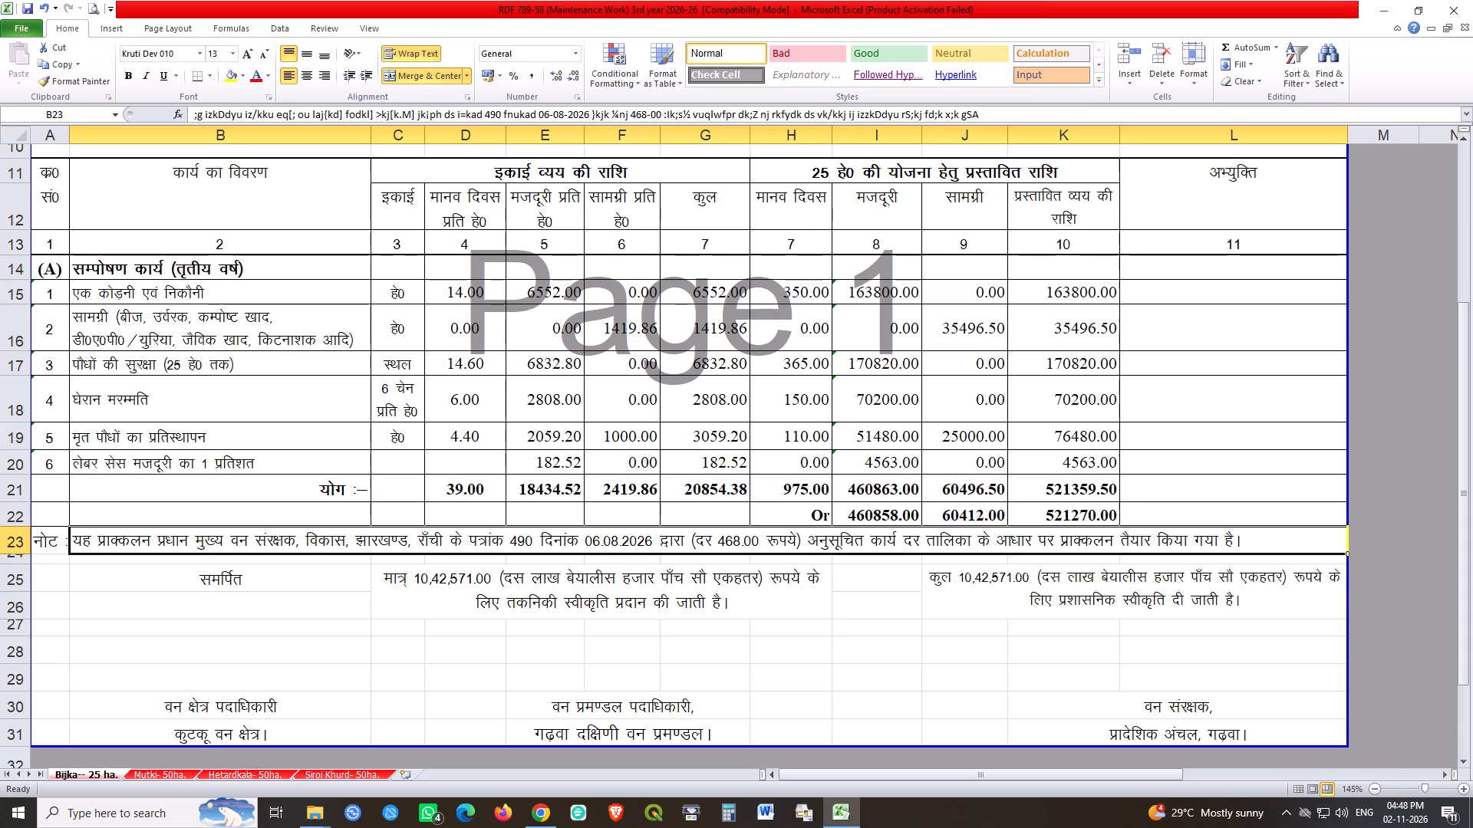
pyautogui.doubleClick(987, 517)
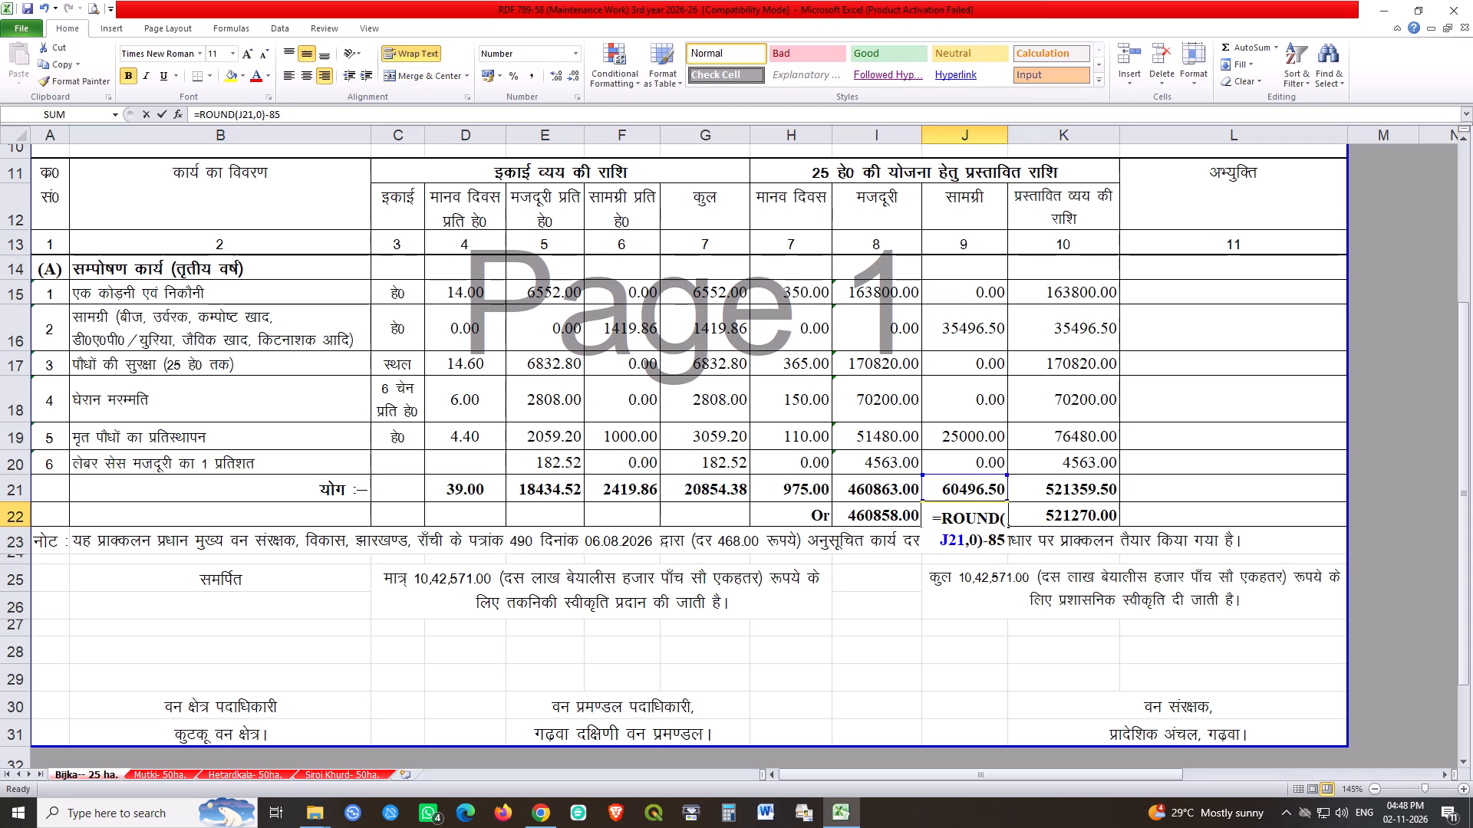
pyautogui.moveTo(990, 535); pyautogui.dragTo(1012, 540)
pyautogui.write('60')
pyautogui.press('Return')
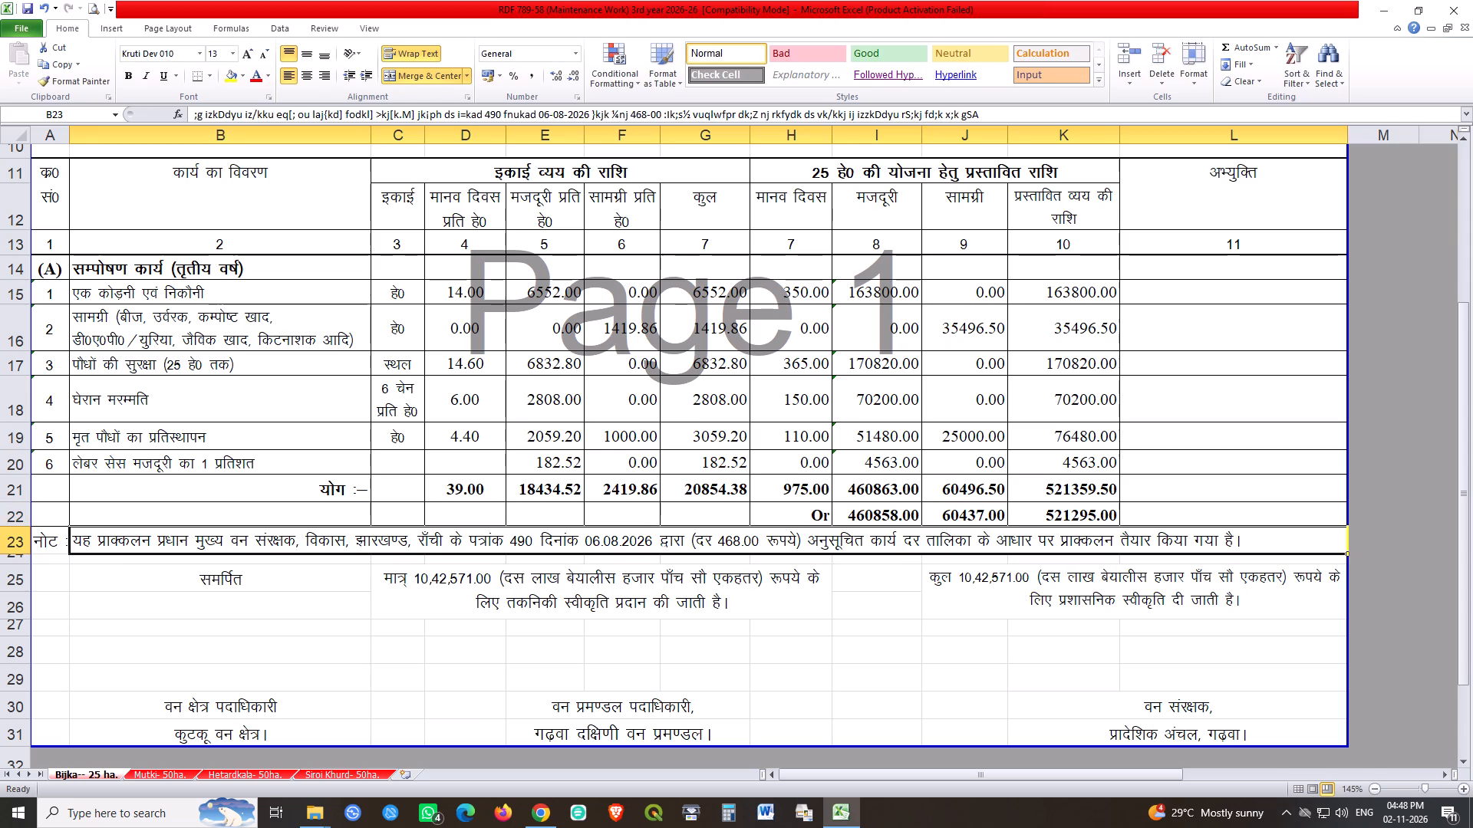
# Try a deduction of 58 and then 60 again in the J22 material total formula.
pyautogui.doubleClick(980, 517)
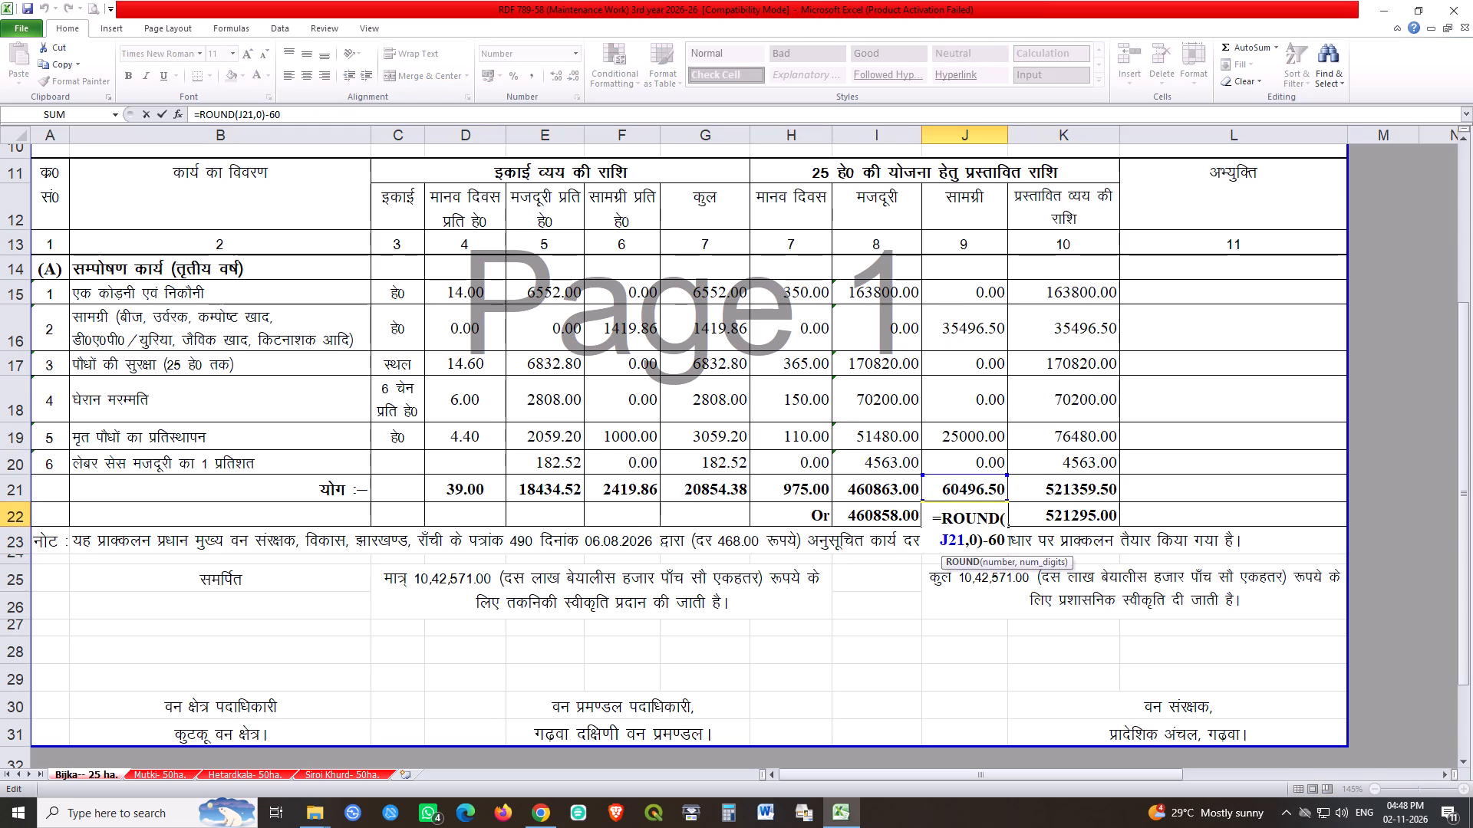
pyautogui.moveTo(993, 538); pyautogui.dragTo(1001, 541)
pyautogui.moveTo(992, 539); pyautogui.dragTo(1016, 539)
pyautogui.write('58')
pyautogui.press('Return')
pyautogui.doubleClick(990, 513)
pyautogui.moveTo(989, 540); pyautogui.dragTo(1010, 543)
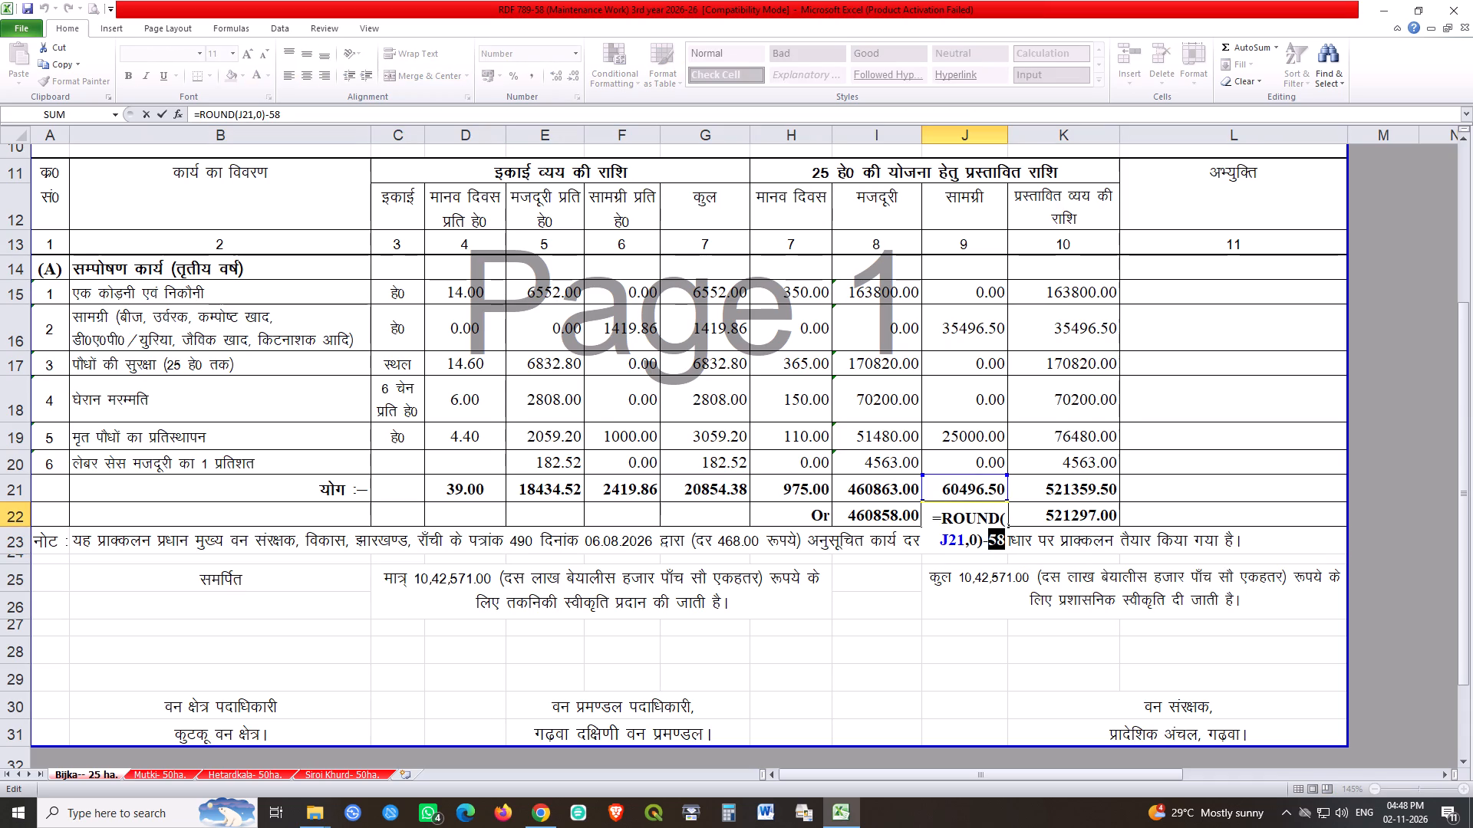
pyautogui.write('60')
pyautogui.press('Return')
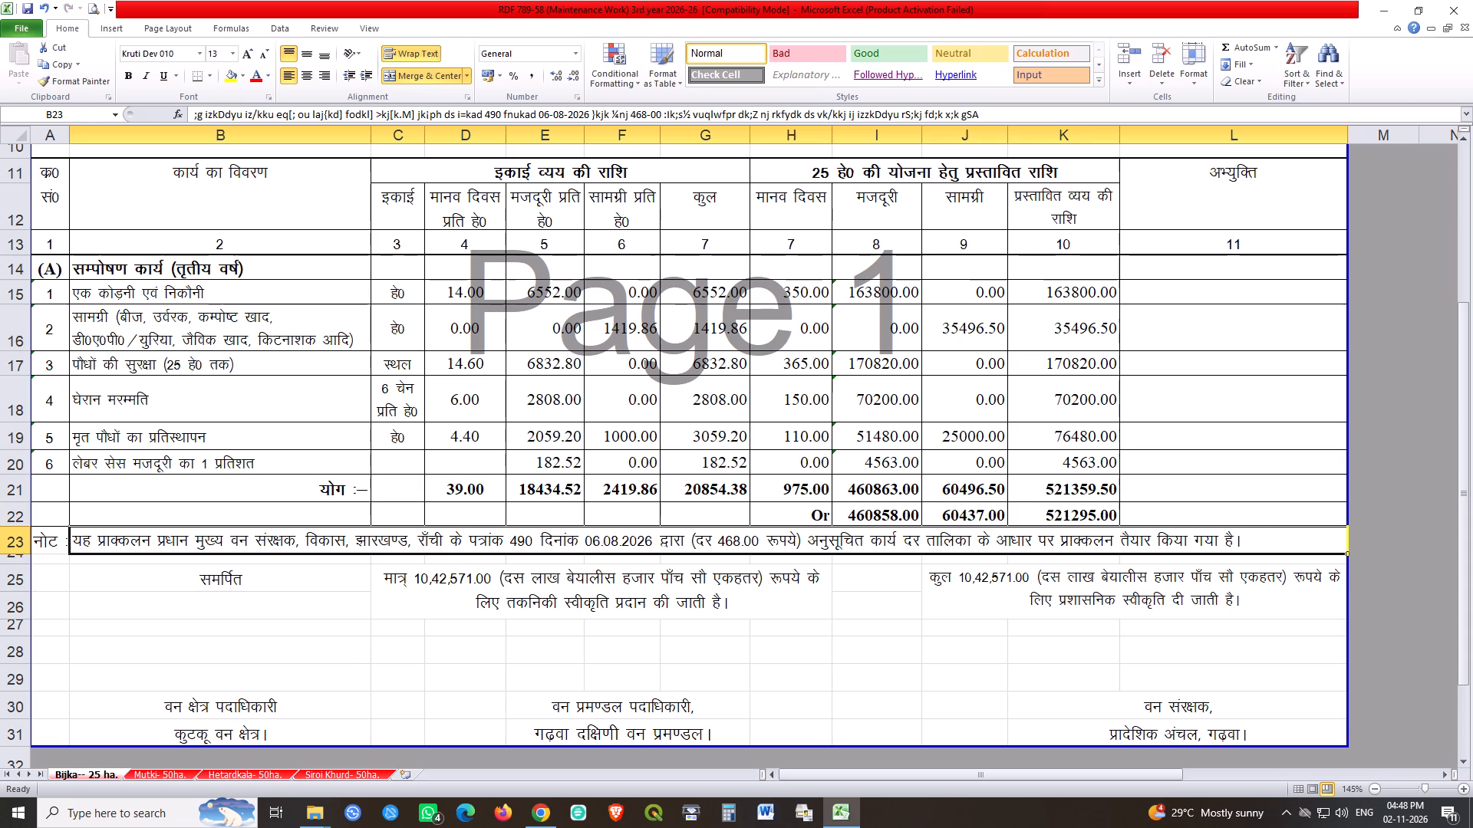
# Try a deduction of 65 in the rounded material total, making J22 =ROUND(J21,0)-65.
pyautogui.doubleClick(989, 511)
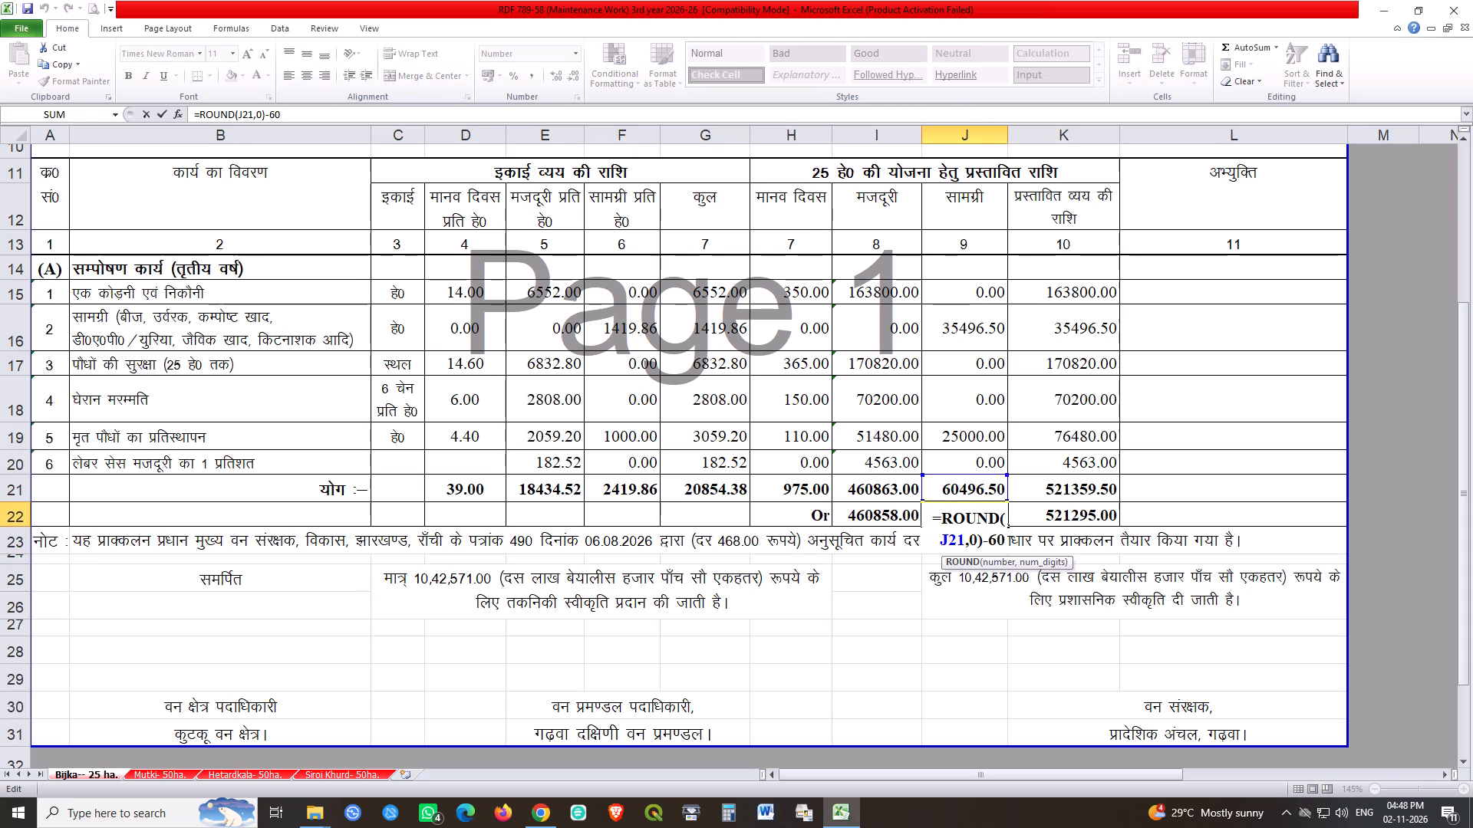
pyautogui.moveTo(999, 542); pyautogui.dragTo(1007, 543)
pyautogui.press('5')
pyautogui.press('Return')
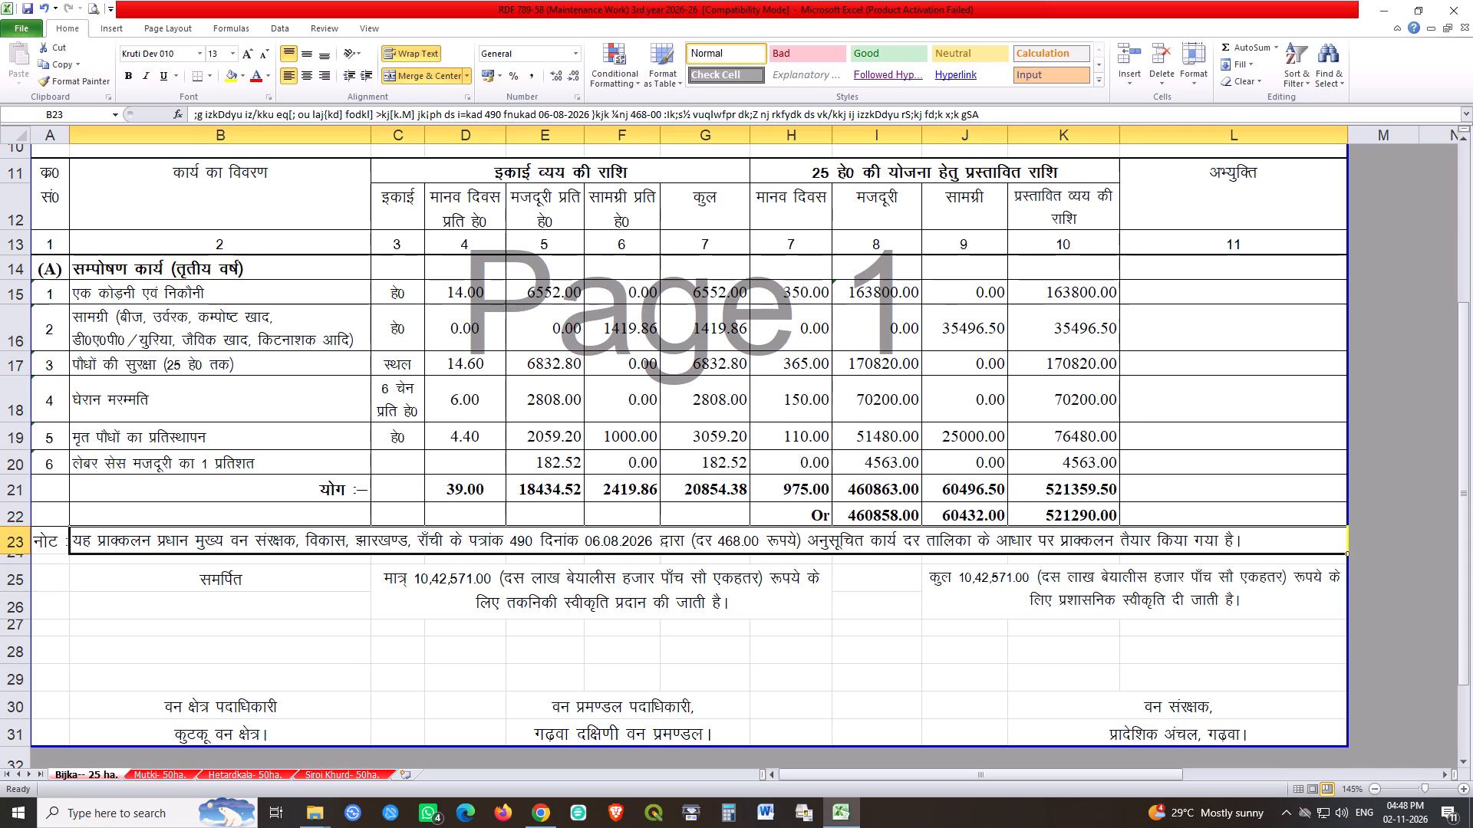
# Set the Bijka sheet's rounded material total in J22 to =ROUND(J21,0)-68 and check the formula.
pyautogui.tripleClick(996, 516)
pyautogui.click(1008, 539)
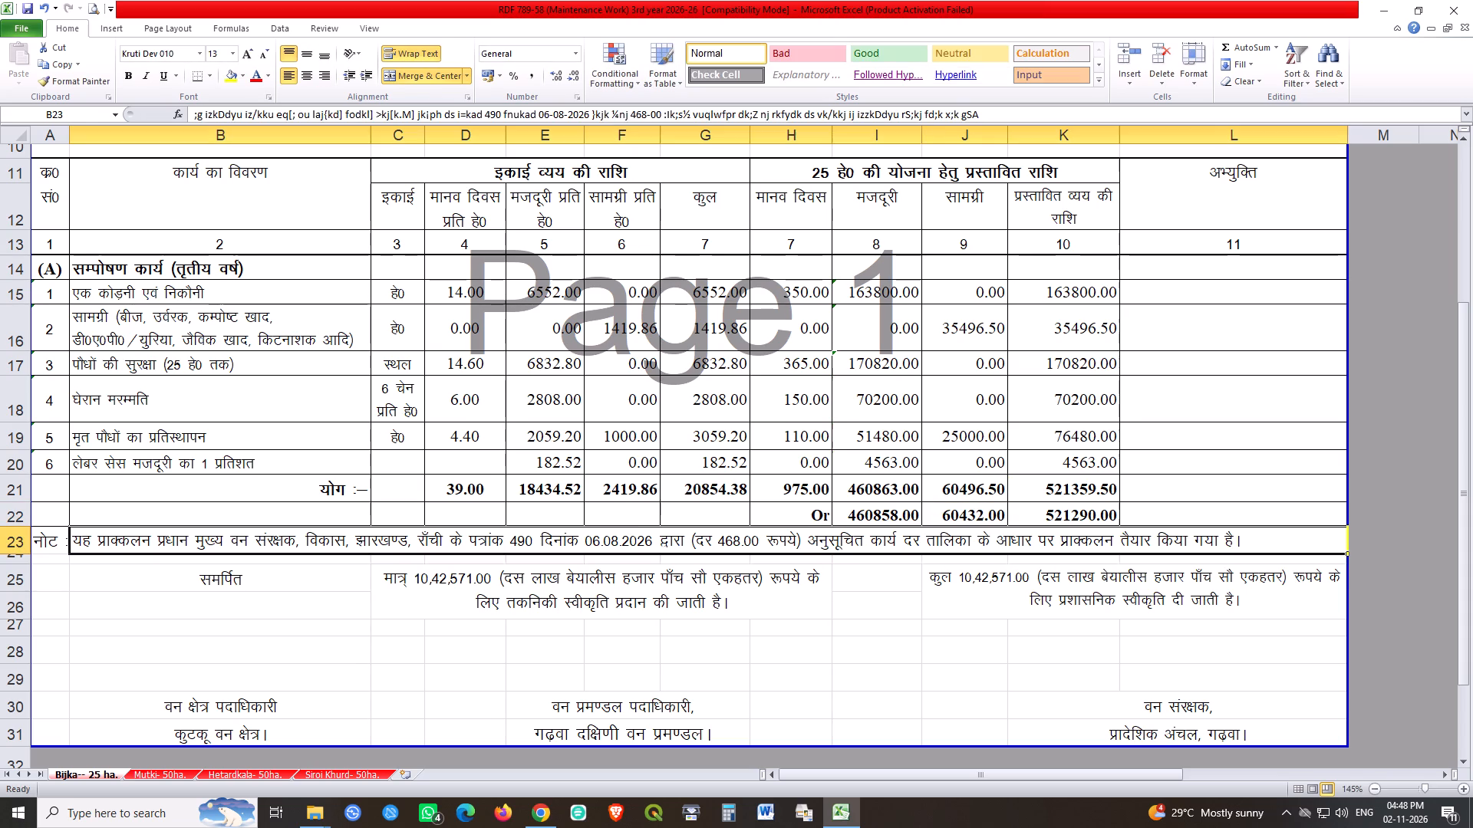
pyautogui.doubleClick(994, 514)
pyautogui.moveTo(994, 538); pyautogui.dragTo(1004, 540)
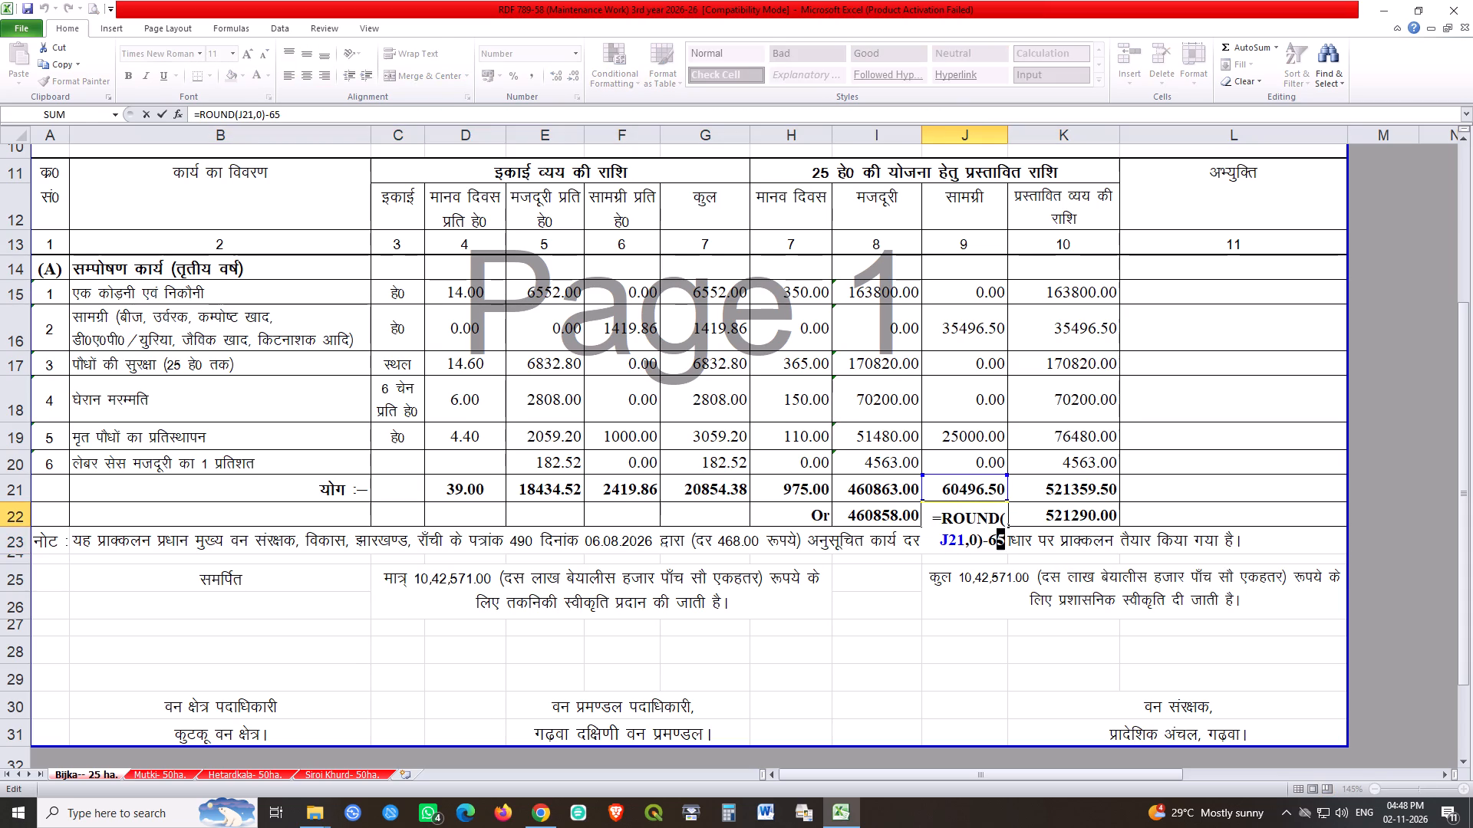
pyautogui.press('8')
pyautogui.press('Return')
pyautogui.click(911, 642)
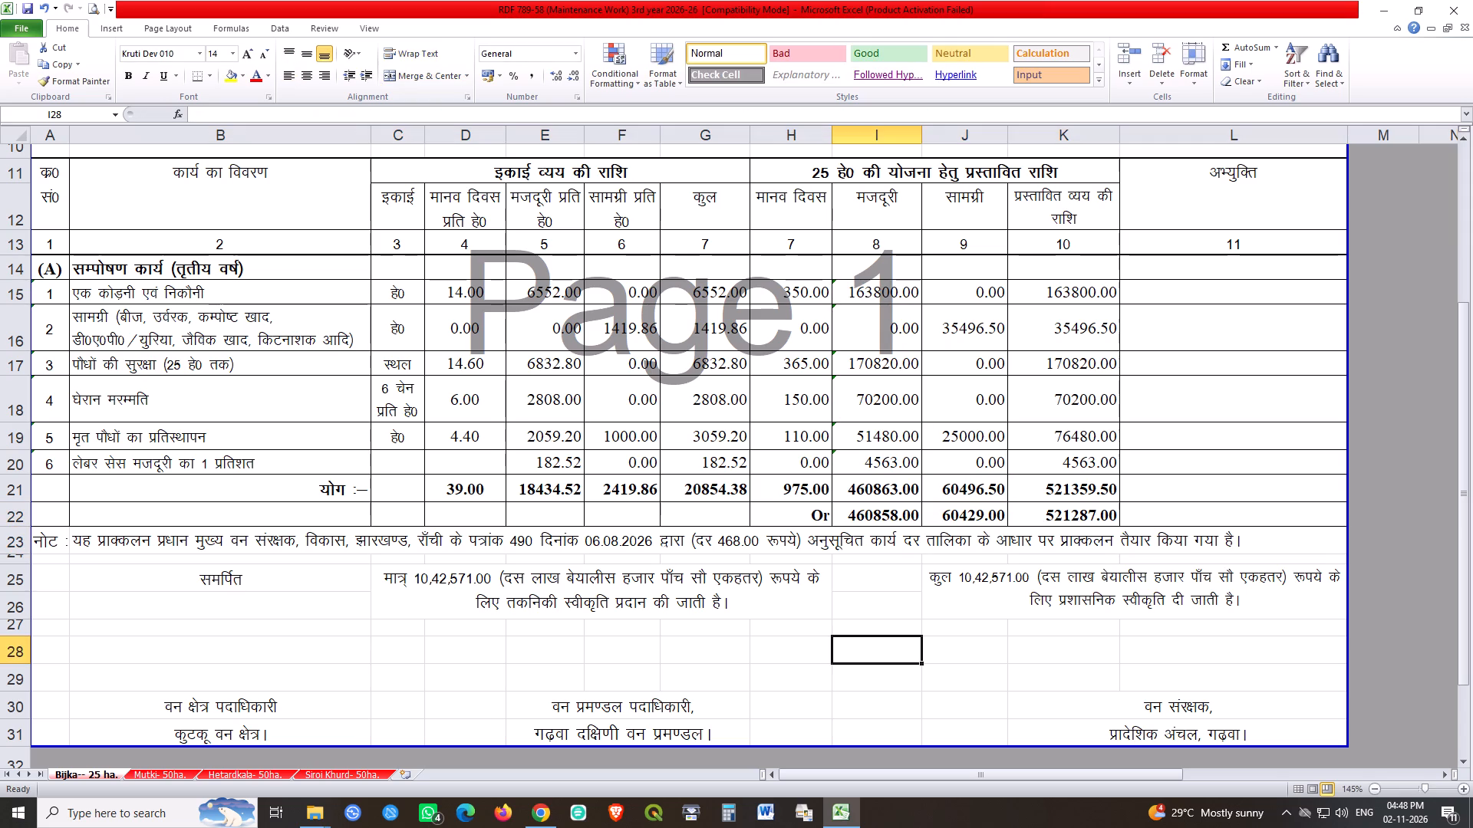
pyautogui.click(954, 508)
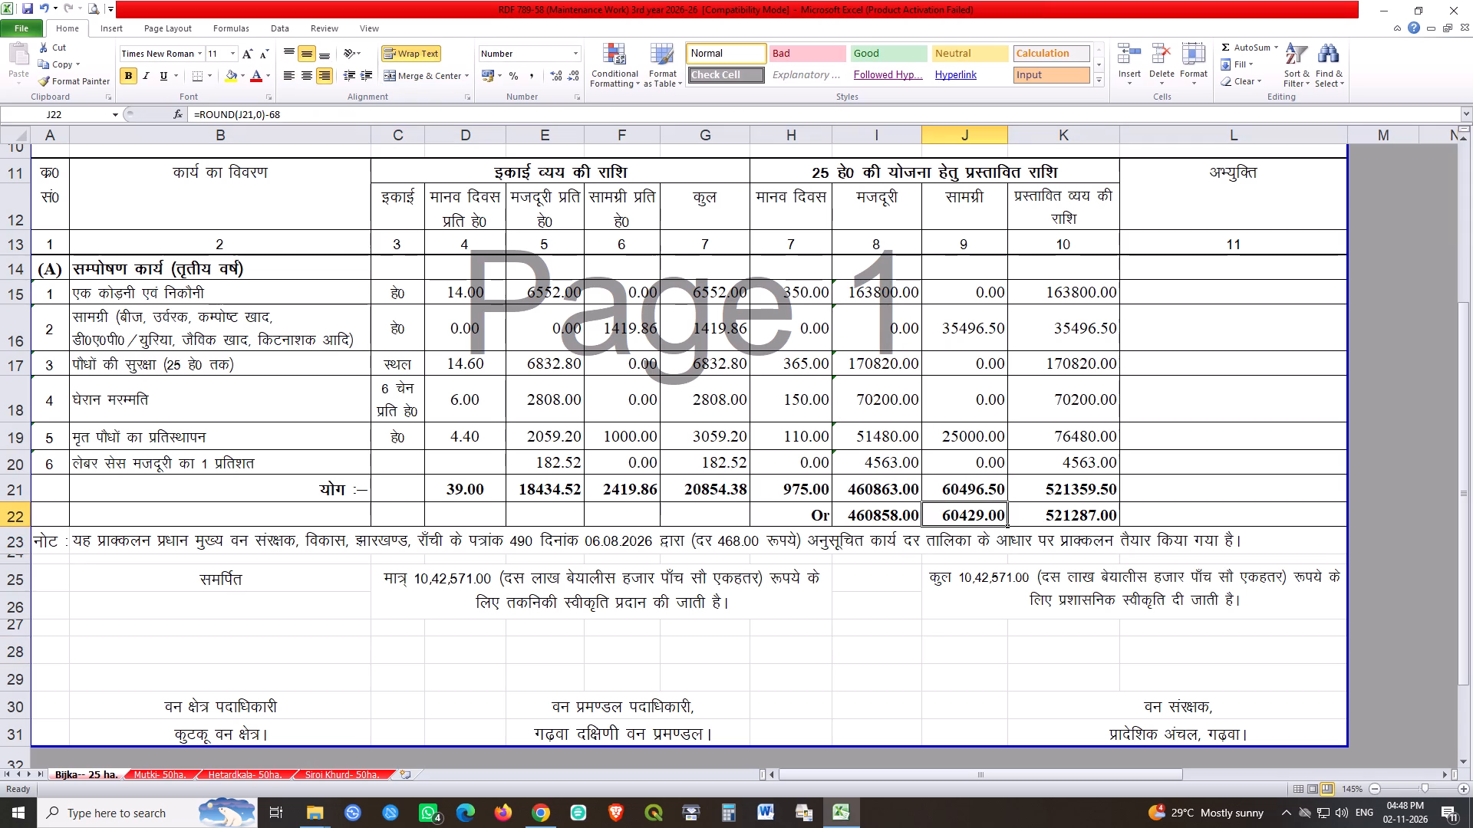
pyautogui.click(968, 641)
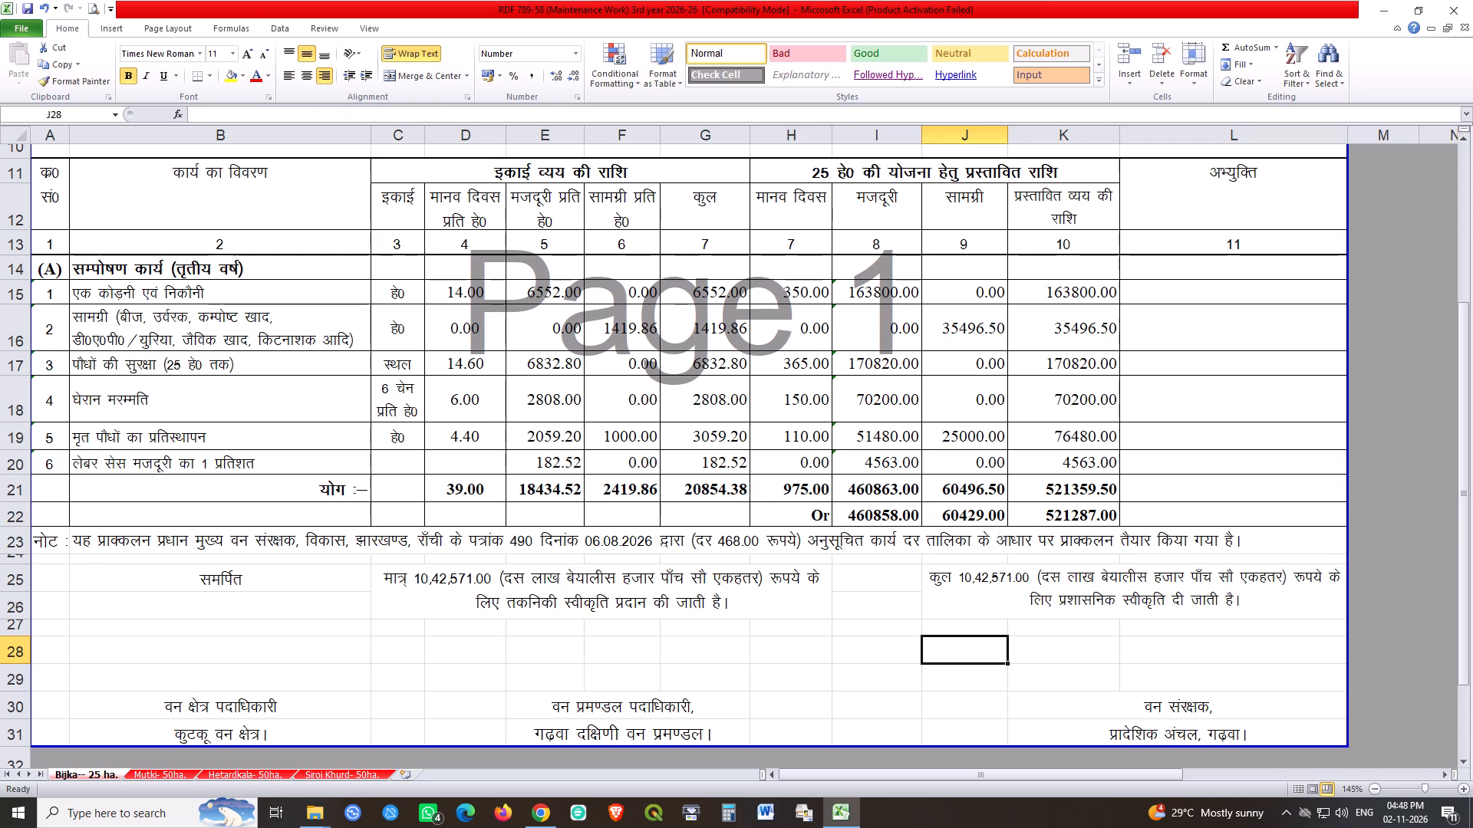
# Save the RDF 789-58 maintenance workbook.
pyautogui.hotkey('ctrl', 's')
pyautogui.hotkey('ctrl', 's')
pyautogui.hotkey('ctrl', 's')
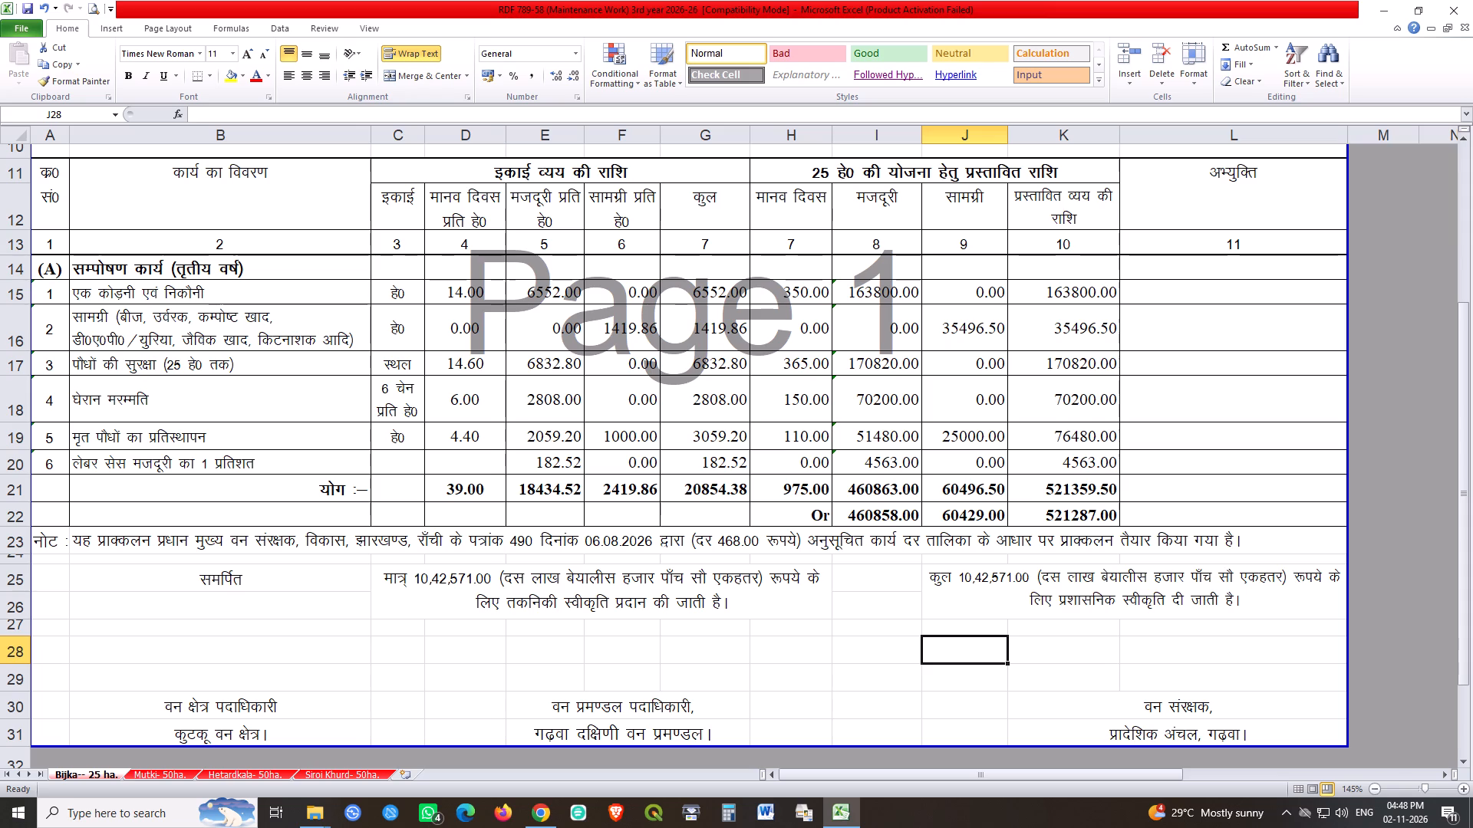
# Change the numeric amount in the Bijka sheet's technical sanction statement (C25) to 5,21,287.00.
pyautogui.doubleClick(420, 576)
pyautogui.press('Left')
pyautogui.hotkey('shift', 'Right')
pyautogui.hotkey('shift', 'Right')
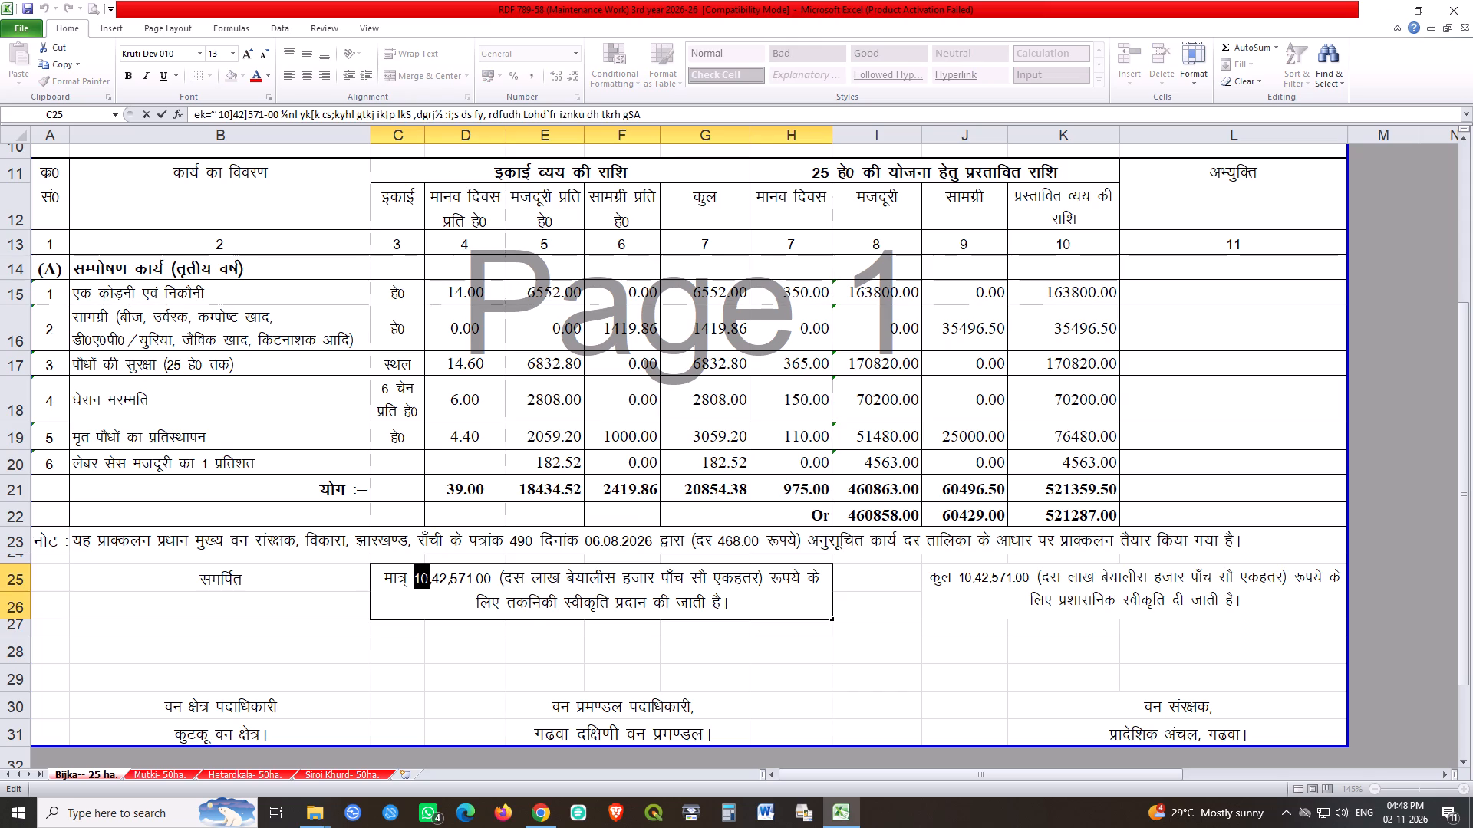
pyautogui.press('5')
pyautogui.press('Right')
pyautogui.hotkey('shift', 'Right')
pyautogui.hotkey('shift', 'Right')
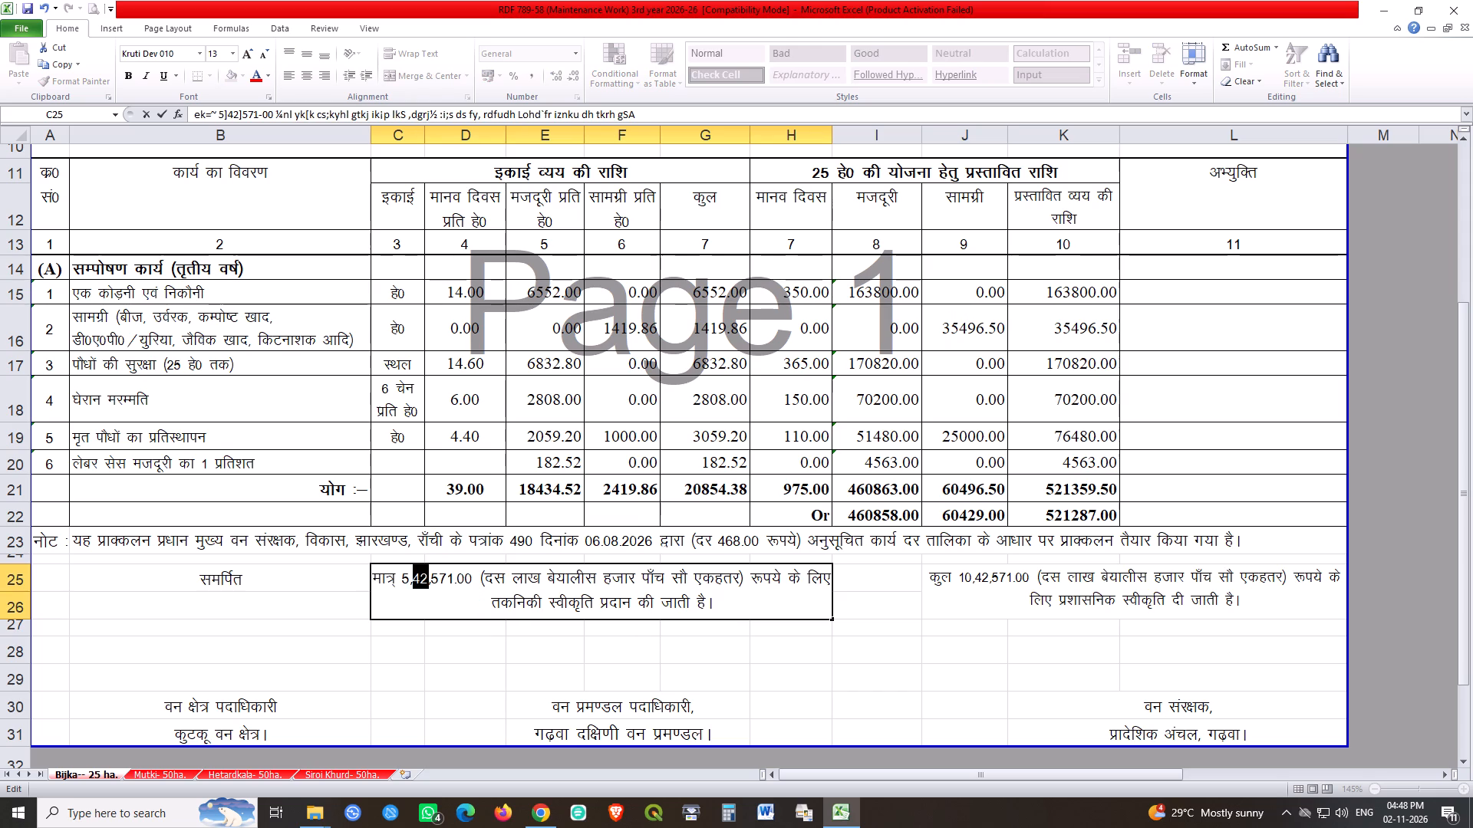
pyautogui.write('21')
pyautogui.press('Right')
pyautogui.hotkey('shift', 'Right')
pyautogui.hotkey('shift', 'Right')
pyautogui.hotkey('shift', 'Right')
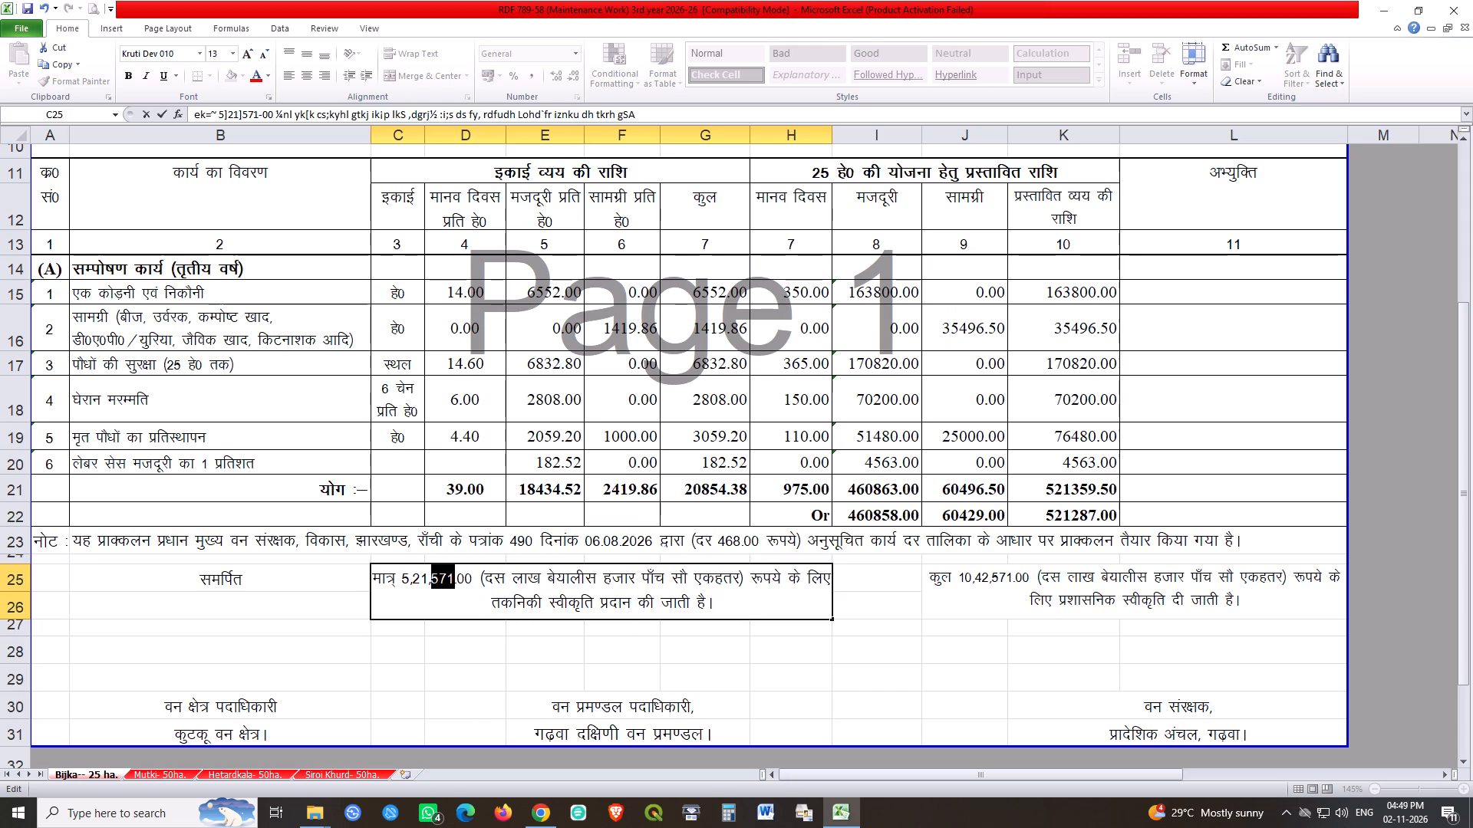
pyautogui.write('287')
# Replace the lakh count in the technical sanction statement's amount in words with पाँच.
pyautogui.press('Right')
pyautogui.press('Right')
pyautogui.press('Right')
pyautogui.press('Right')
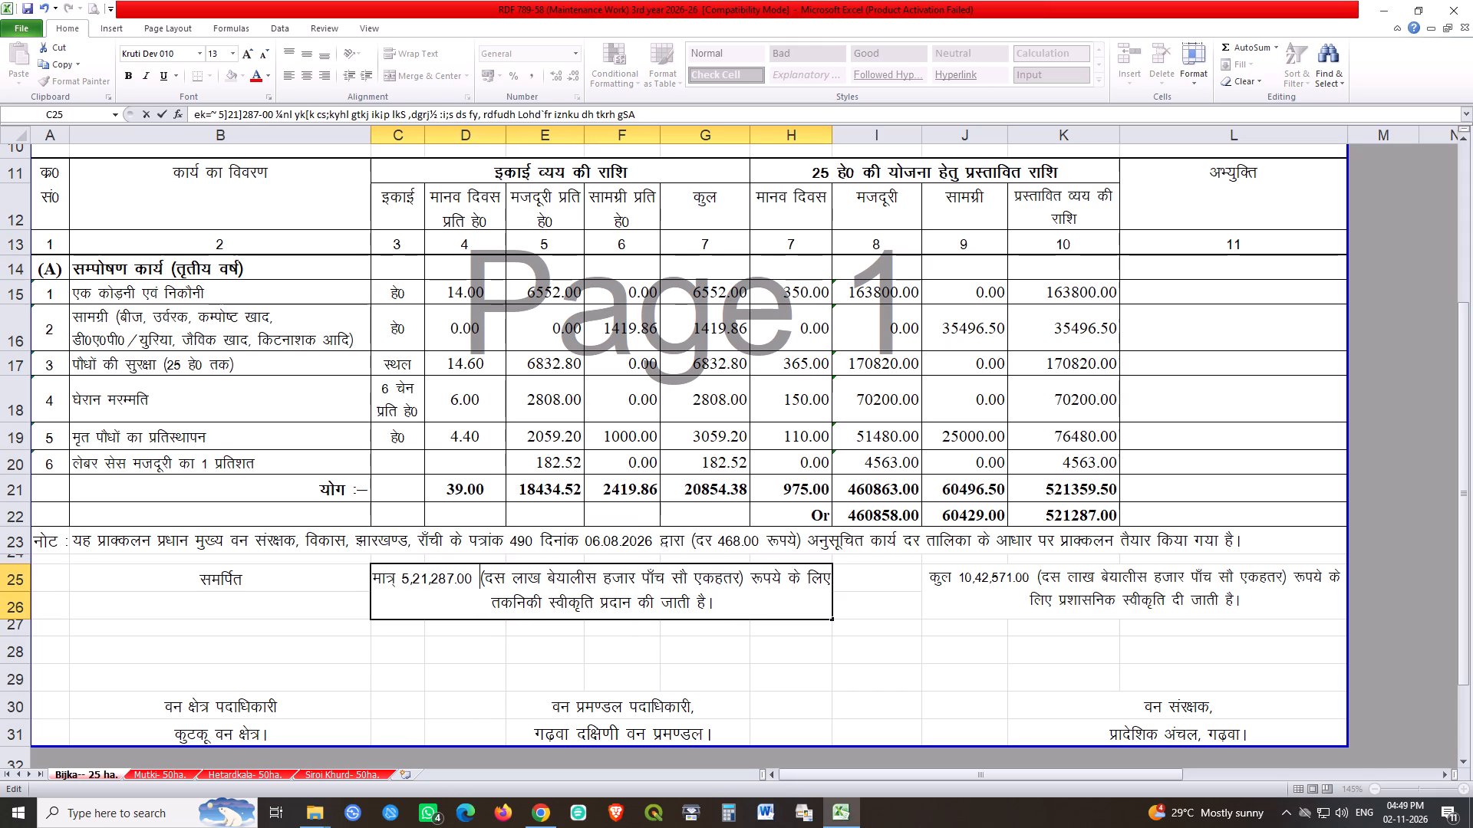
pyautogui.press('Right')
pyautogui.hotkey('ctrl', 'shift', 'Right')
pyautogui.write('ik')
pyautogui.hotkey('alt', '0')
pyautogui.hotkey('alt', '1')
pyautogui.hotkey('alt', '6')
pyautogui.hotkey('alt', '1')
pyautogui.press('BackSpace')
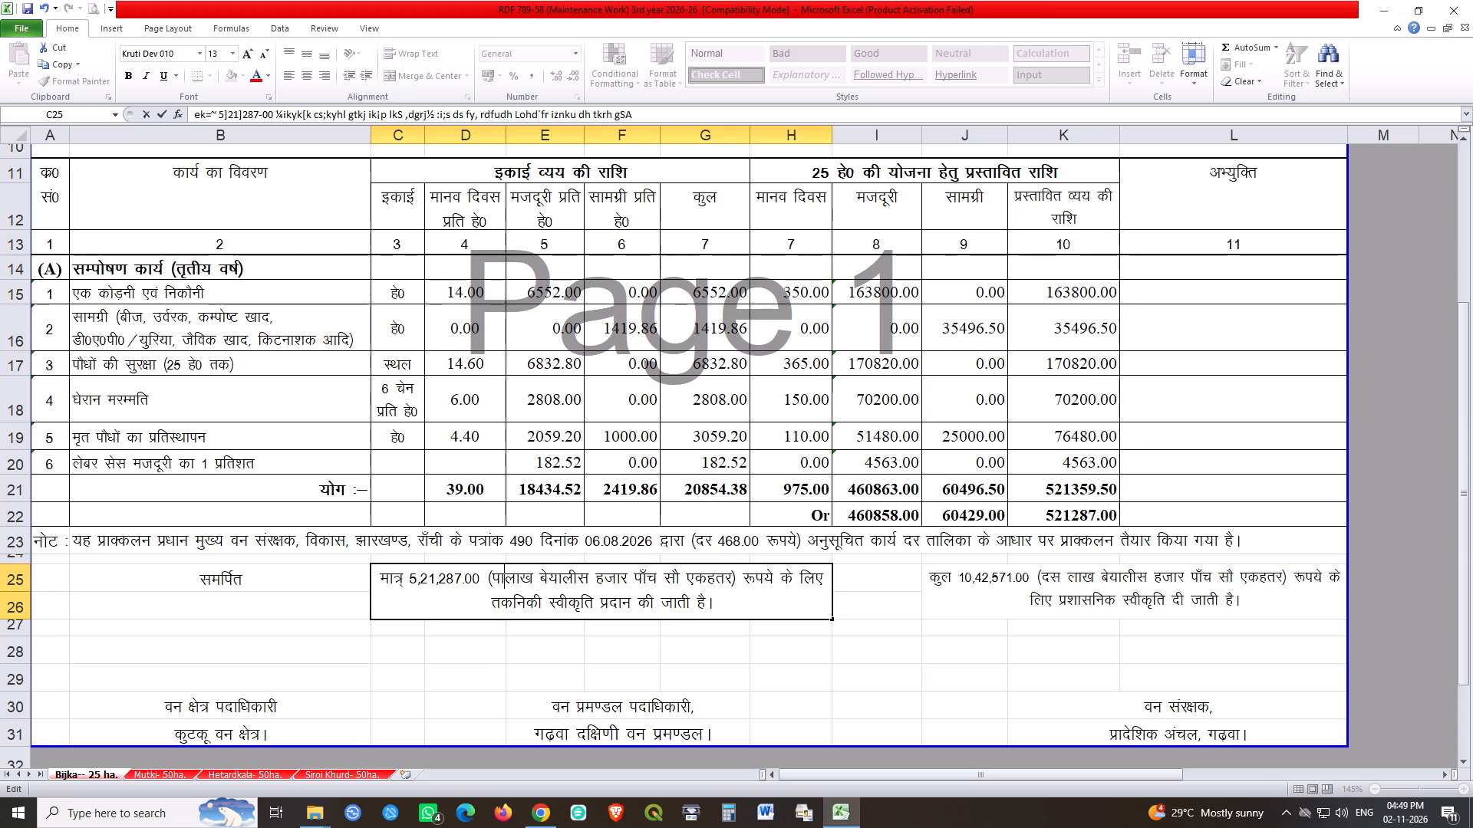
pyautogui.hotkey('alt', '0')
pyautogui.hotkey('alt', '1')
pyautogui.hotkey('alt', '6')
pyautogui.hotkey('alt', '1')
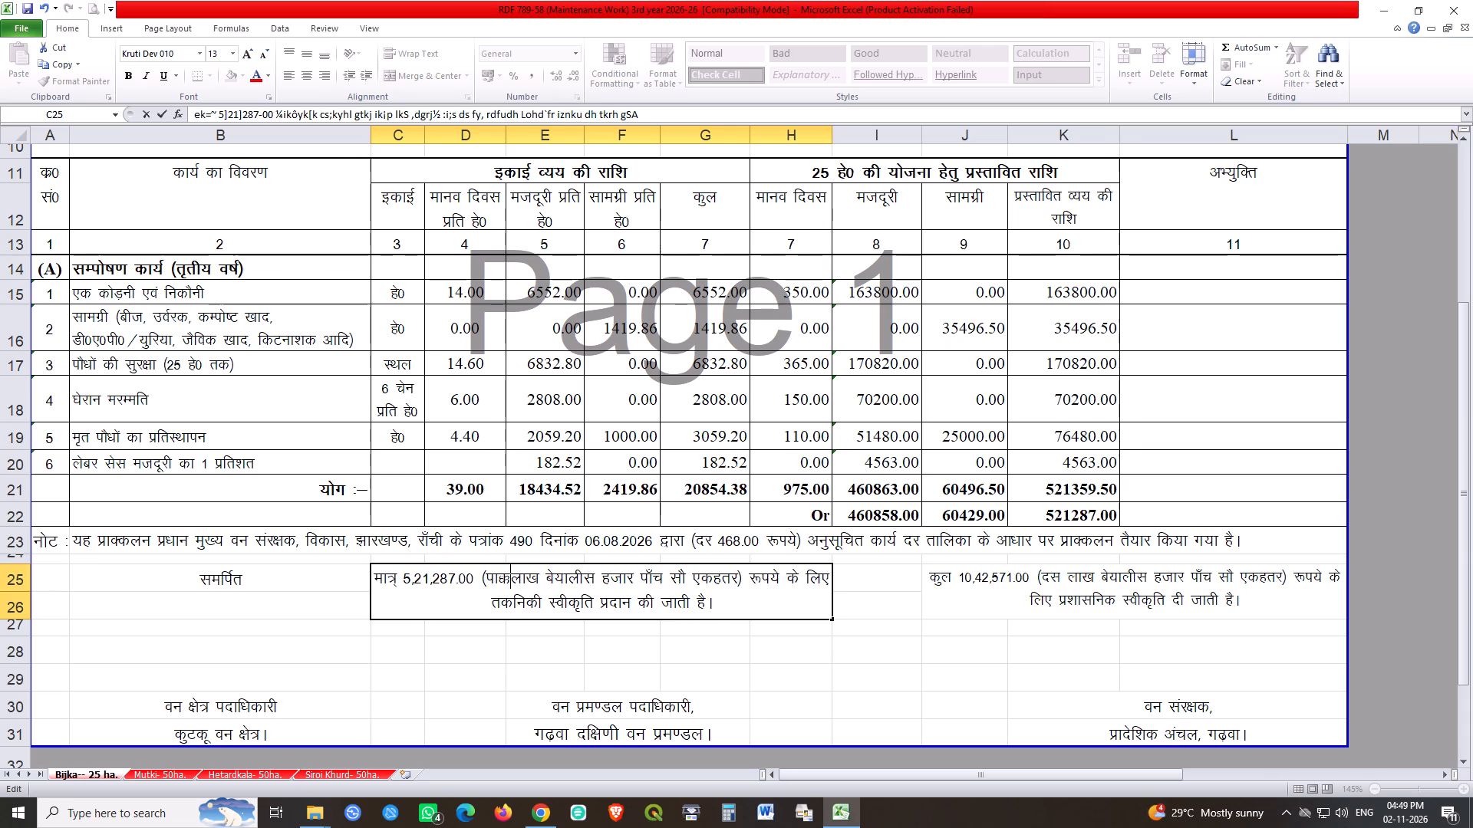
pyautogui.press('BackSpace')
pyautogui.hotkey('alt', '0')
pyautogui.hotkey('alt', '1')
pyautogui.hotkey('alt', '6')
pyautogui.hotkey('alt', '1')
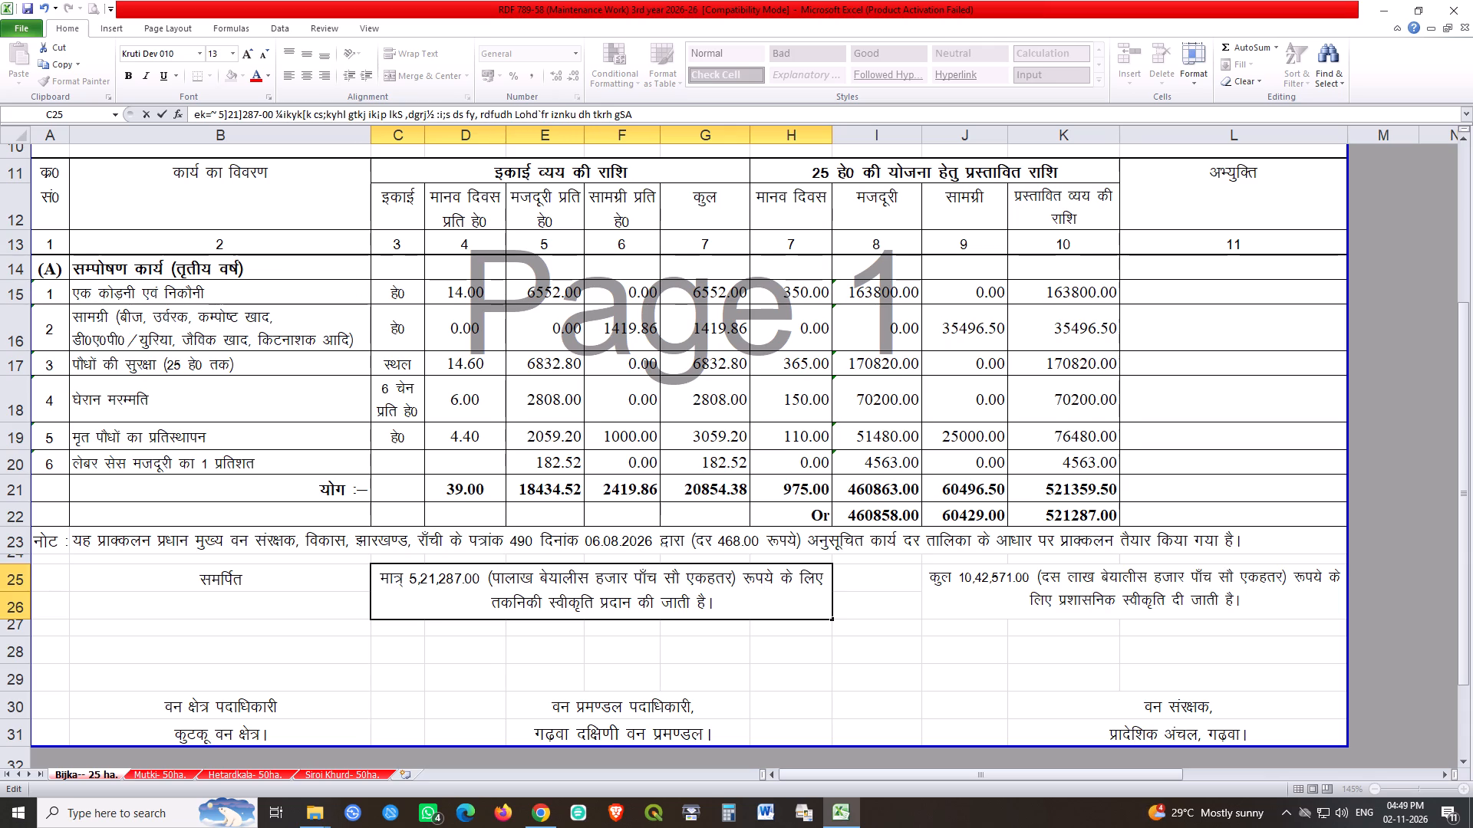
pyautogui.write('p')
pyautogui.press('space')
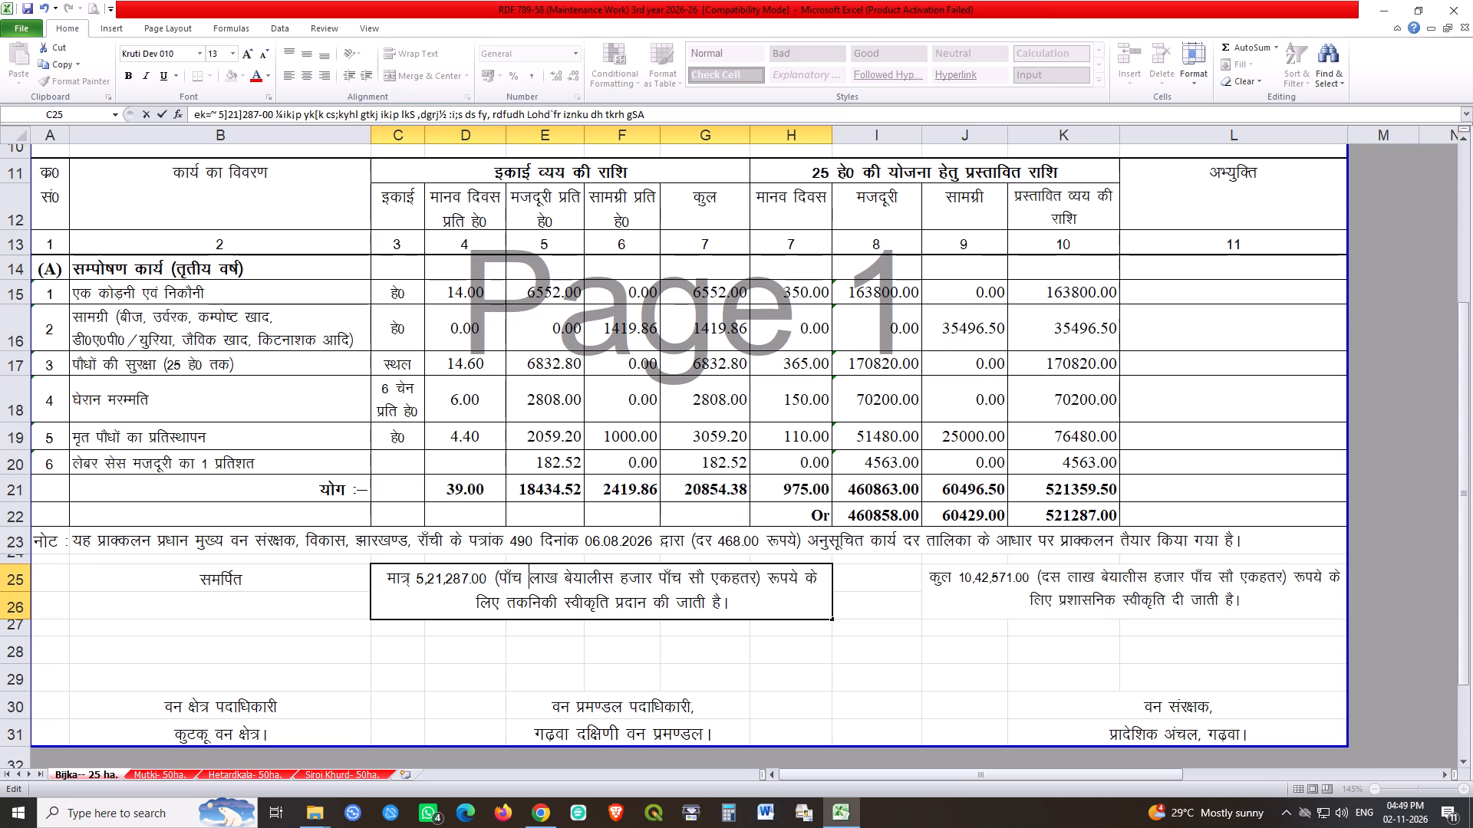
# Replace the thousands count in the technical sanction statement's amount in words with एकीस.
pyautogui.press('Right')
pyautogui.press('Right')
pyautogui.press('Right')
pyautogui.press('Right')
pyautogui.press('Right')
pyautogui.hotkey('ctrl', 'shift', 'Right')
pyautogui.write(',dhl')
pyautogui.press('space')
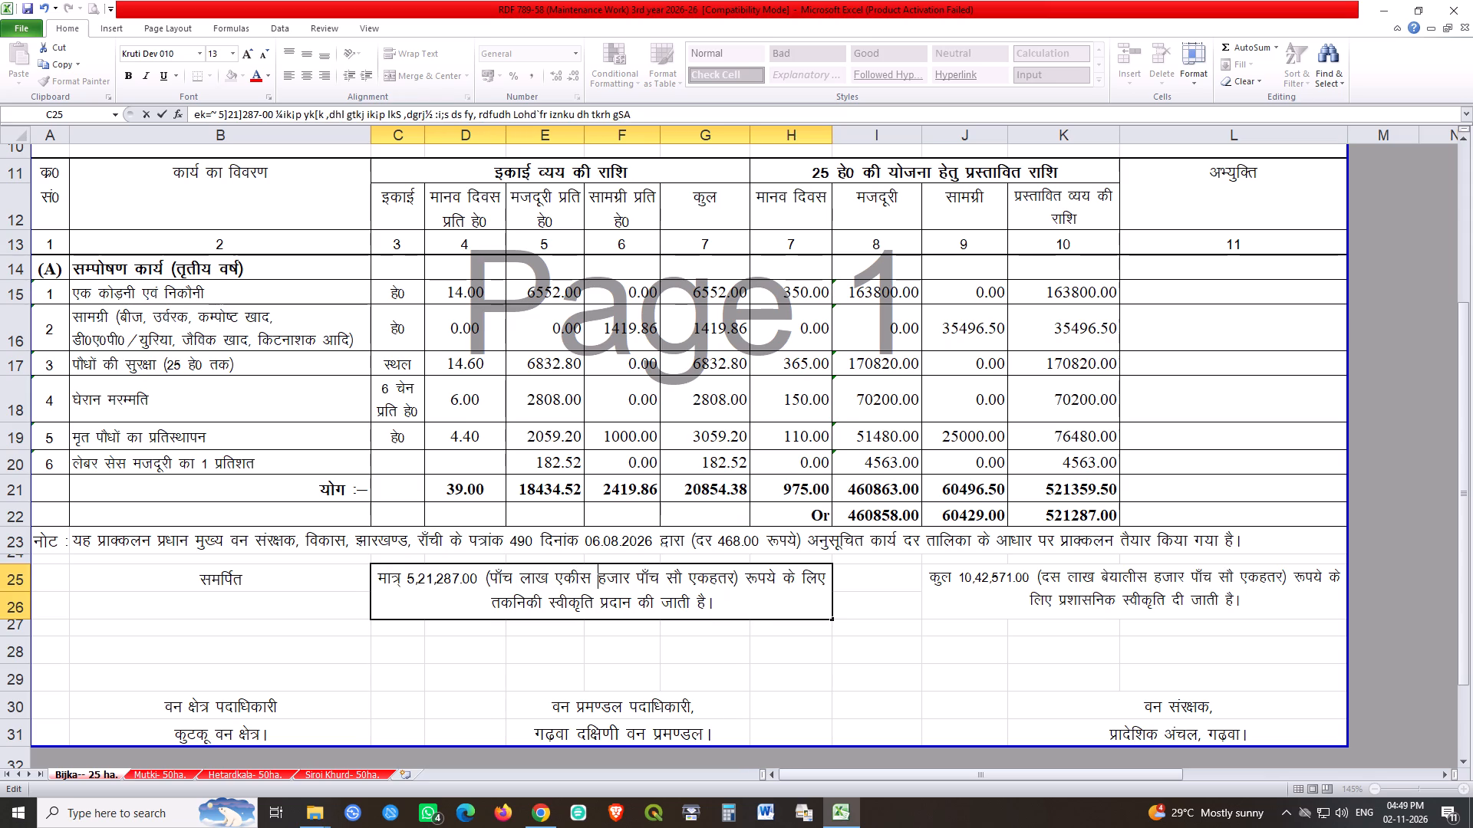
# Finish the technical sanction statement's amount in words so it ends दो सौ सतासी.
pyautogui.press('Right')
pyautogui.press('Right')
pyautogui.press('Right')
pyautogui.press('Right')
pyautogui.press('Right')
pyautogui.hotkey('ctrl', 'shift', 'Right')
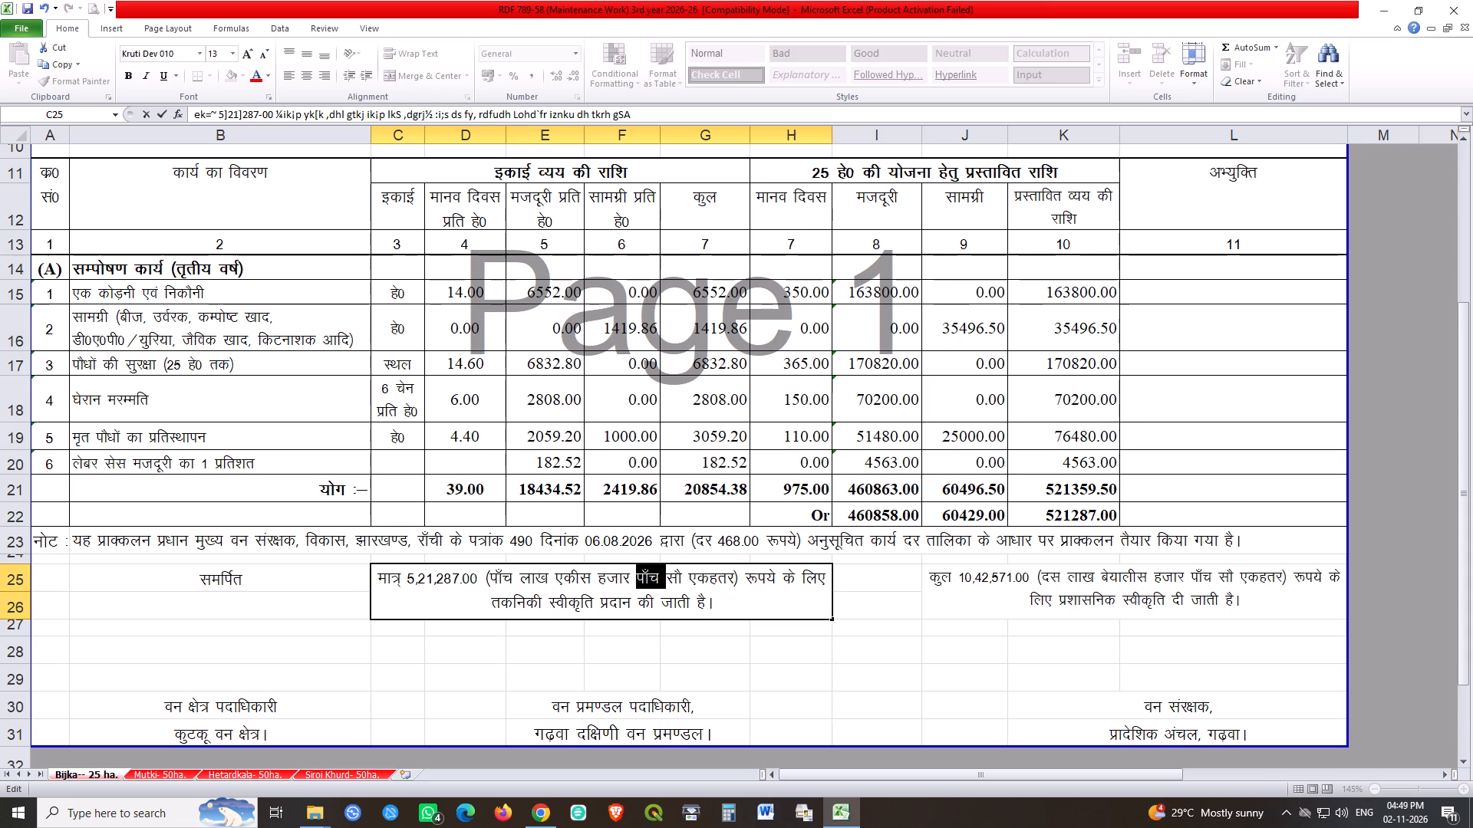
pyautogui.write('nks')
pyautogui.press('space')
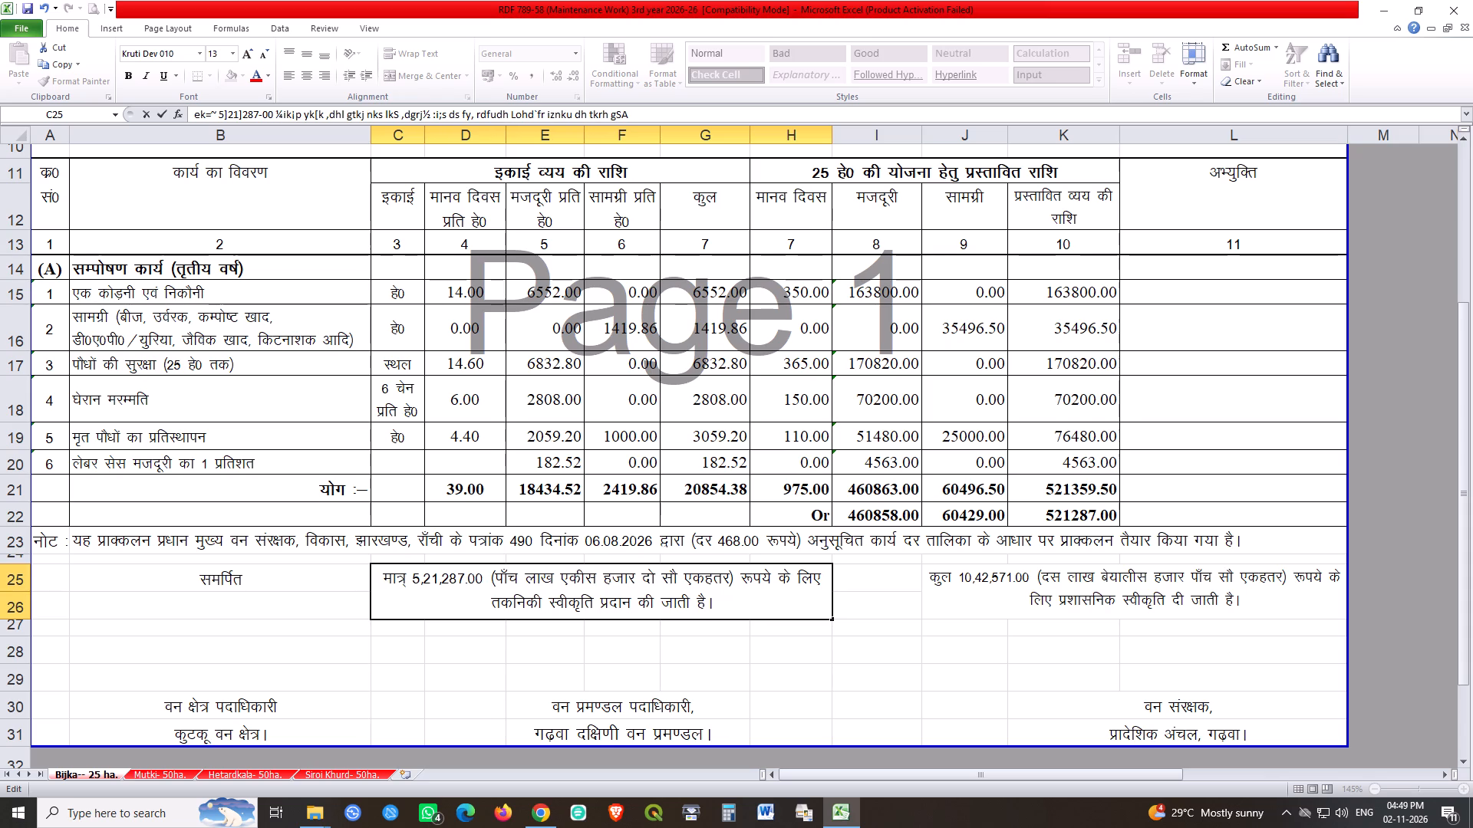
pyautogui.press('Right')
pyautogui.press('Right')
pyautogui.press('Right')
pyautogui.press('Right')
pyautogui.hotkey('ctrl', 'shift', 'Right')
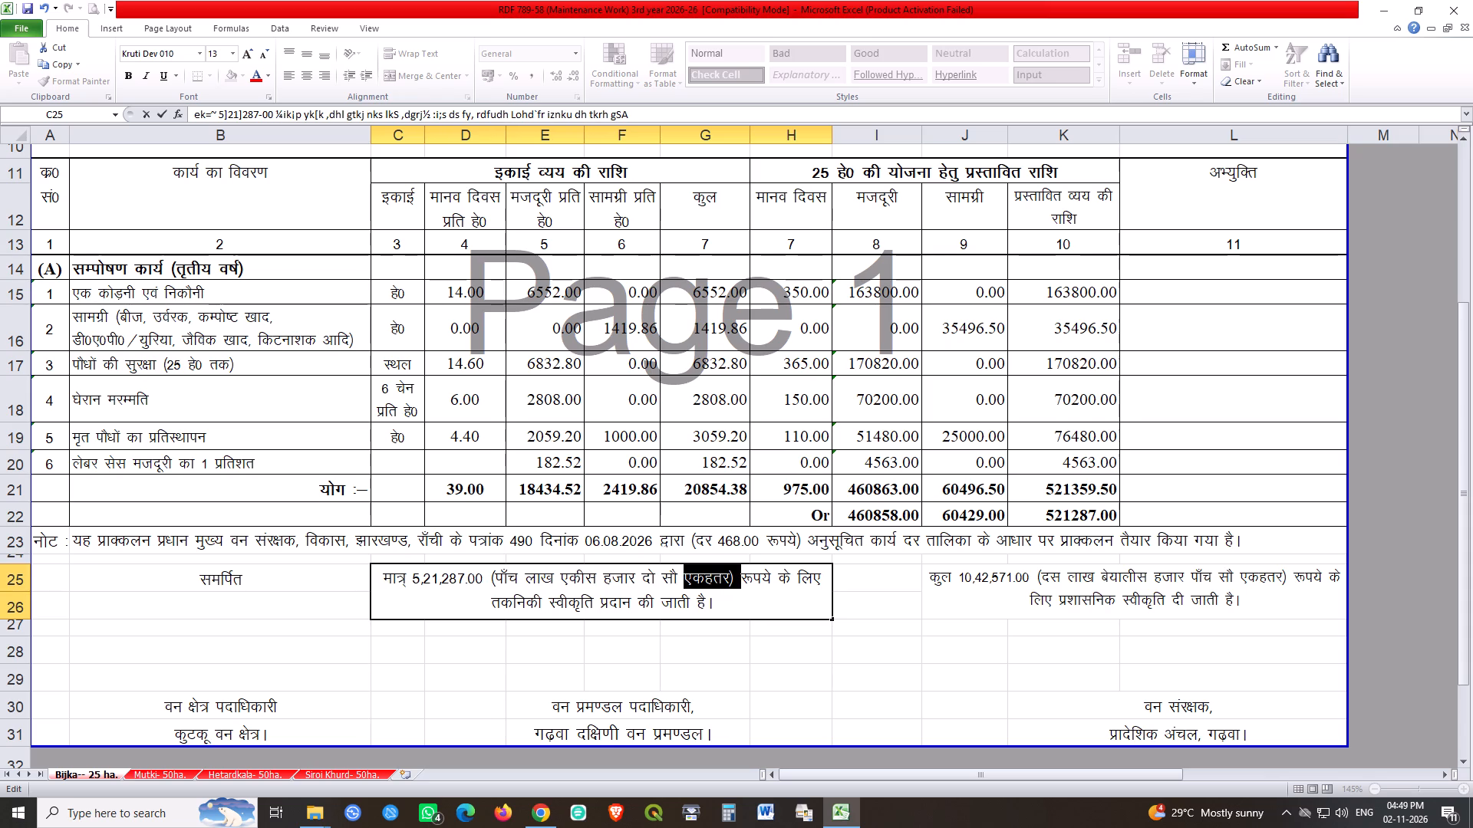
pyautogui.hotkey('shift', 'Left')
pyautogui.hotkey('shift', 'Left')
pyautogui.write('lrklh')
pyautogui.press('Return')
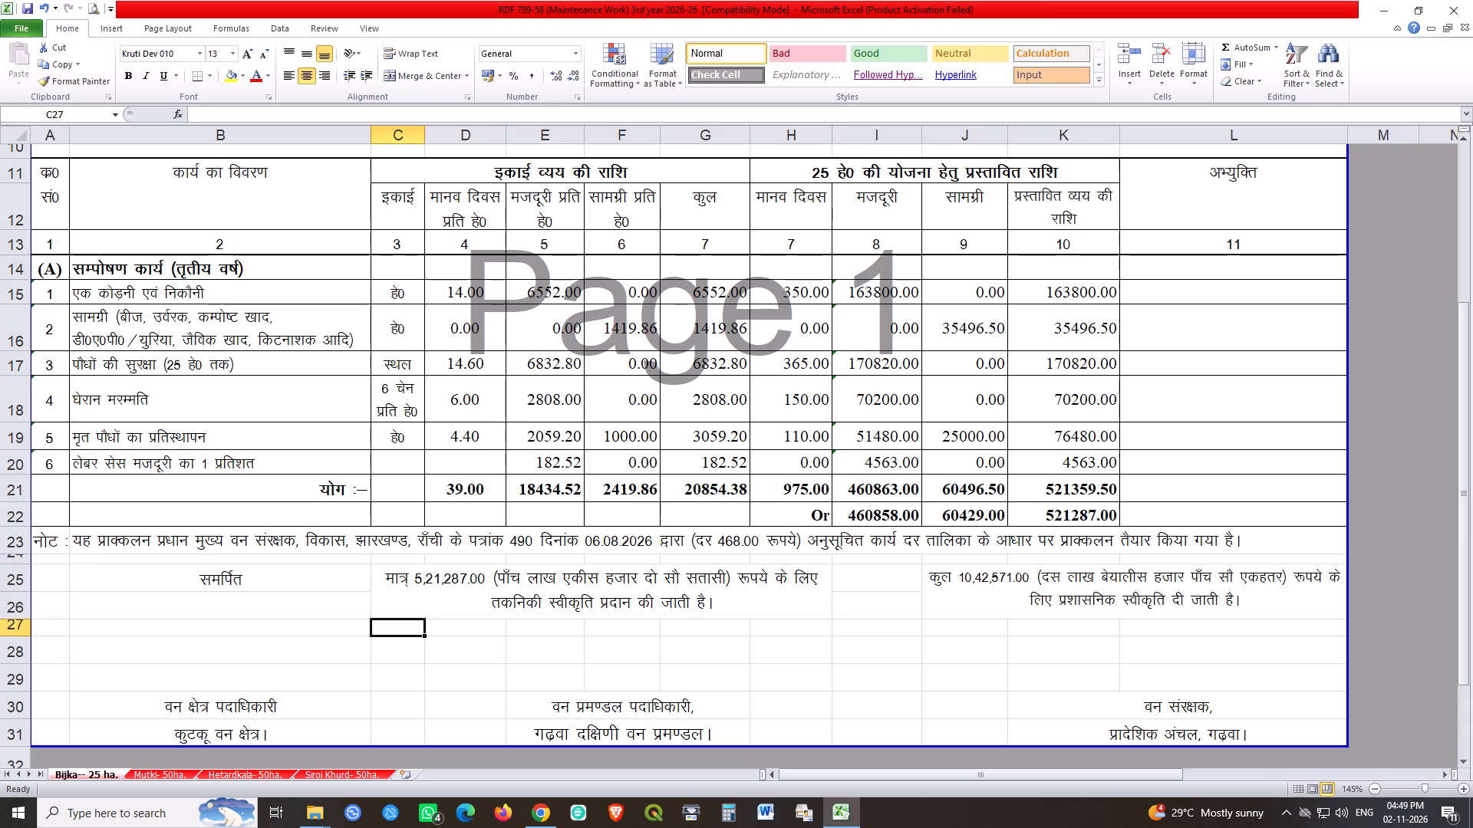
# Copy the amount in figures and words from the technical sanction statement over the amount in the administrative sanction statement (J25).
pyautogui.doubleClick(411, 580)
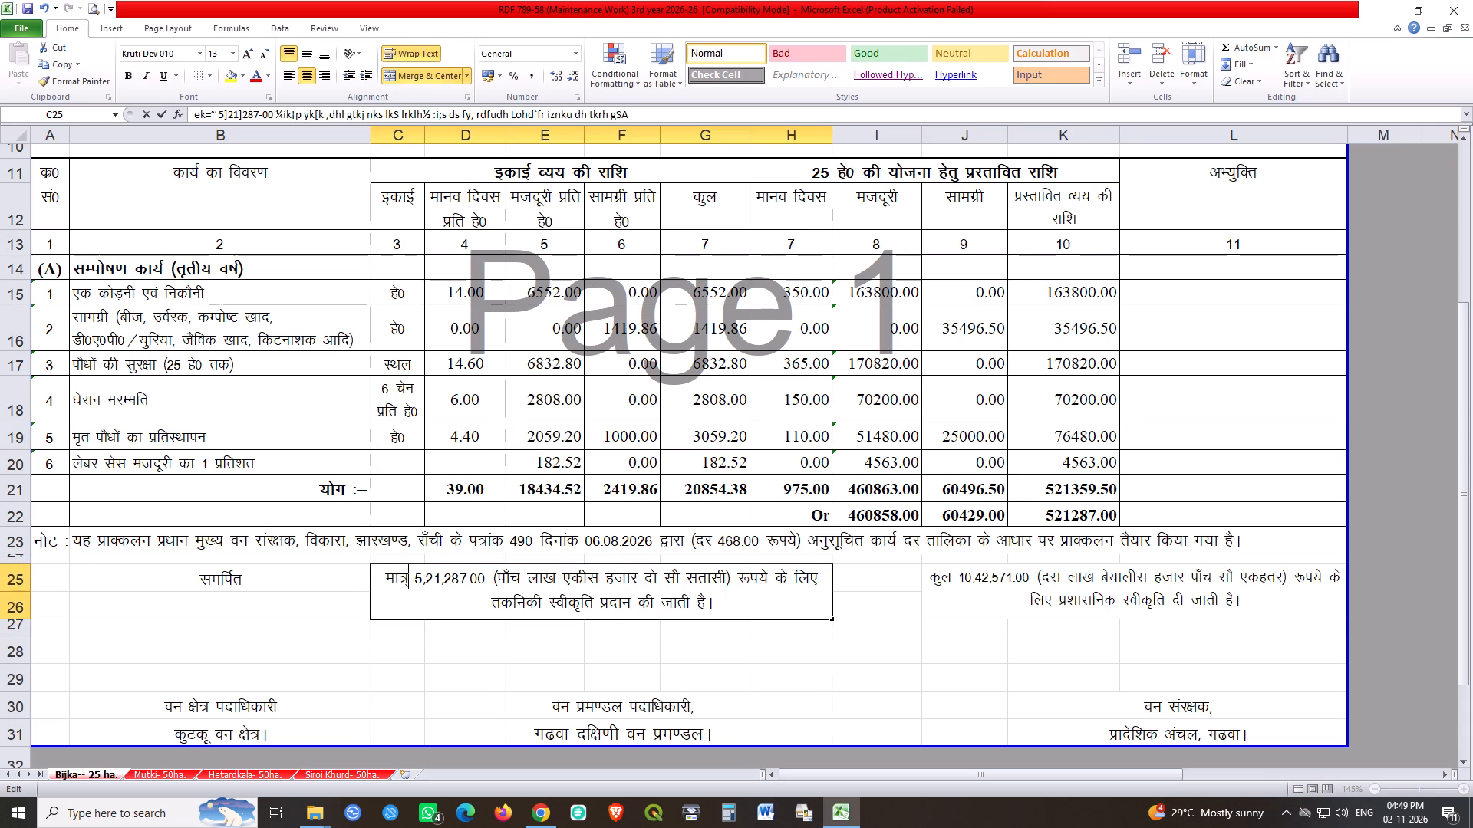
pyautogui.moveTo(415, 578); pyautogui.dragTo(733, 580)
pyautogui.hotkey('ctrl', 'c')
pyautogui.click(938, 606)
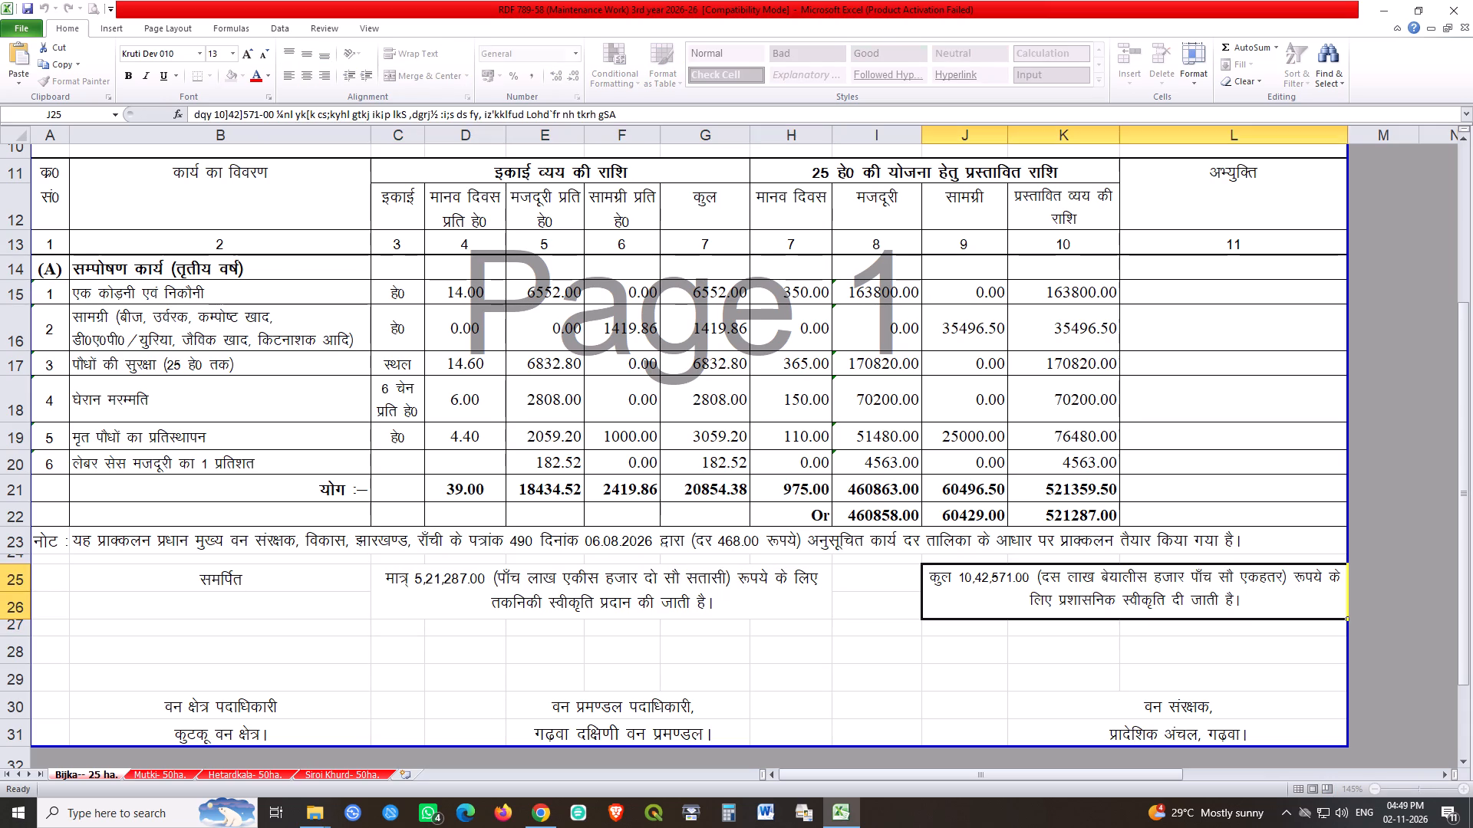
pyautogui.doubleClick(960, 575)
pyautogui.moveTo(960, 575); pyautogui.dragTo(994, 577)
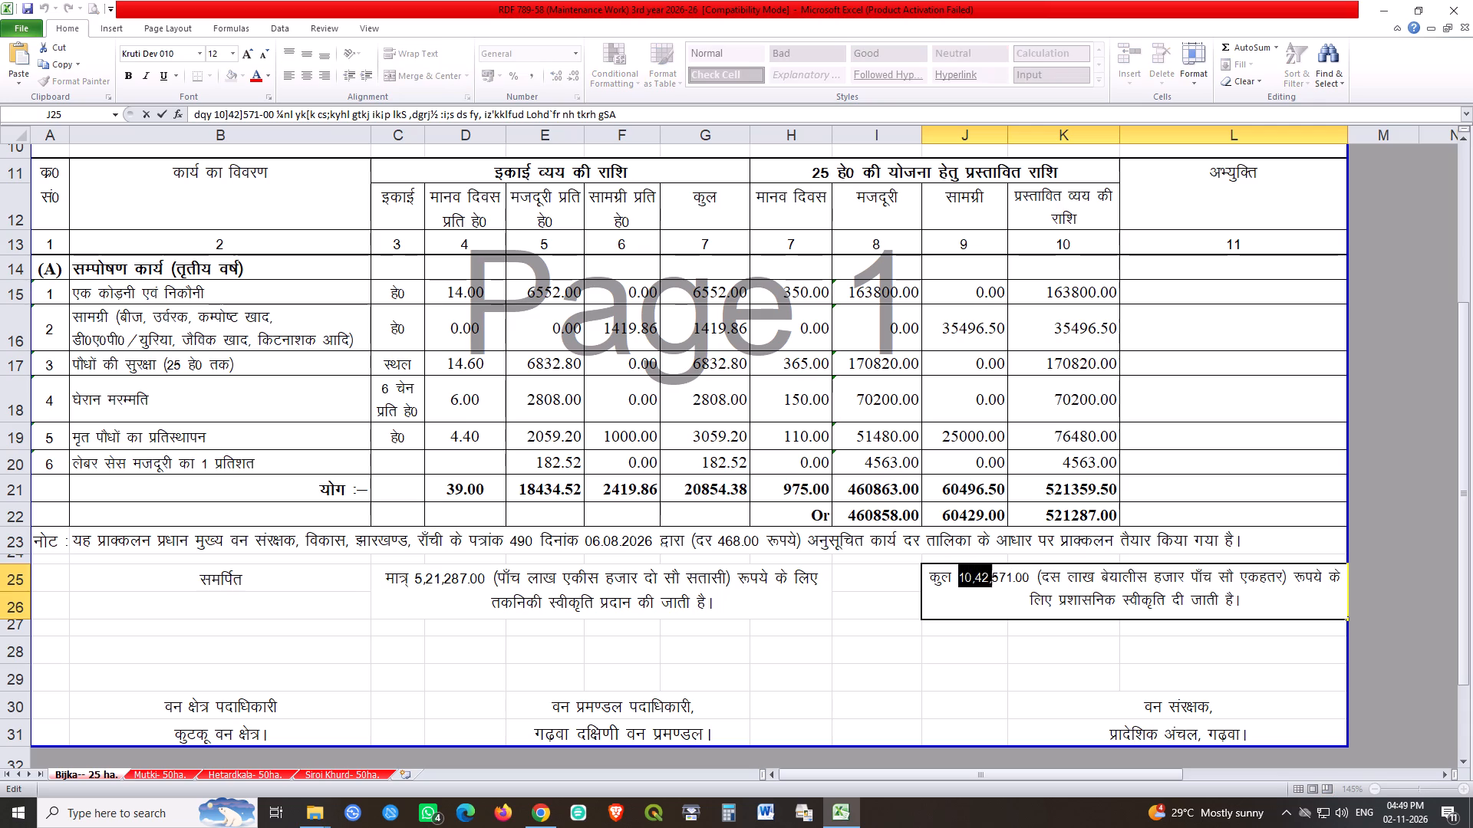
pyautogui.moveTo(994, 577); pyautogui.dragTo(1287, 580)
pyautogui.hotkey('ctrl', 'v')
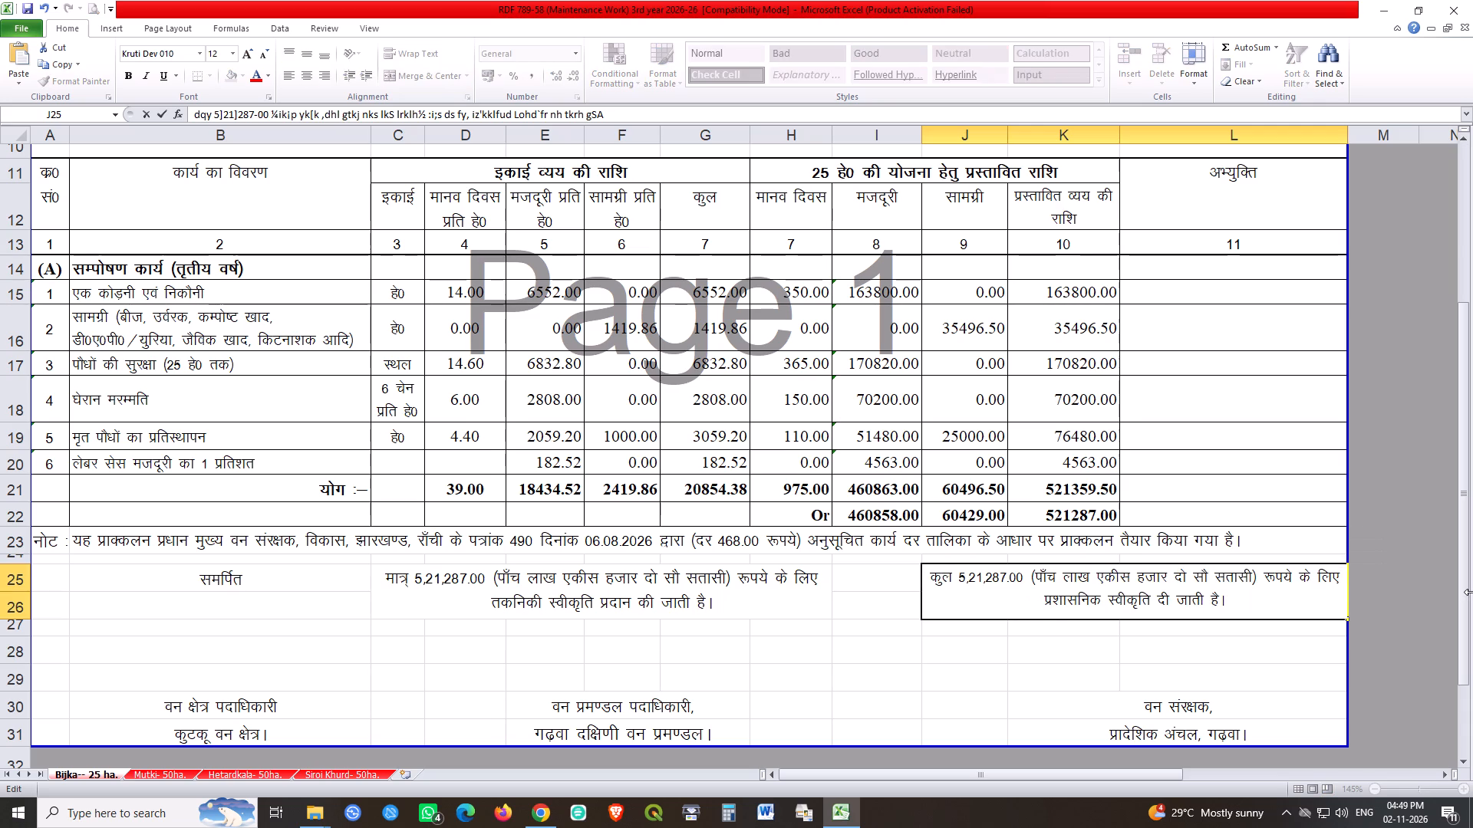
pyautogui.press('Right')
pyautogui.press('Return')
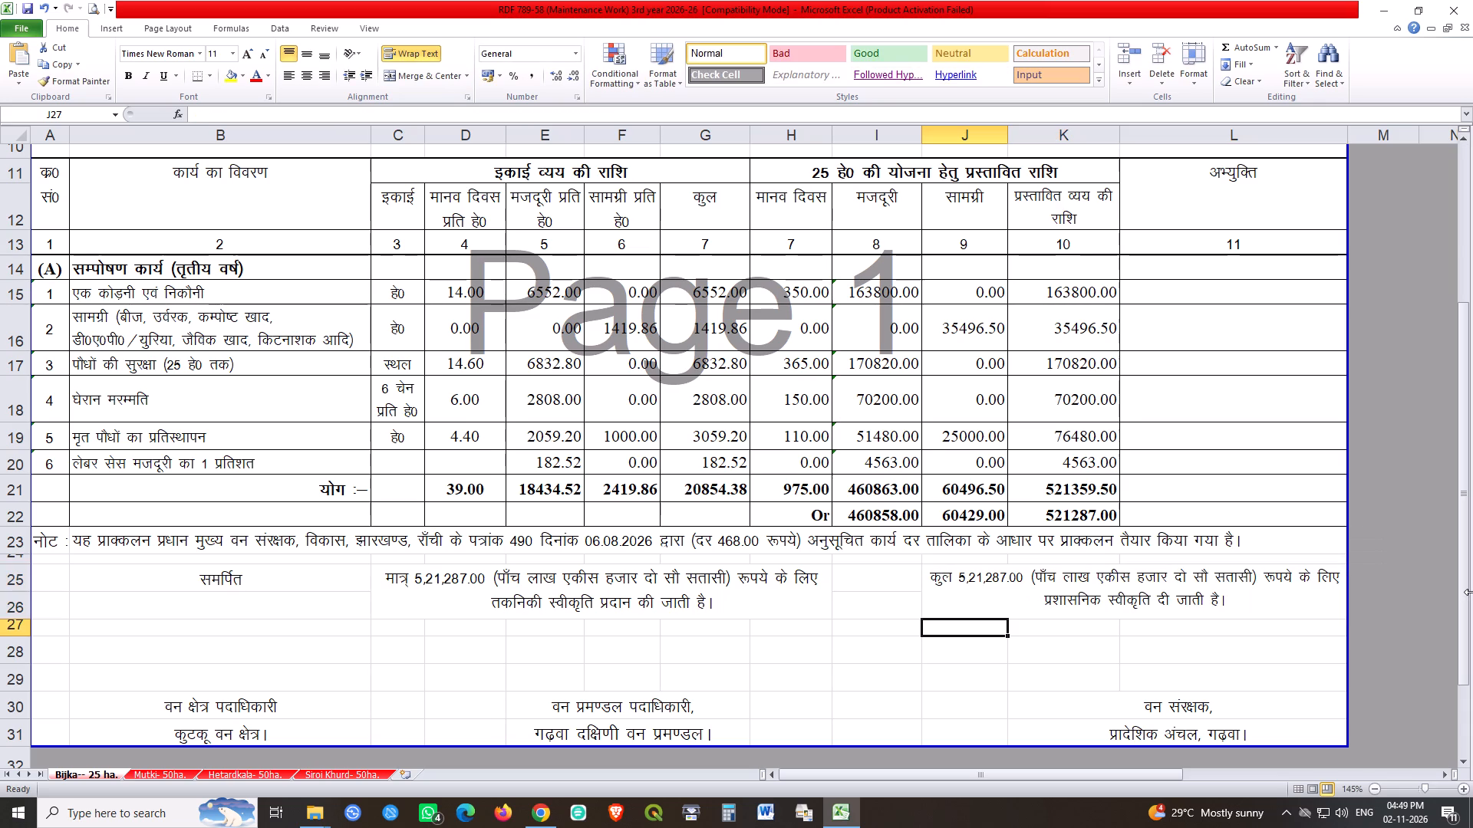
# Save the RDF 789-58 workbook with the revised sanction statements.
pyautogui.click(842, 638)
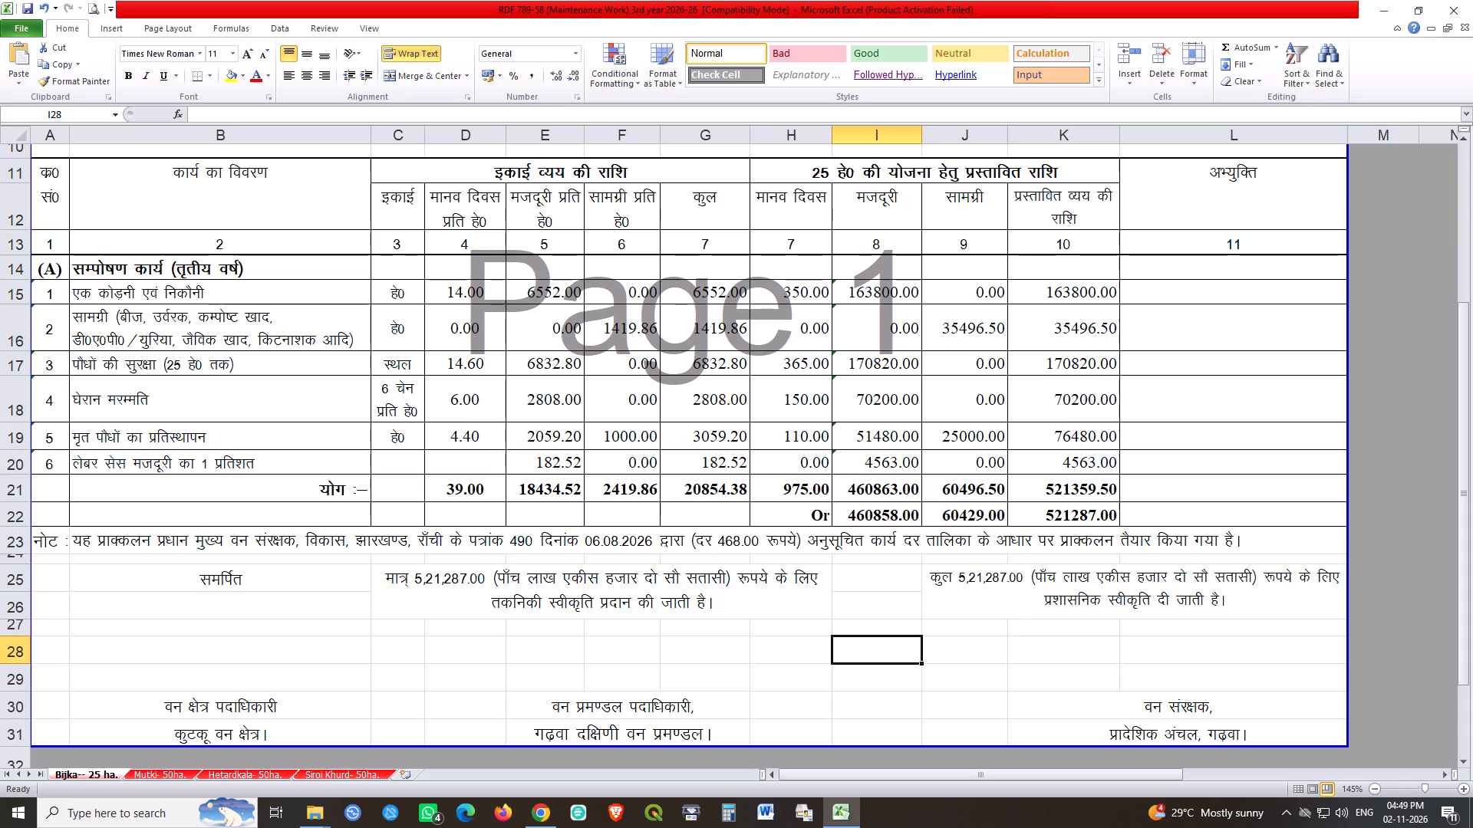
pyautogui.hotkey('ctrl', 's')
pyautogui.hotkey('ctrl', 's')
pyautogui.hotkey('ctrl', 's')
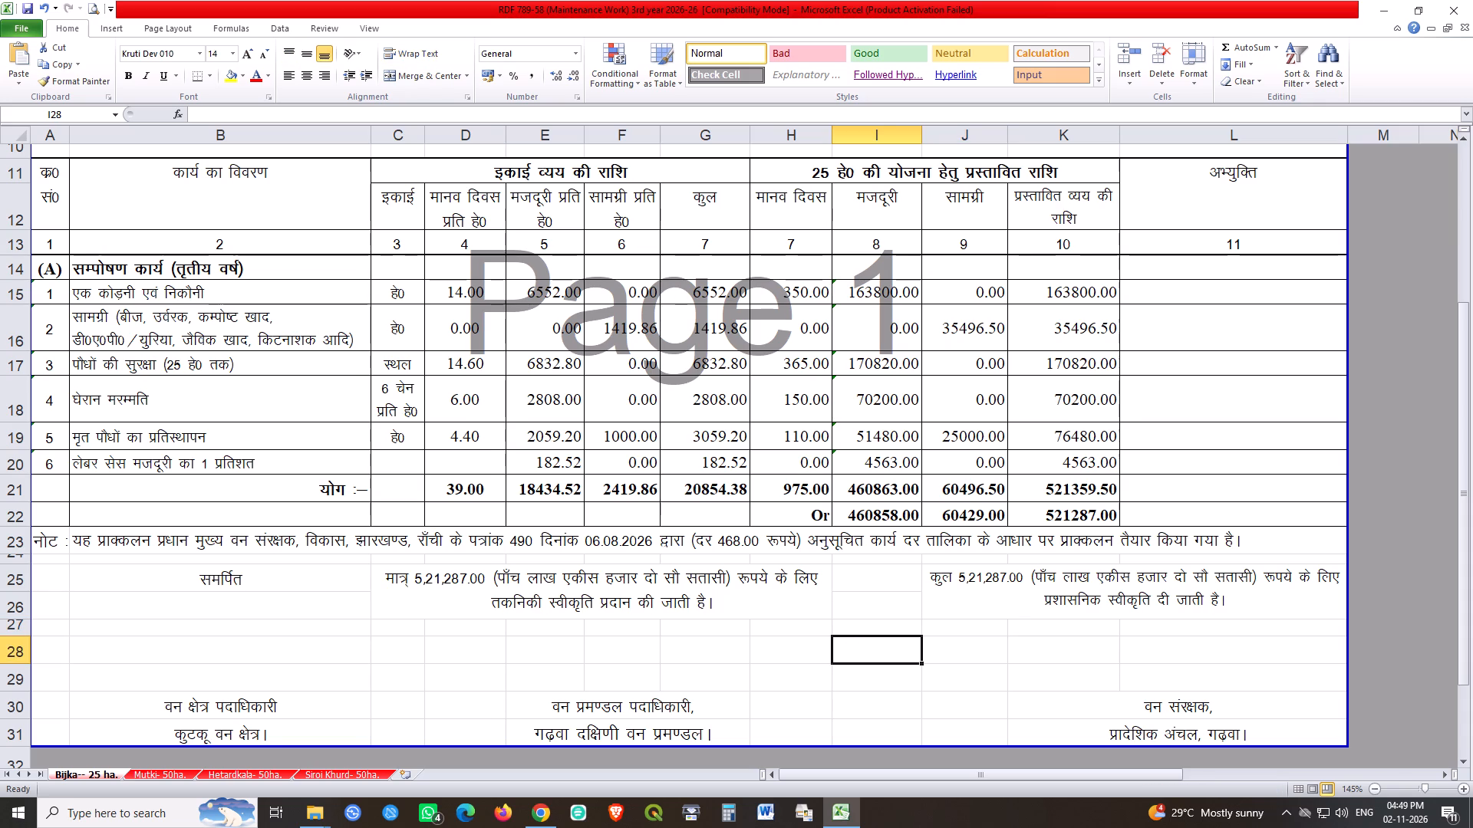
# Group all four sheets from Bijka to Siroi Khurd, check their pages in the print preview and print one copy.
pyautogui.keyDown('shift'); pyautogui.click(355, 775); pyautogui.keyUp('shift')
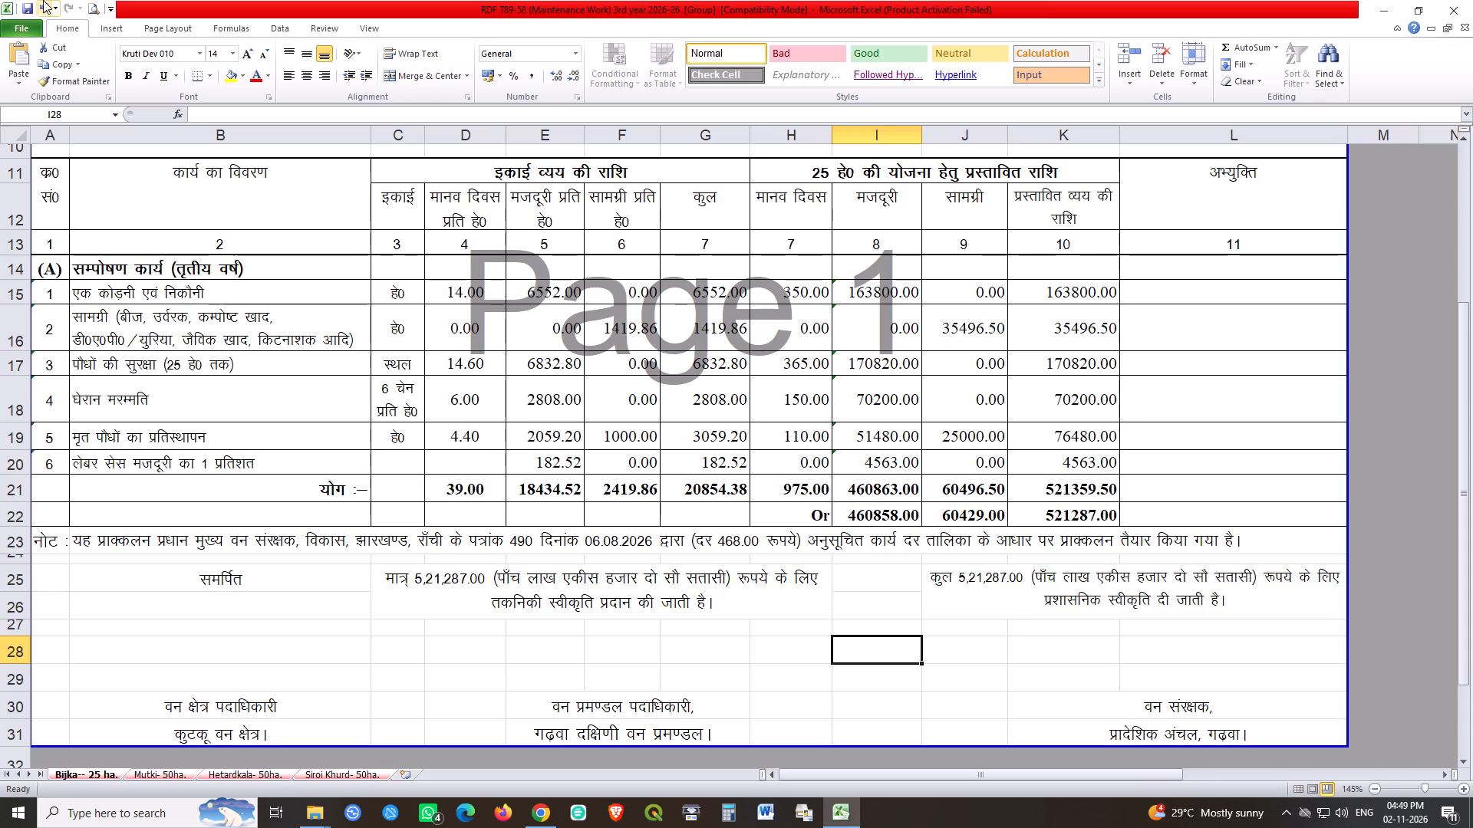
pyautogui.click(97, 9)
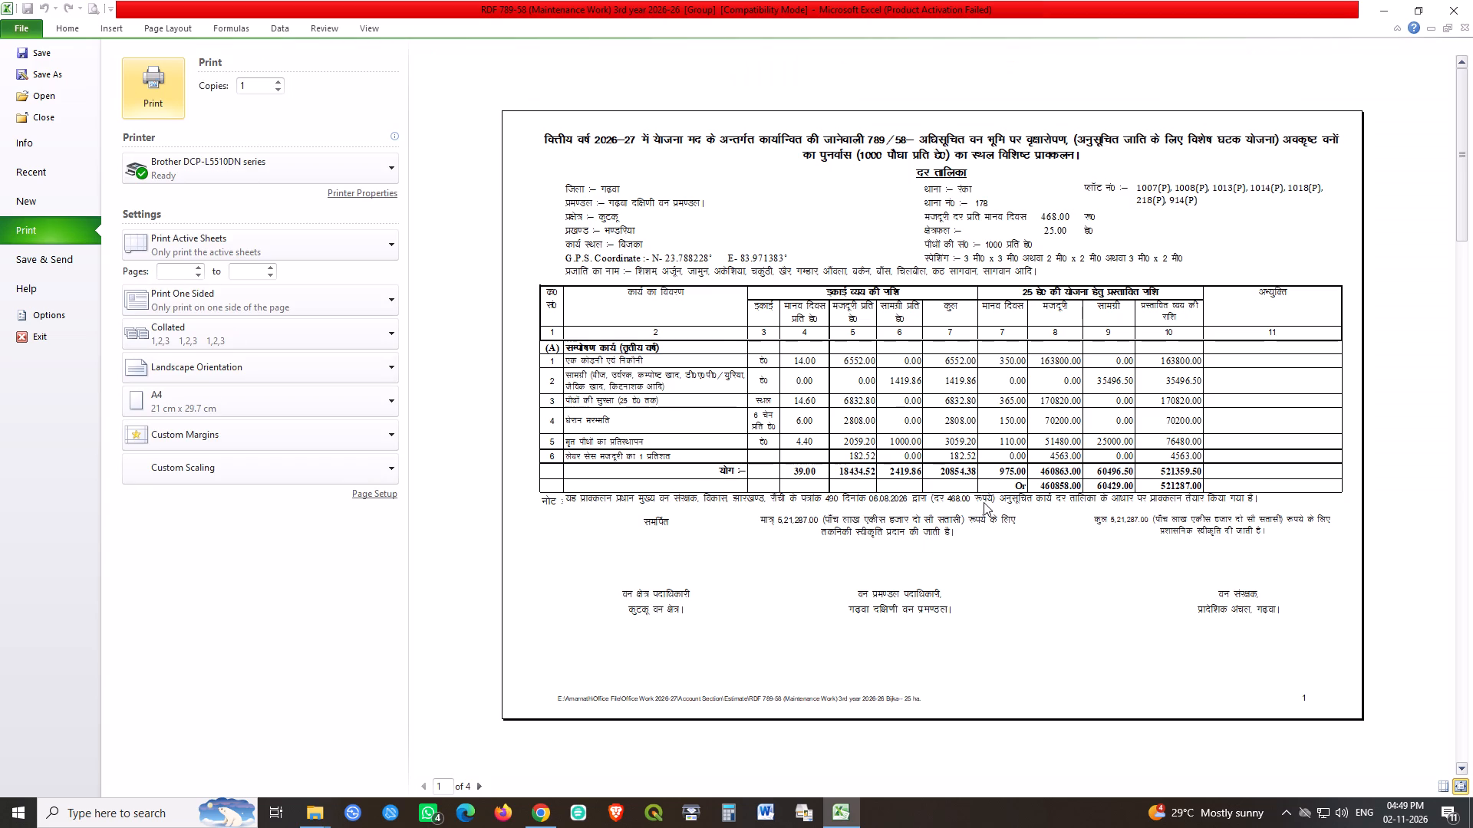
pyautogui.scroll(-9, 984, 502)
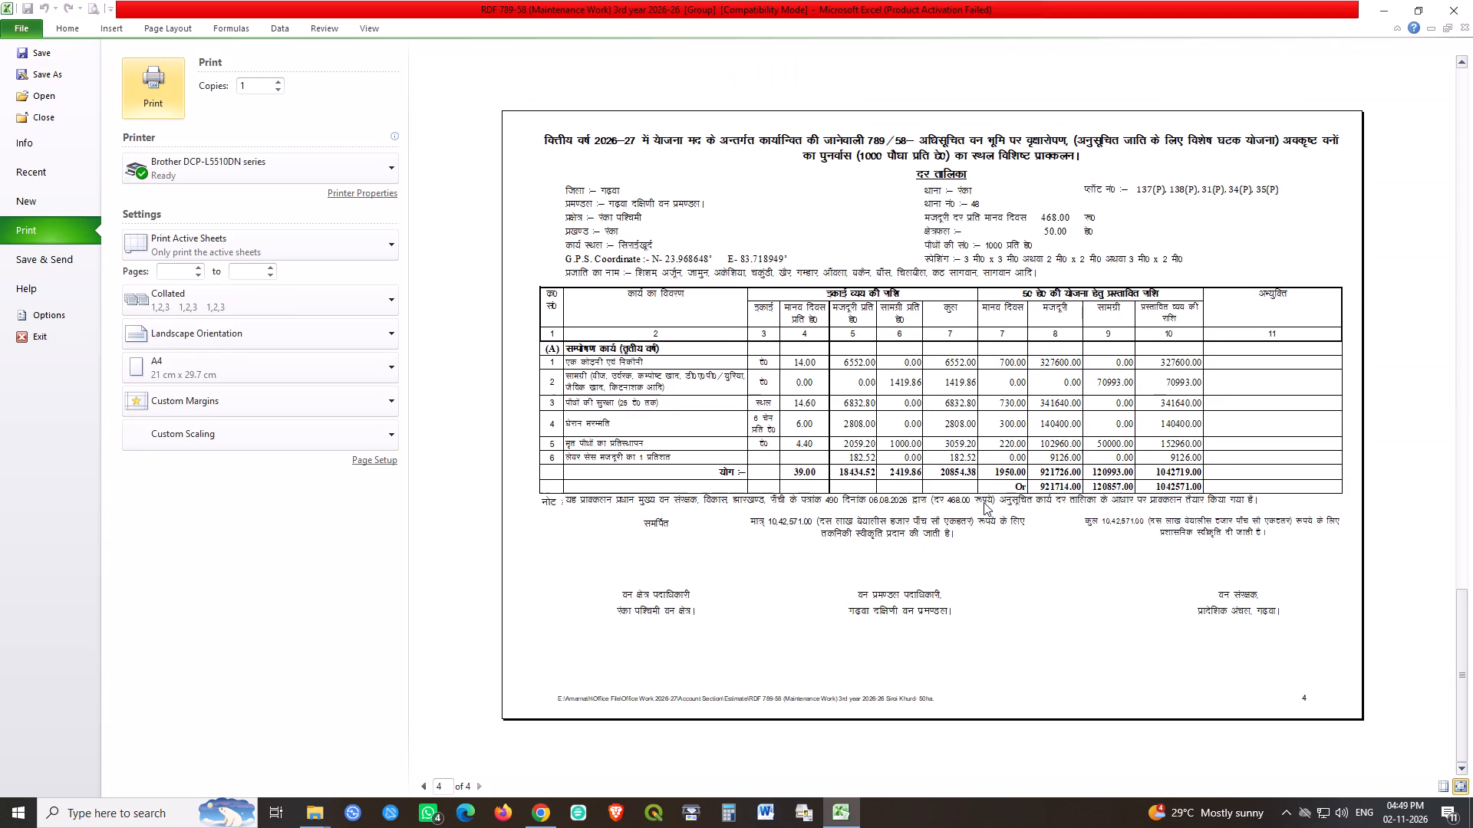
pyautogui.scroll(4, 984, 502)
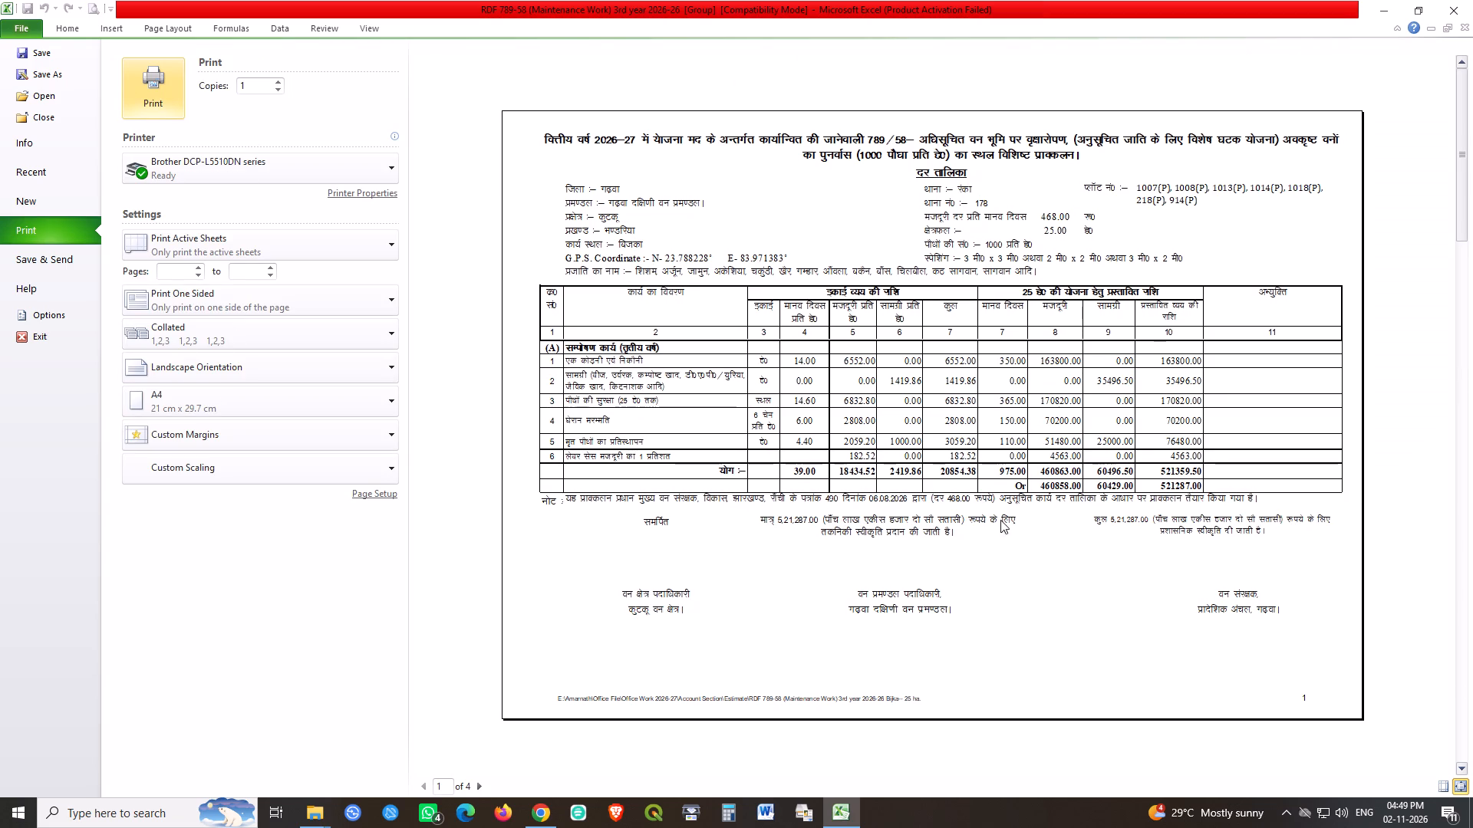
pyautogui.click(155, 85)
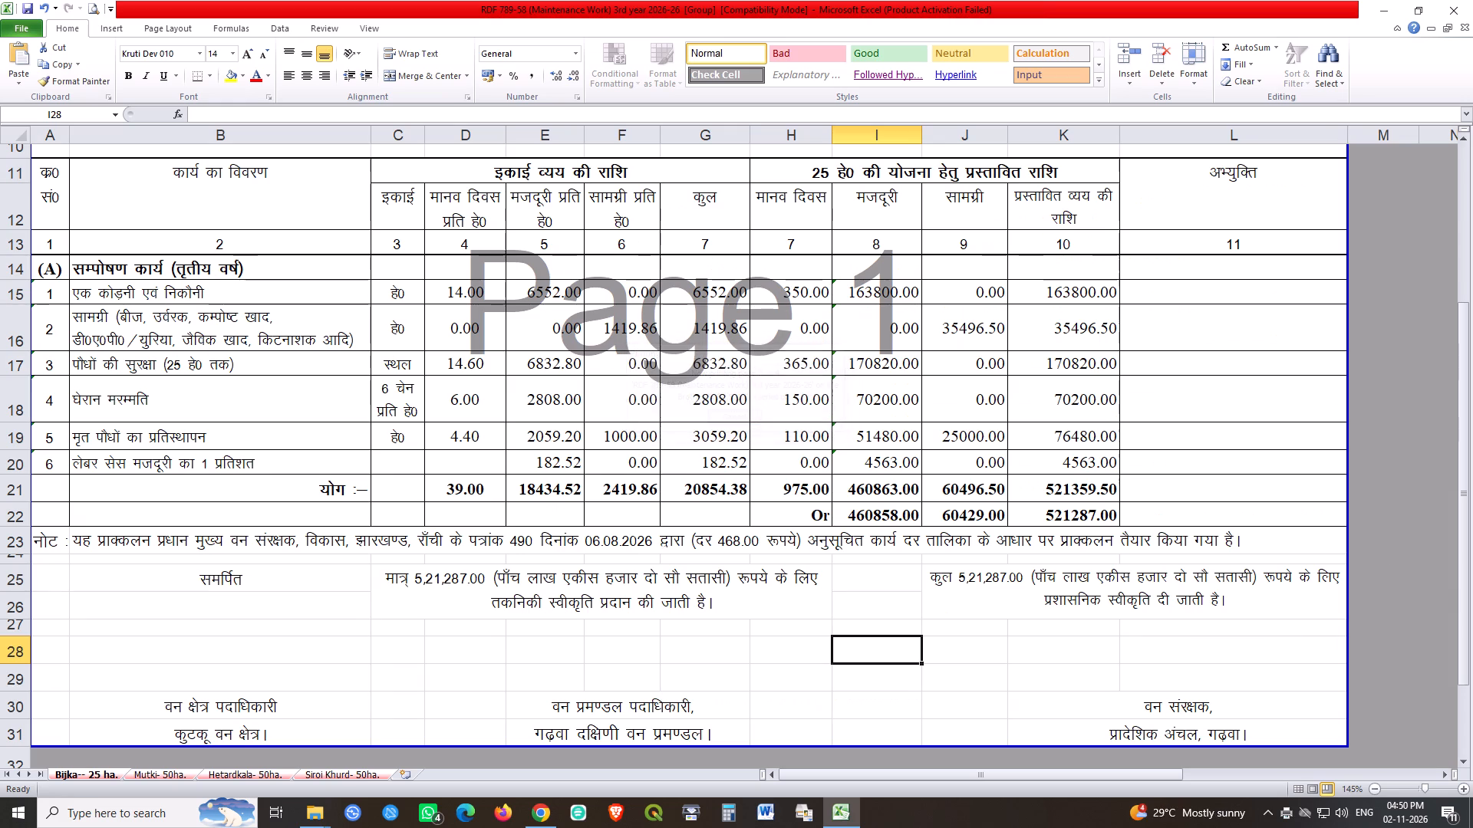
# Save the printed RDF 789-58 workbook.
pyautogui.hotkey('ctrl', 's')
pyautogui.hotkey('ctrl', 's')
pyautogui.hotkey('ctrl', 's')
pyautogui.hotkey('ctrl', 's')
pyautogui.hotkey('ctrl', 's')
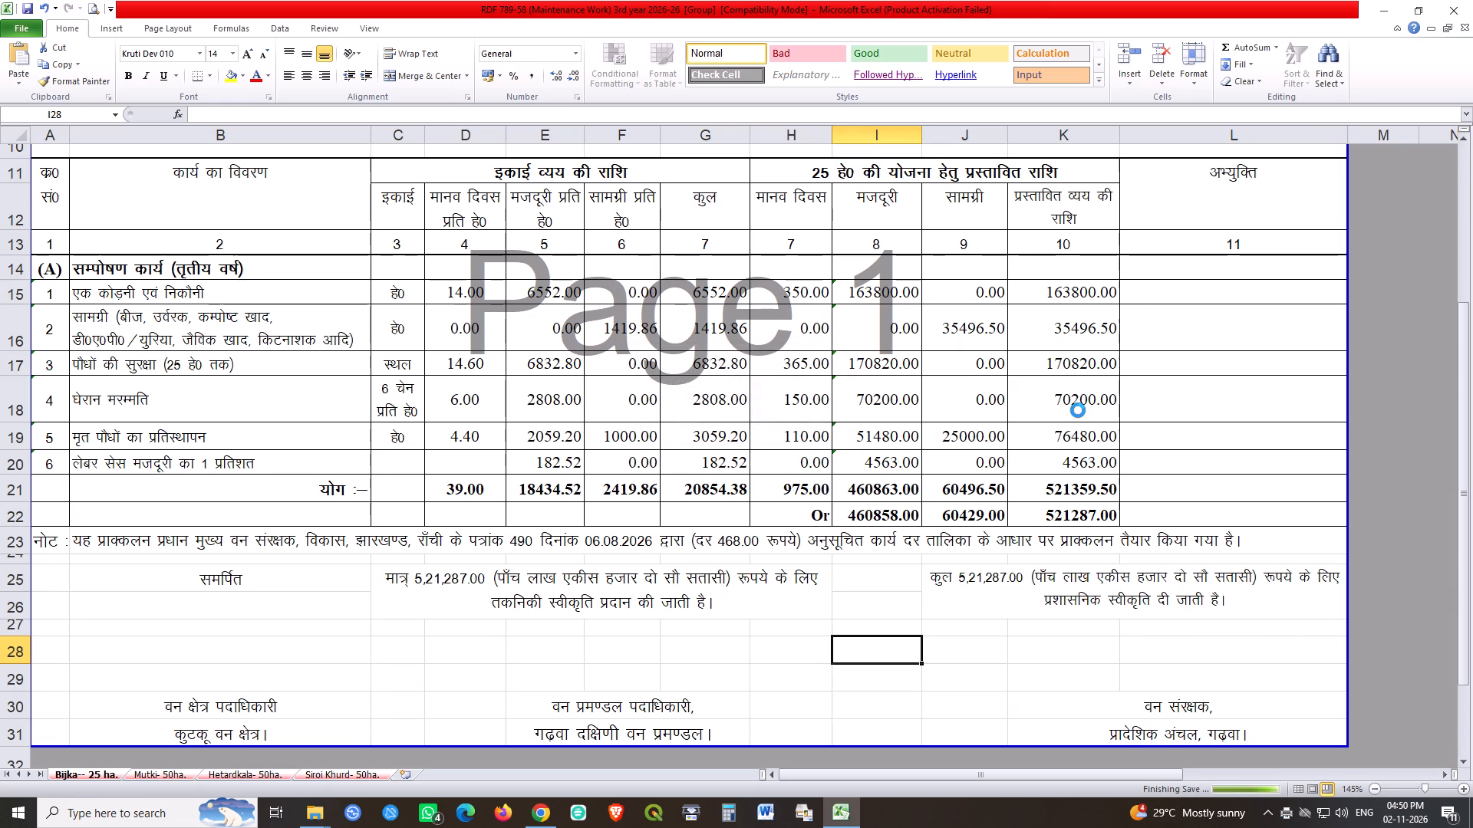
pyautogui.hotkey('ctrl', 's')
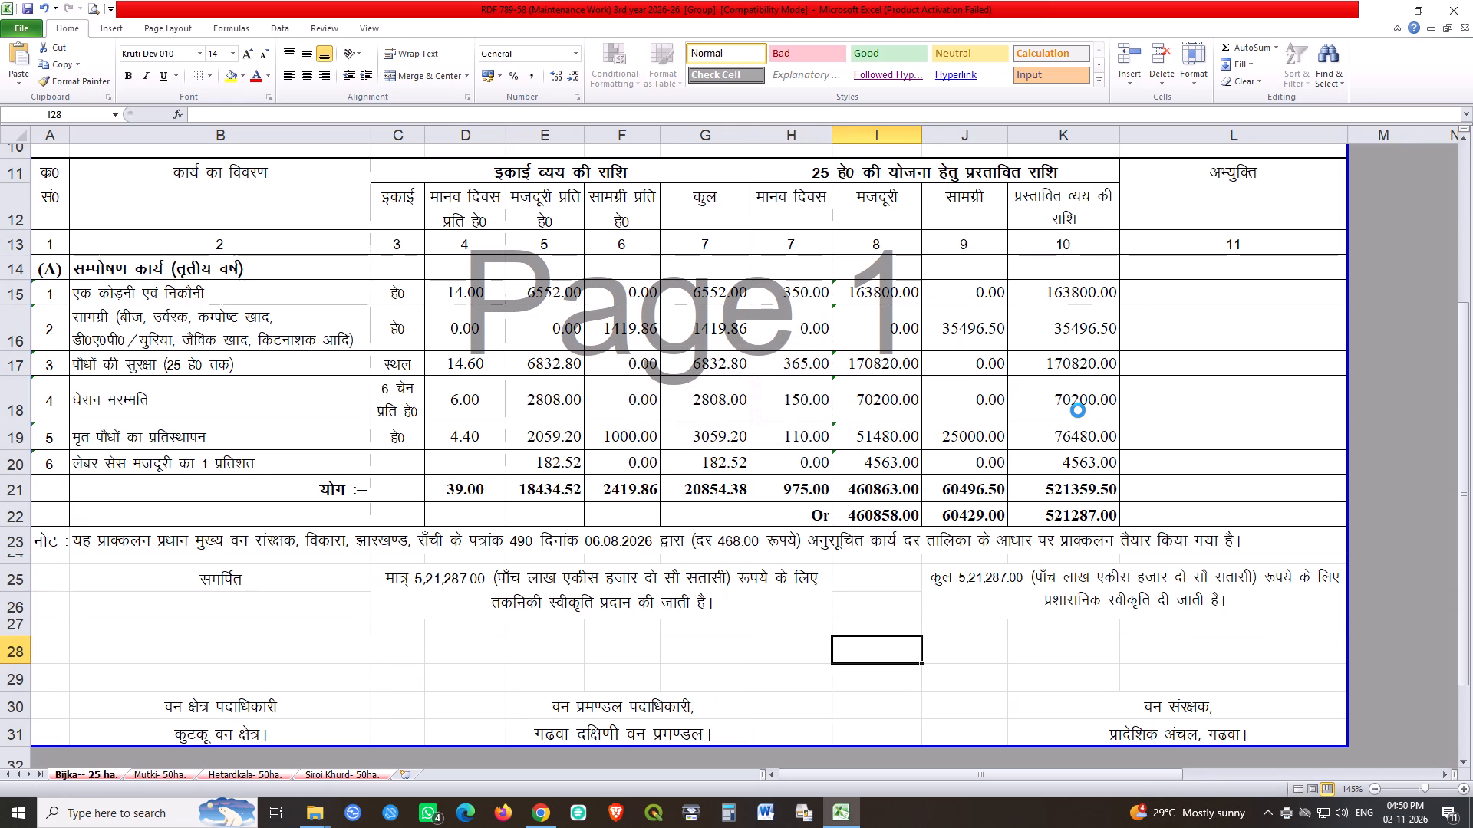
pyautogui.click(26, 5)
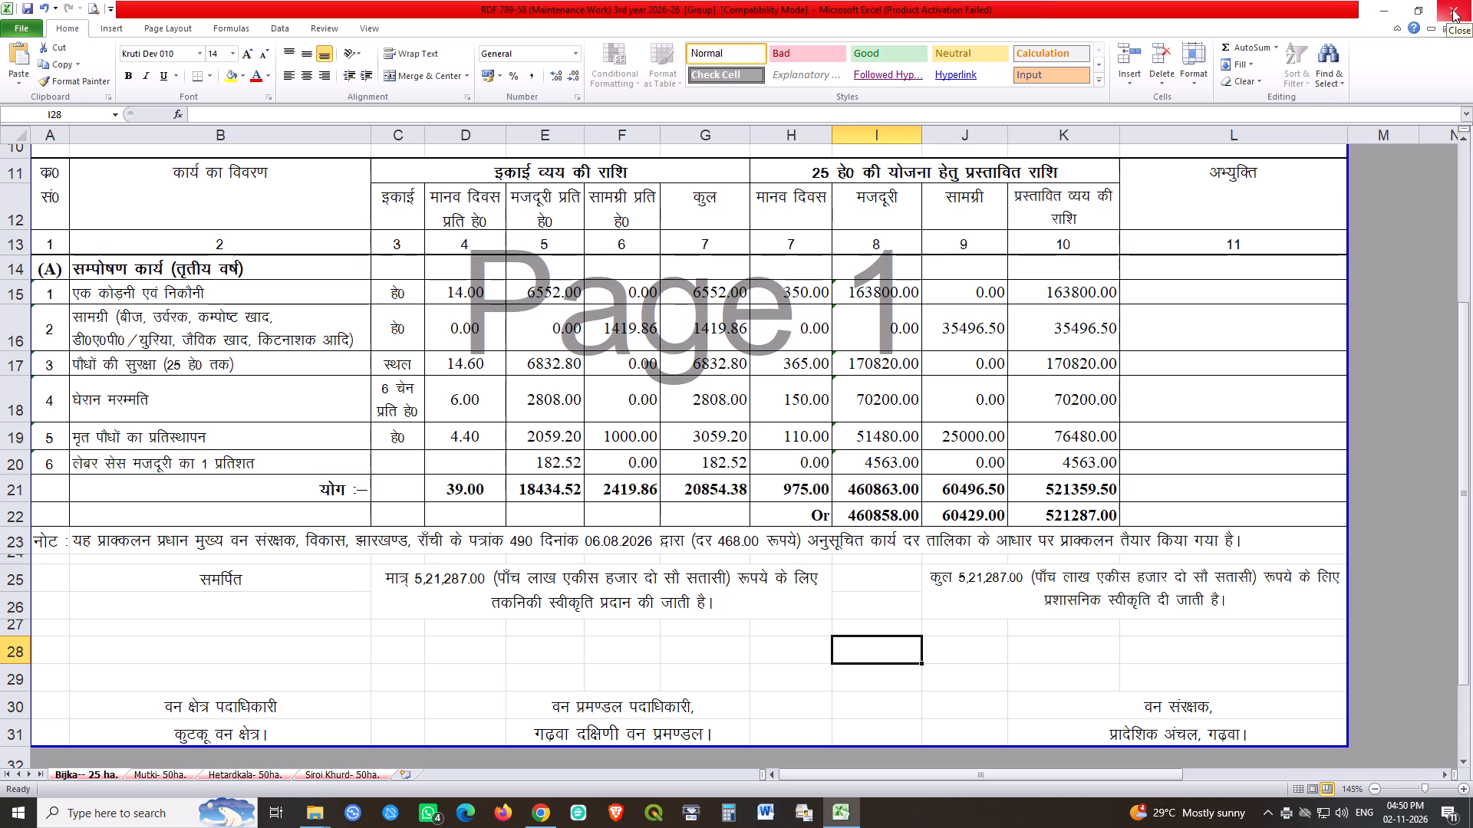
# Ungroup the sheets by showing only Siroi Khurd, save the workbook and close it, returning to the Estimate folder.
pyautogui.click(341, 774)
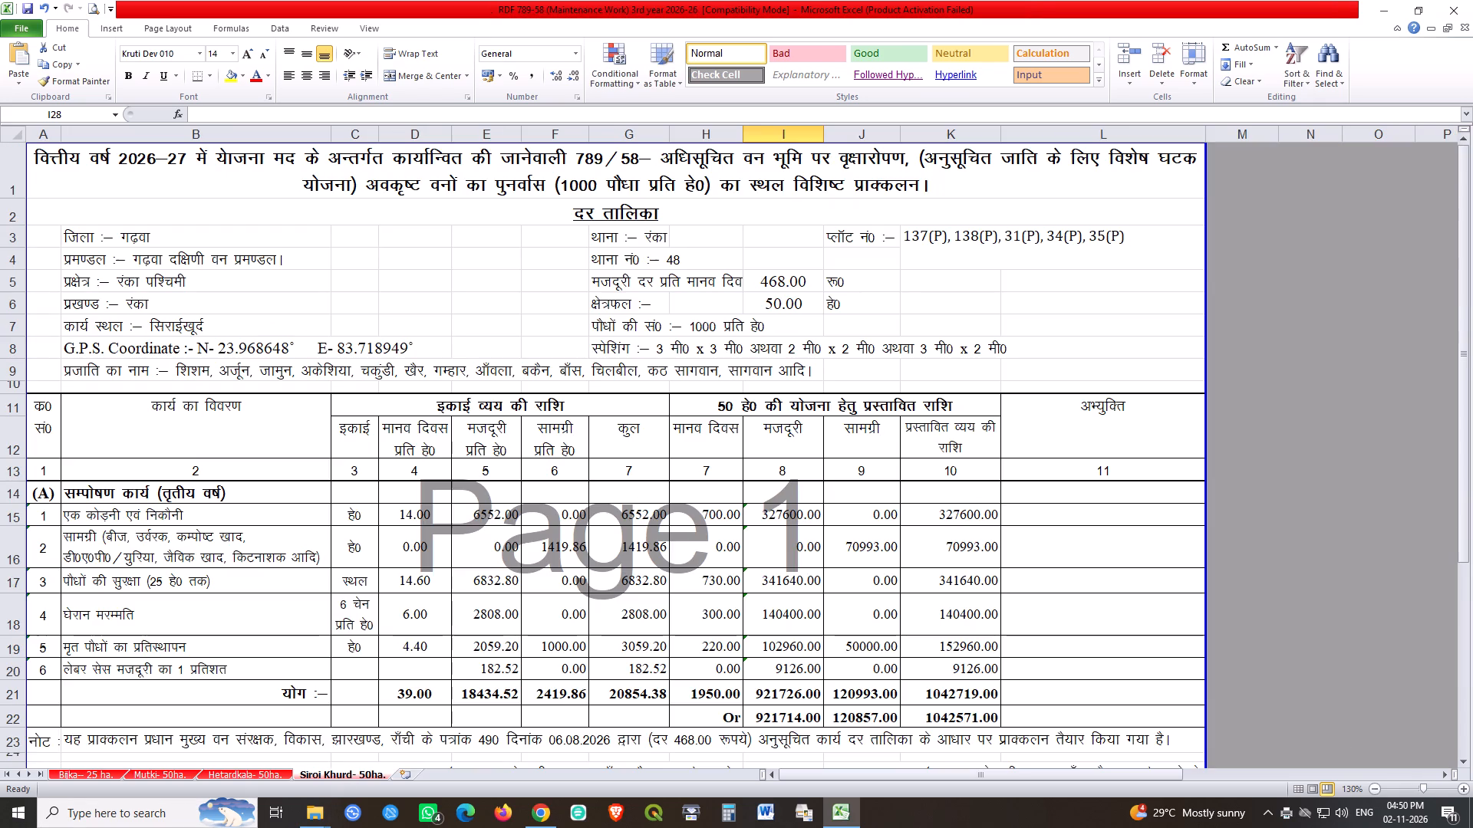
pyautogui.click(1110, 335)
pyautogui.hotkey('ctrl', 's')
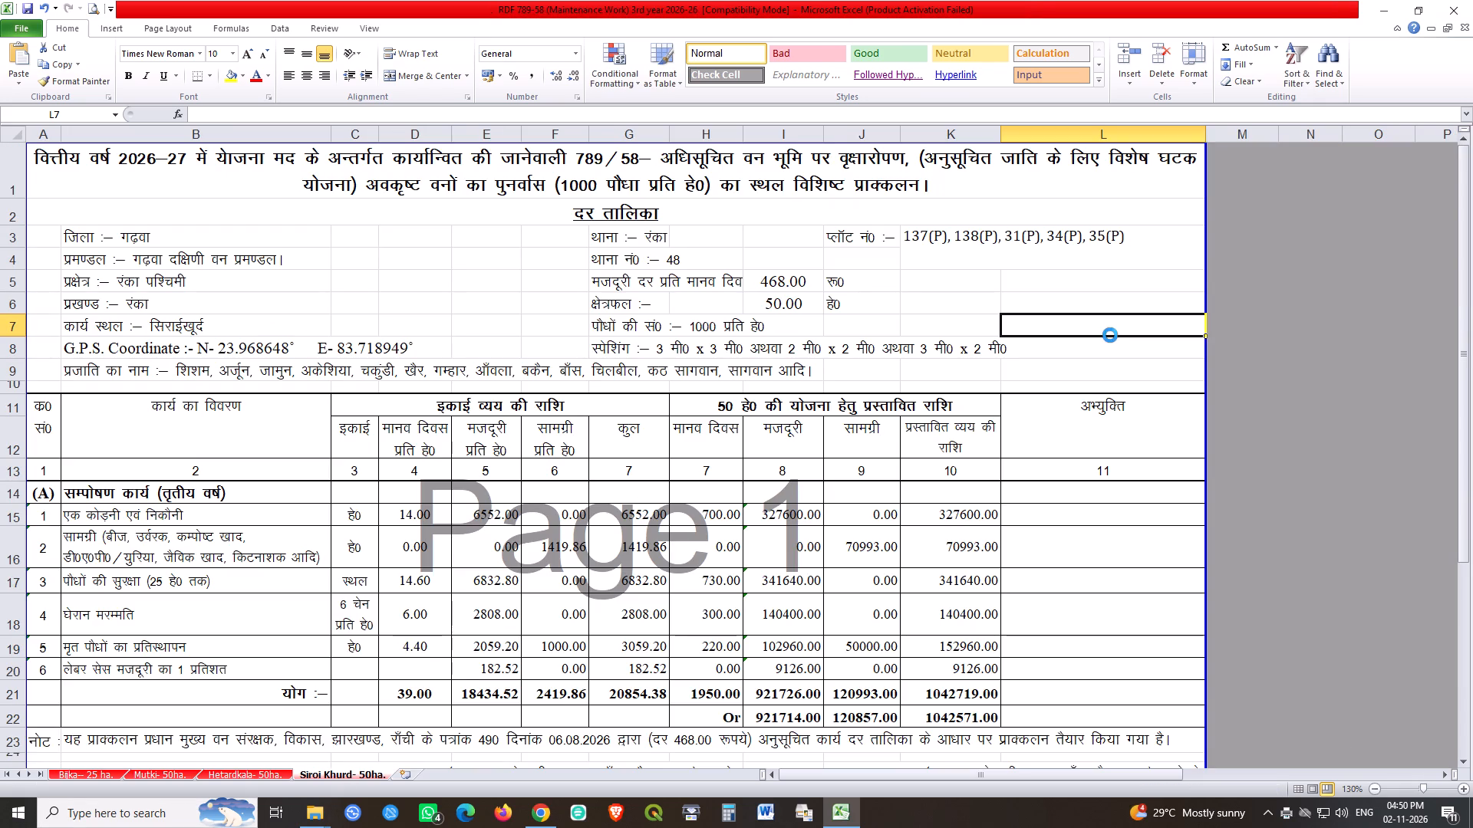
pyautogui.click(1472, 0)
pyautogui.click(1158, 586)
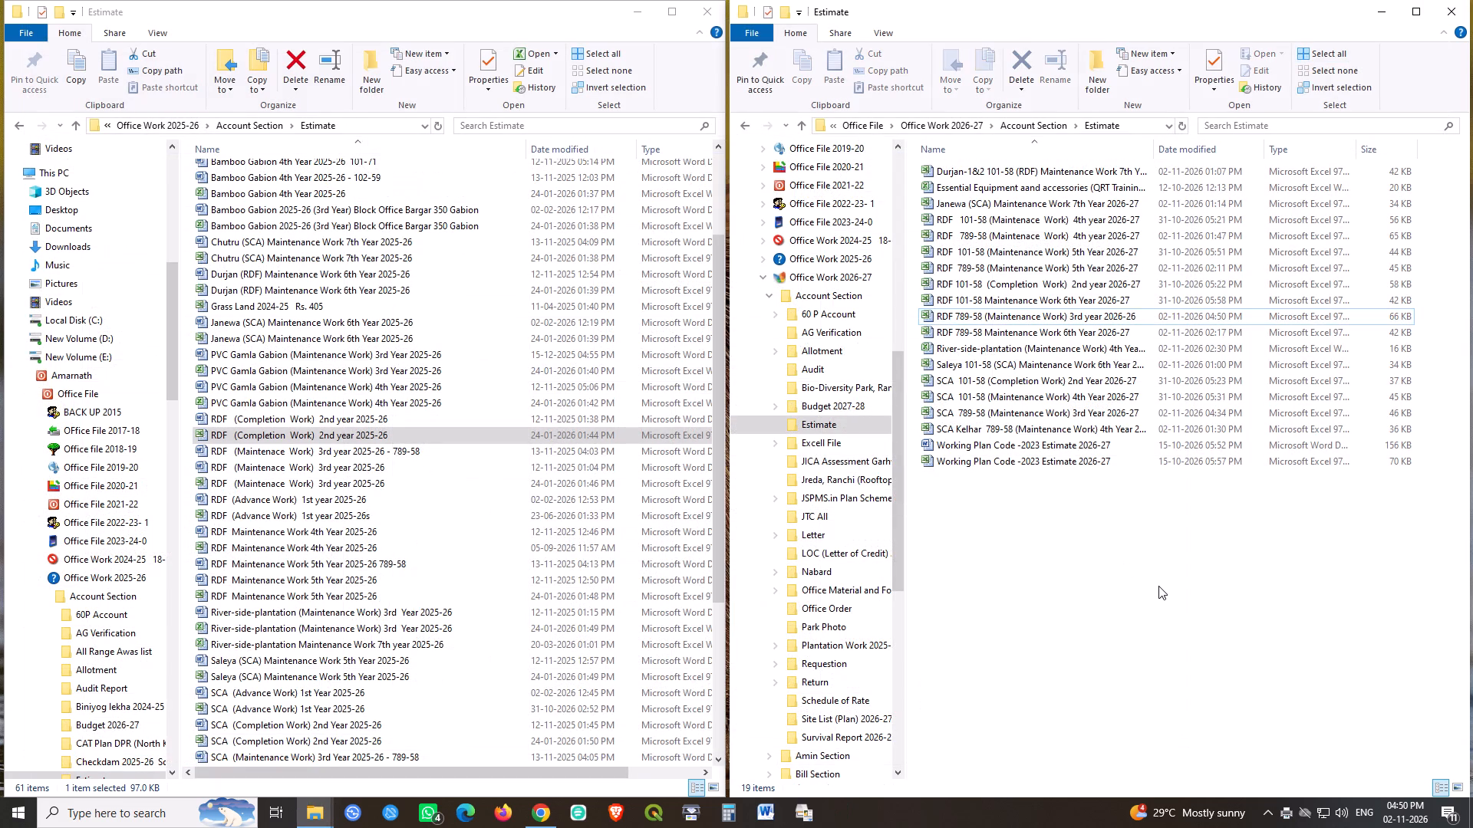